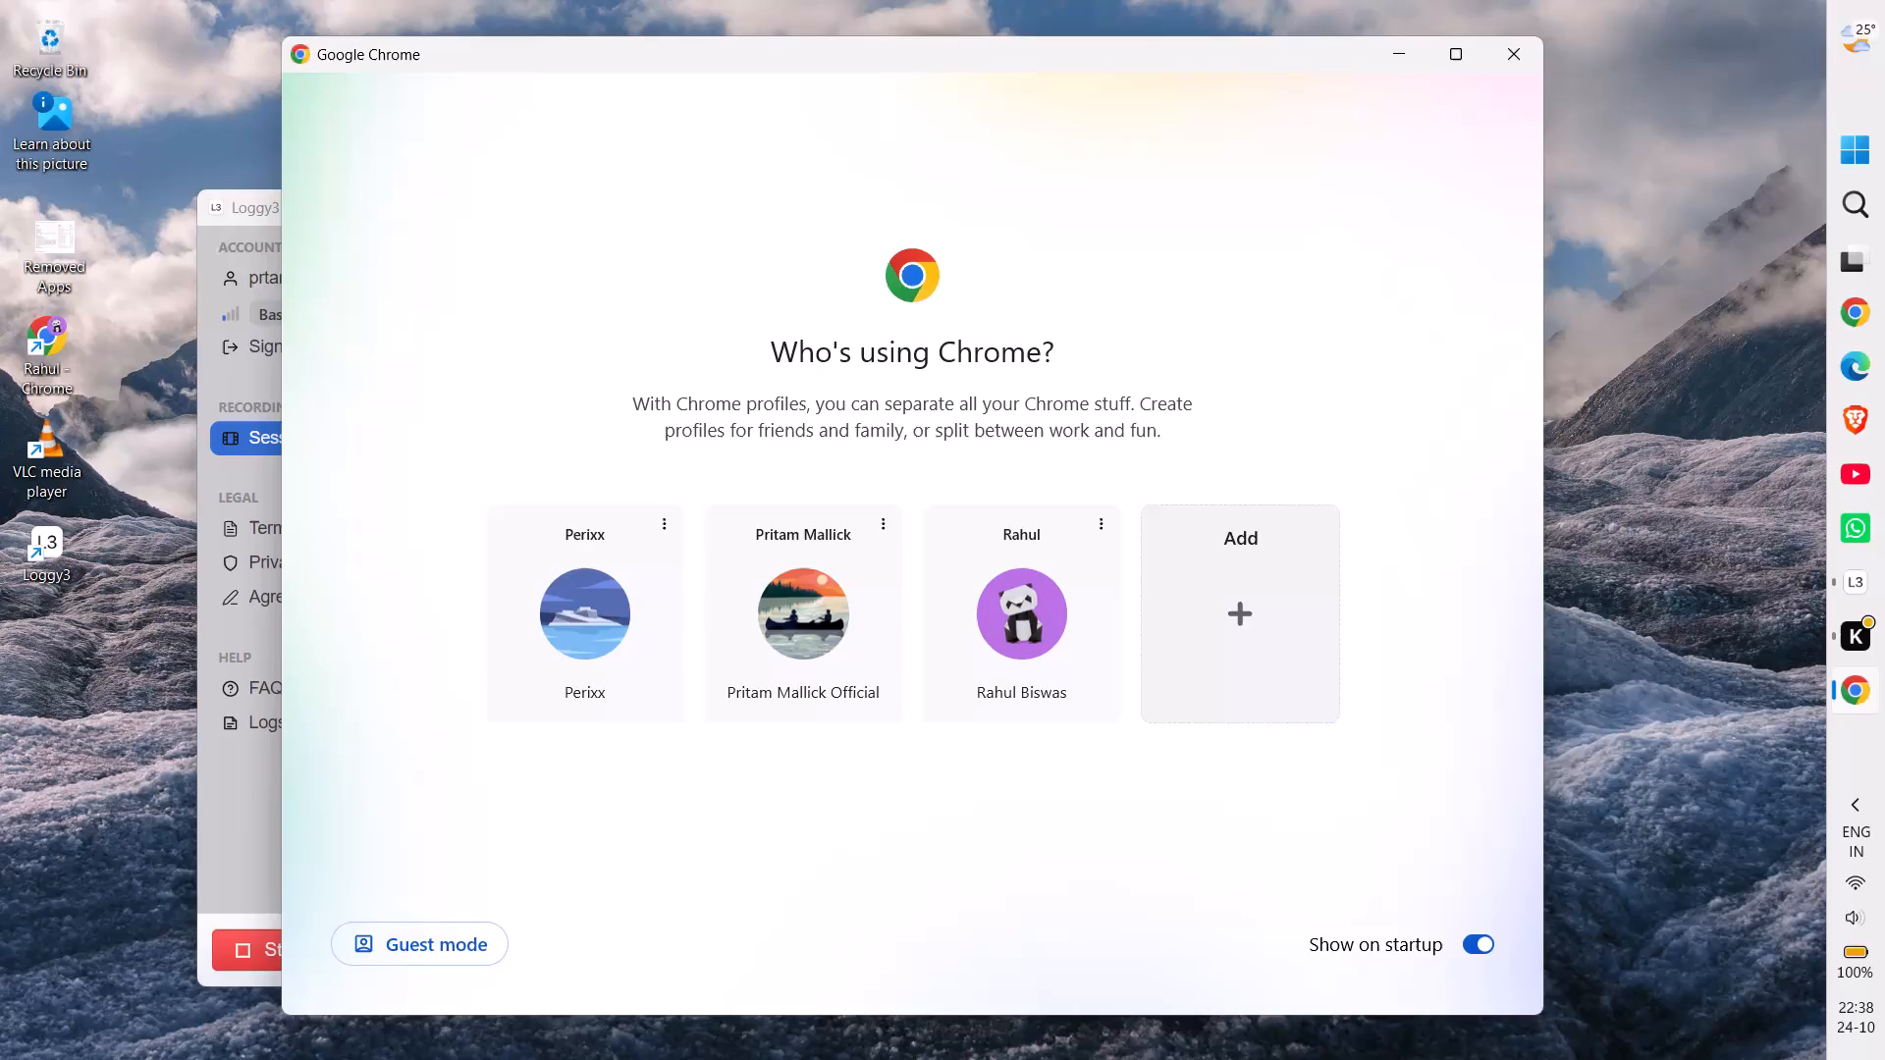
Open Chrome with the Official user profile that has the canoe picture.
{"action": "left_click", "coordinate": [815, 614]}
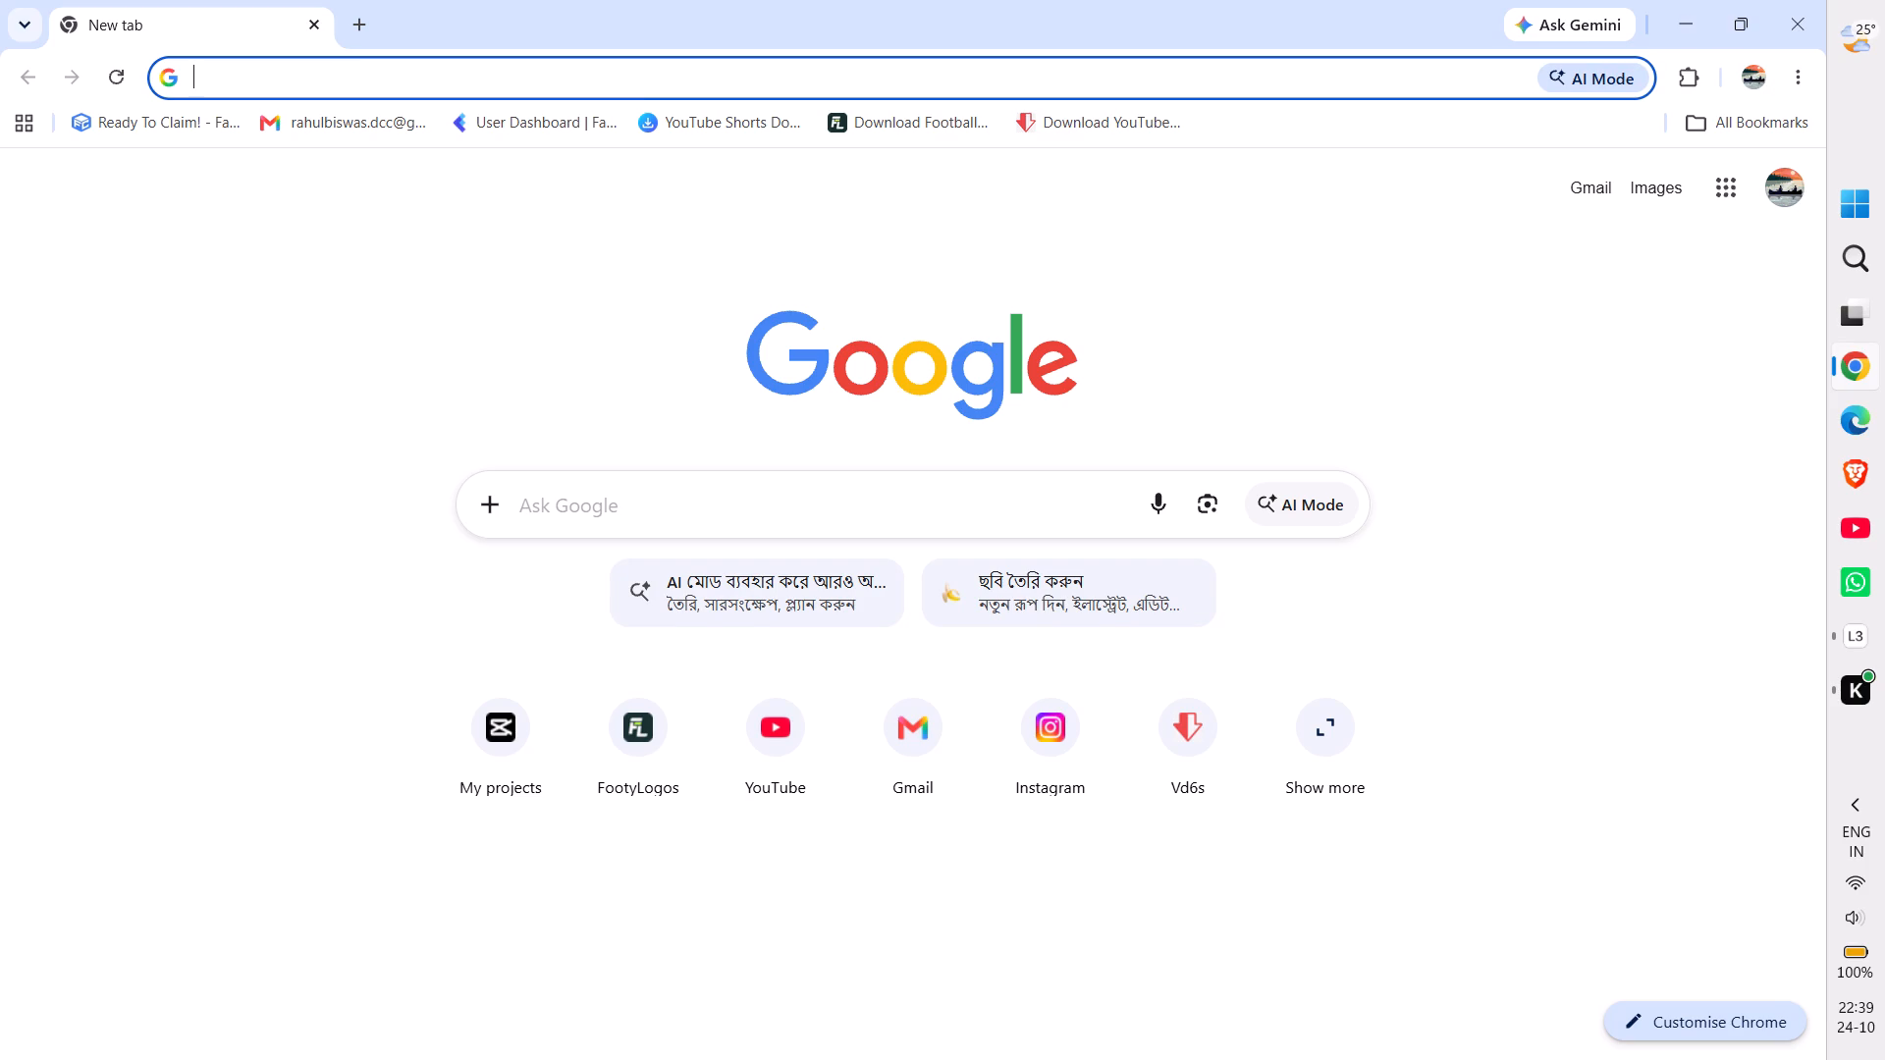
Check the connection status in the Proton VPN extension.
{"action": "left_click", "coordinate": [1699, 82]}
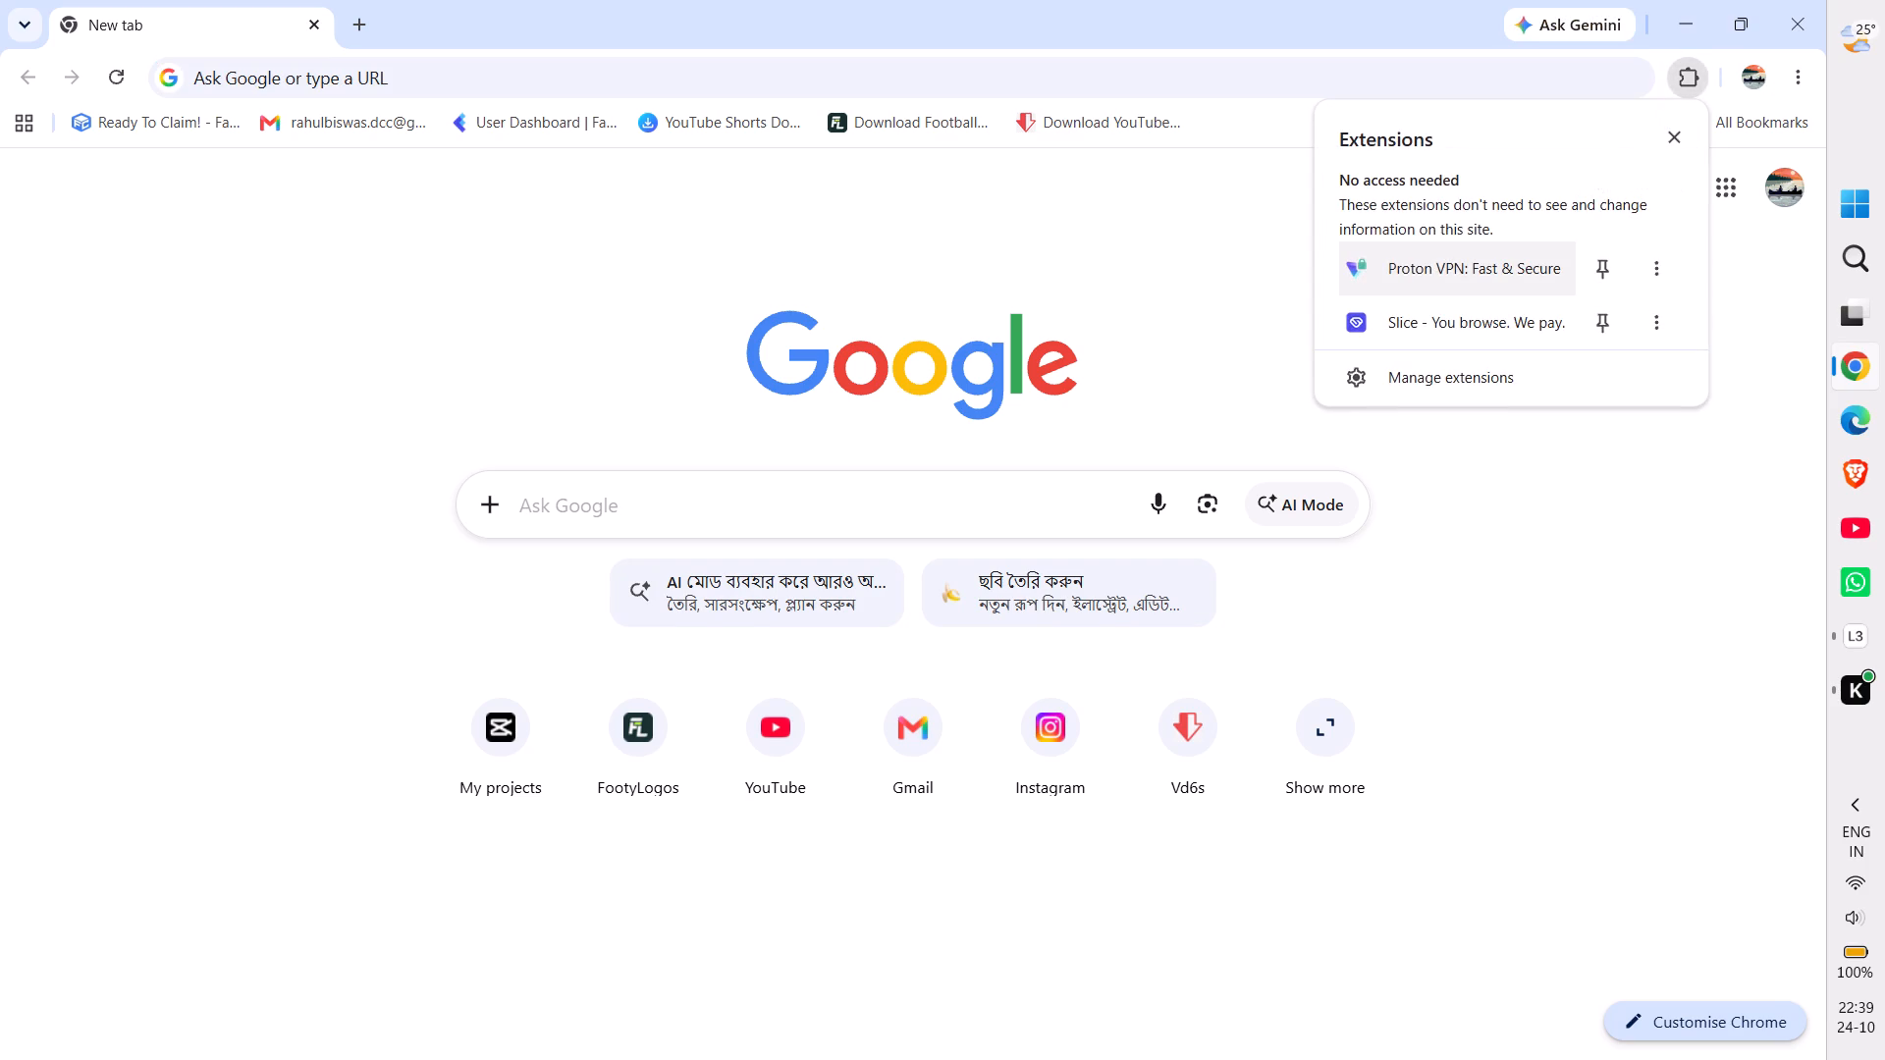
{"action": "left_click", "coordinate": [1459, 261]}
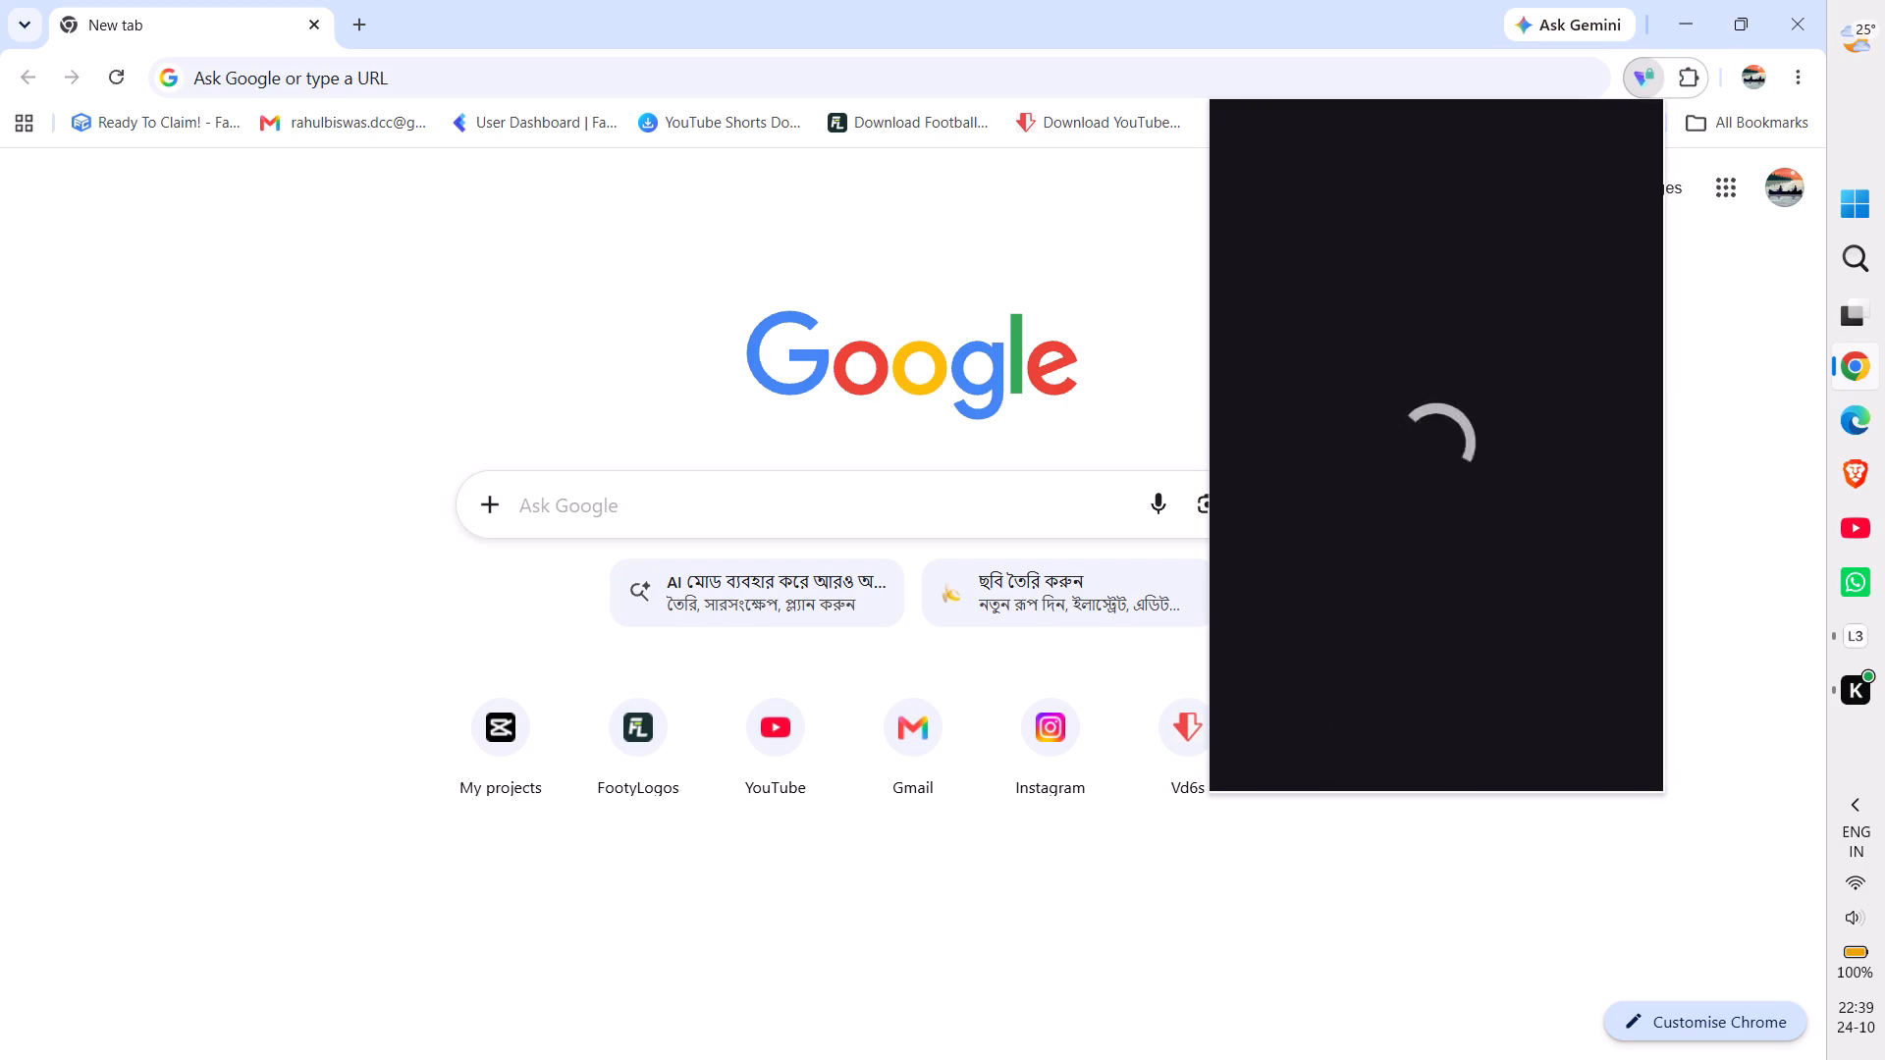
{"action": "left_click", "coordinate": [1388, 338]}
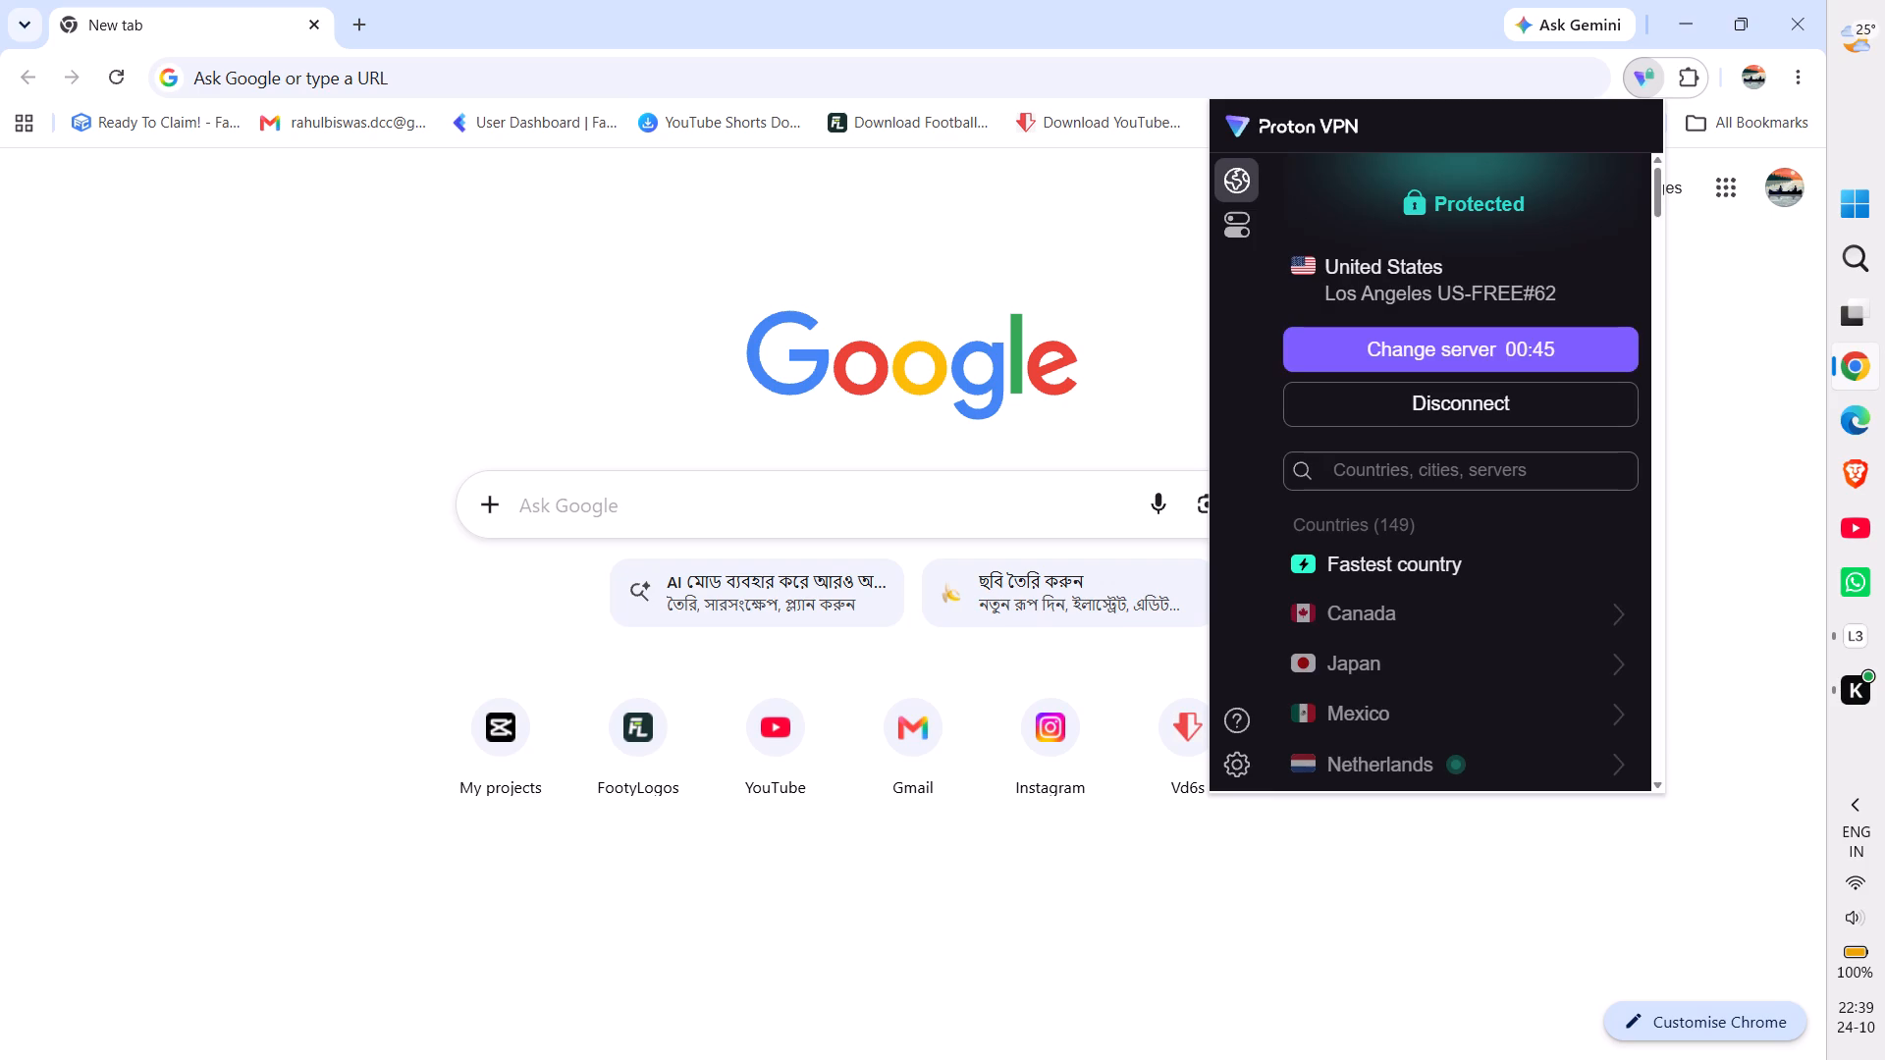
{"action": "left_click", "coordinate": [545, 257]}
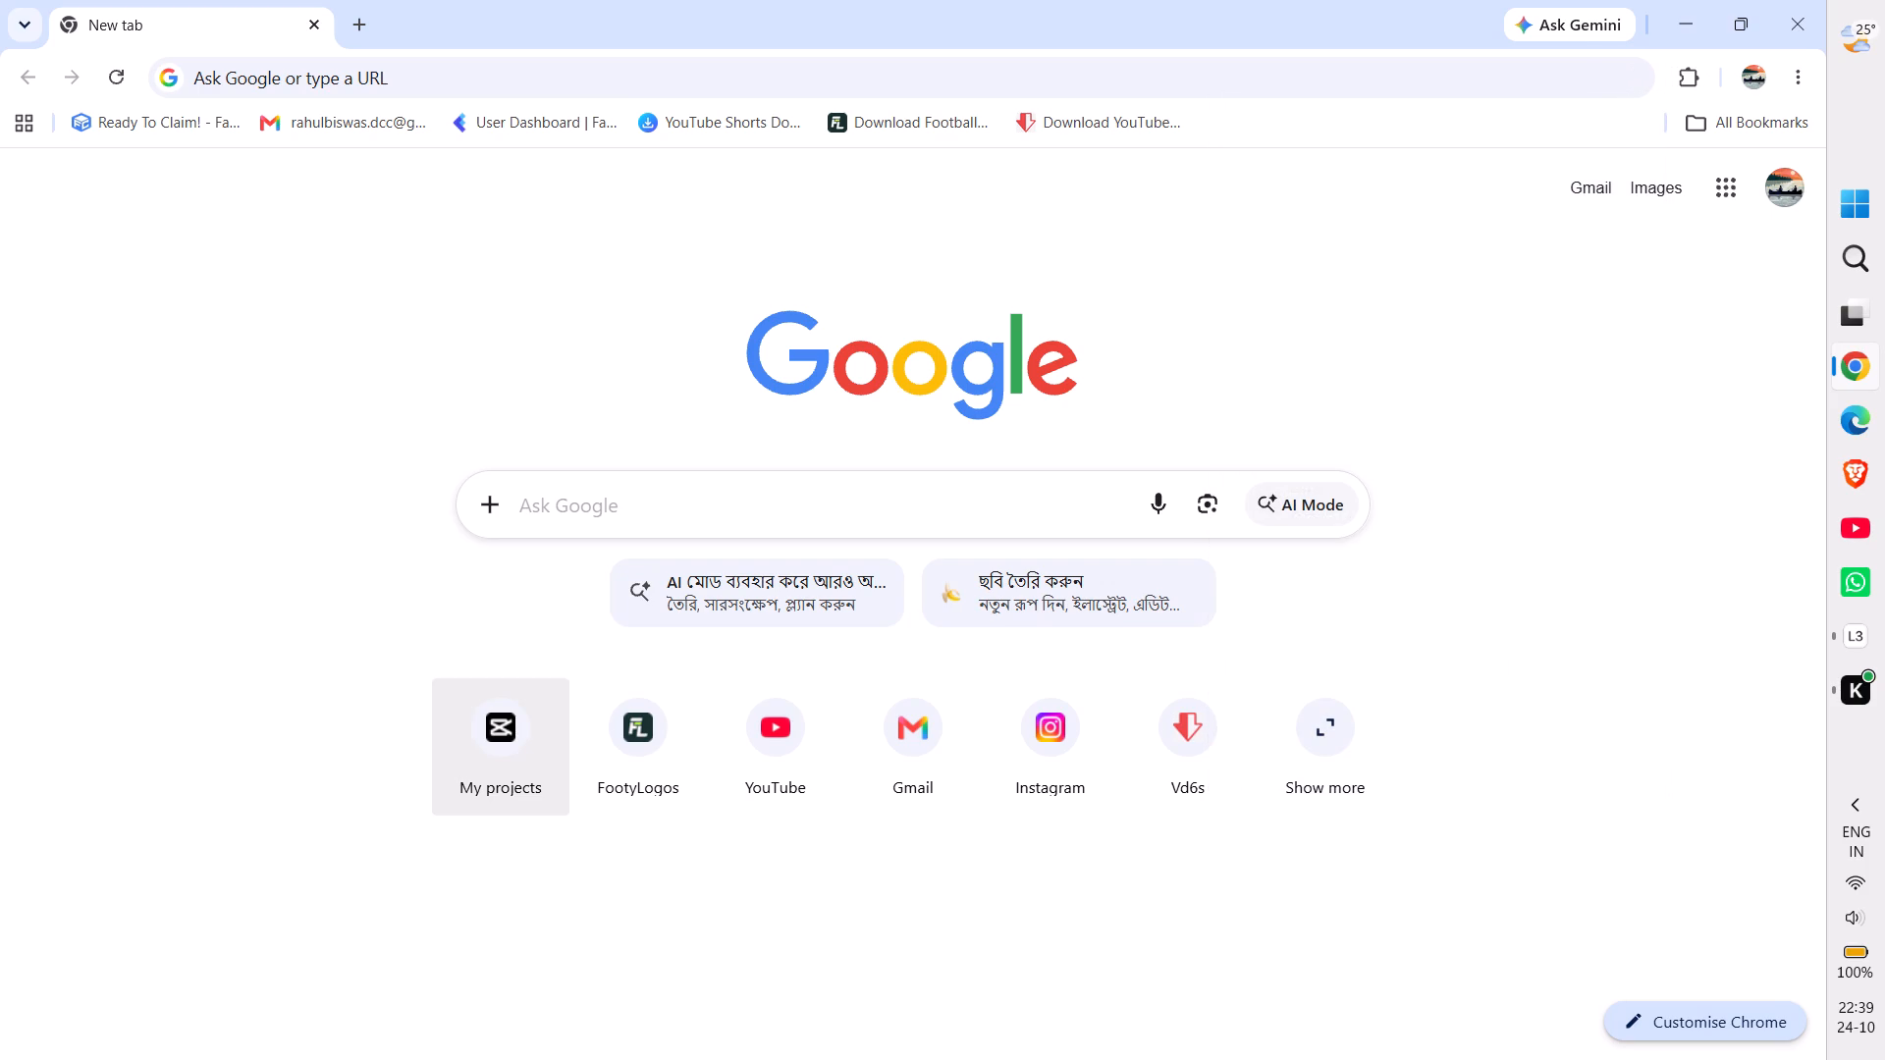
{"action": "left_click", "coordinate": [488, 768]}
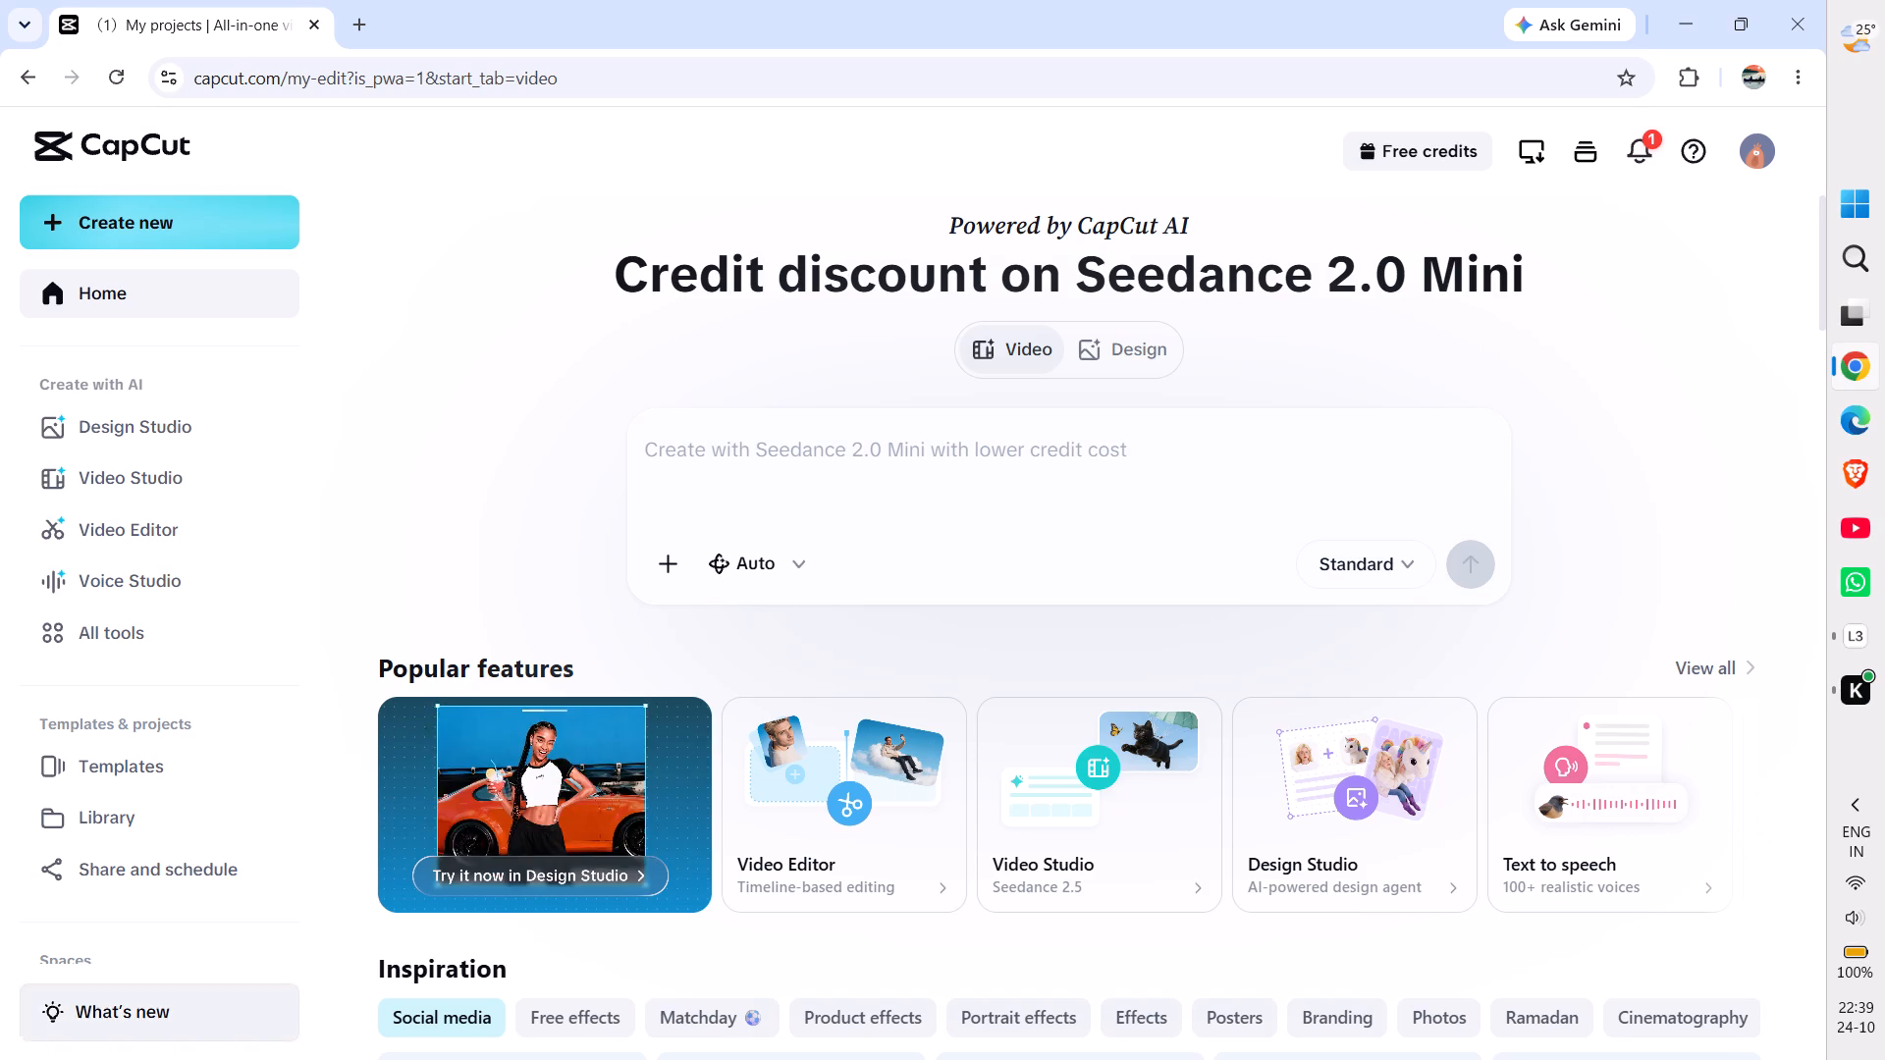
{"action": "scroll", "coordinate": [118, 816], "scroll_direction": "down", "scroll_amount": 3}
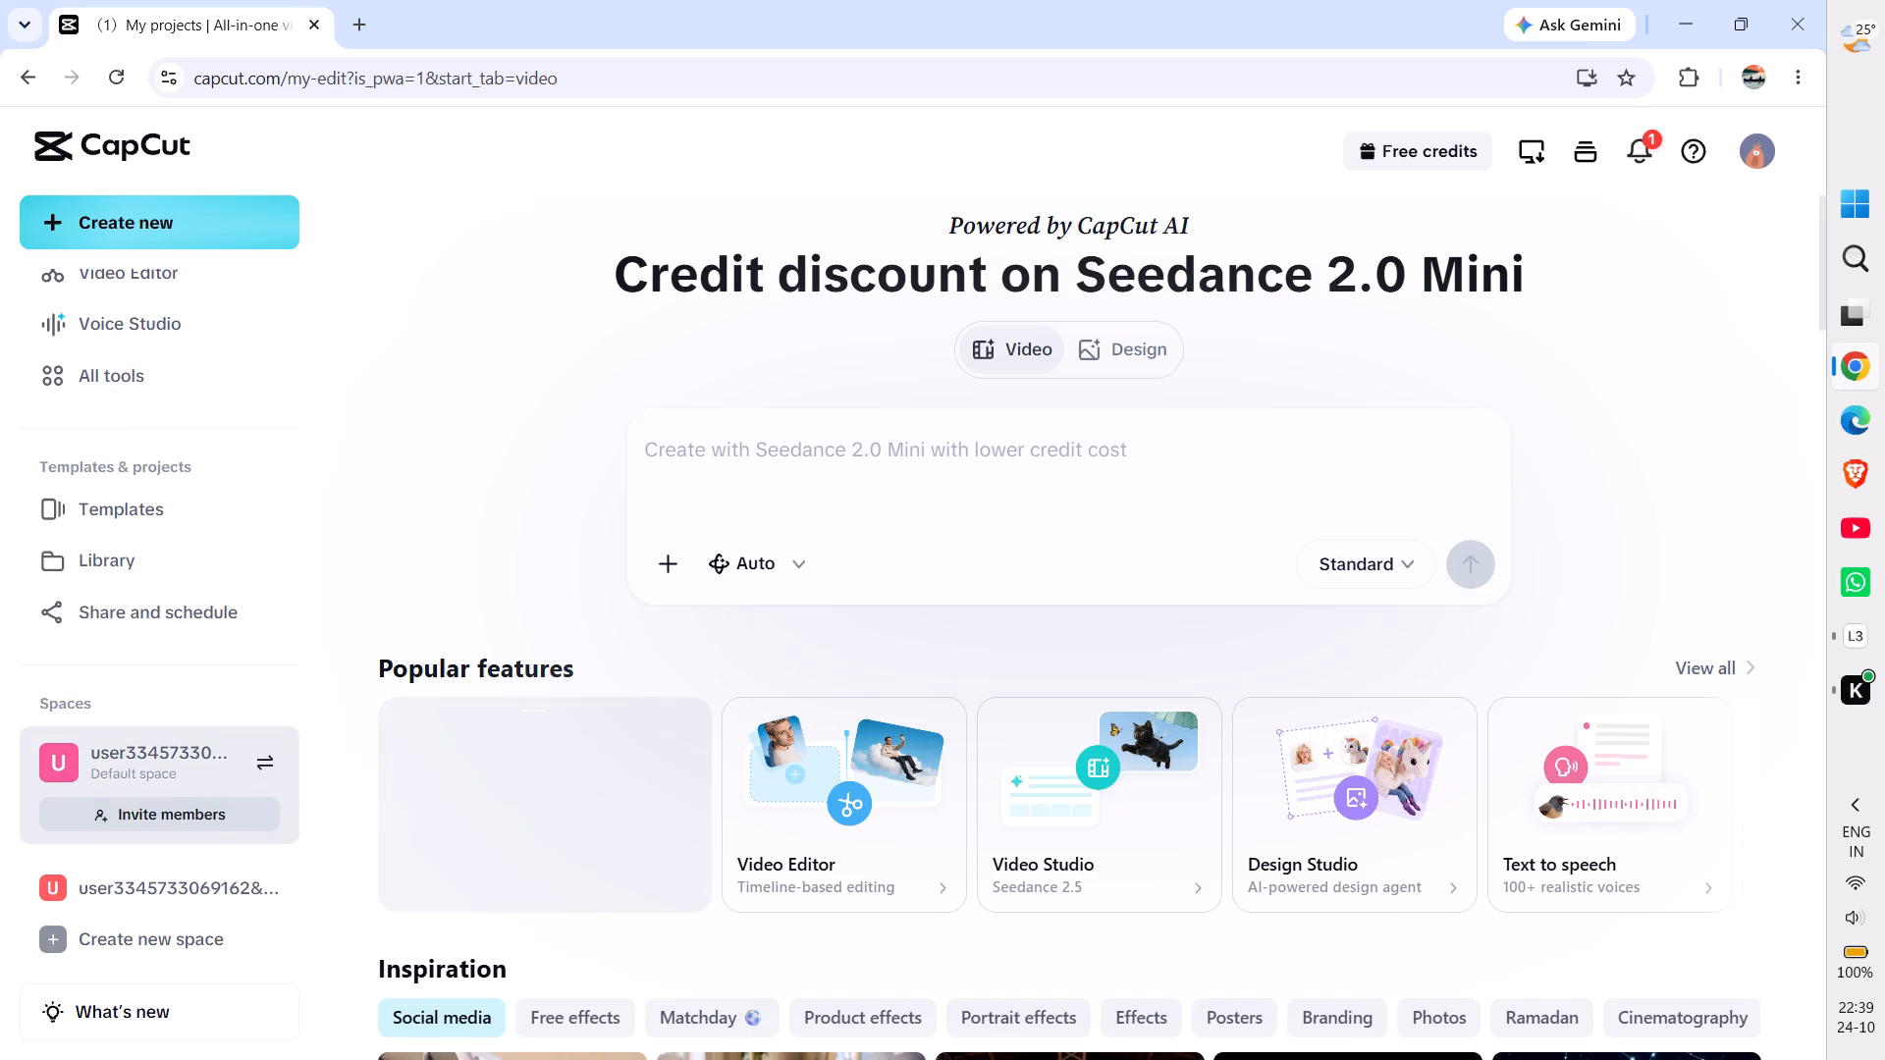
{"action": "left_click", "coordinate": [98, 760]}
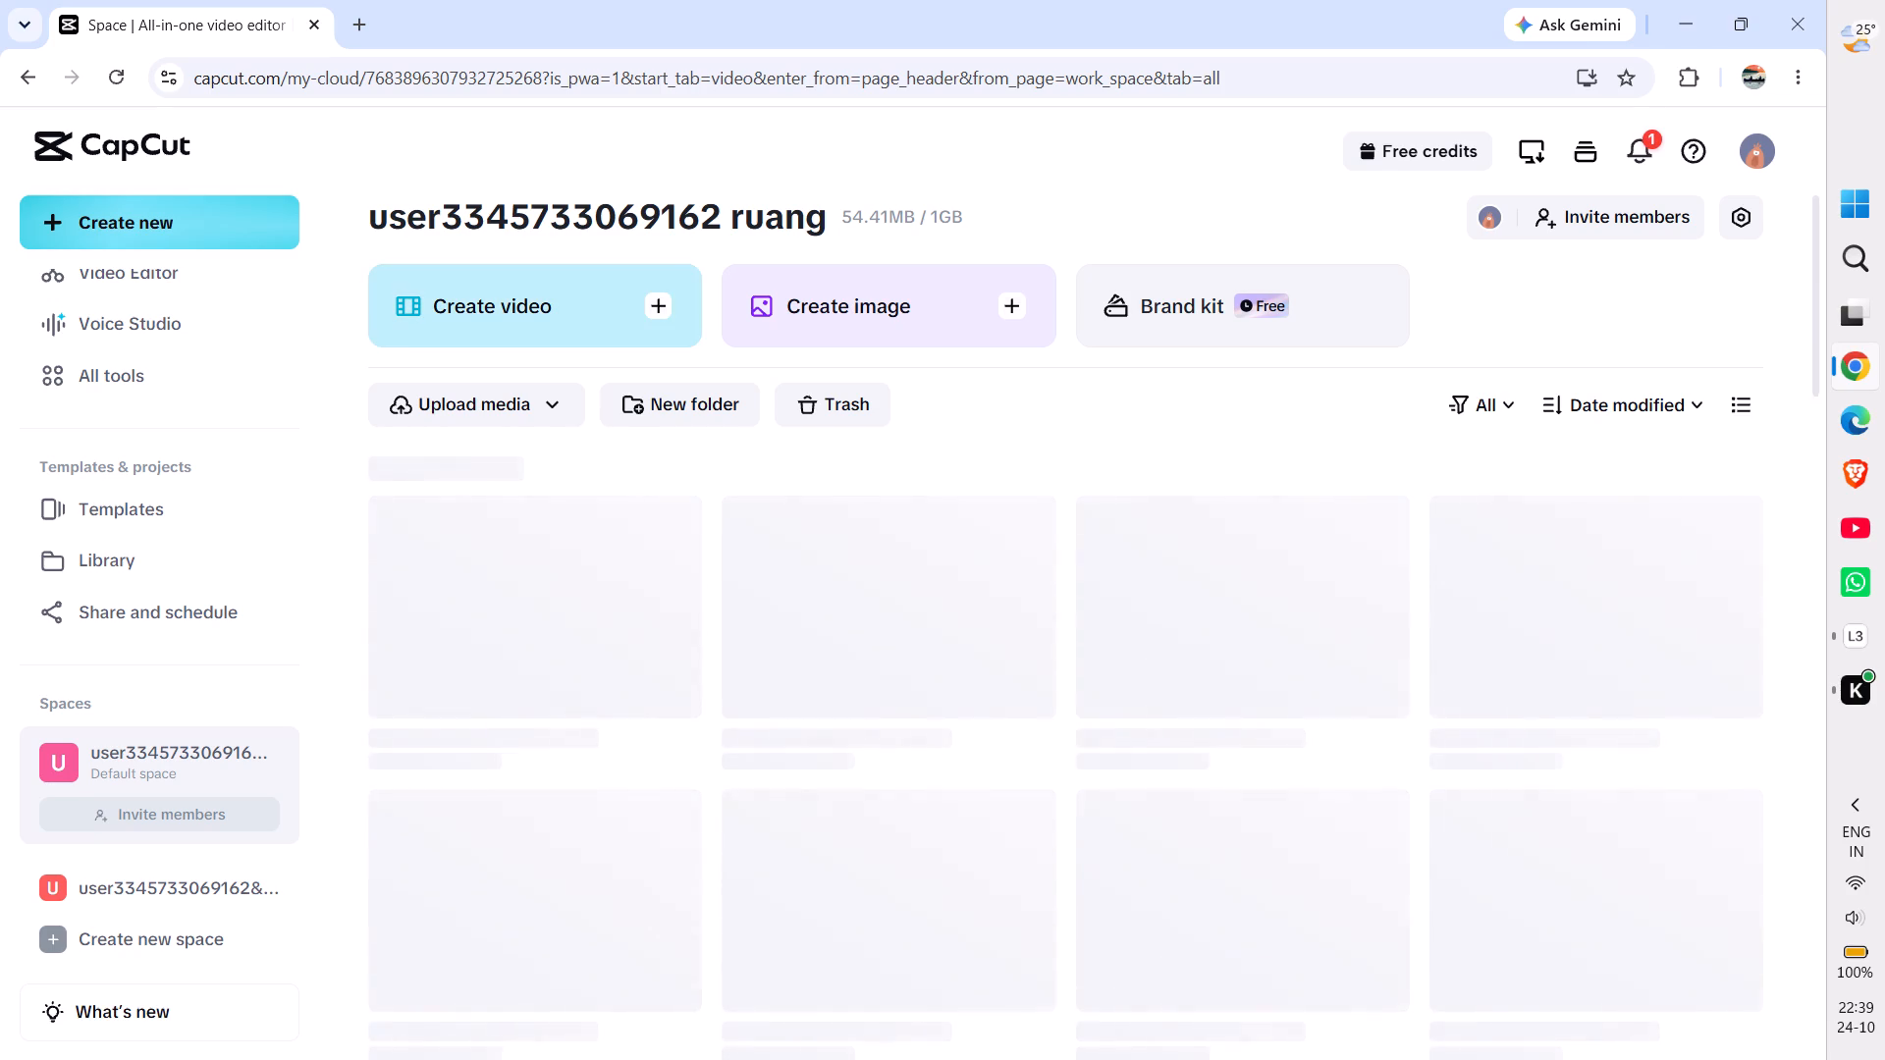
{"action": "double_click", "coordinate": [512, 608]}
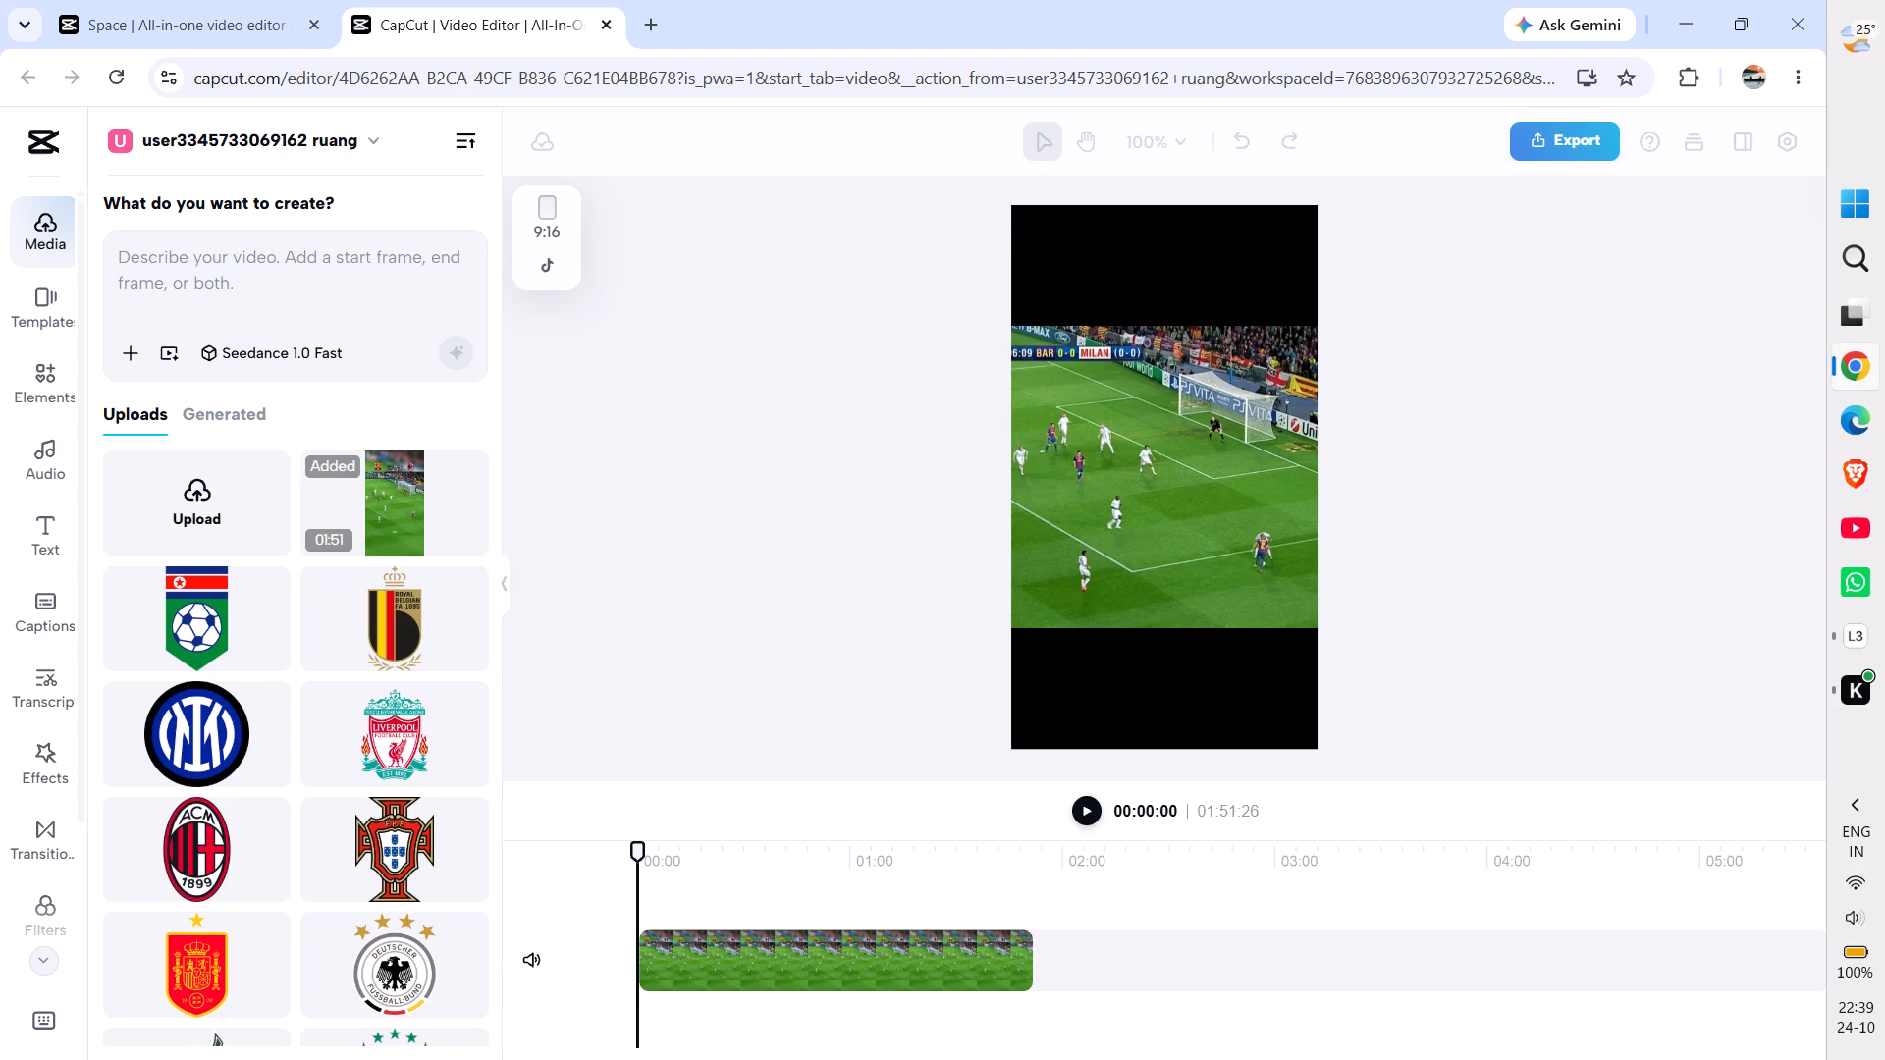
Collapse the media library and select the Barcelona vs AC Milan clip in the 9:16 preview.
{"action": "left_click", "coordinate": [503, 588]}
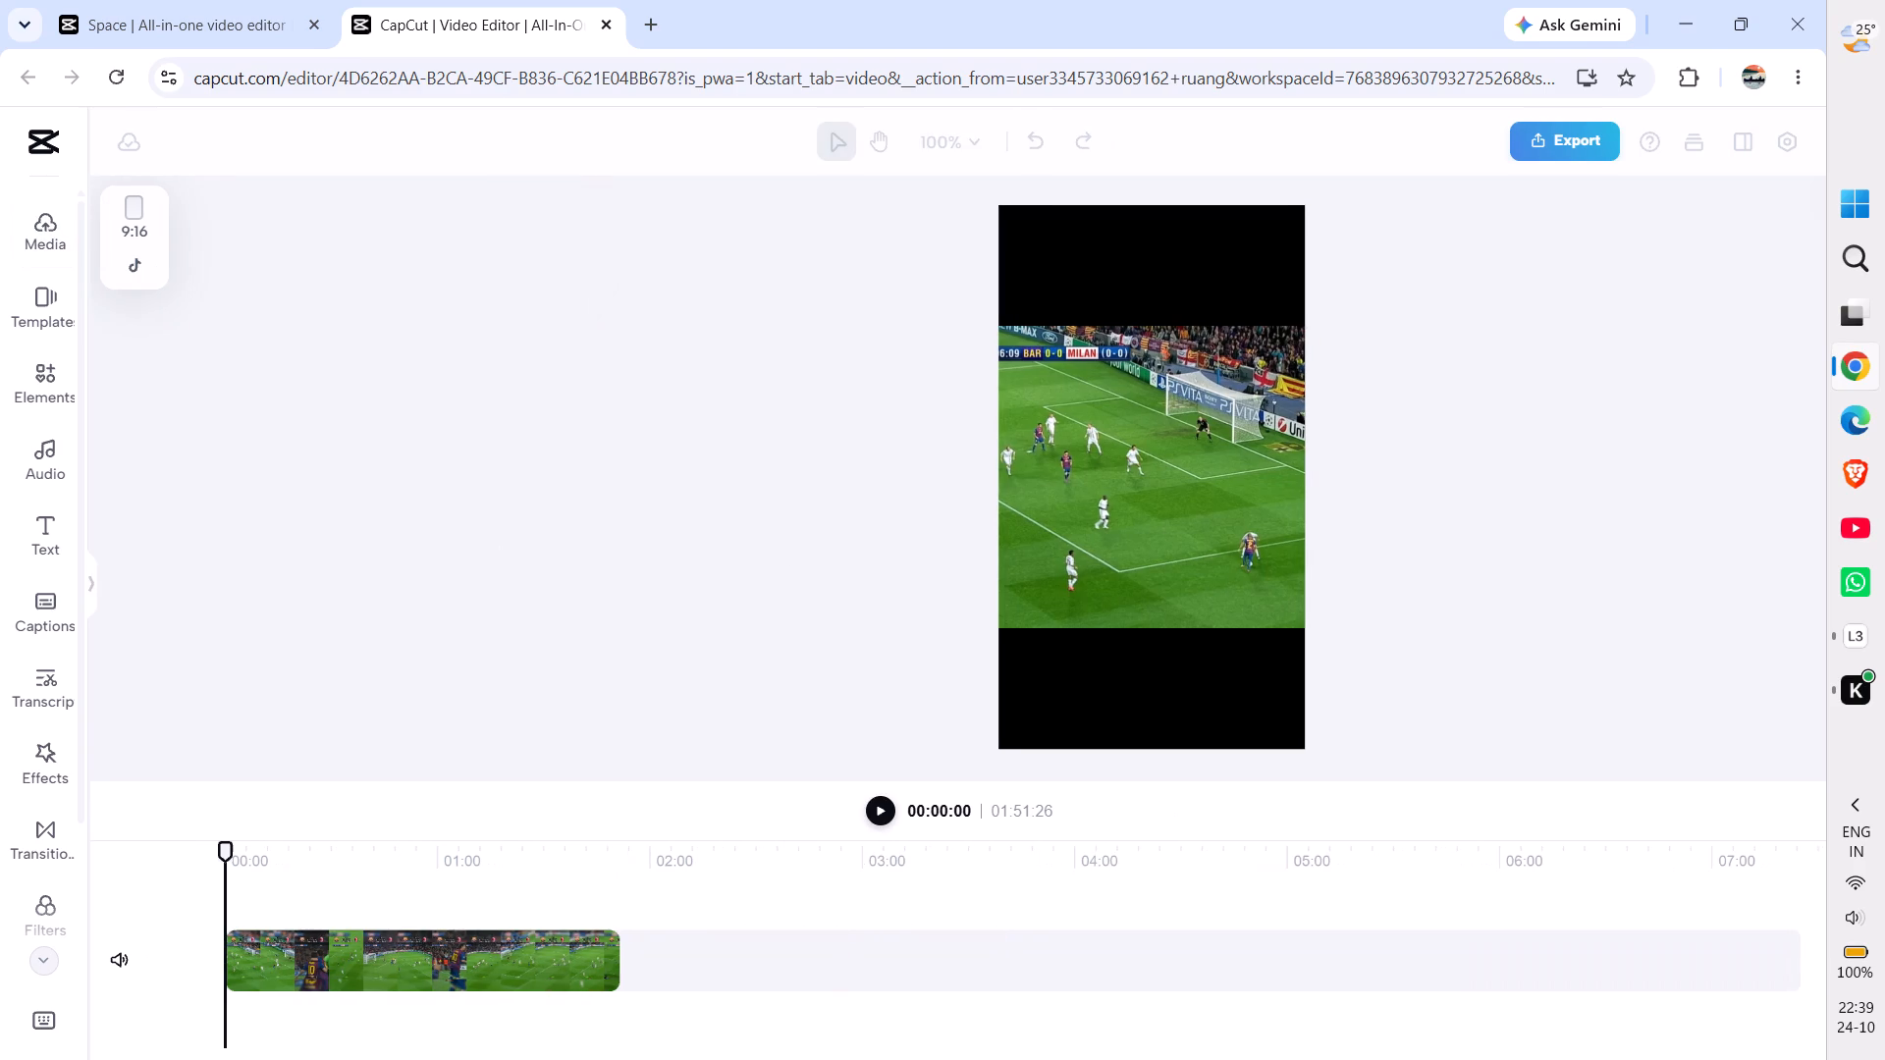
{"action": "left_click", "coordinate": [957, 459]}
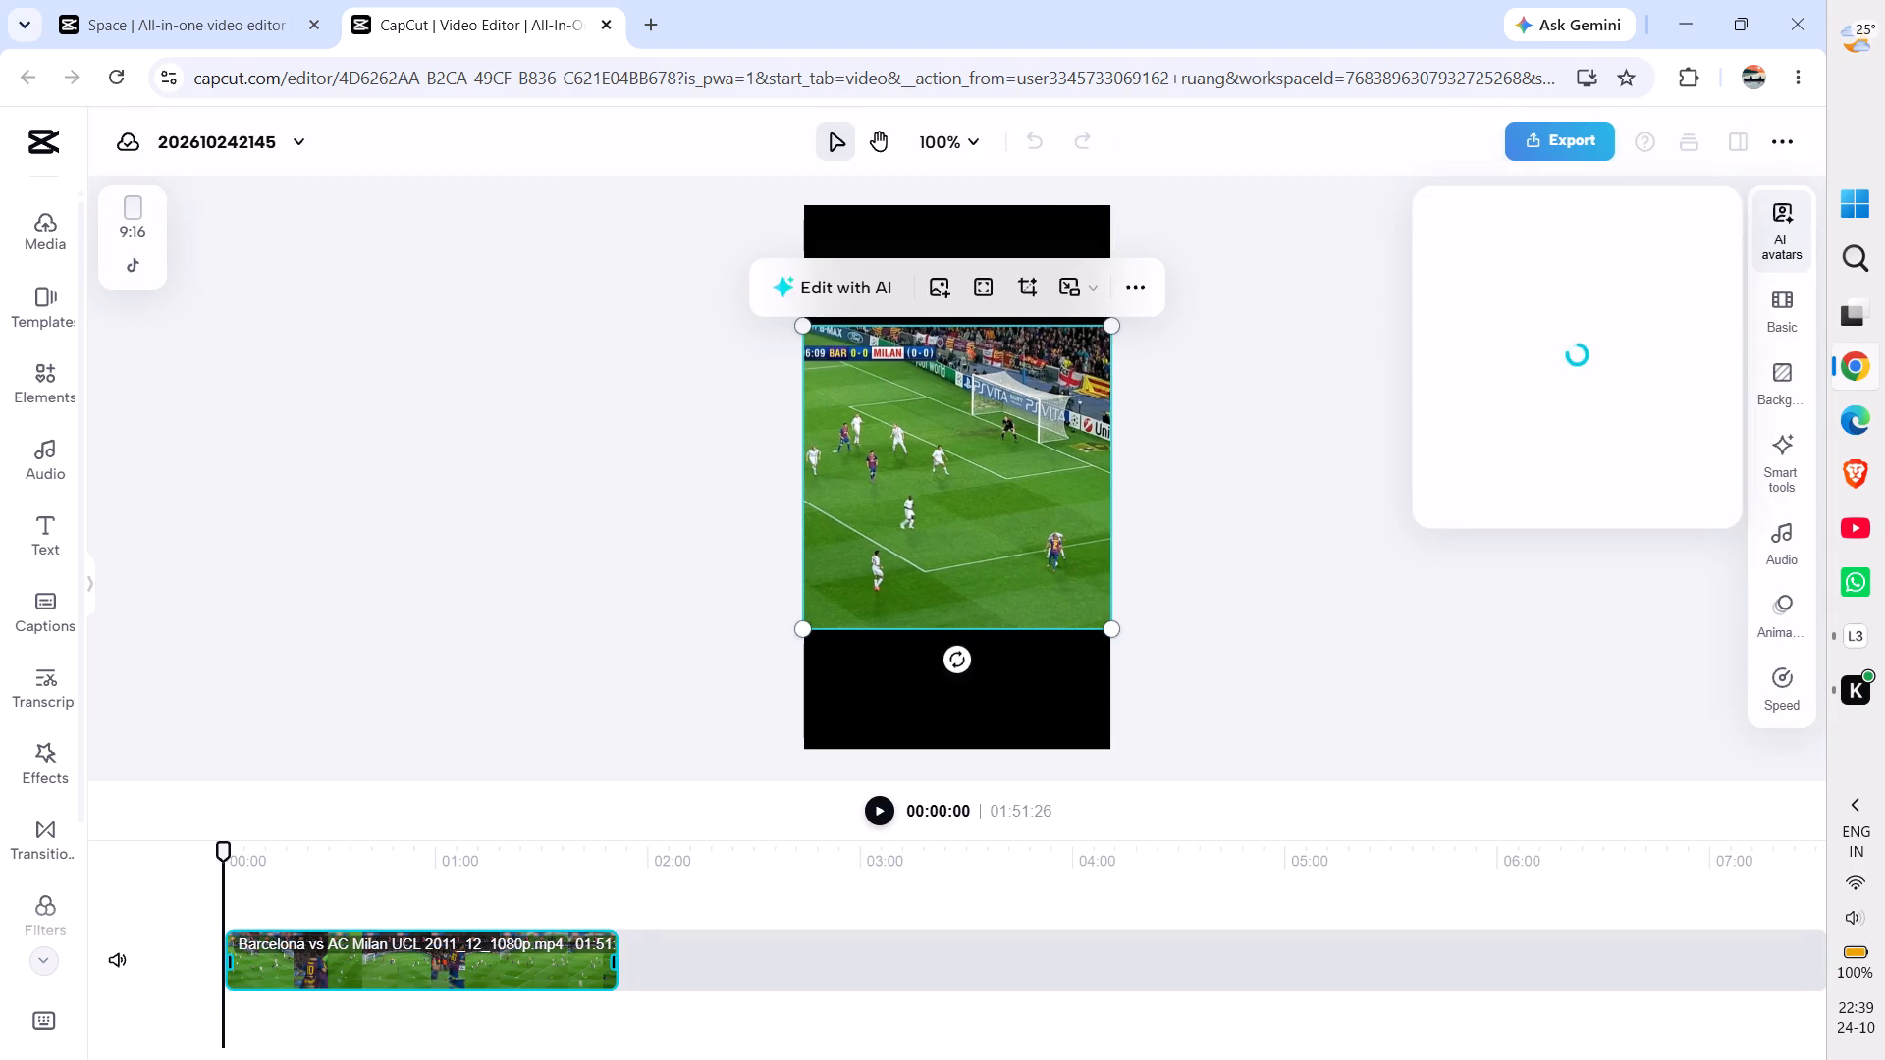
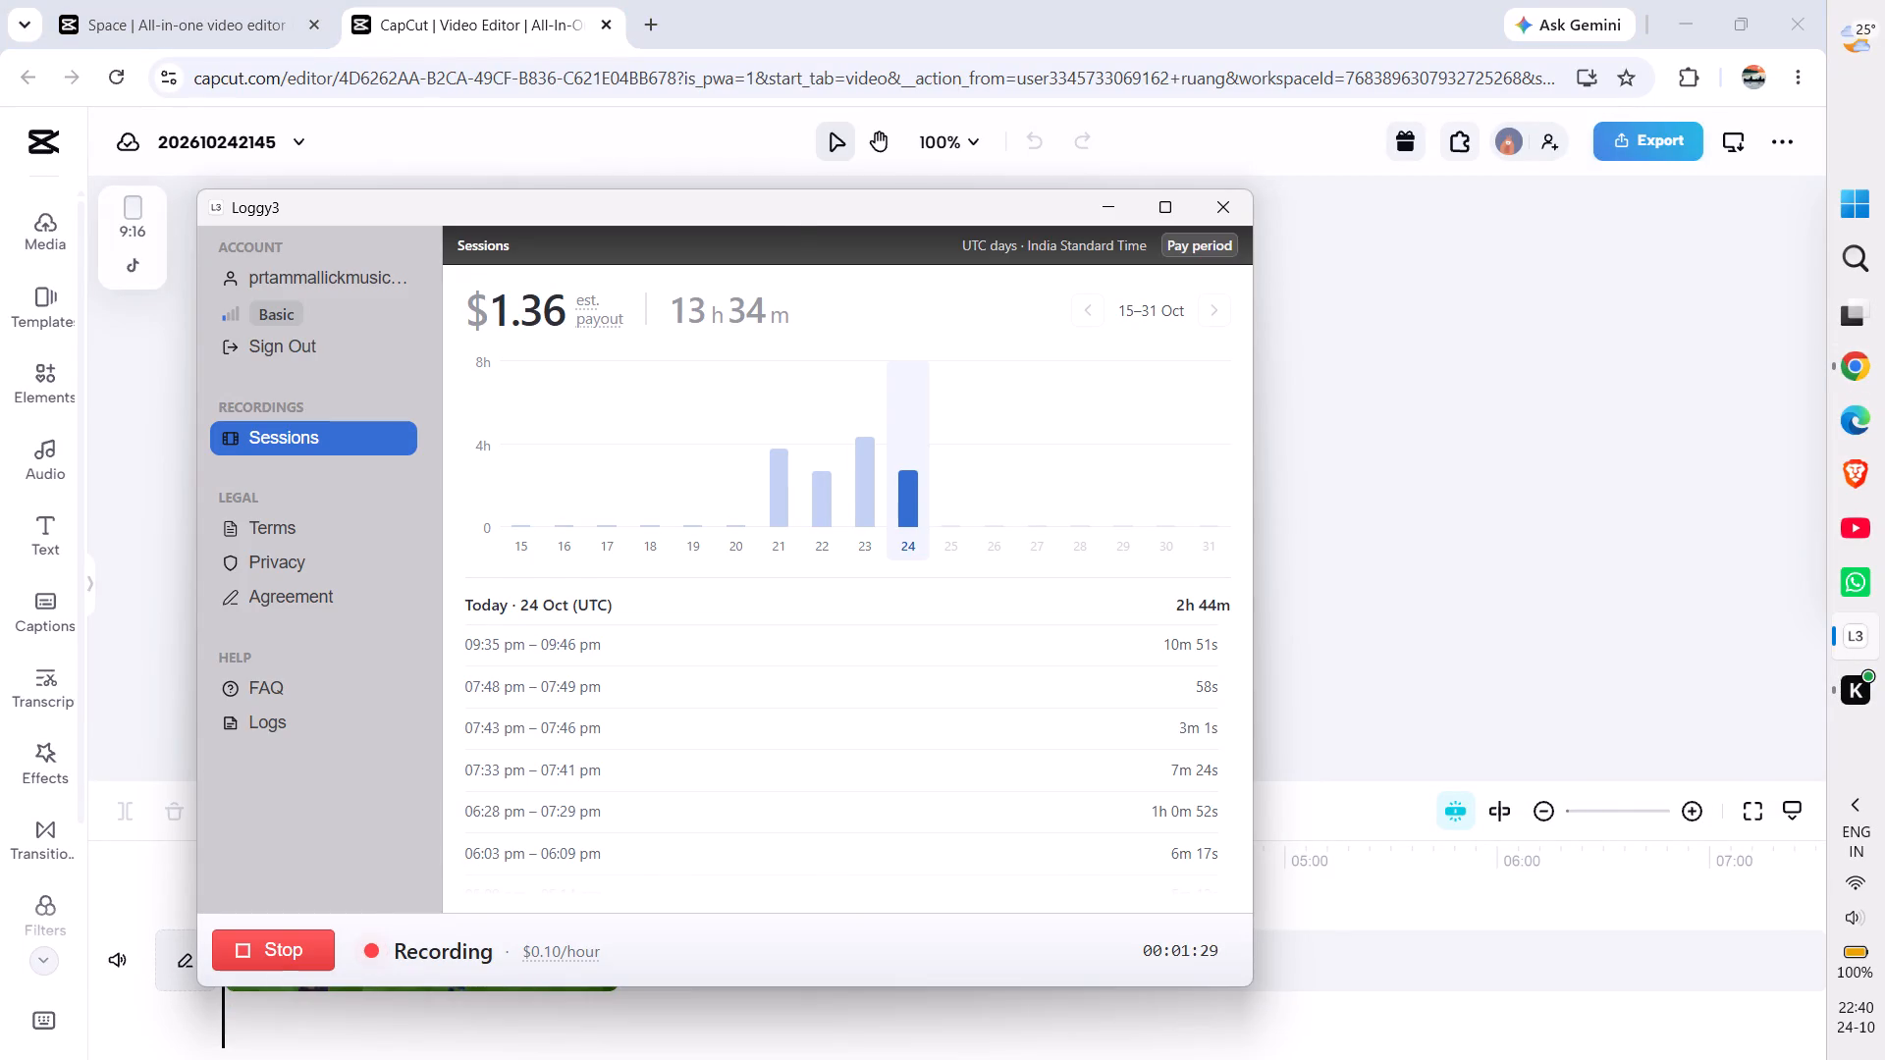
Apply the Contrast curves preset to the Barcelona vs AC Milan clip in its colour adjustment.
{"action": "left_click", "coordinate": [1415, 576]}
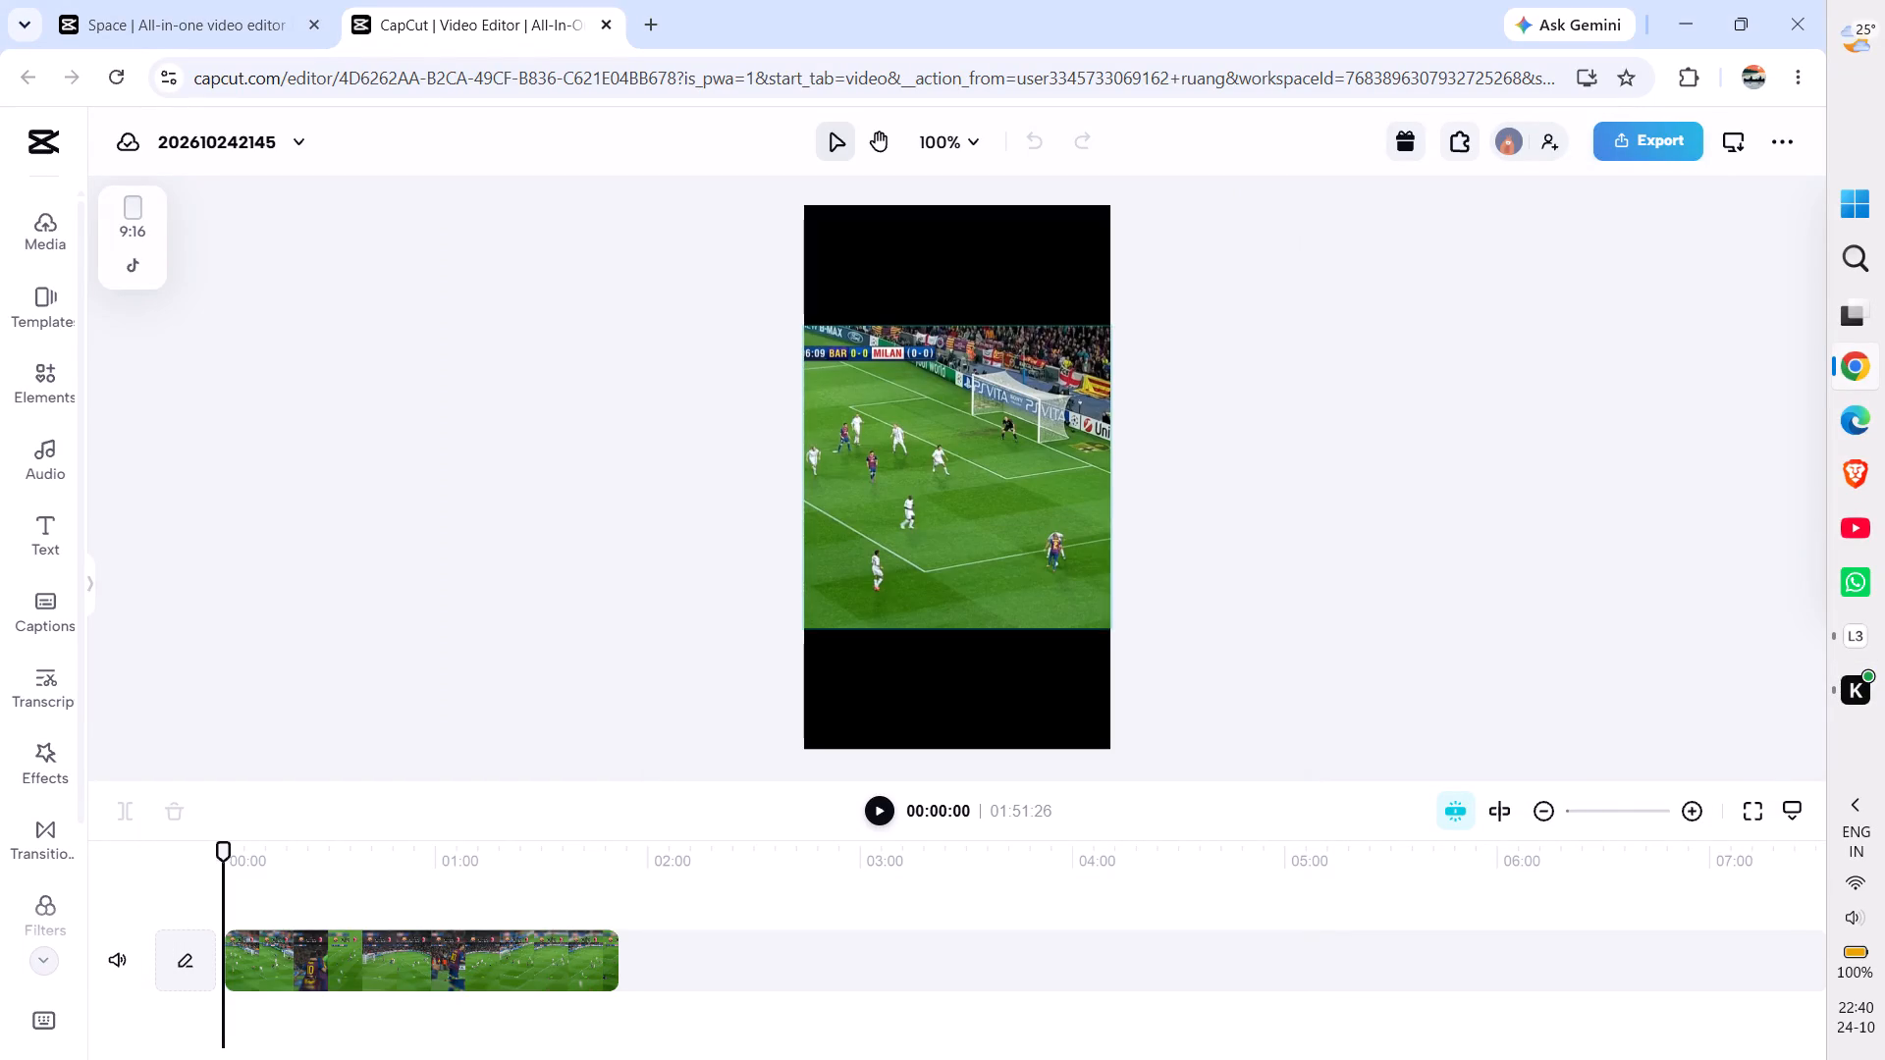
{"action": "left_click", "coordinate": [973, 467]}
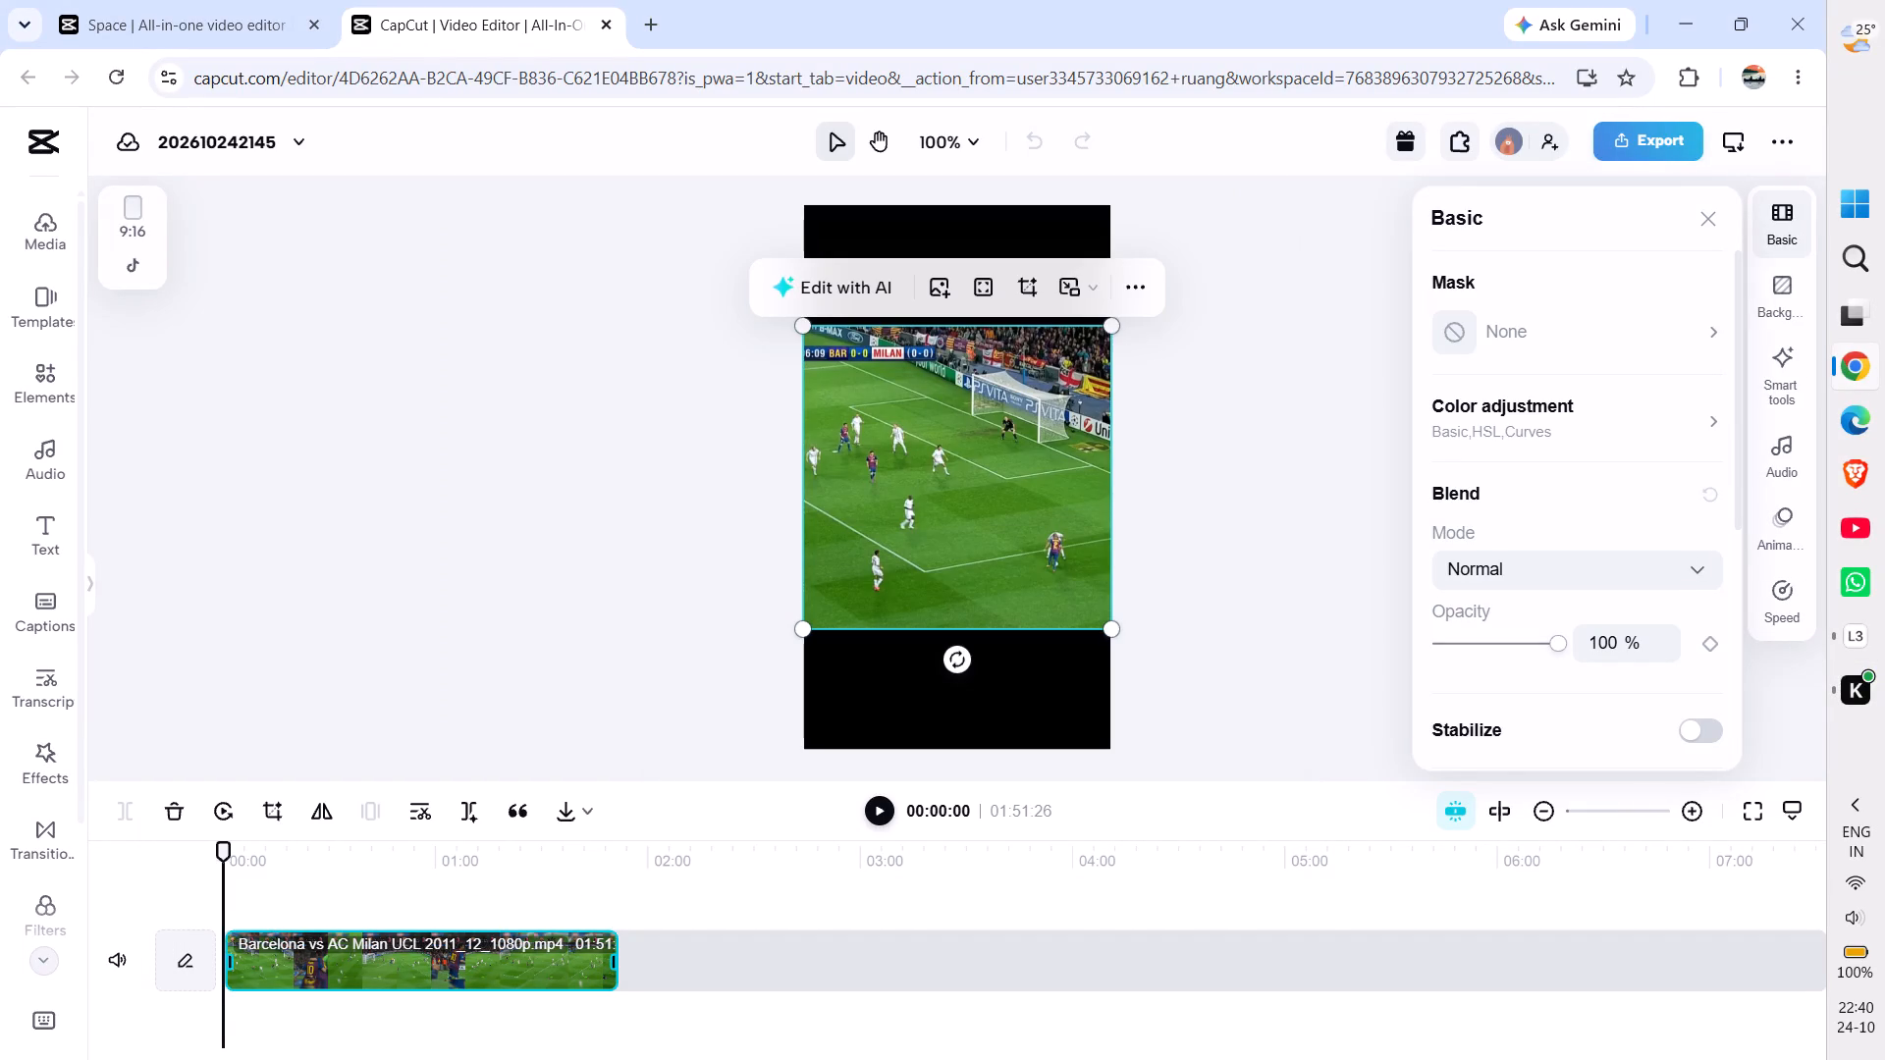
{"action": "left_click", "coordinate": [1600, 409]}
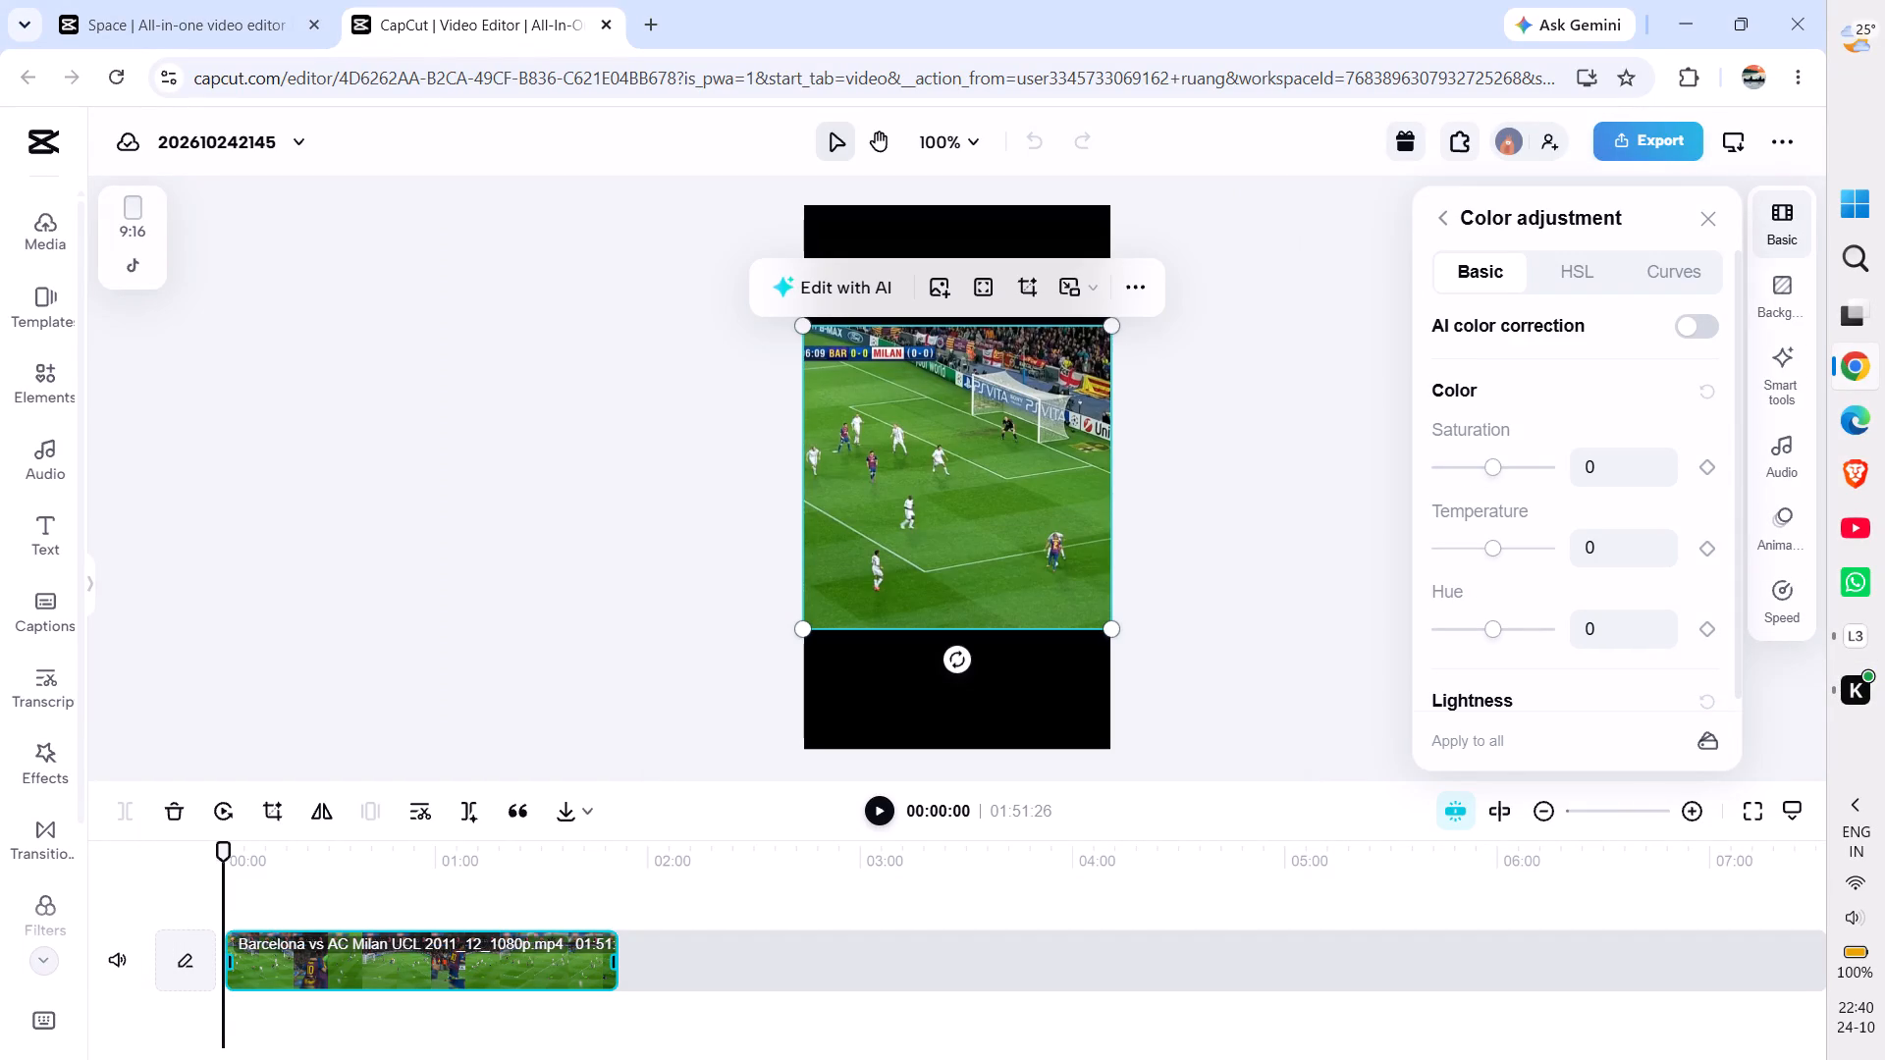
{"action": "left_click", "coordinate": [1666, 278]}
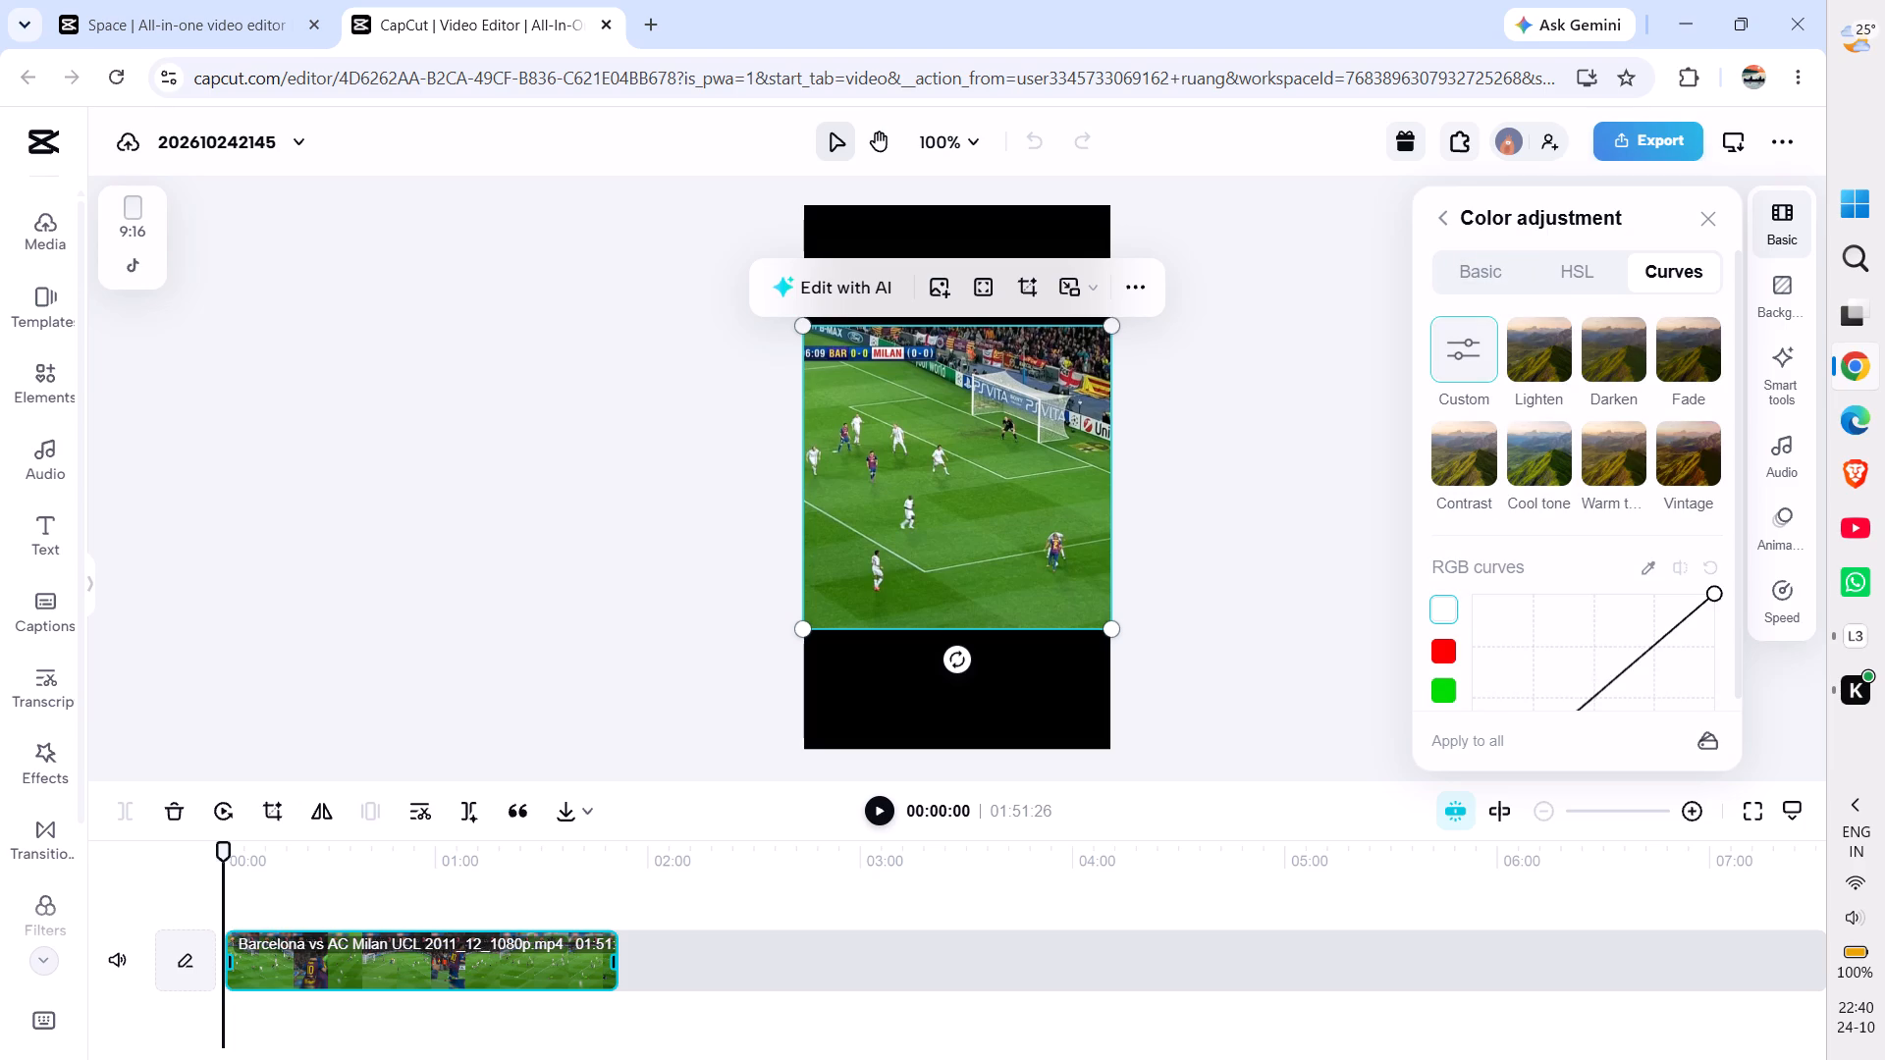
{"action": "left_click", "coordinate": [1531, 362]}
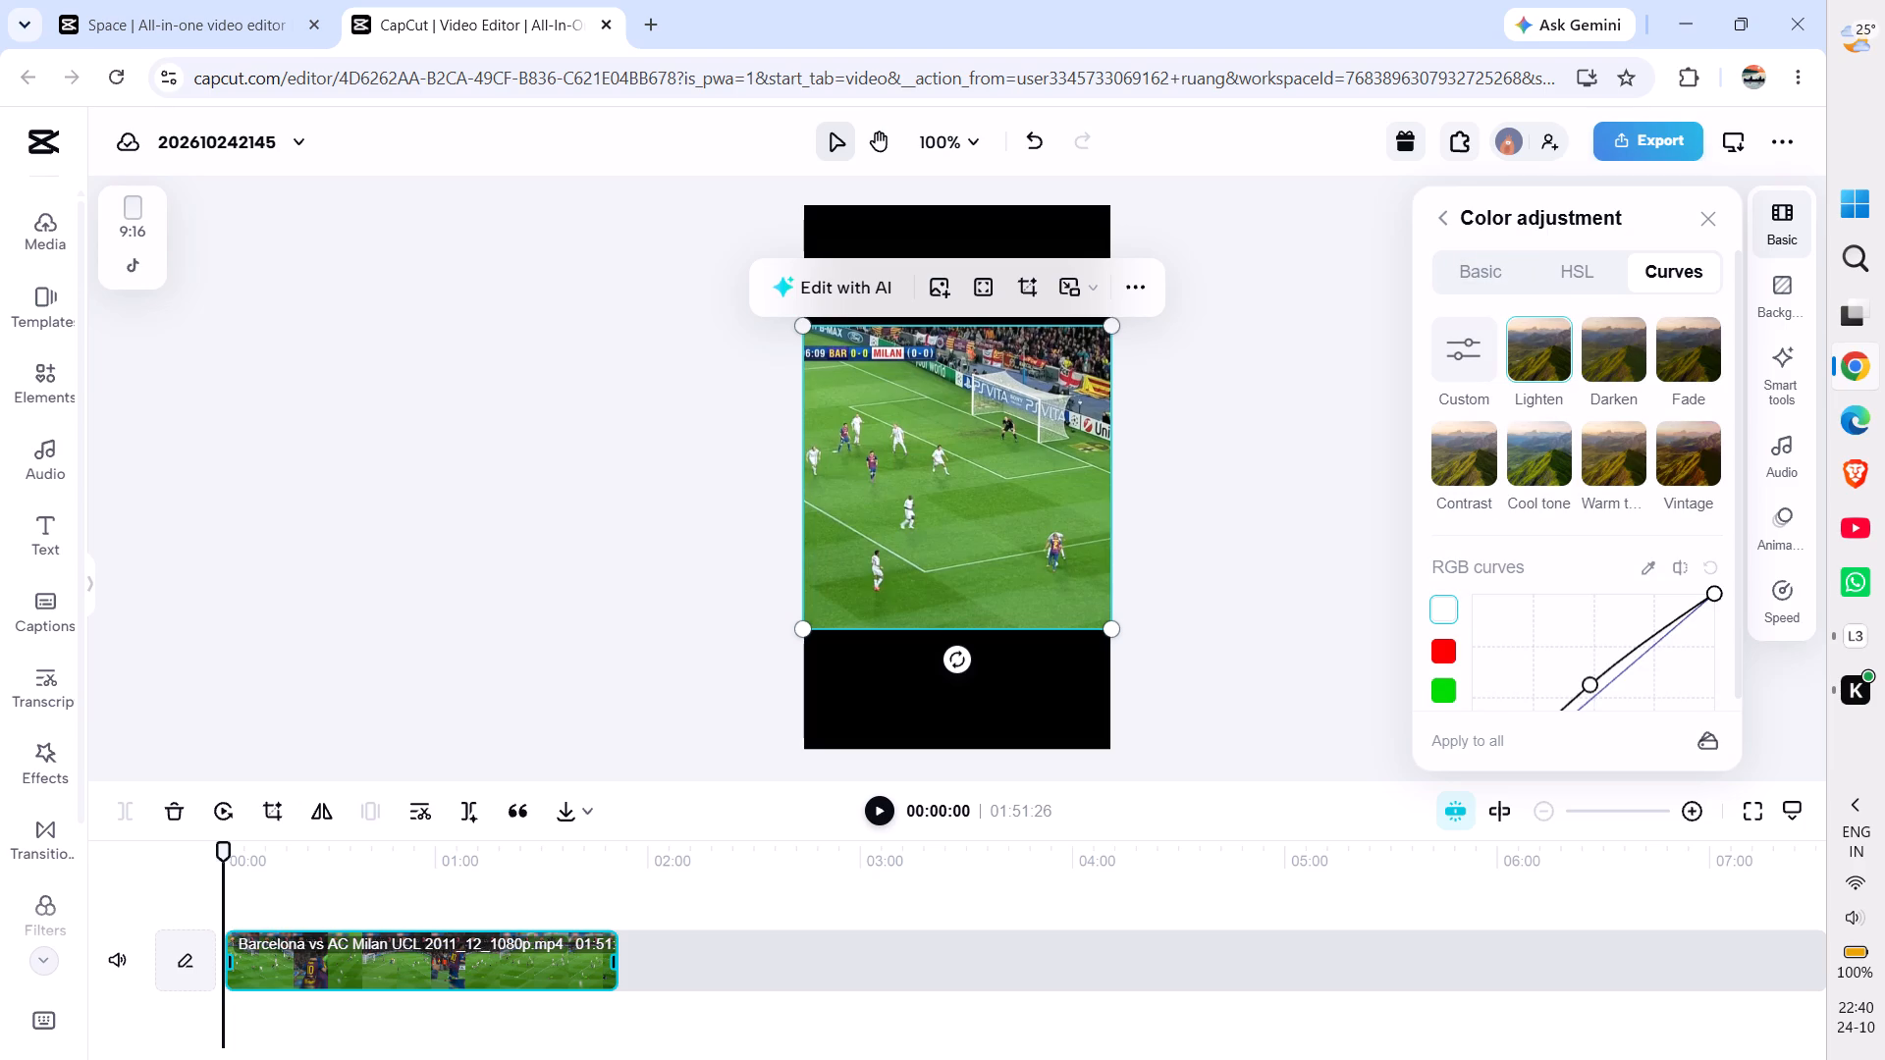
{"action": "left_click", "coordinate": [1454, 465]}
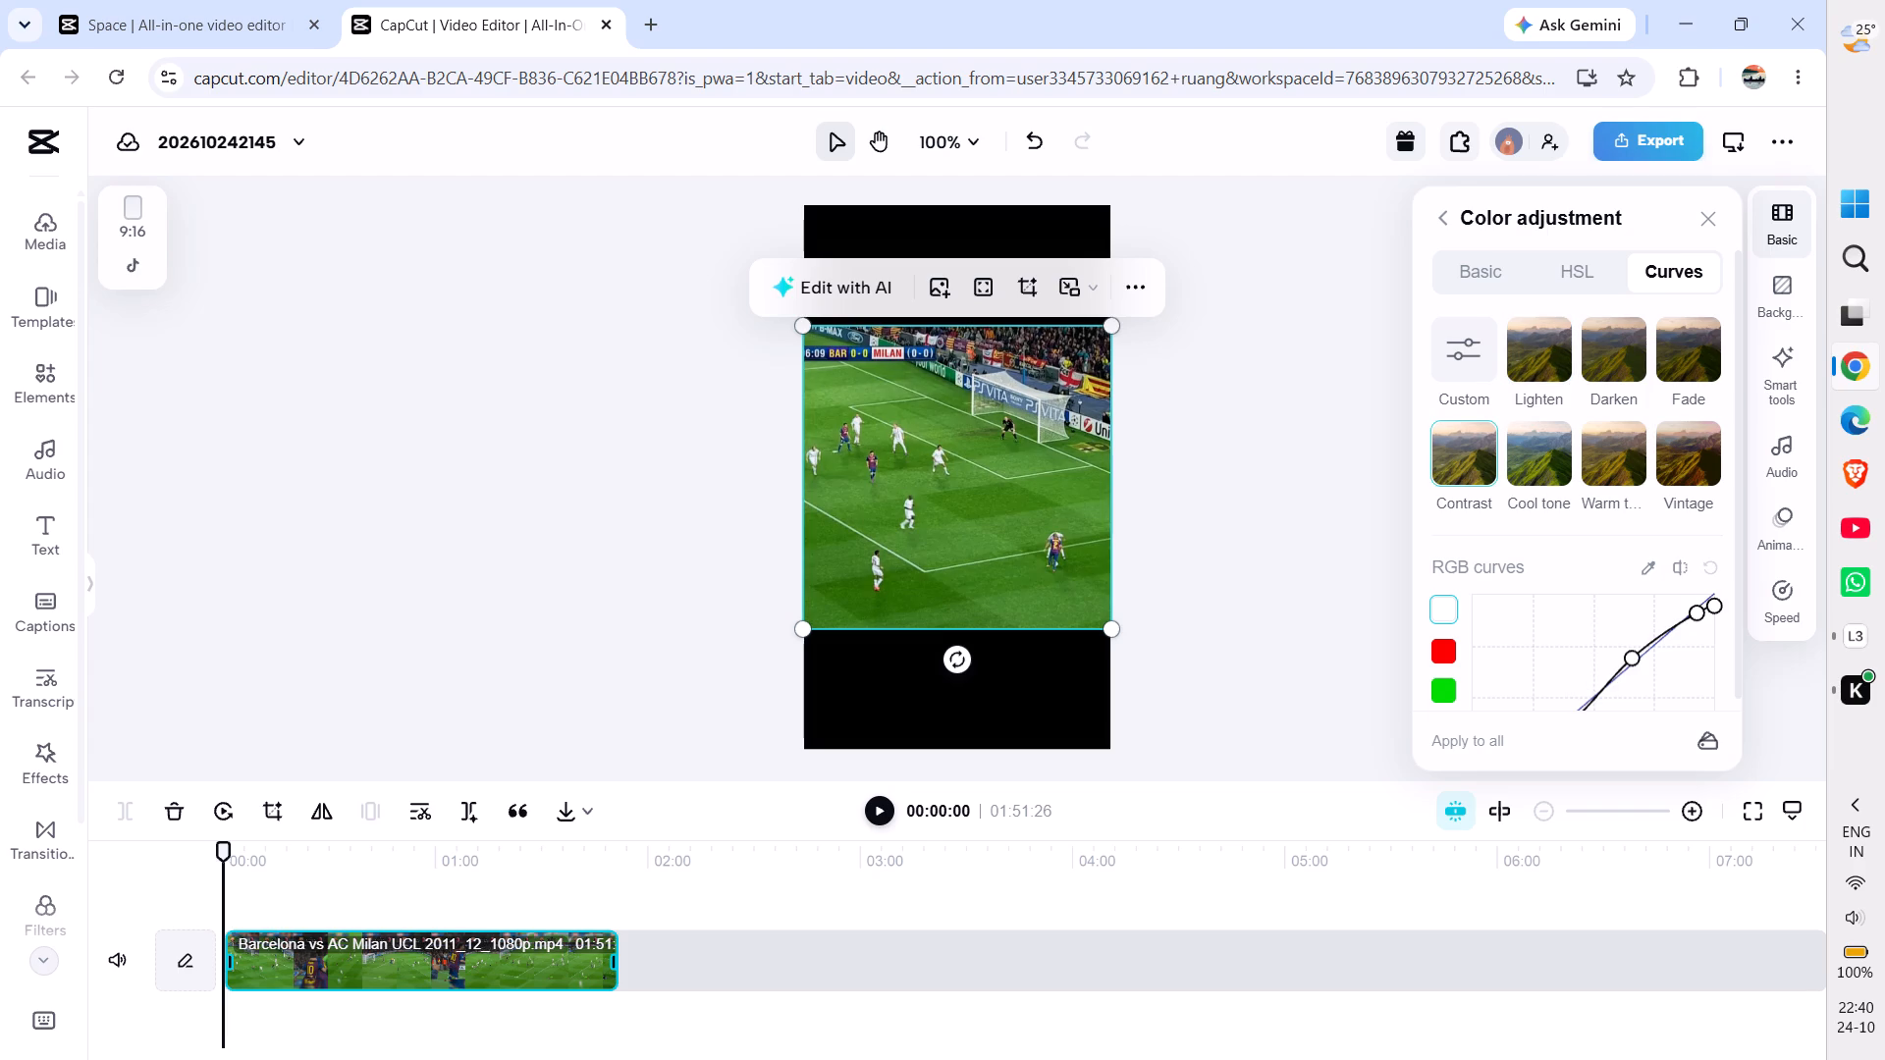
{"action": "left_click", "coordinate": [1224, 447]}
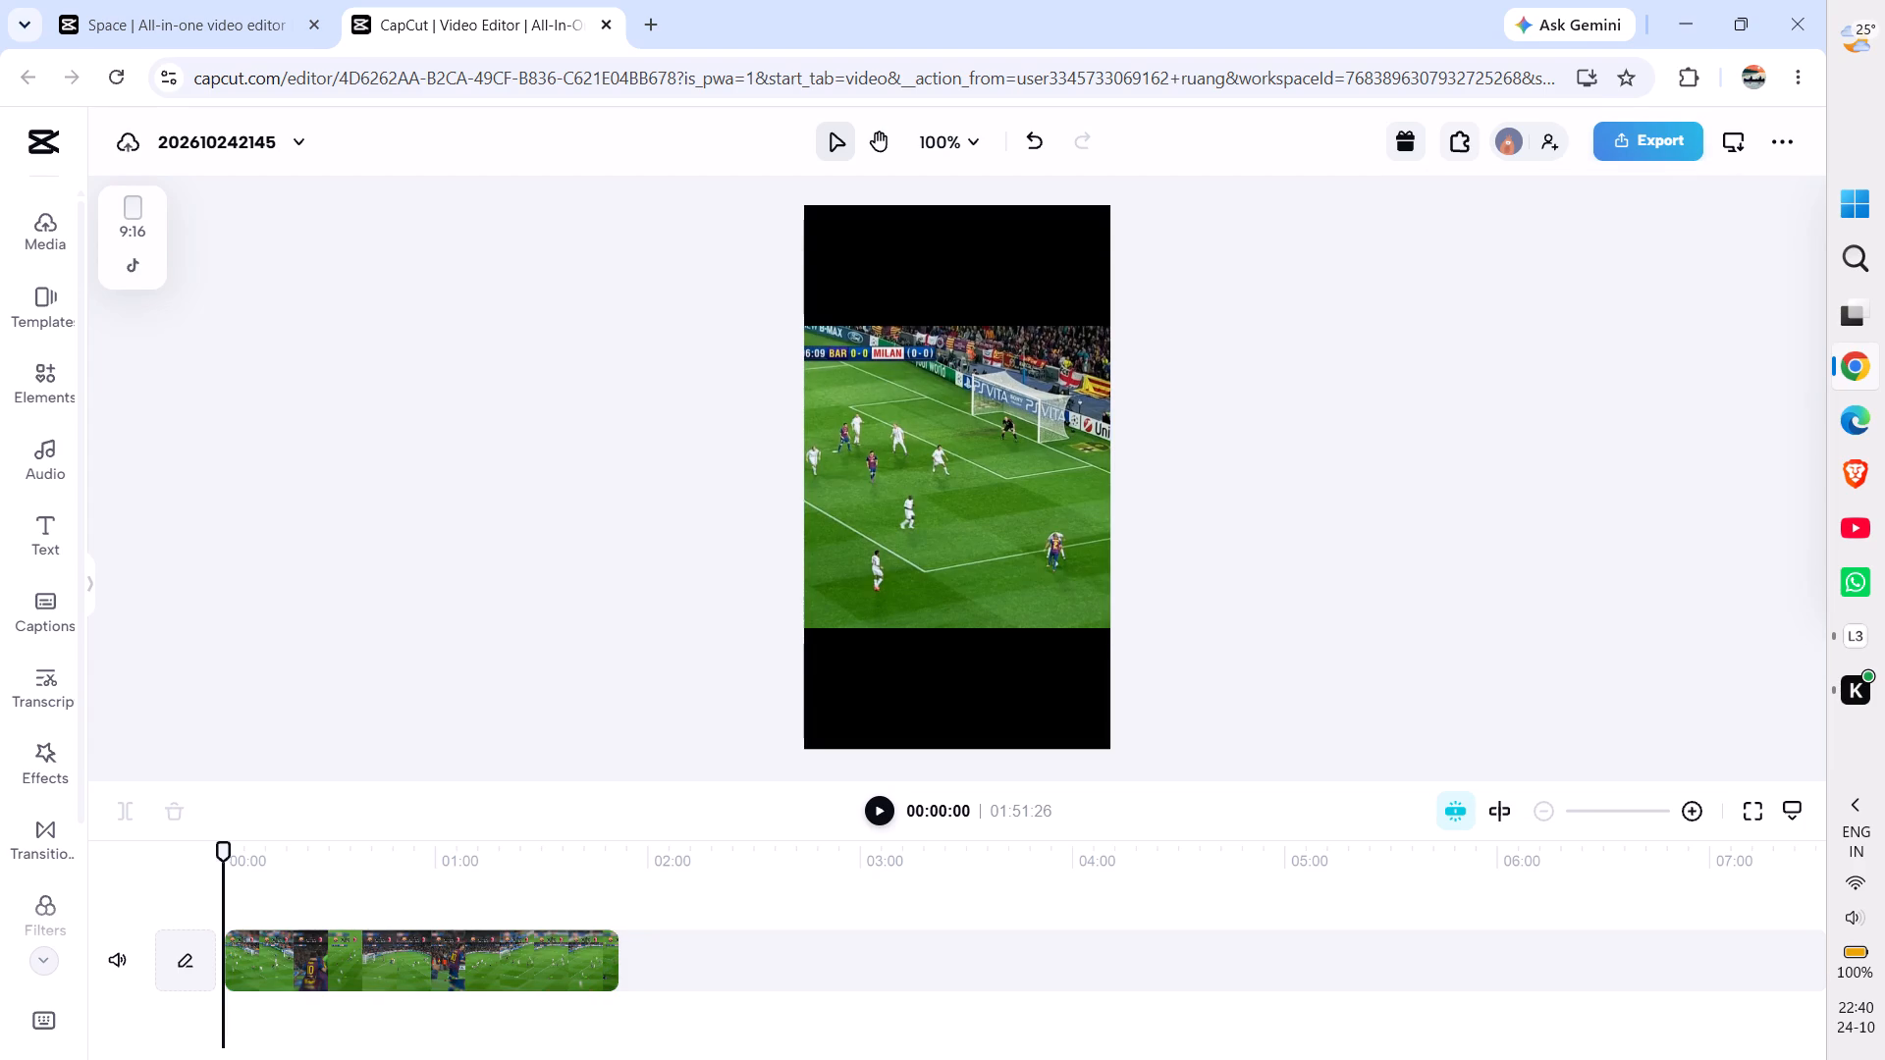
Set the clip's saturation to 11 and its brightness to 3 in the basic colour adjustments.
{"action": "left_click", "coordinate": [1050, 446]}
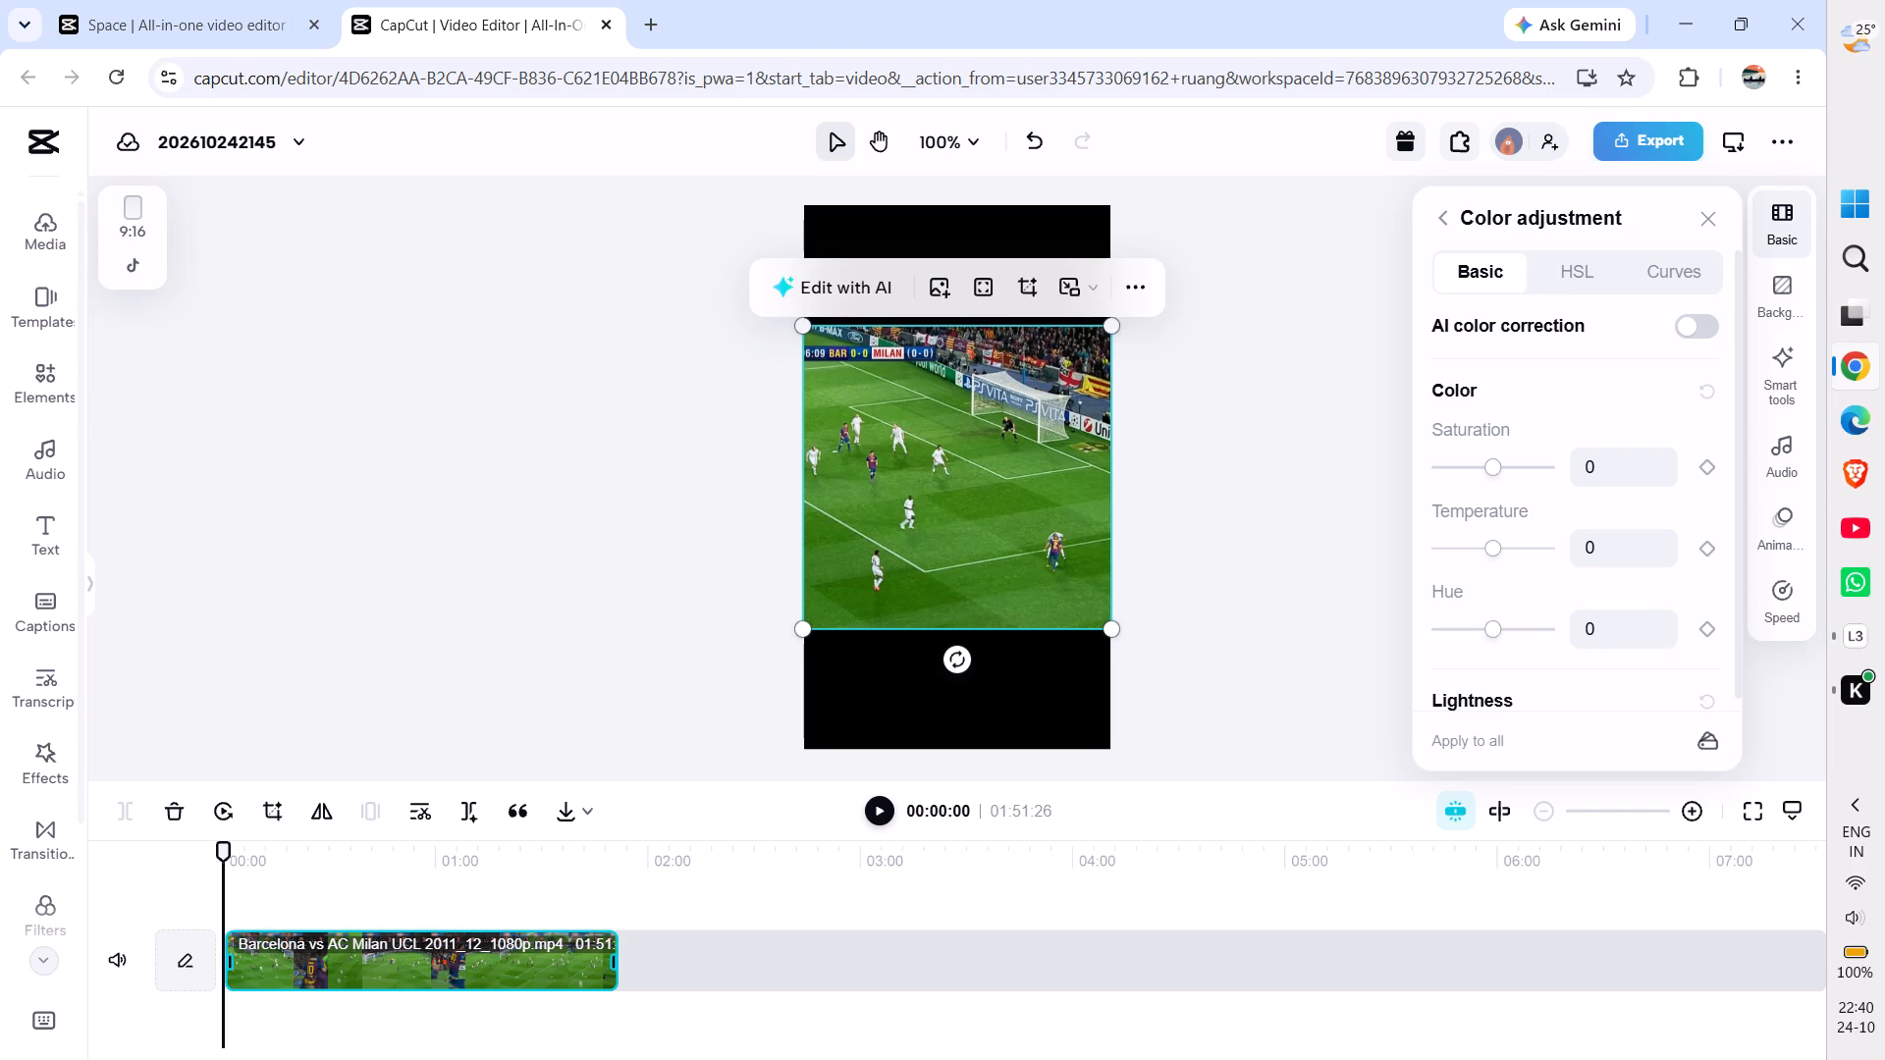
{"action": "left_click_drag", "start_coordinate": [1492, 462], "coordinate": [1507, 464]}
{"action": "scroll", "coordinate": [1507, 551], "scroll_direction": "down", "scroll_amount": 2}
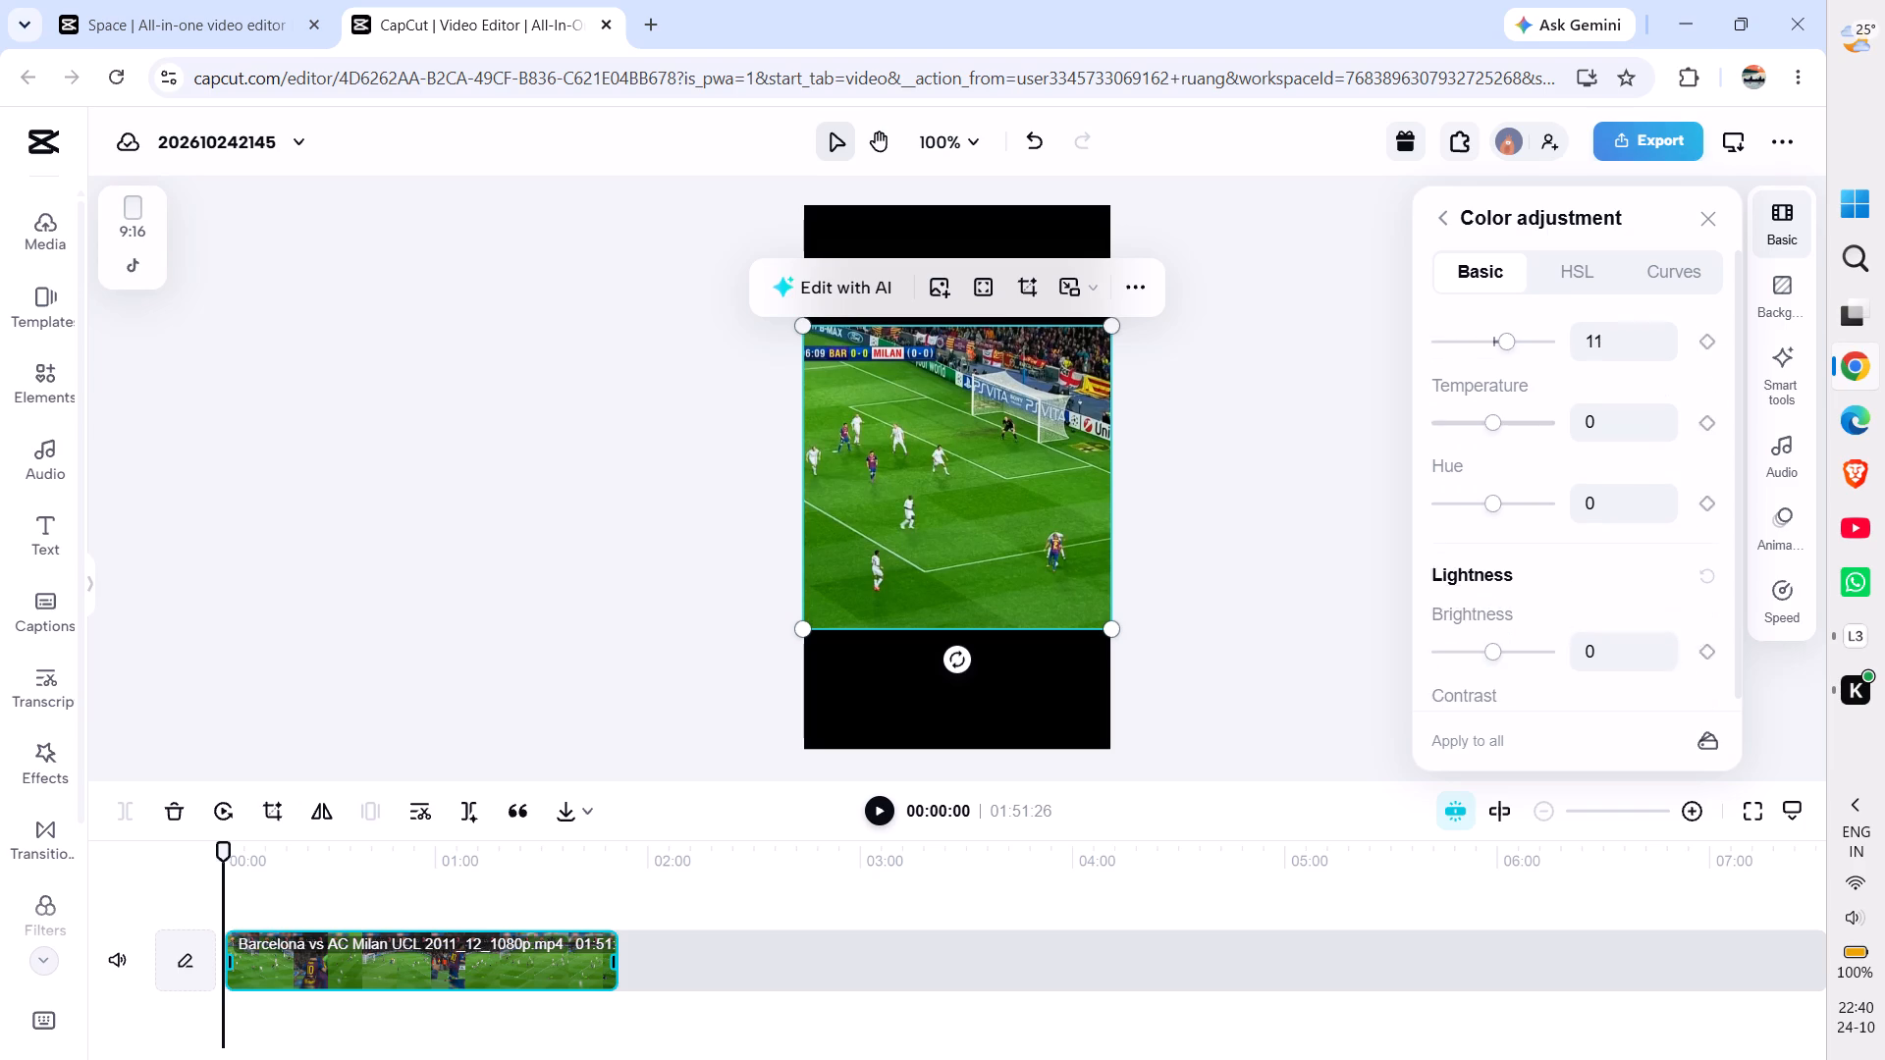
{"action": "scroll", "coordinate": [1507, 551], "scroll_direction": "down", "scroll_amount": 2}
{"action": "left_click_drag", "start_coordinate": [1489, 479], "coordinate": [1501, 479]}
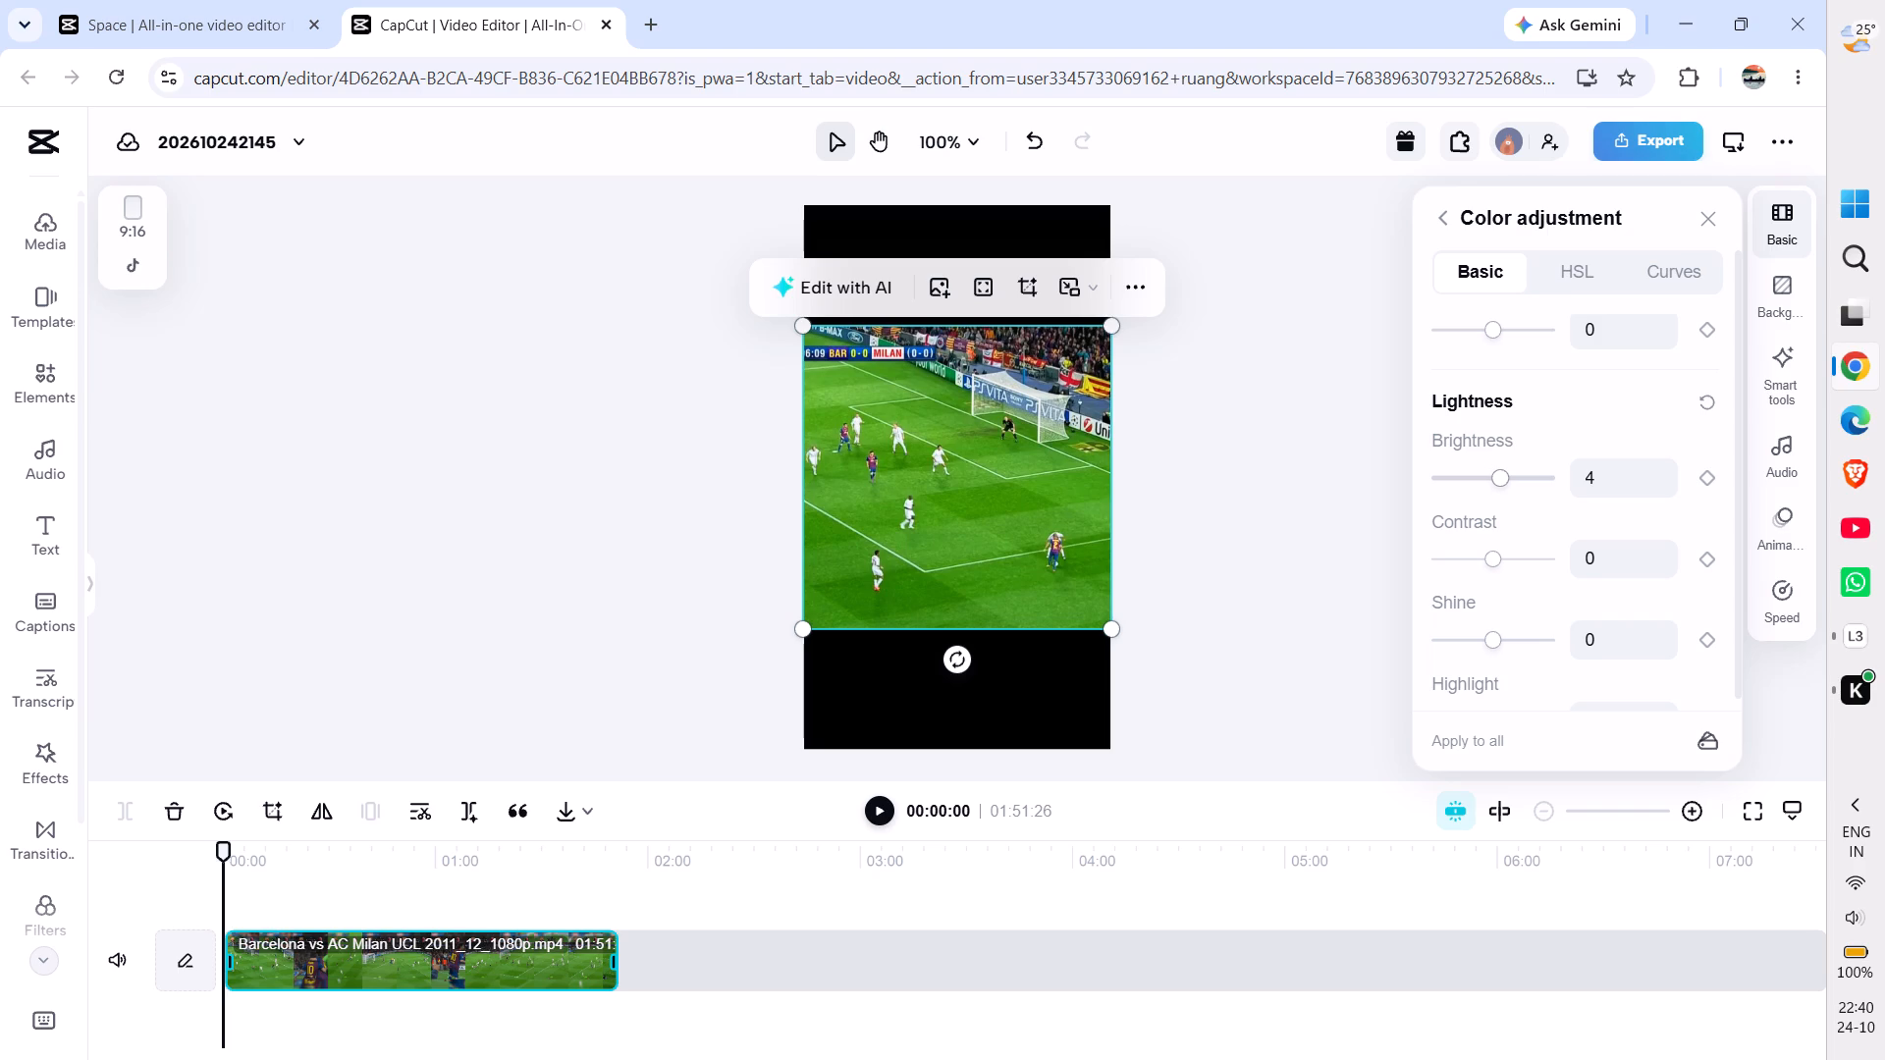
{"action": "left_click_drag", "start_coordinate": [1501, 479], "coordinate": [1498, 479]}
Set the clip's sharpness to 15 in the colour adjustment effects and check the selected curves preset.
{"action": "scroll", "coordinate": [1505, 573], "scroll_direction": "down", "scroll_amount": 1}
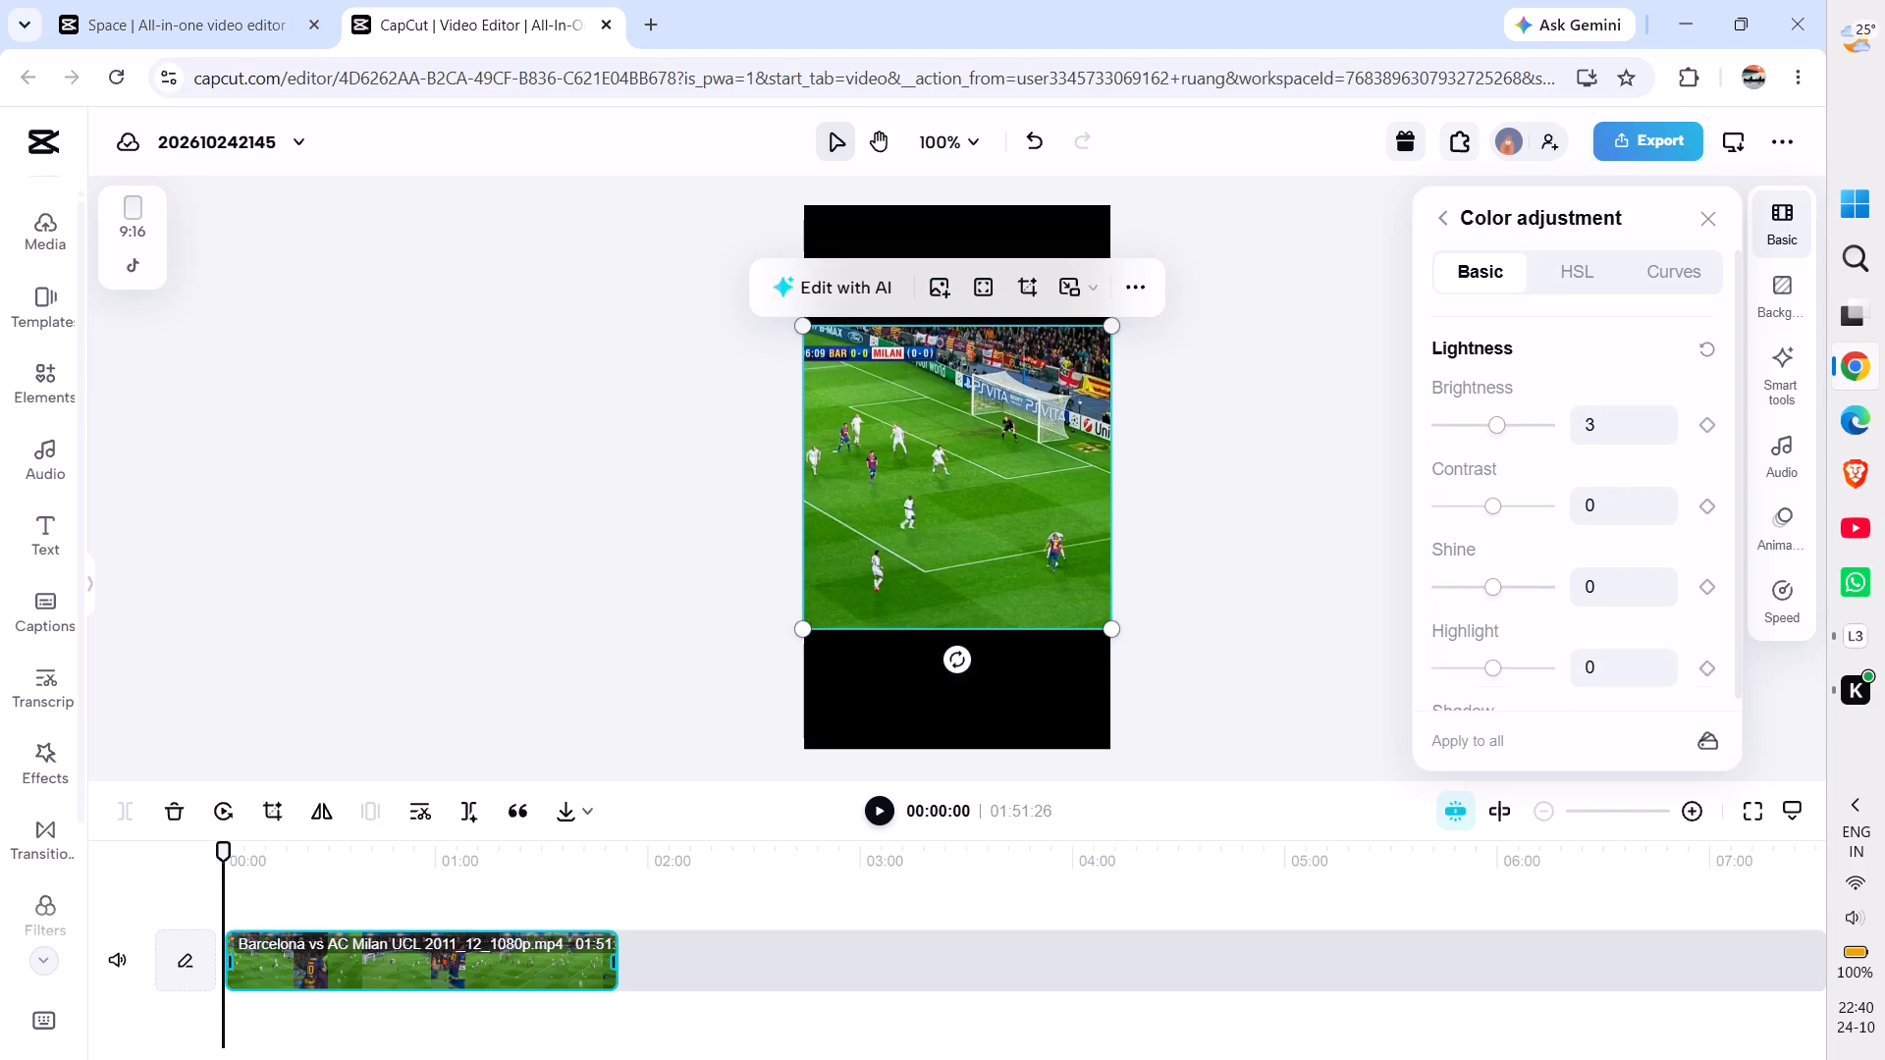
{"action": "scroll", "coordinate": [1505, 573], "scroll_direction": "down", "scroll_amount": 2}
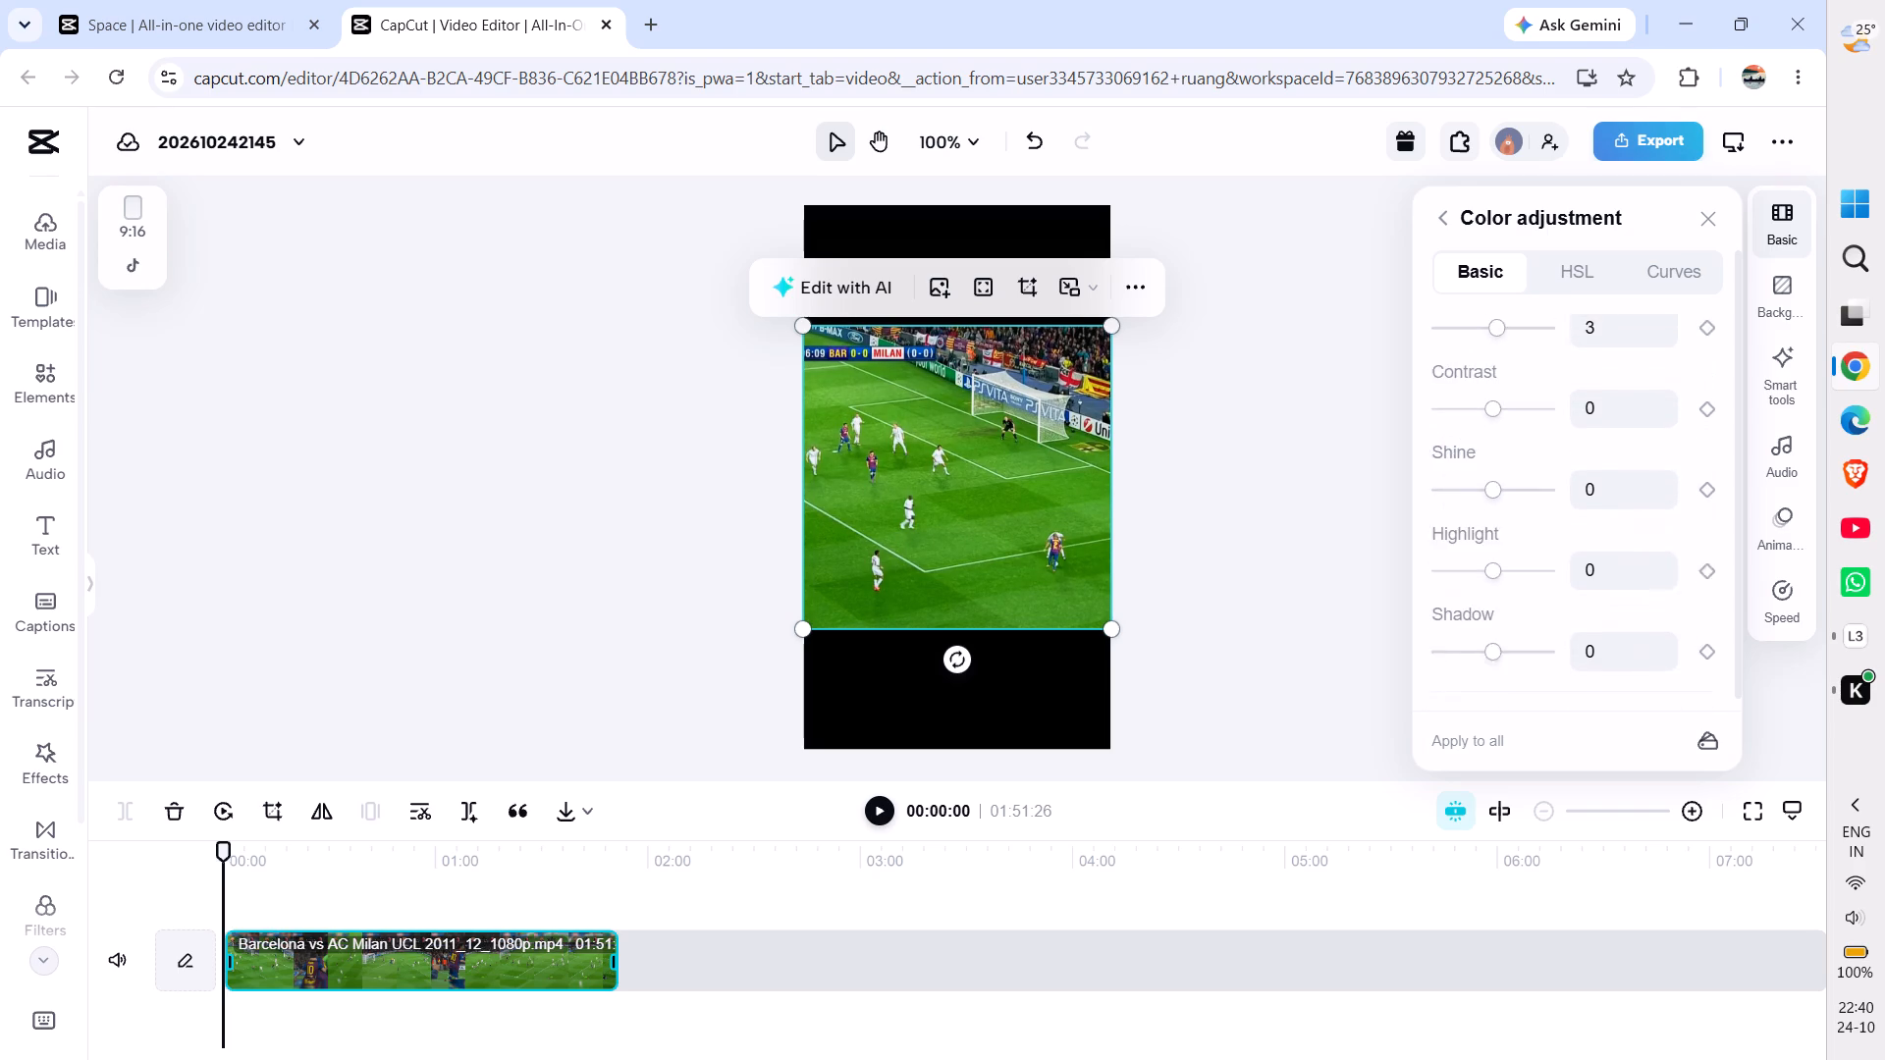
{"action": "scroll", "coordinate": [1505, 573], "scroll_direction": "down", "scroll_amount": 1}
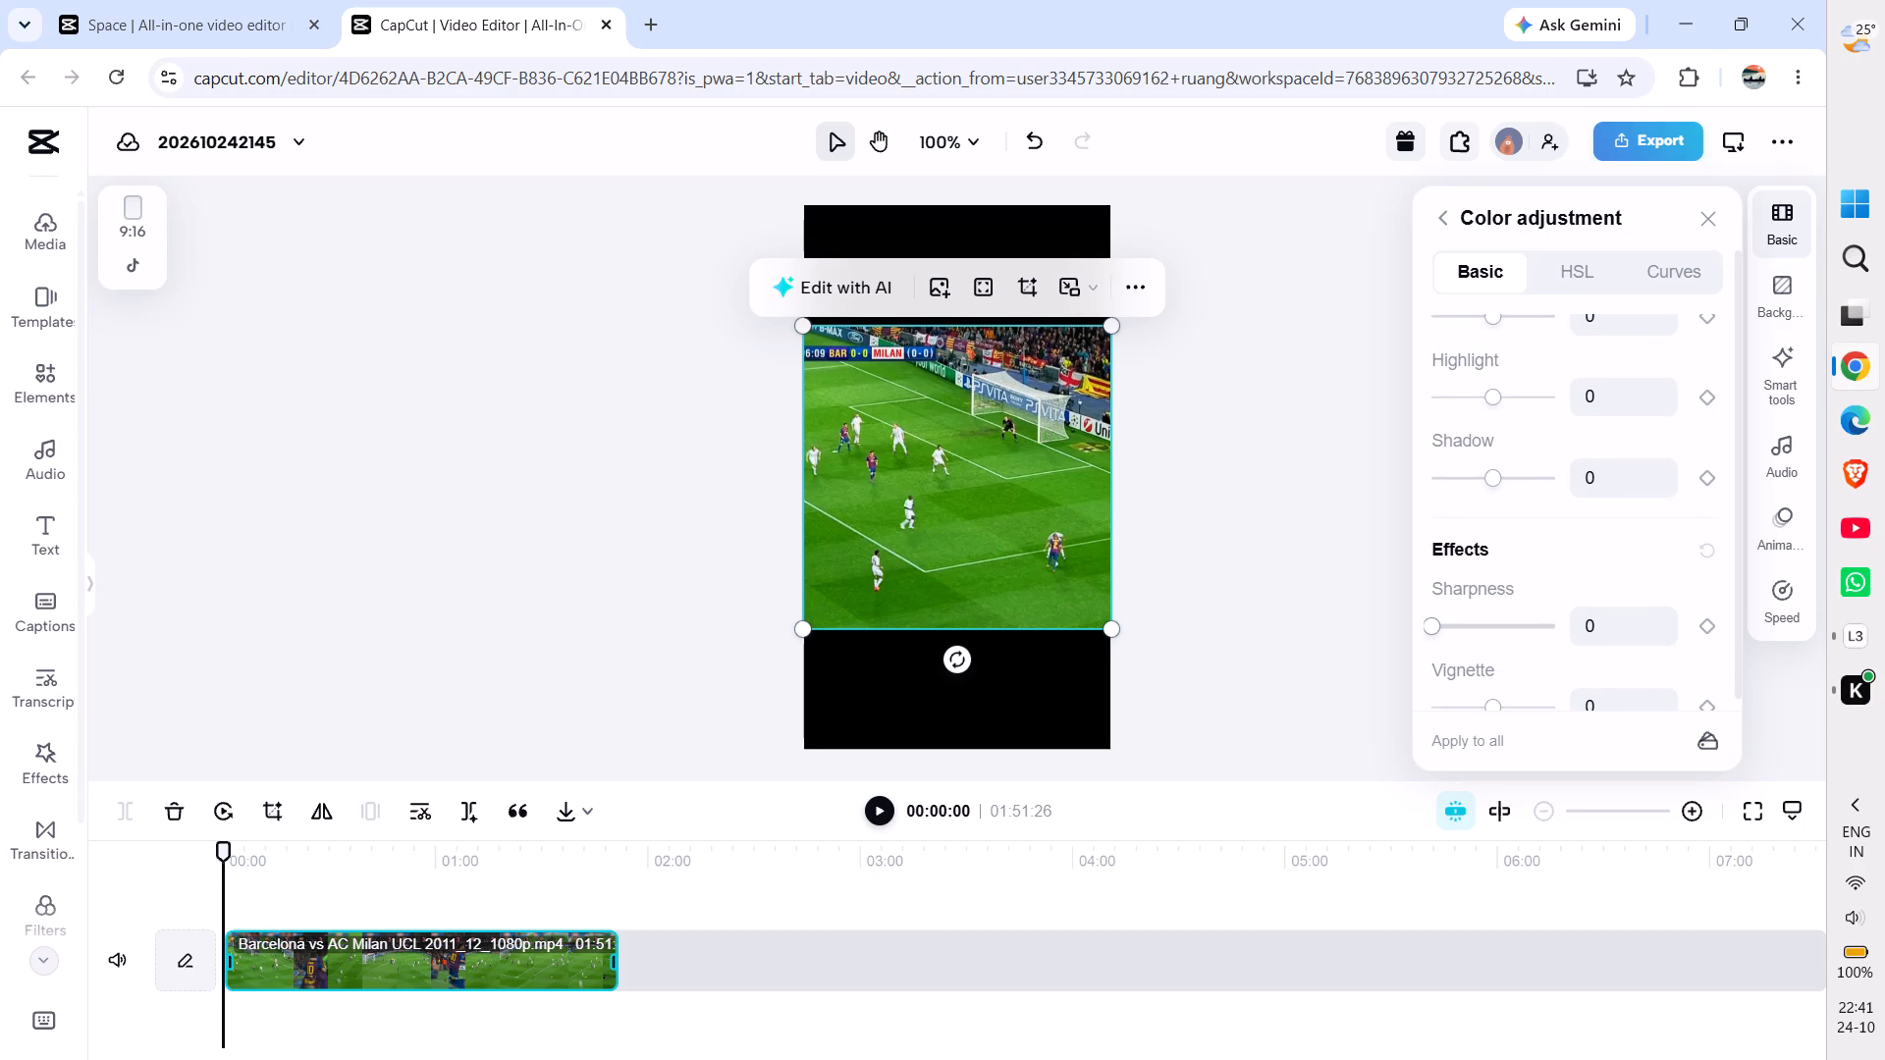
{"action": "left_click_drag", "start_coordinate": [1431, 623], "coordinate": [1451, 623]}
{"action": "scroll", "coordinate": [1534, 576], "scroll_direction": "down", "scroll_amount": 4}
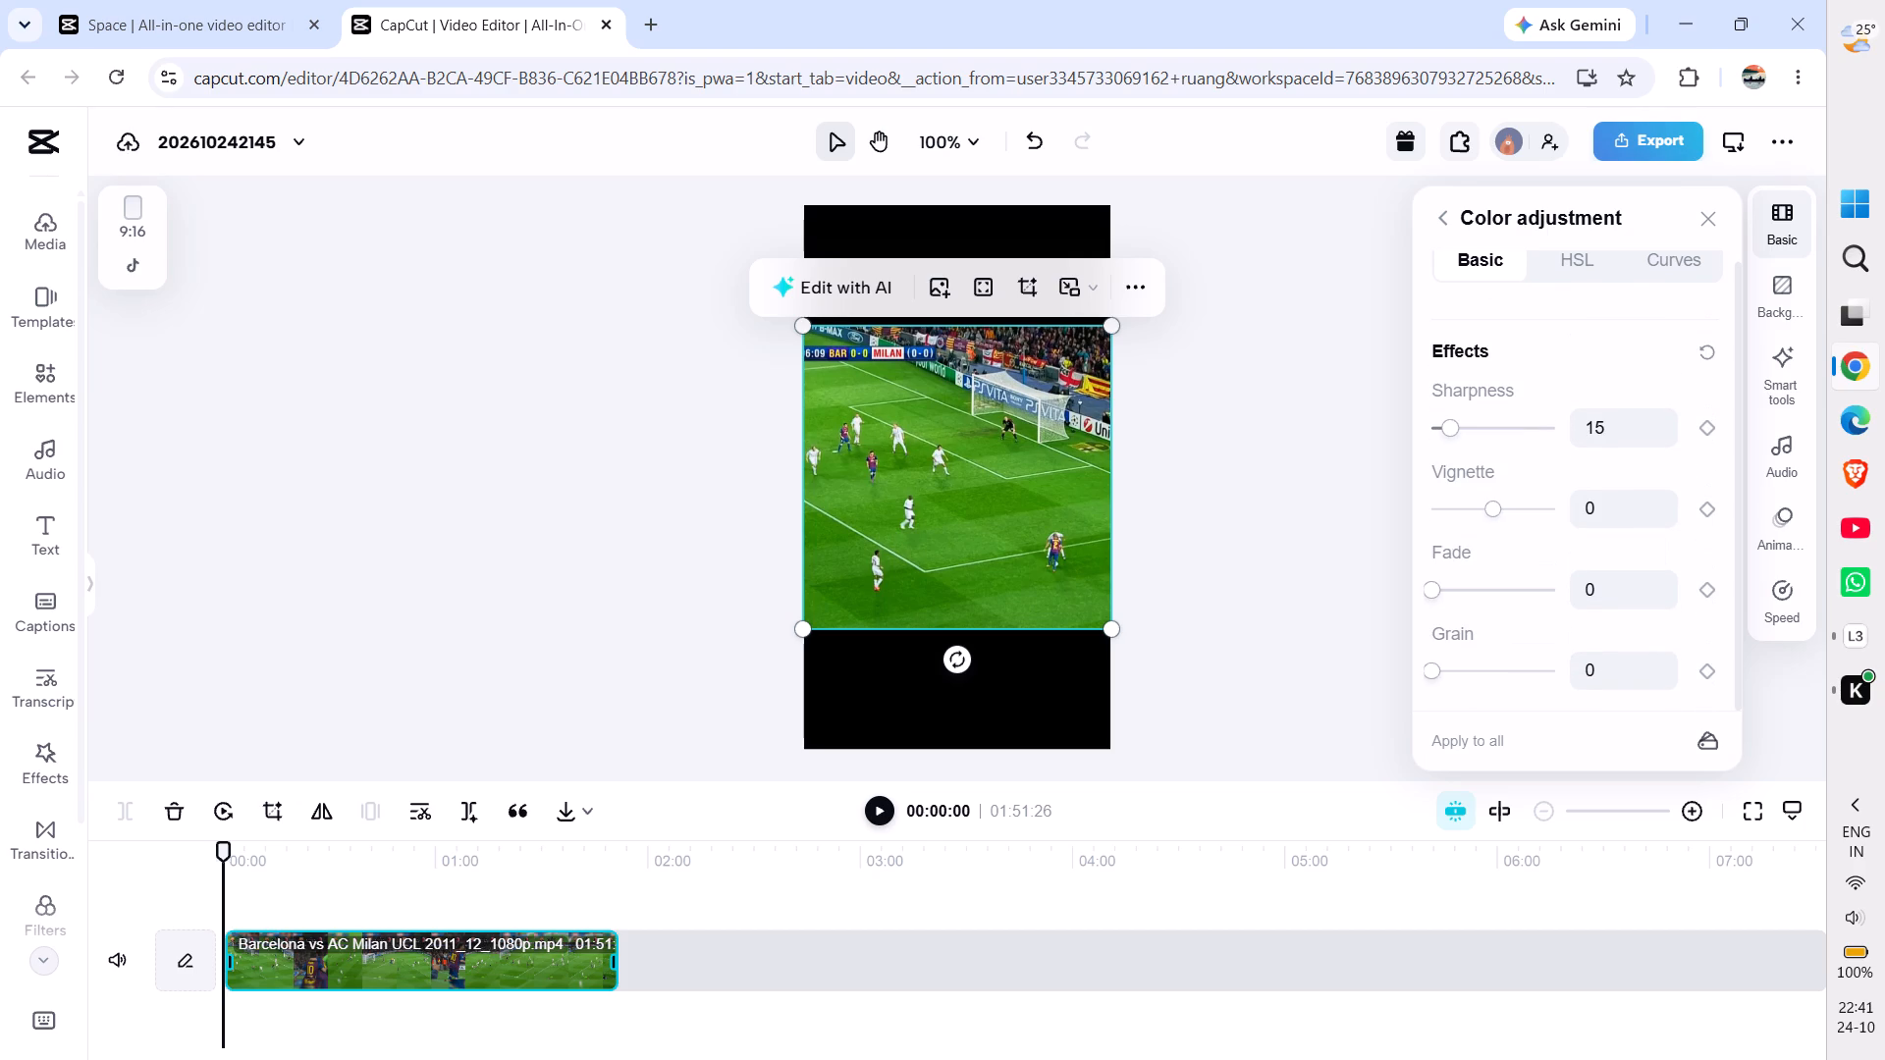
{"action": "scroll", "coordinate": [1534, 576], "scroll_direction": "up", "scroll_amount": 3}
{"action": "left_click", "coordinate": [1578, 262]}
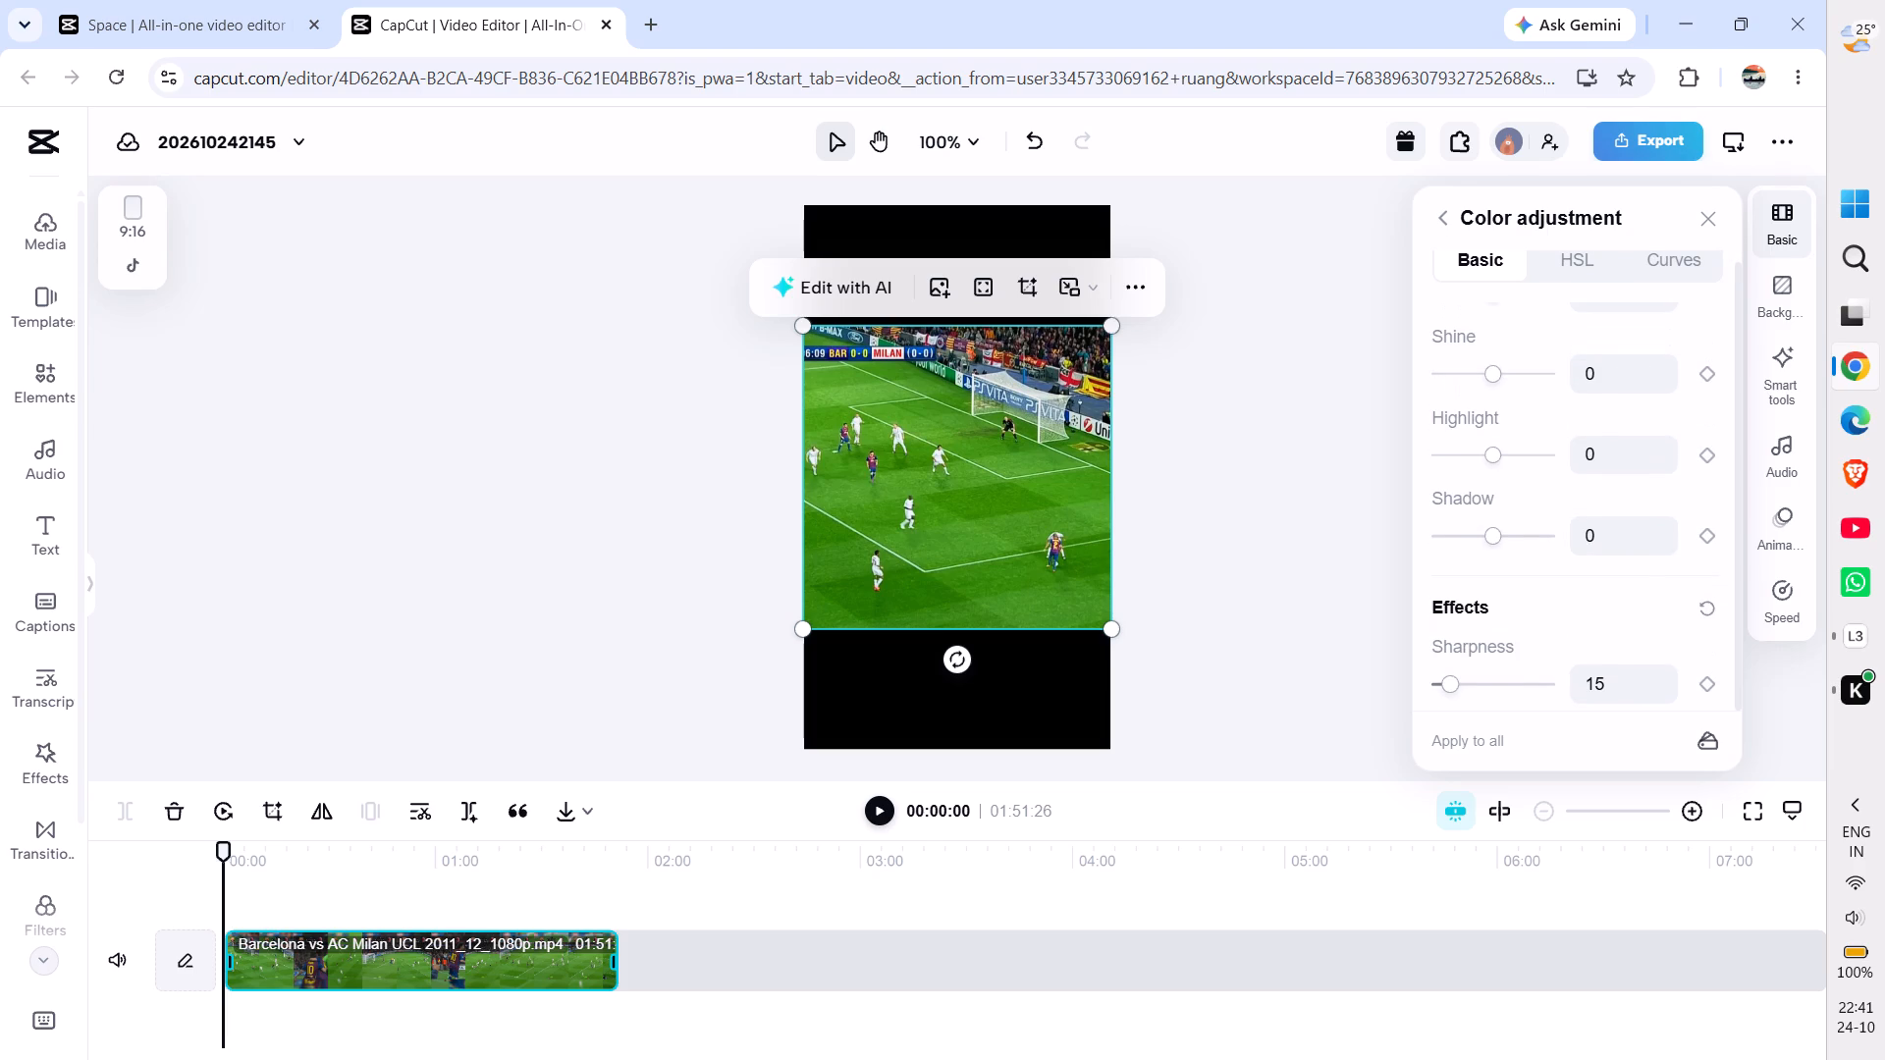
{"action": "left_click", "coordinate": [1649, 263]}
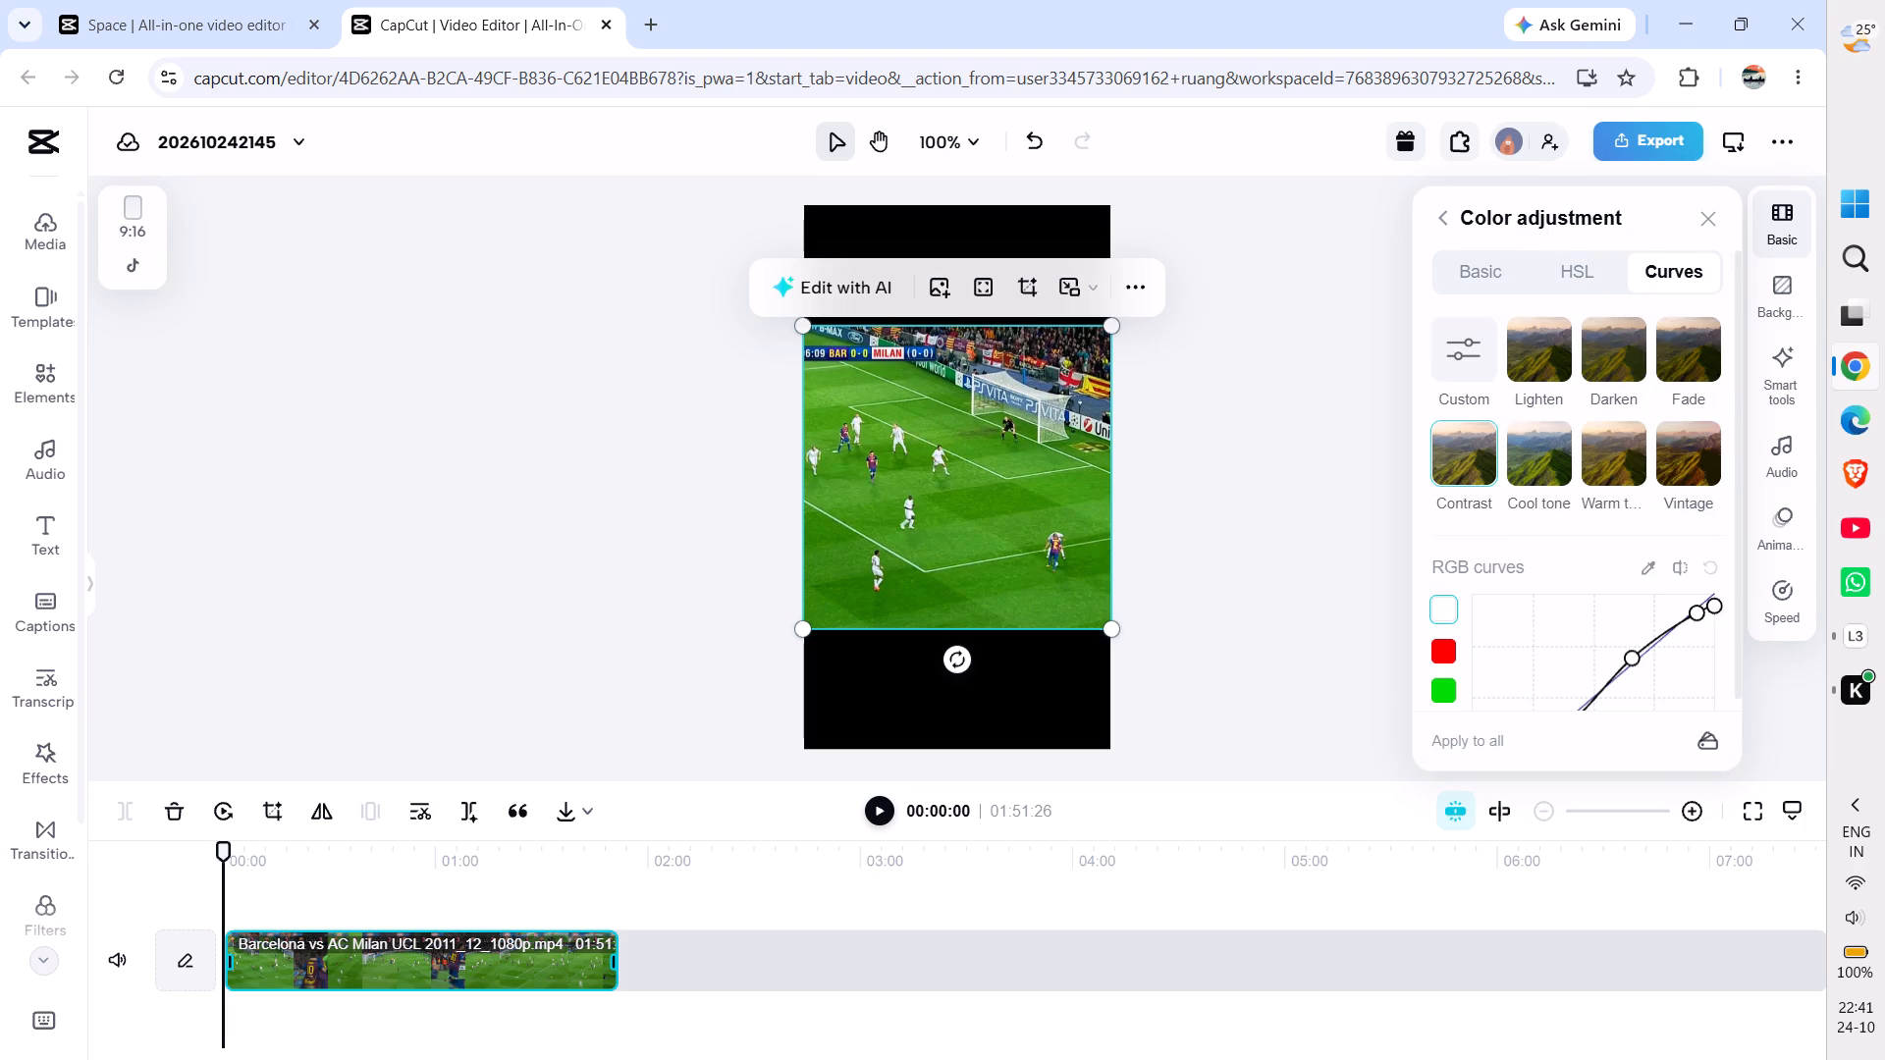
{"action": "left_click", "coordinate": [1277, 472]}
Move the clip slightly down in the 9:16 frame, keeping it centred horizontally.
{"action": "left_click", "coordinate": [964, 460]}
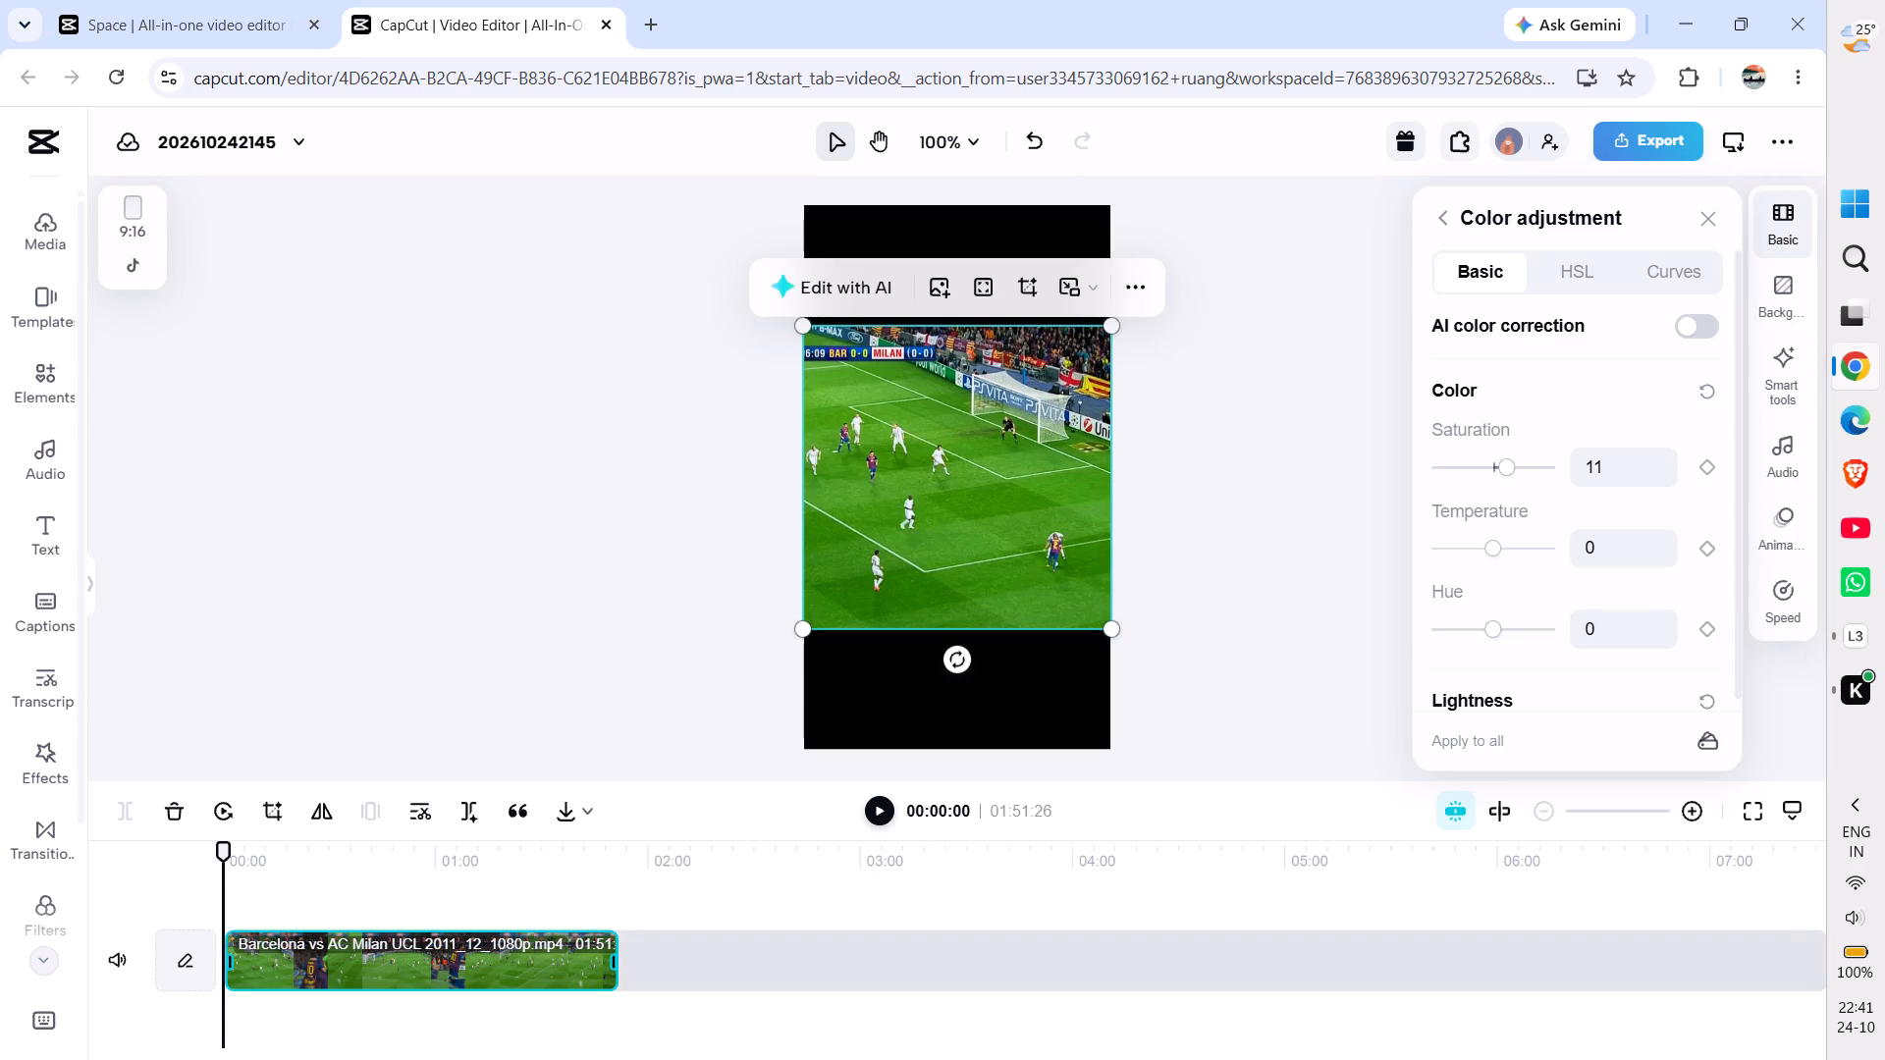
{"action": "left_click_drag", "start_coordinate": [964, 460], "coordinate": [962, 498]}
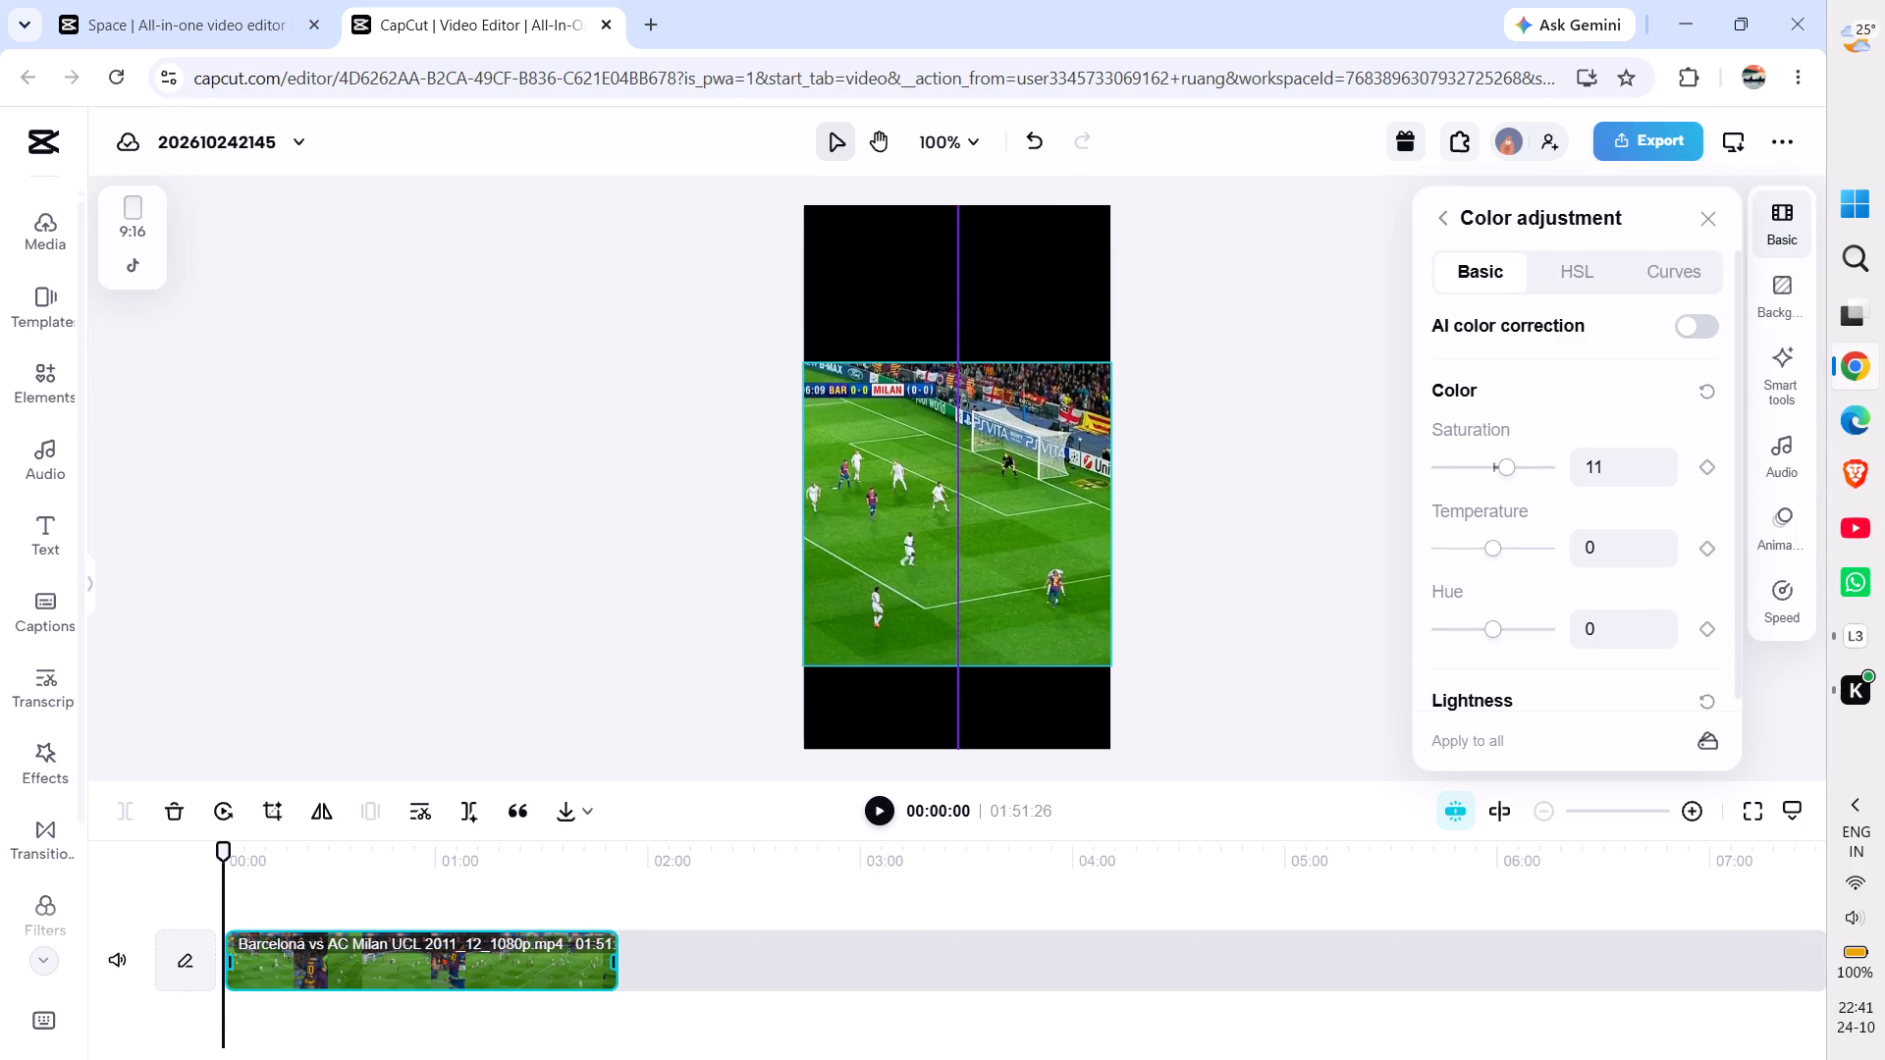
{"action": "left_click_drag", "start_coordinate": [962, 498], "coordinate": [962, 492]}
{"action": "left_click", "coordinate": [1379, 452]}
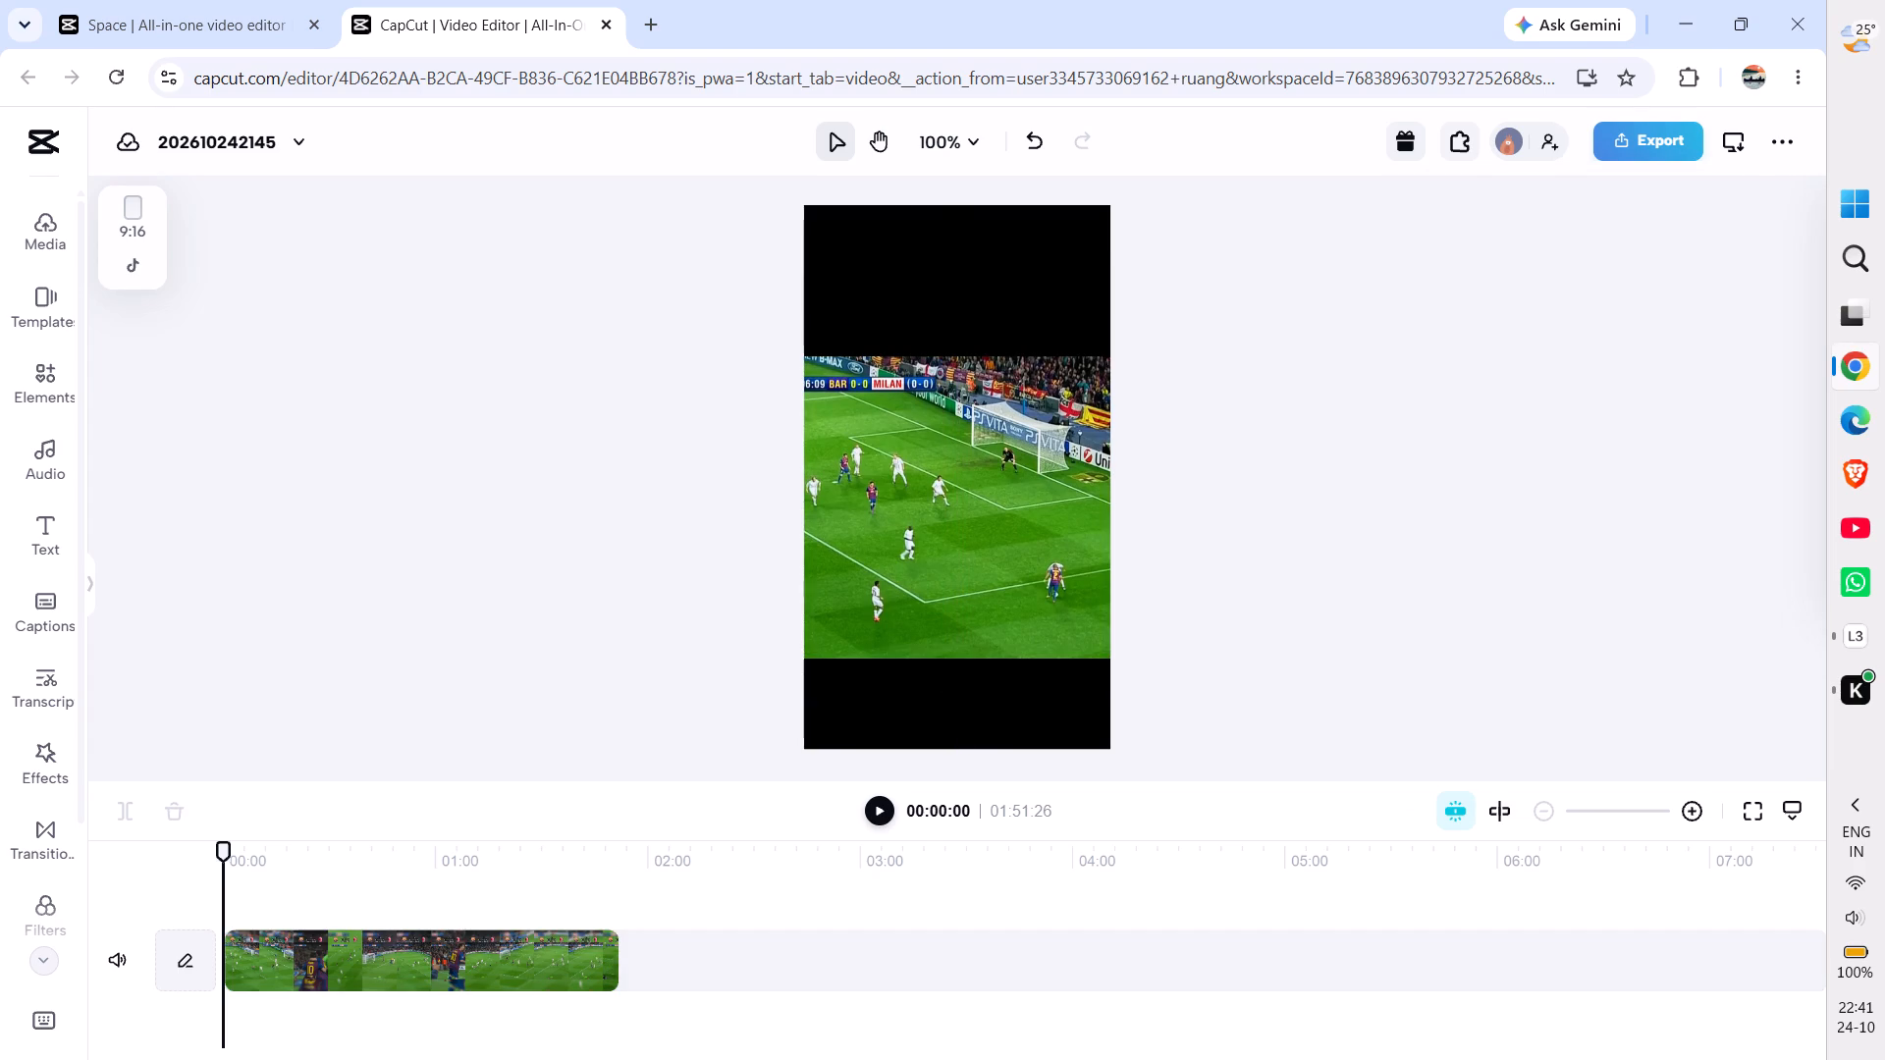
Fill the empty areas above and below the clip with the third blur strength as background.
{"action": "left_click", "coordinate": [1045, 441]}
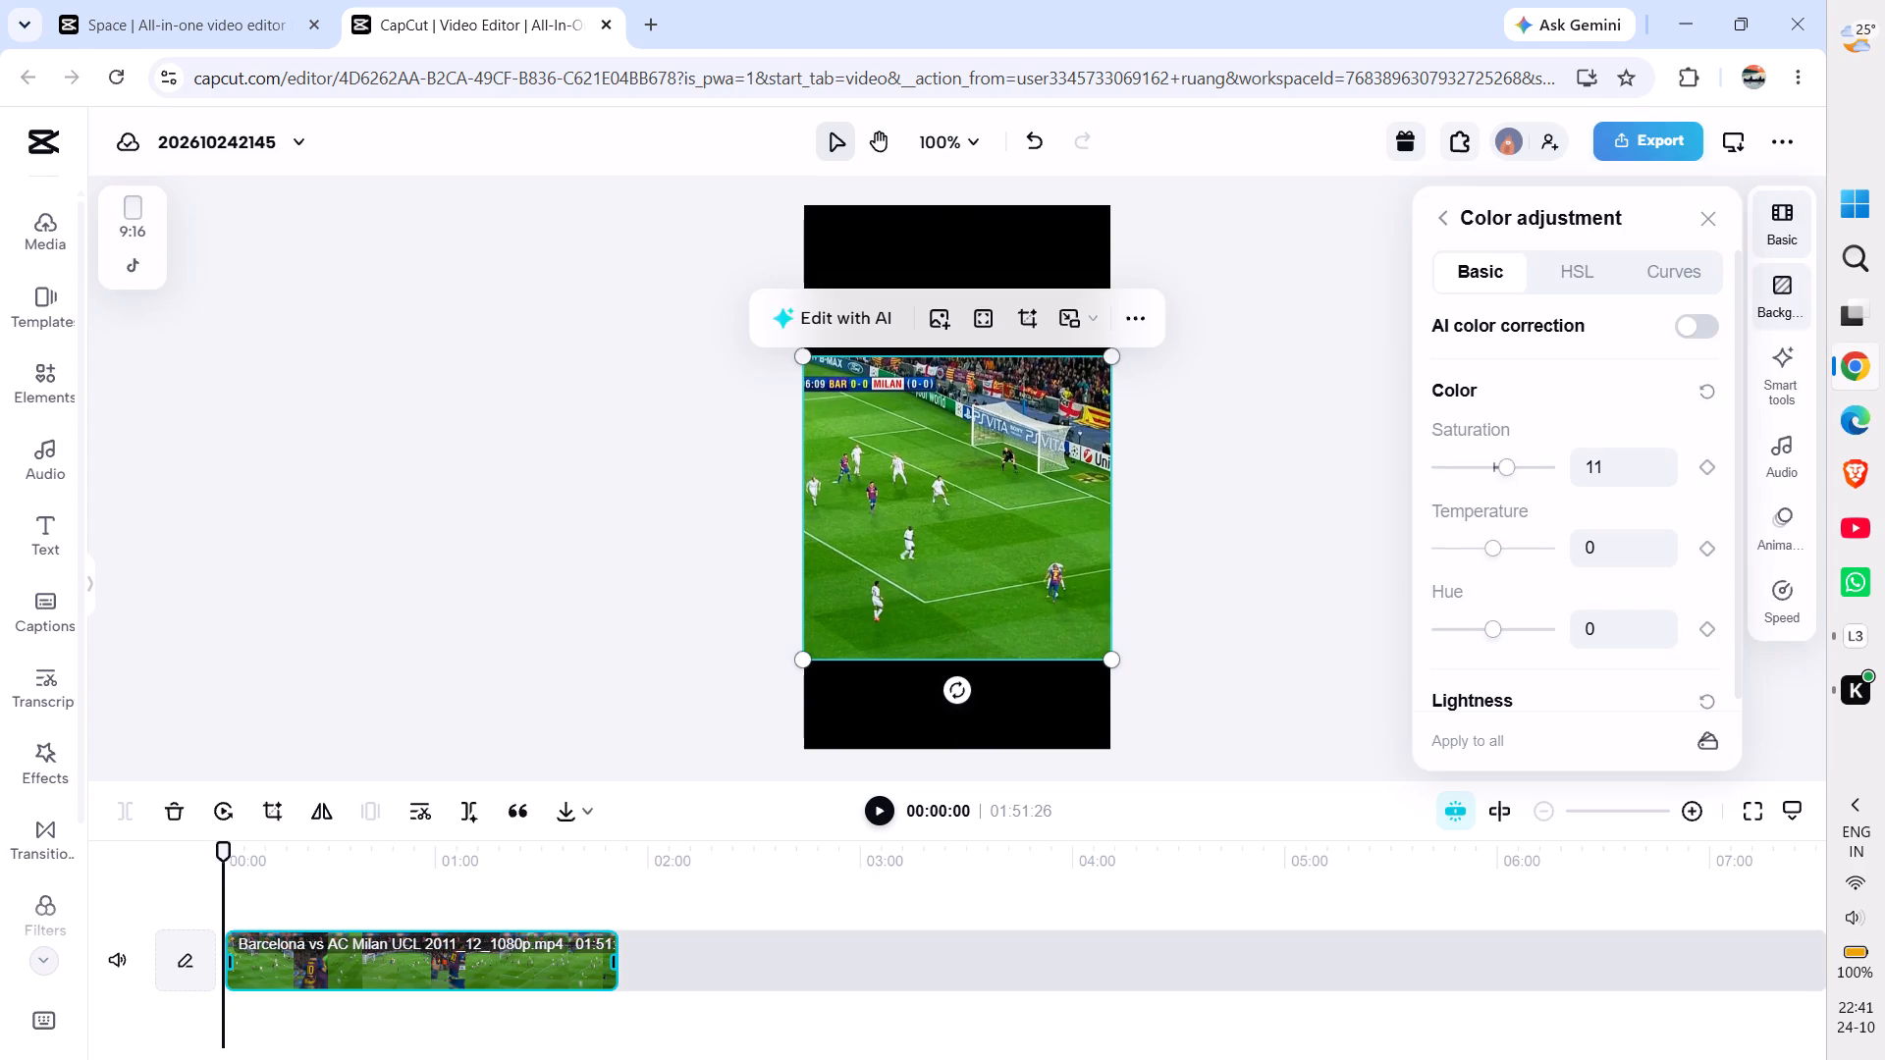
{"action": "left_click", "coordinate": [1766, 304]}
{"action": "left_click", "coordinate": [1562, 279]}
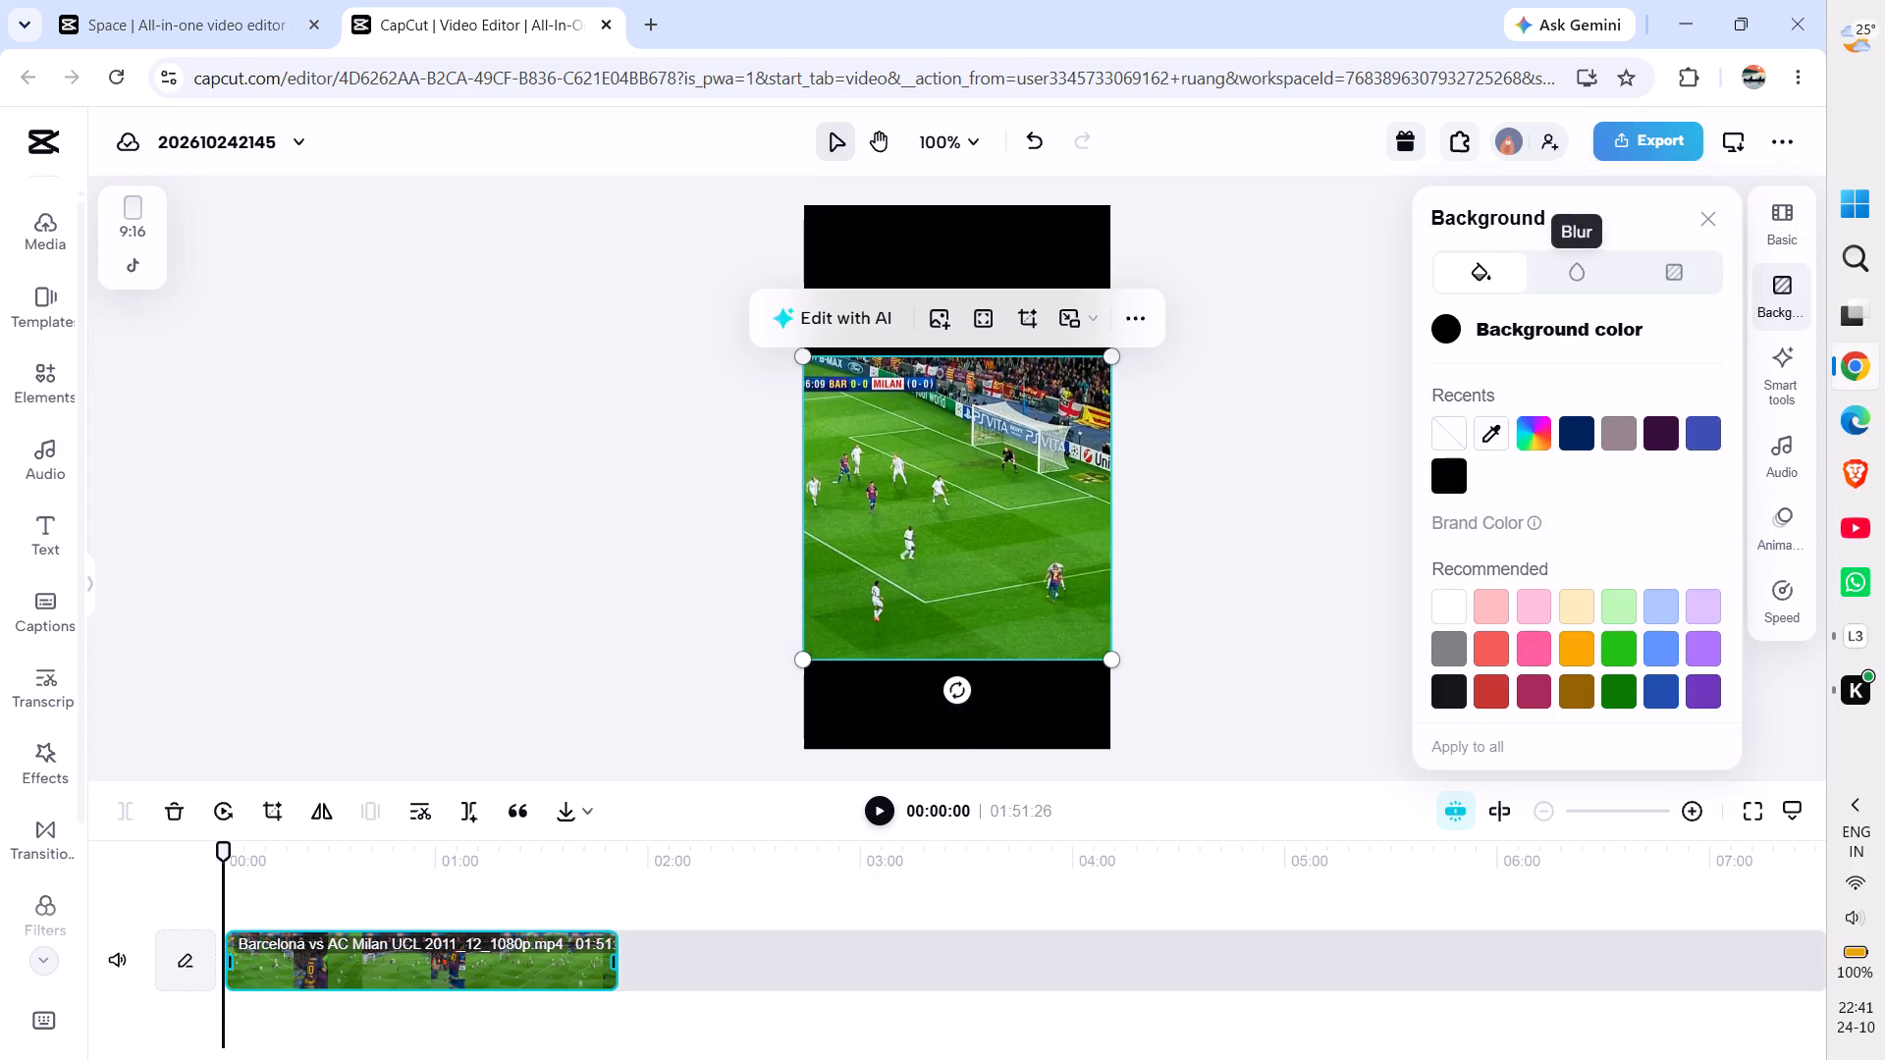
{"action": "left_click", "coordinate": [1702, 342]}
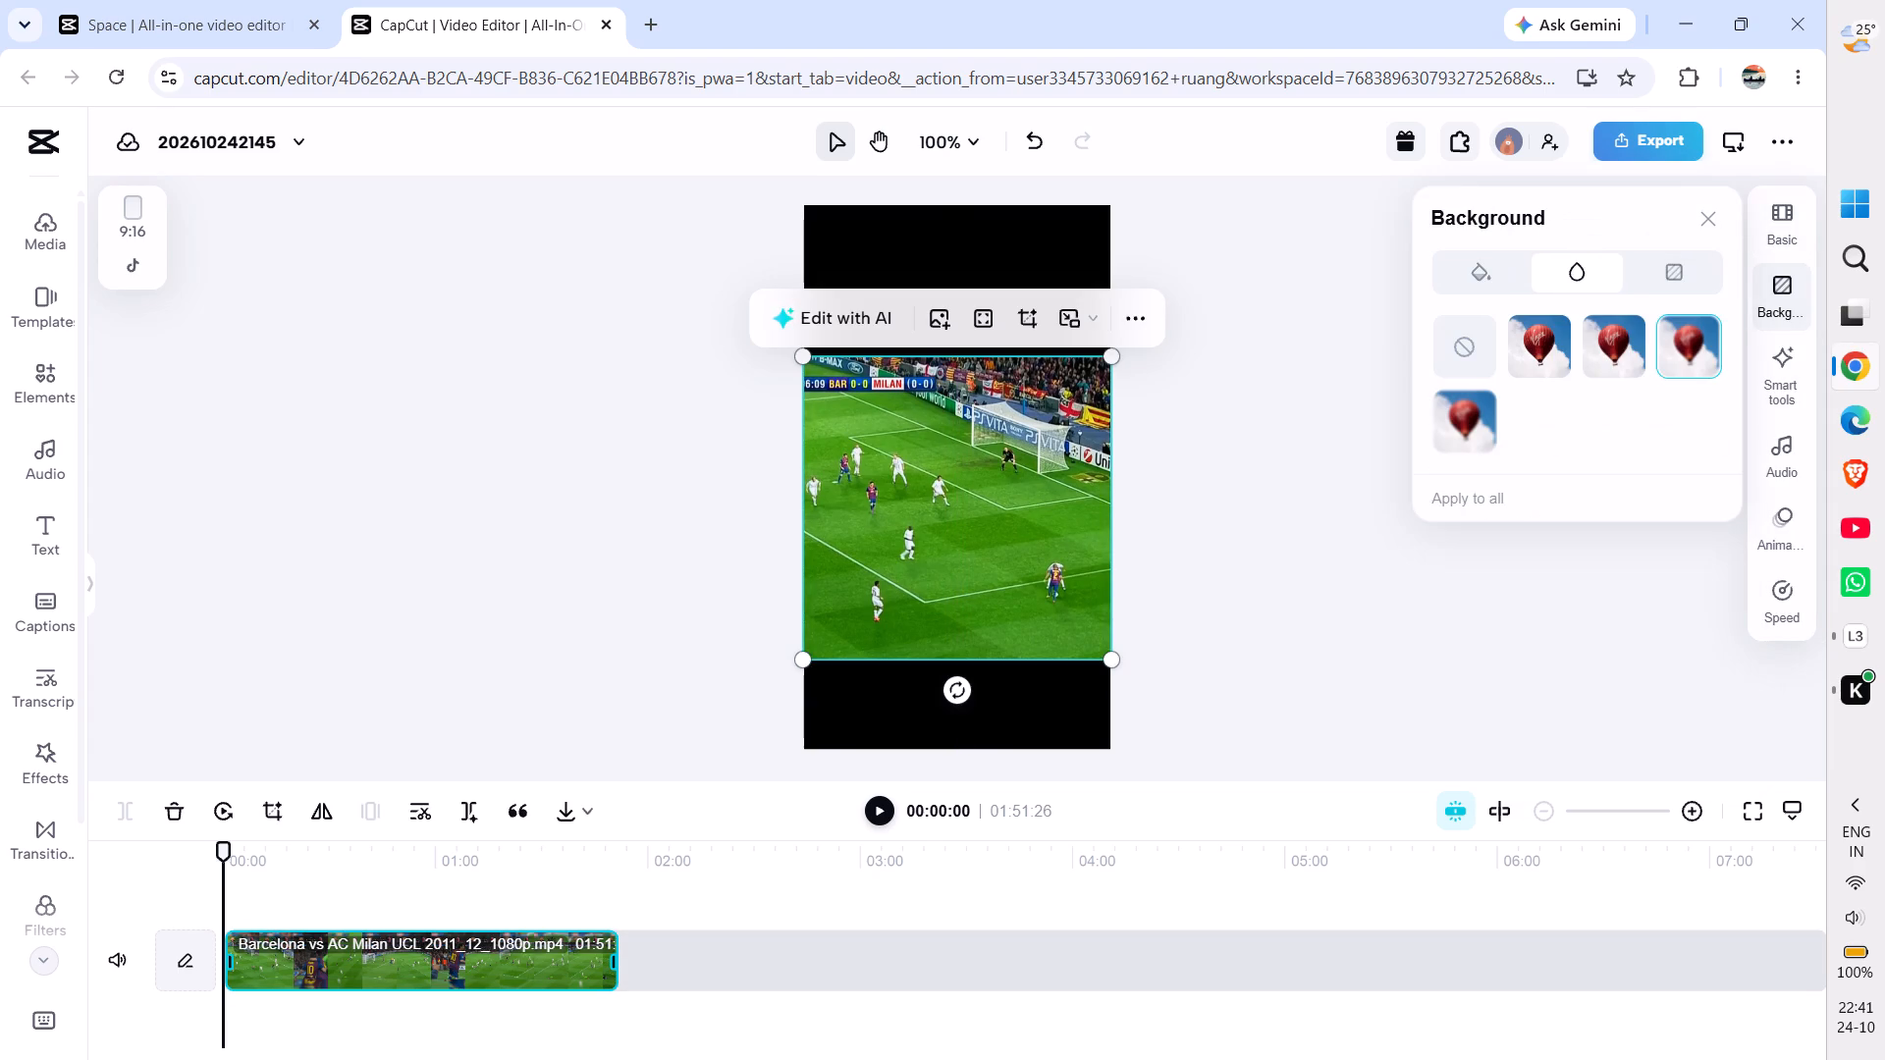
{"action": "left_click", "coordinate": [1210, 433]}
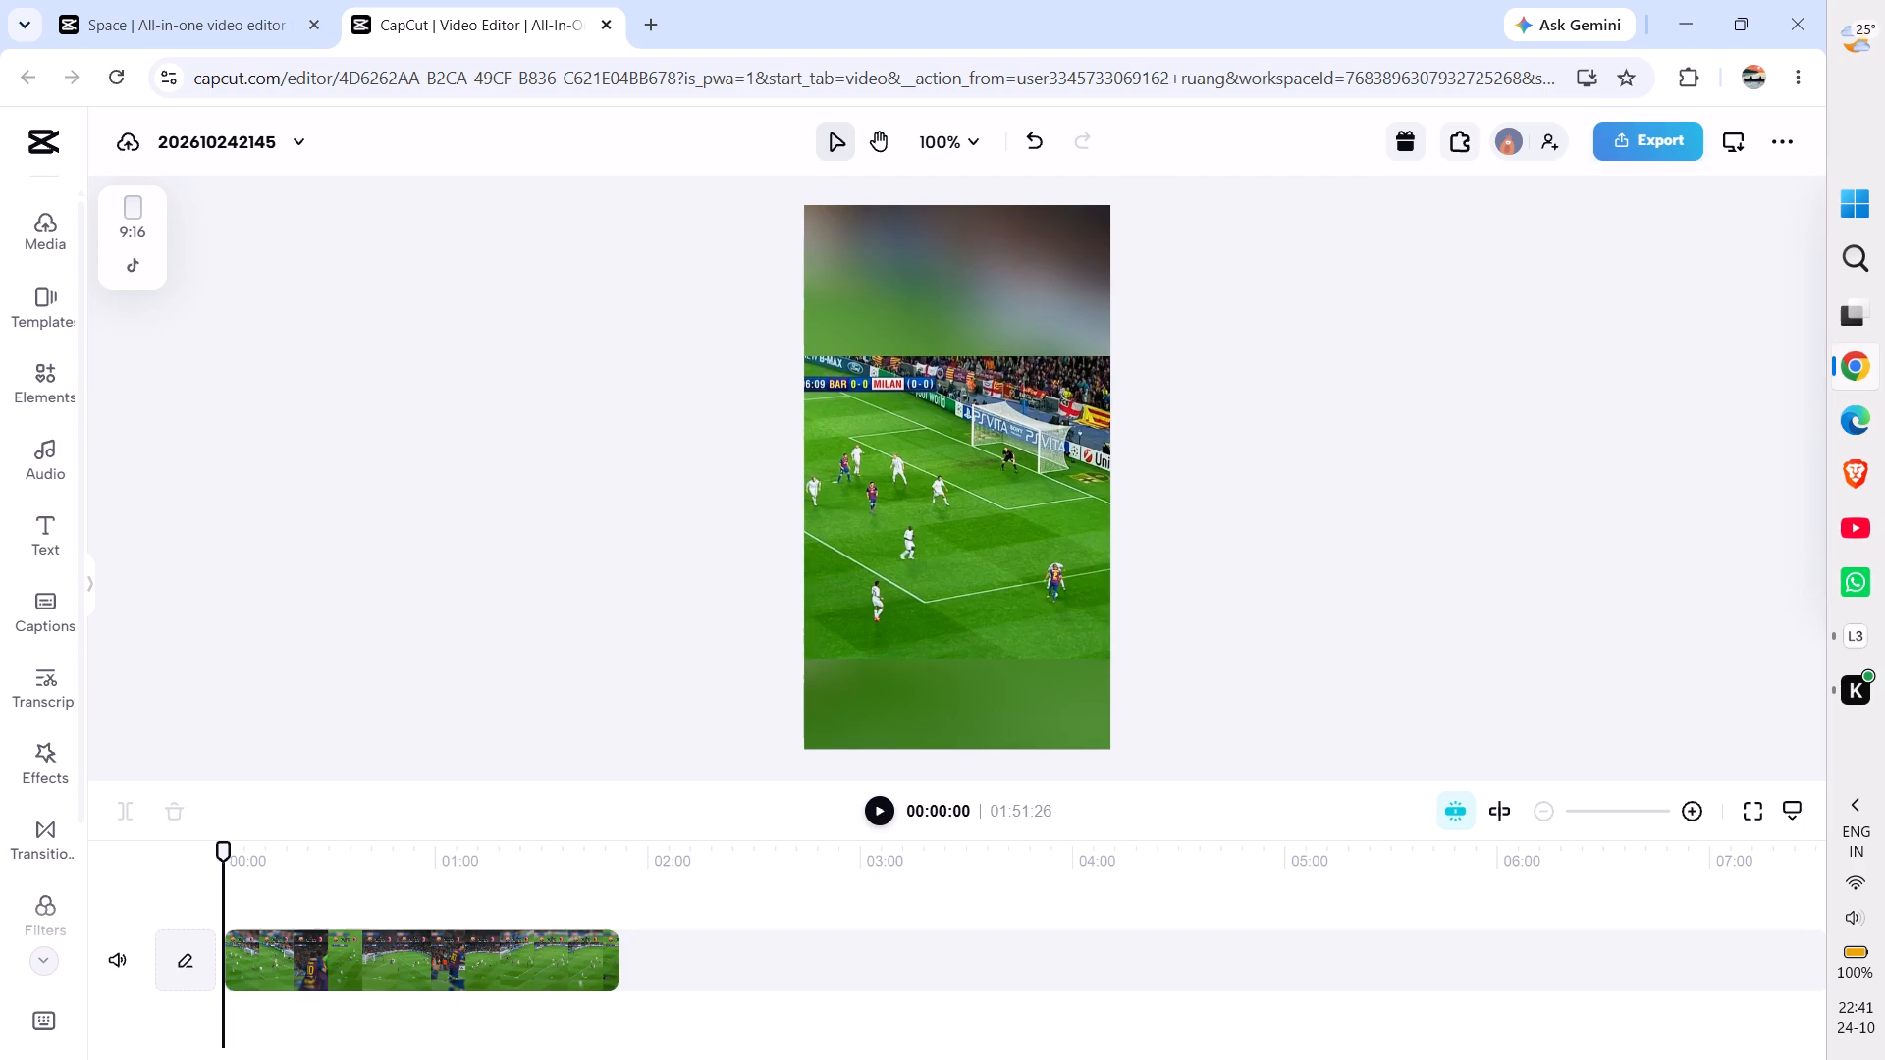
Raise the clip's audio volume to 7.2 dB.
{"action": "left_click", "coordinate": [1007, 552]}
{"action": "left_click", "coordinate": [1791, 455]}
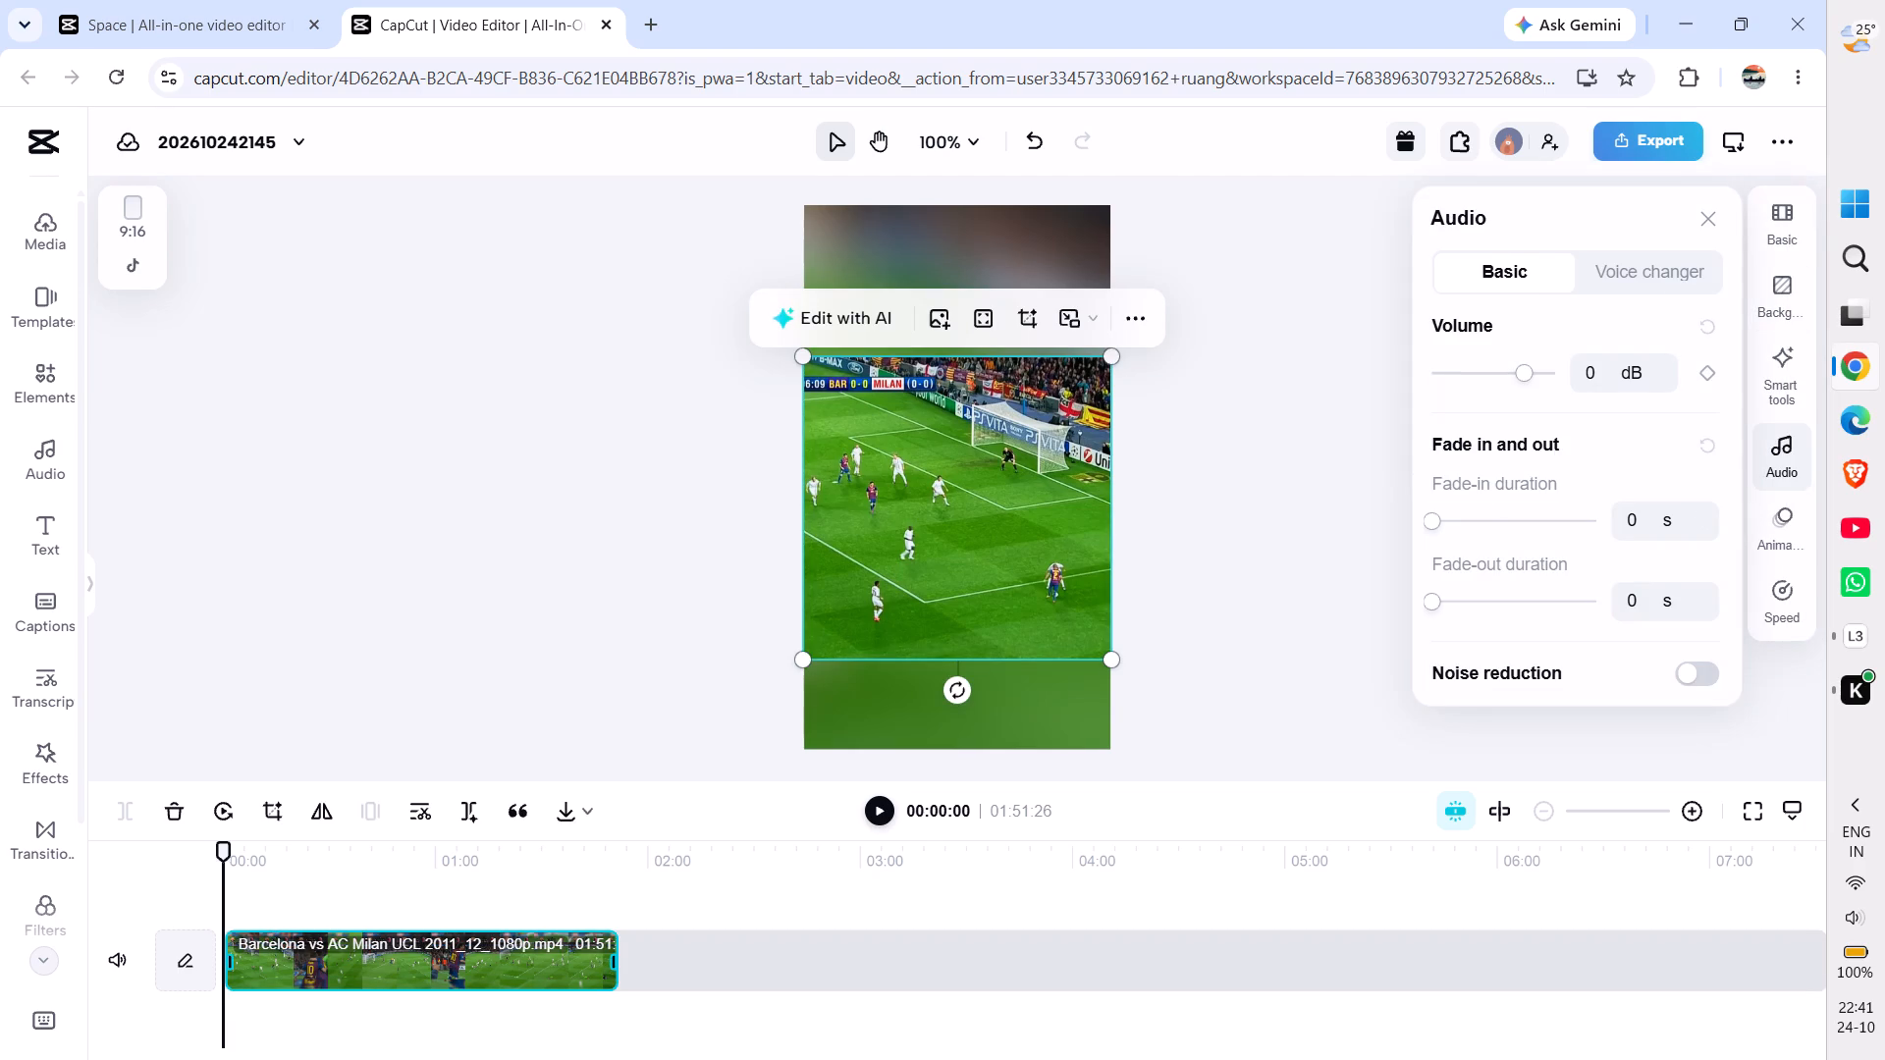
{"action": "left_click_drag", "start_coordinate": [1524, 368], "coordinate": [1526, 368]}
{"action": "left_click_drag", "start_coordinate": [1526, 368], "coordinate": [1535, 368]}
Apply the Mic Hog voice changer to the clip's audio.
{"action": "left_click", "coordinate": [1637, 275]}
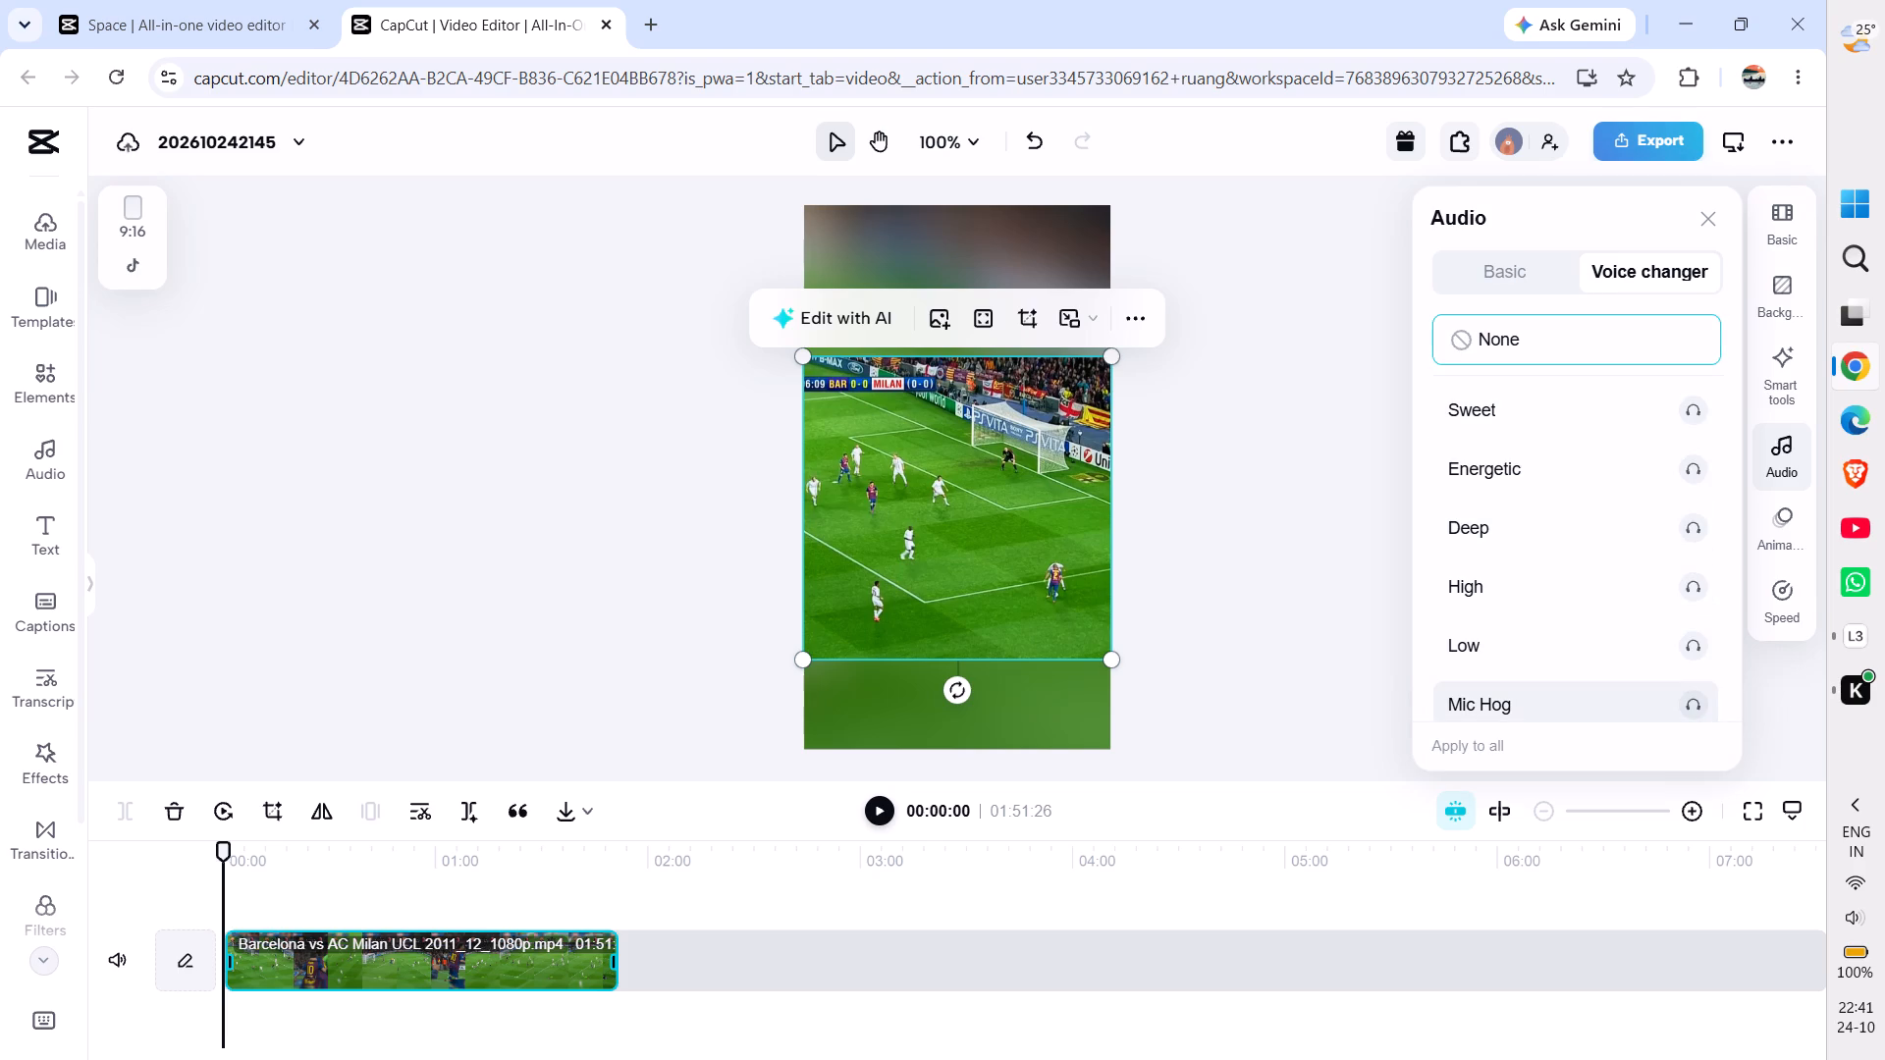
{"action": "left_click", "coordinate": [1526, 712]}
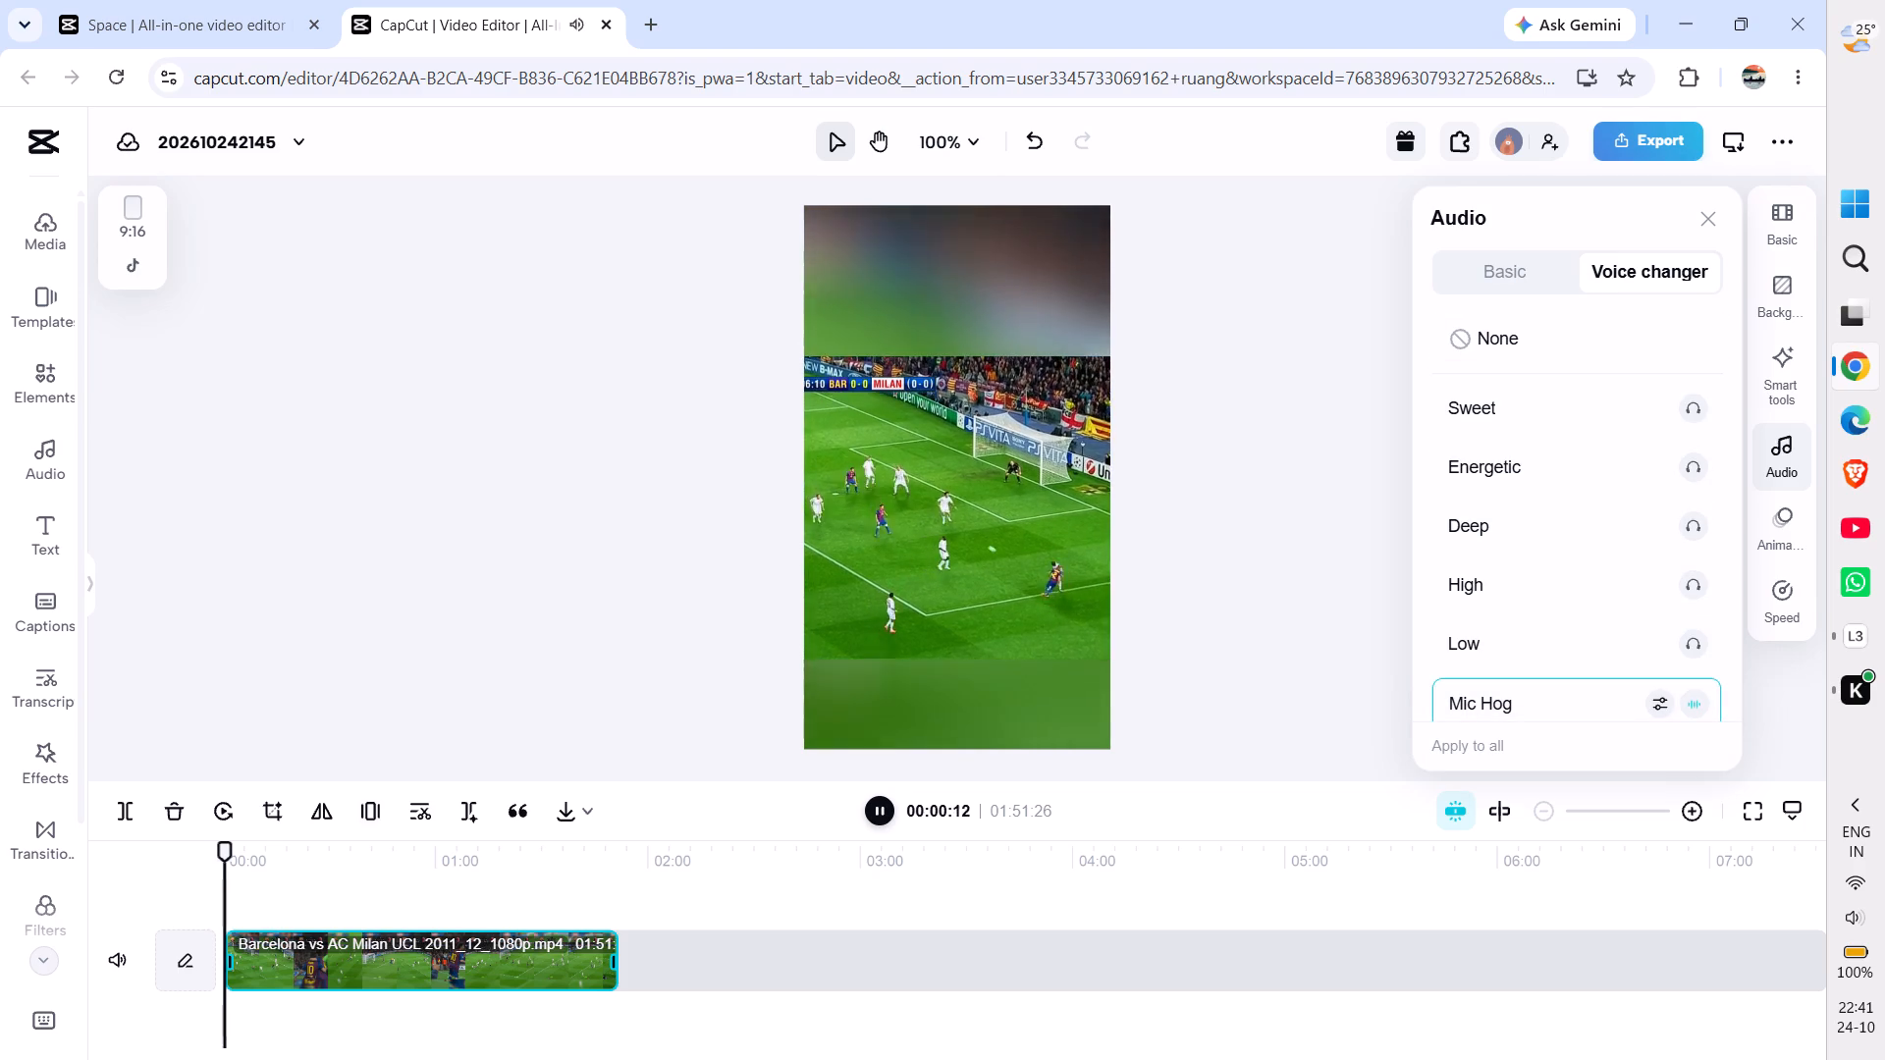
{"action": "left_click", "coordinate": [1189, 528]}
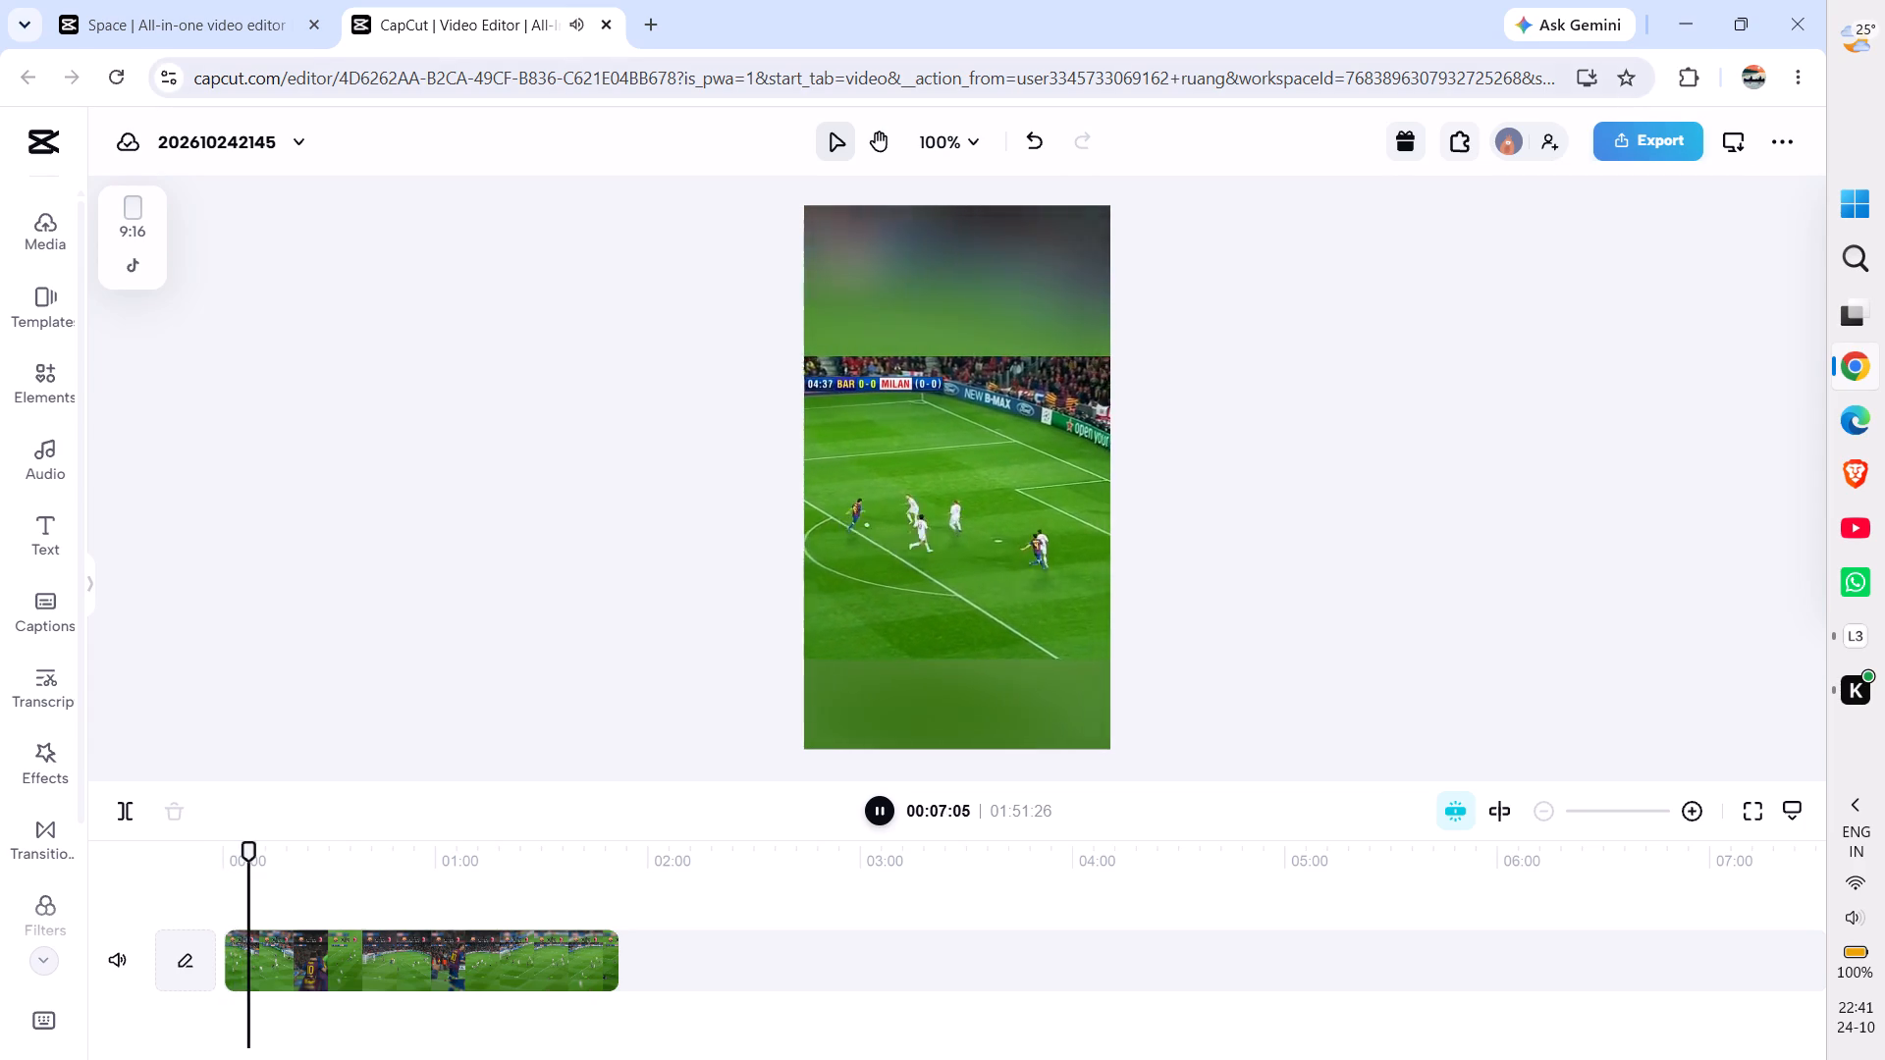
Search Google in a new tab for "barca vs ac milan ucl 2011/12" and expand the AI answer about the matches.
{"action": "left_click", "coordinate": [649, 13]}
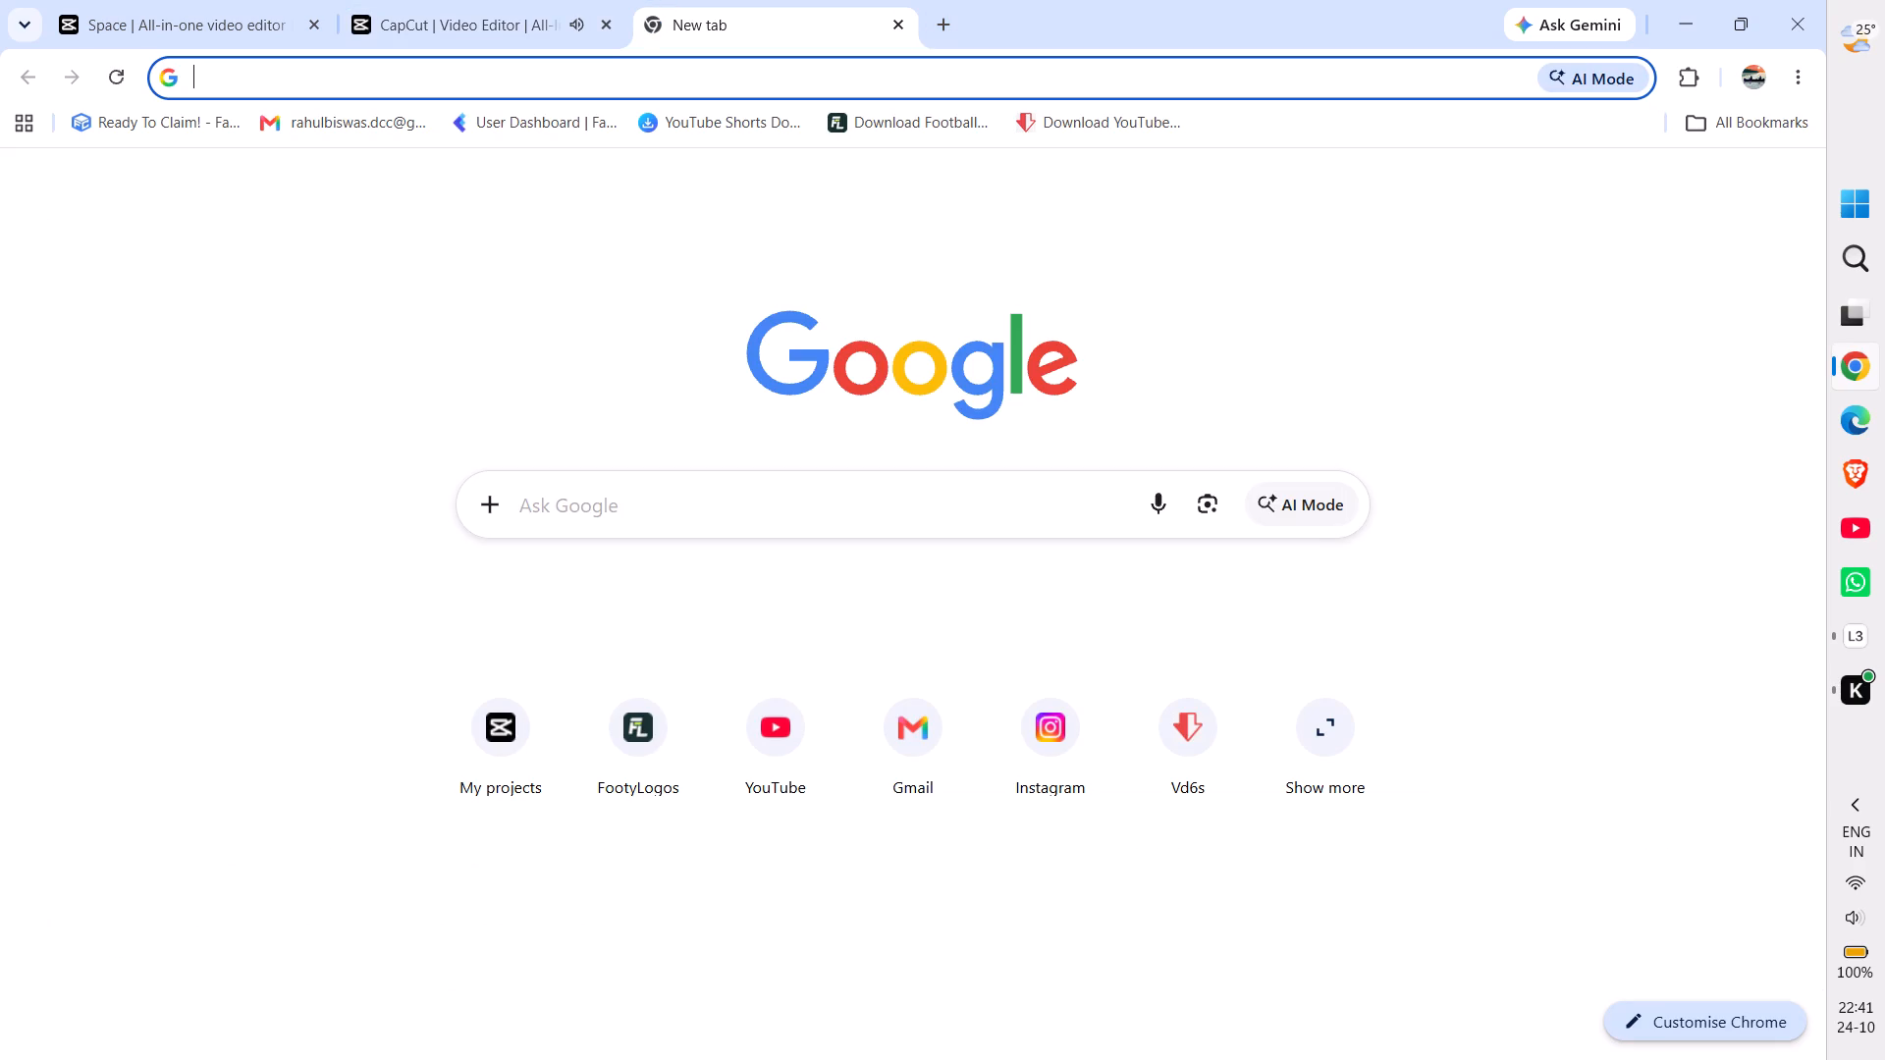
{"action": "left_click", "coordinate": [646, 63]}
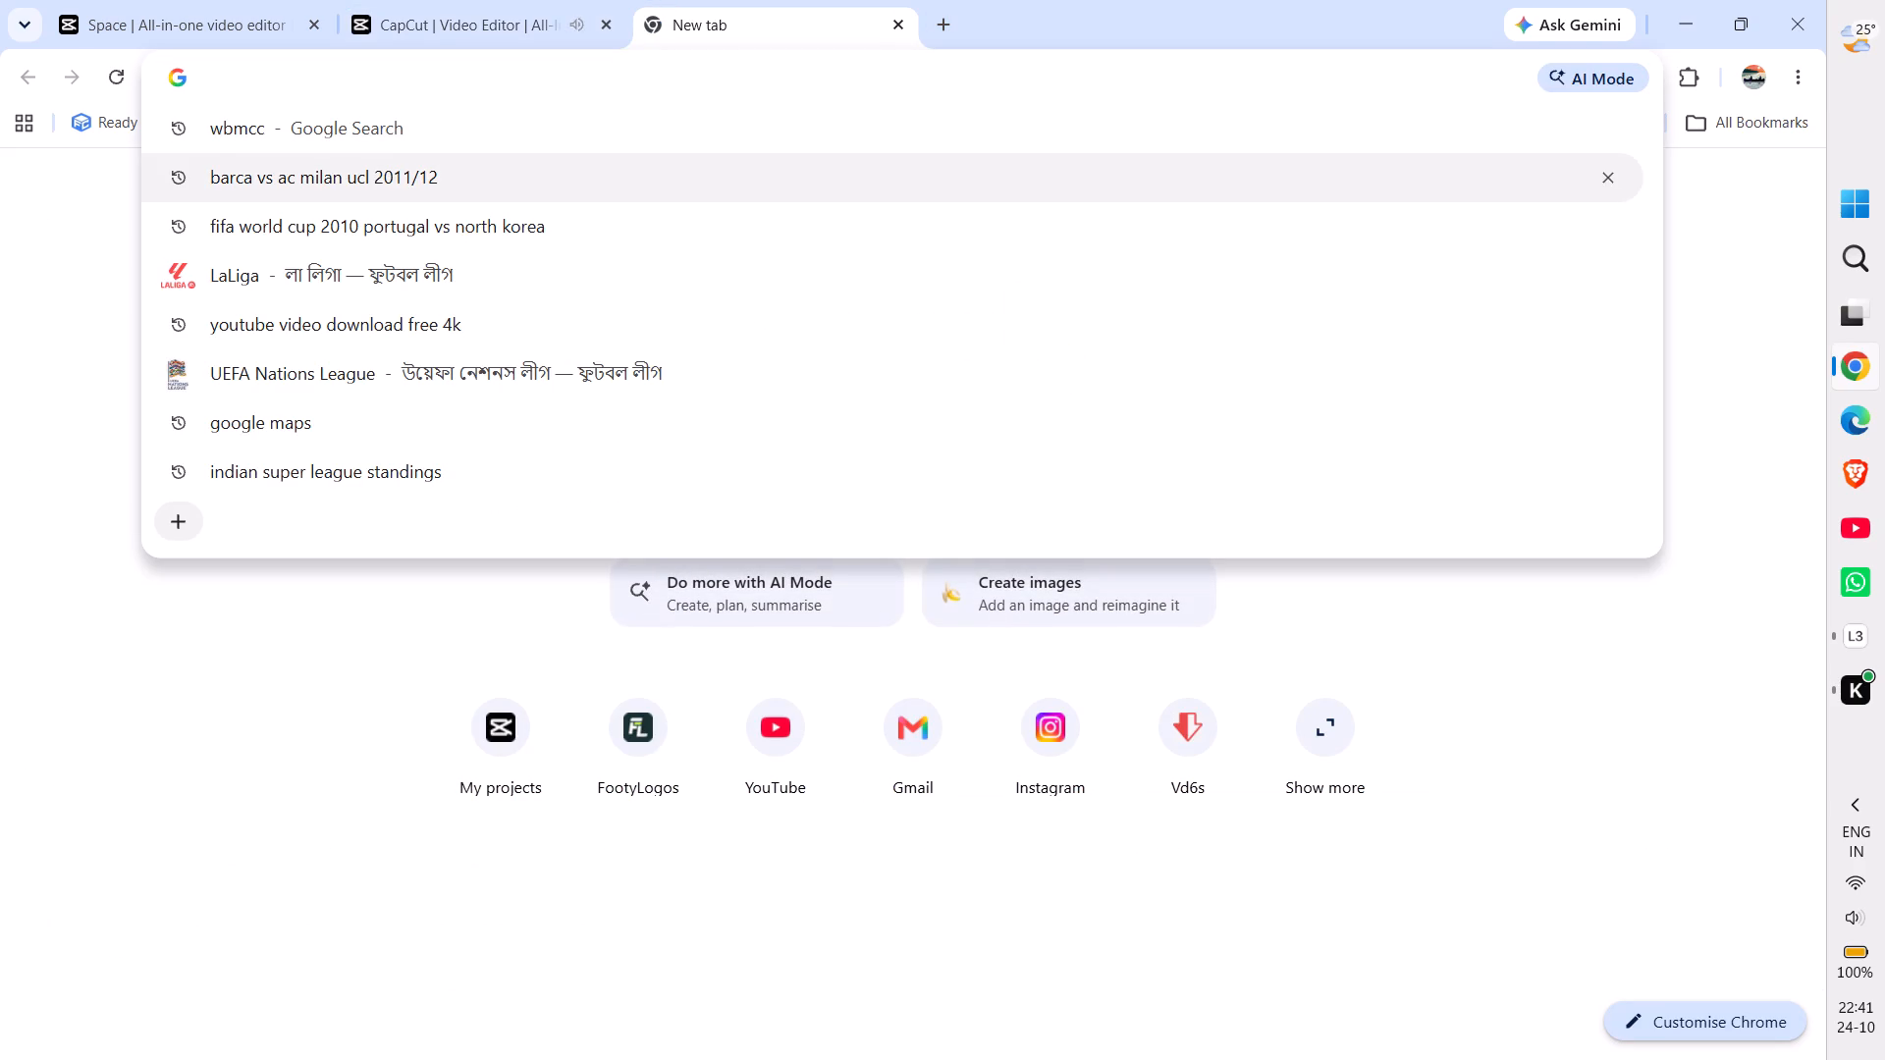
{"action": "left_click", "coordinate": [614, 185]}
{"action": "left_click", "coordinate": [457, 0]}
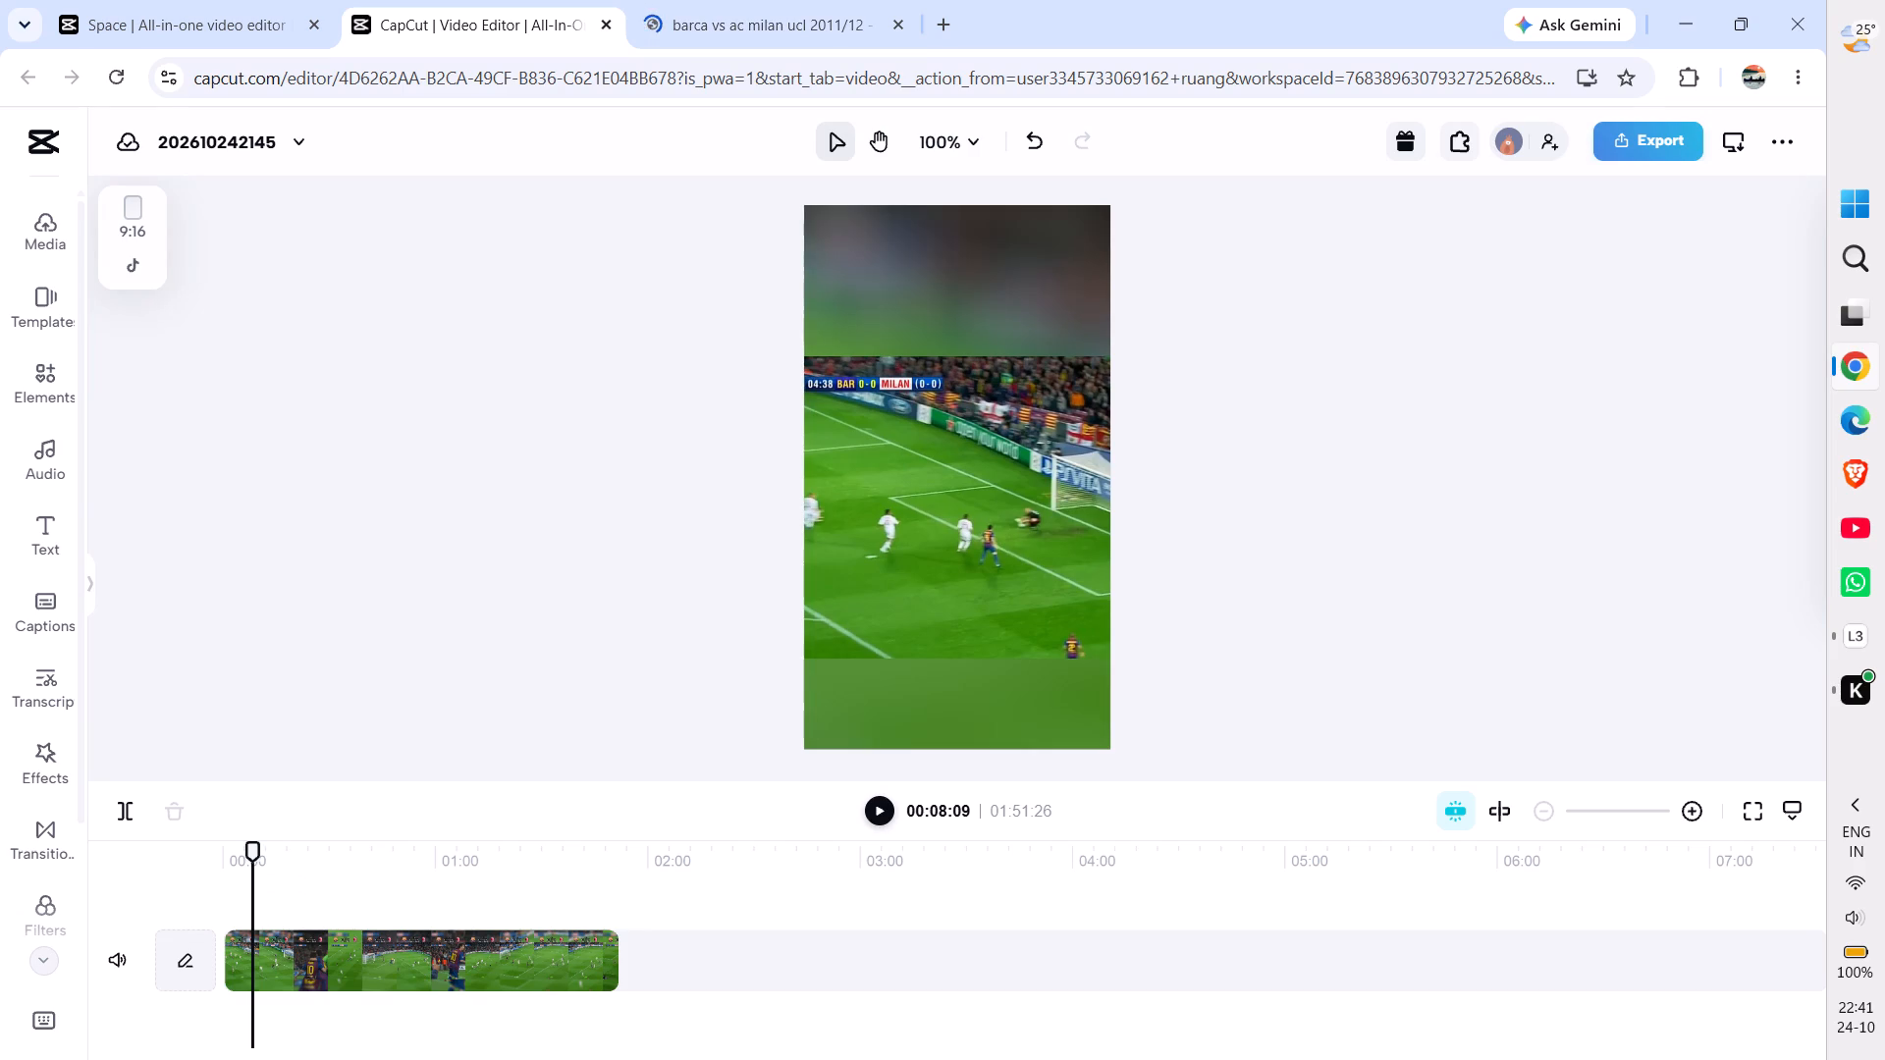
{"action": "left_click", "coordinate": [807, 1]}
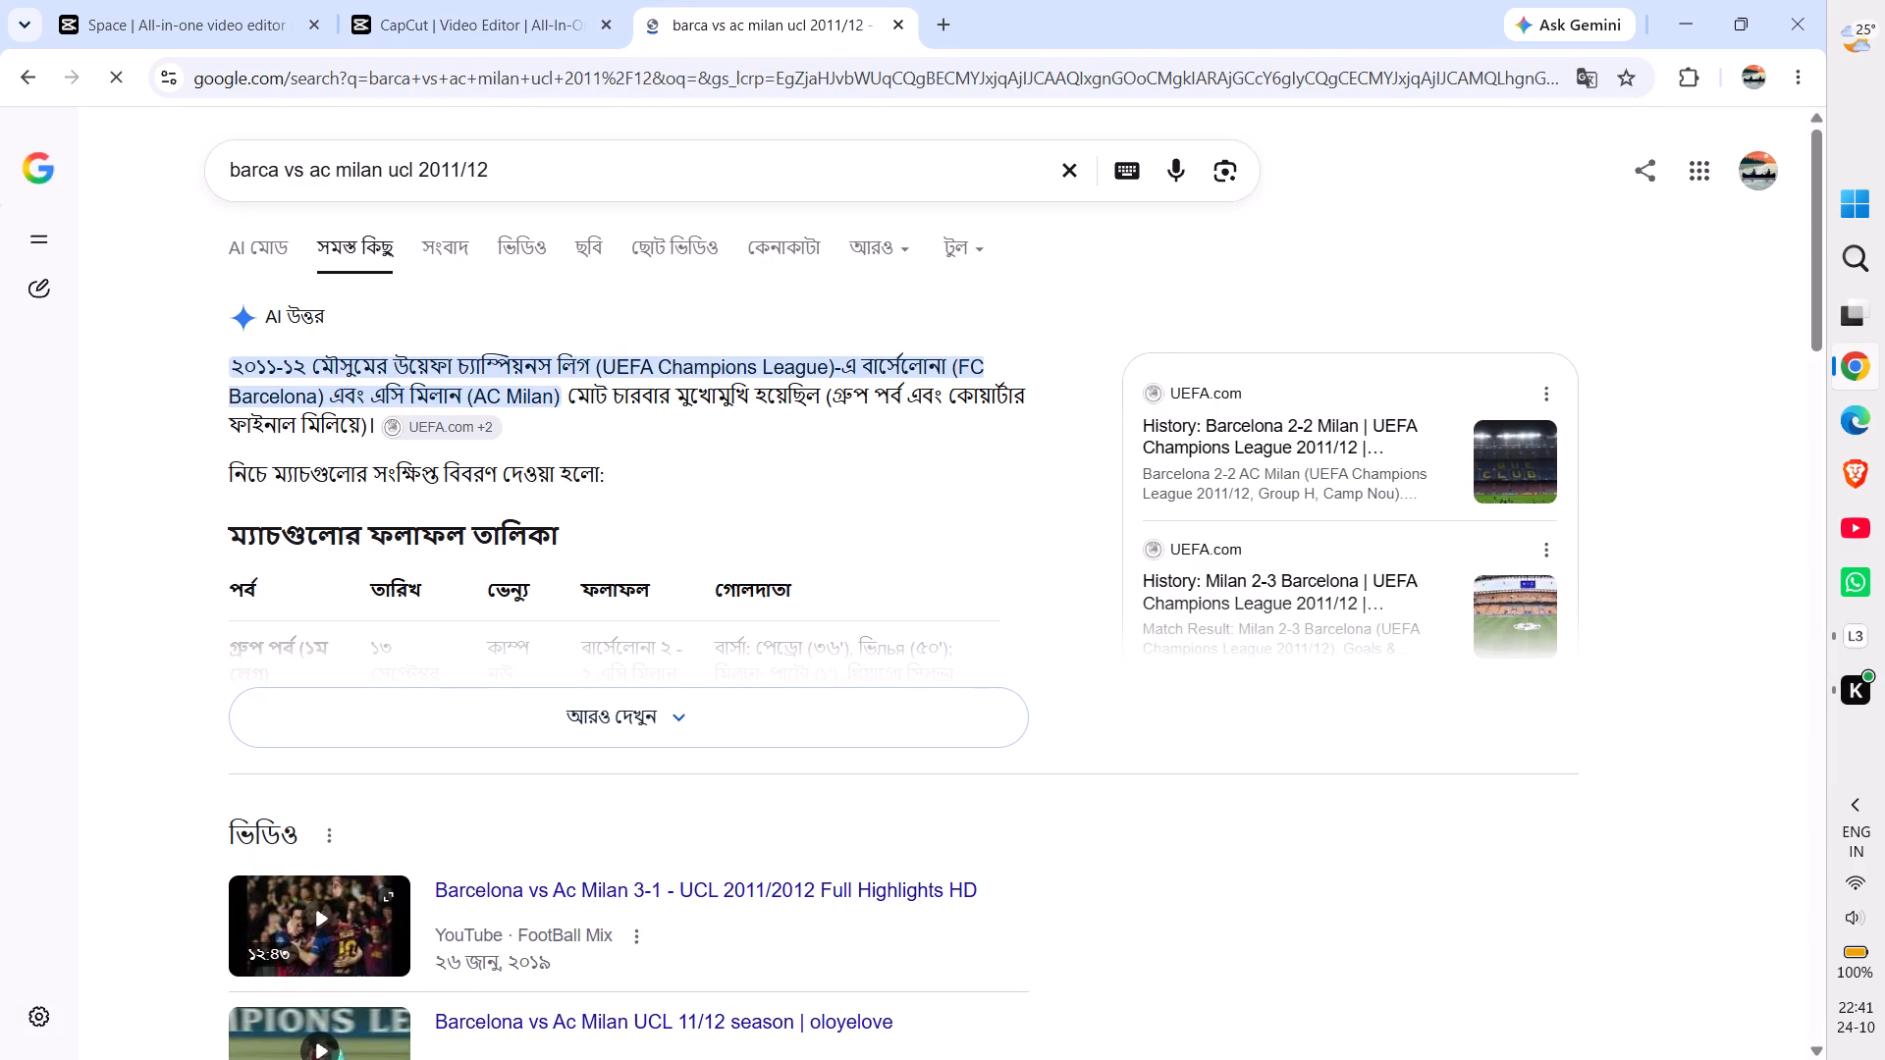
{"action": "left_click", "coordinate": [640, 723]}
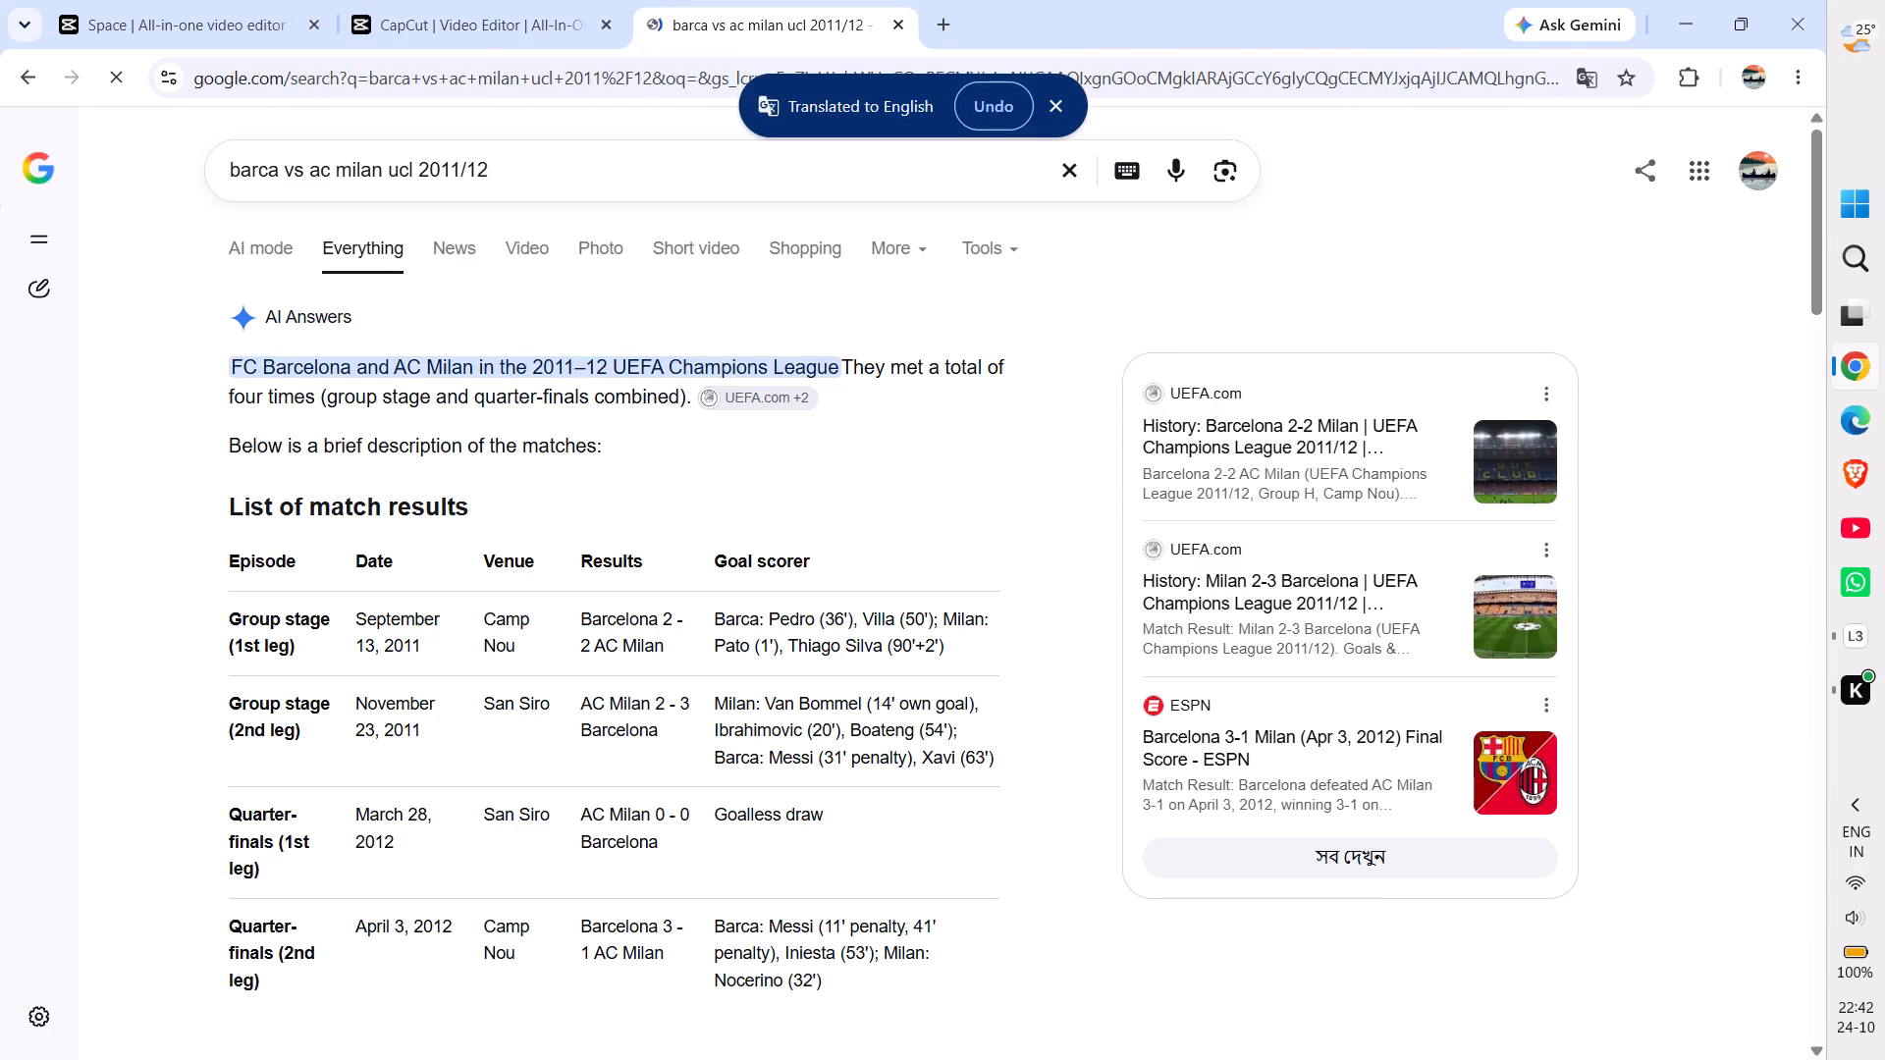
Read the list of Barcelona vs AC Milan 2011–12 match results, with dates, venues and goal scorers.
{"action": "scroll", "coordinate": [549, 715], "scroll_direction": "down", "scroll_amount": 2}
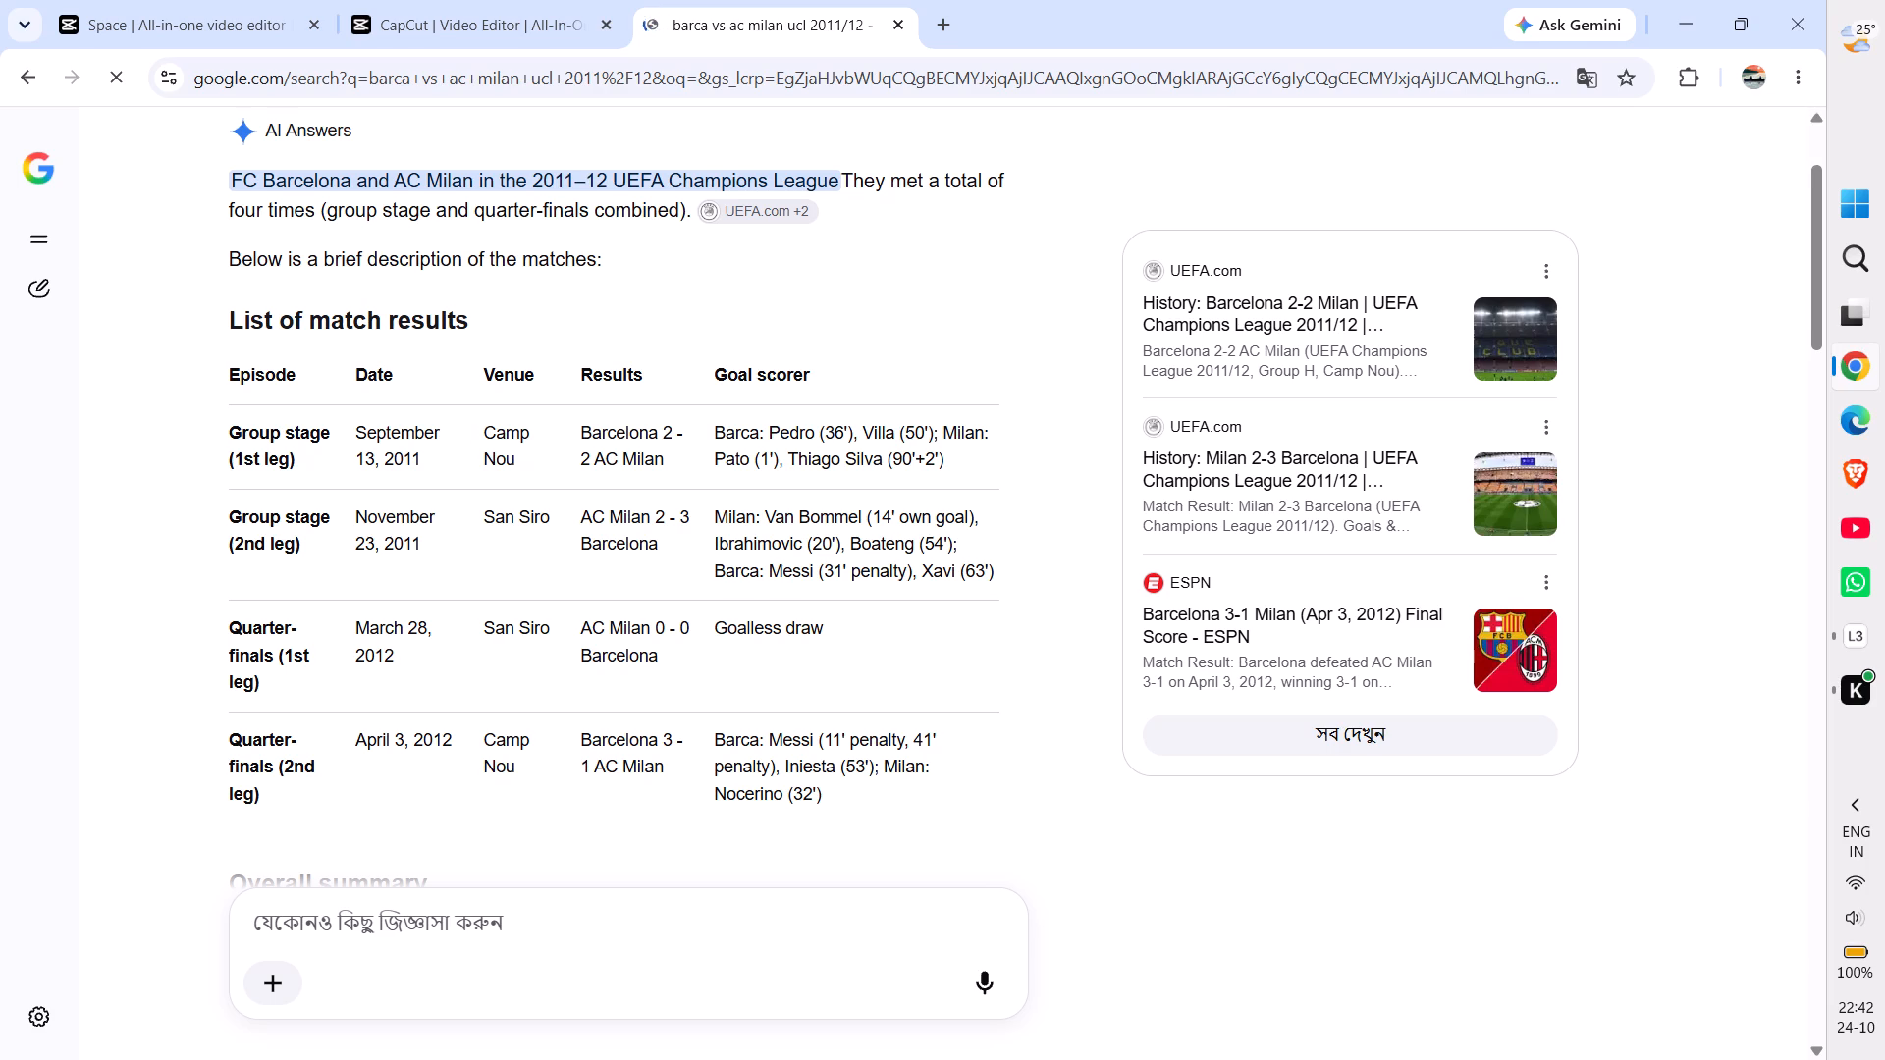
{"action": "scroll", "coordinate": [549, 715], "scroll_direction": "down", "scroll_amount": 1}
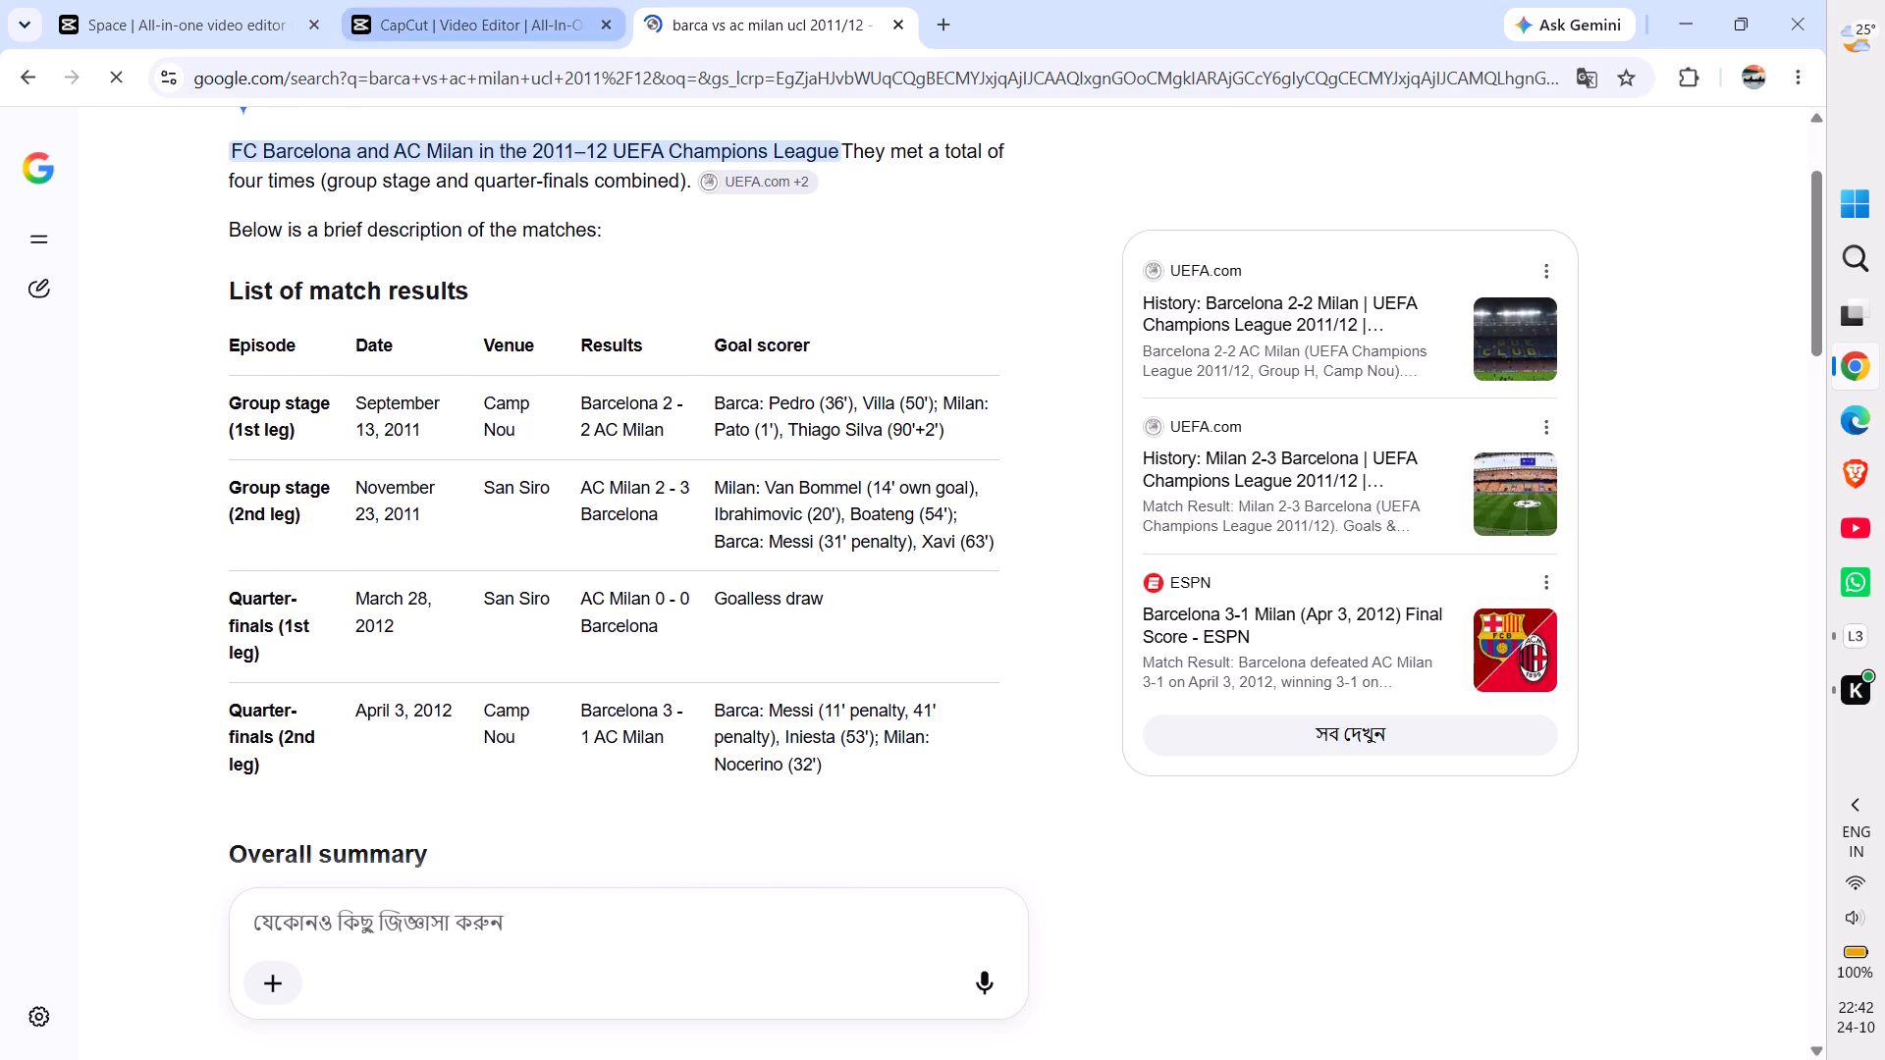
Switch back to the CapCut editor and play the clip onward with an enlarged timeline to examine the opening match action.
{"action": "left_click", "coordinate": [409, 2]}
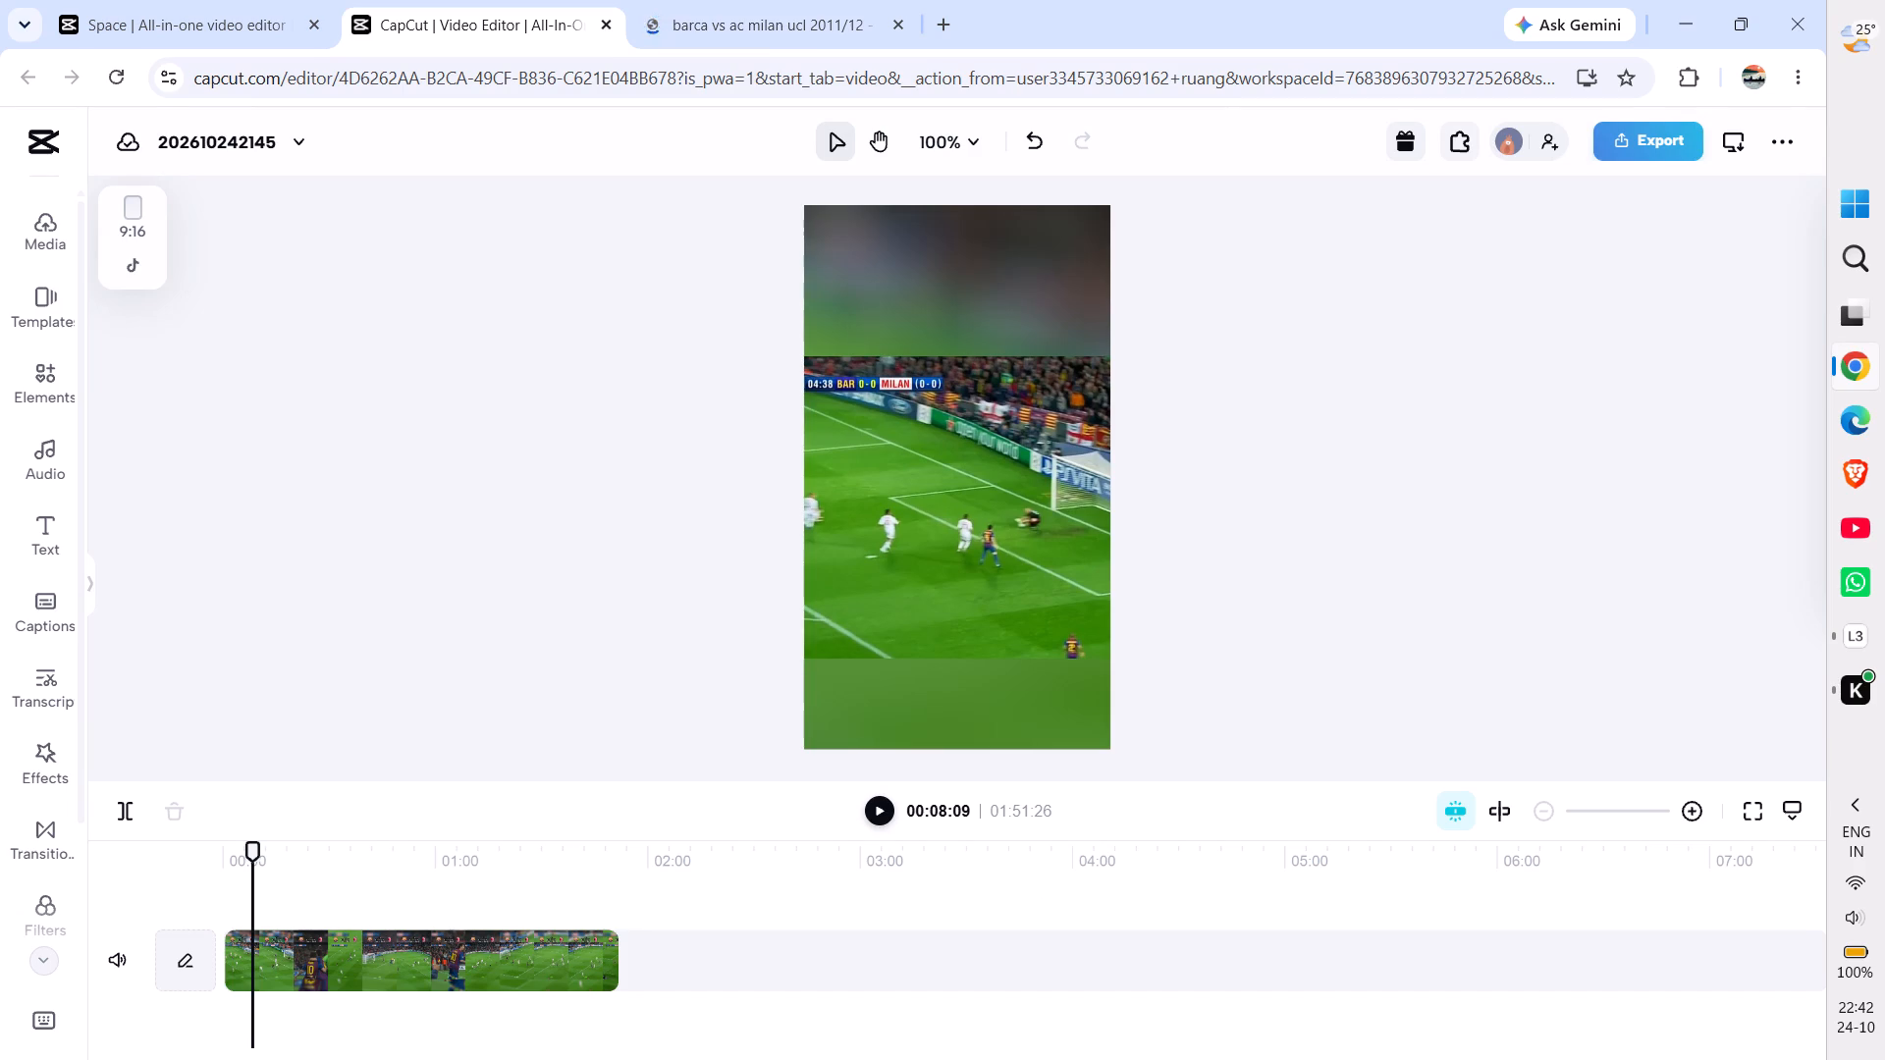
{"action": "key", "text": "space"}
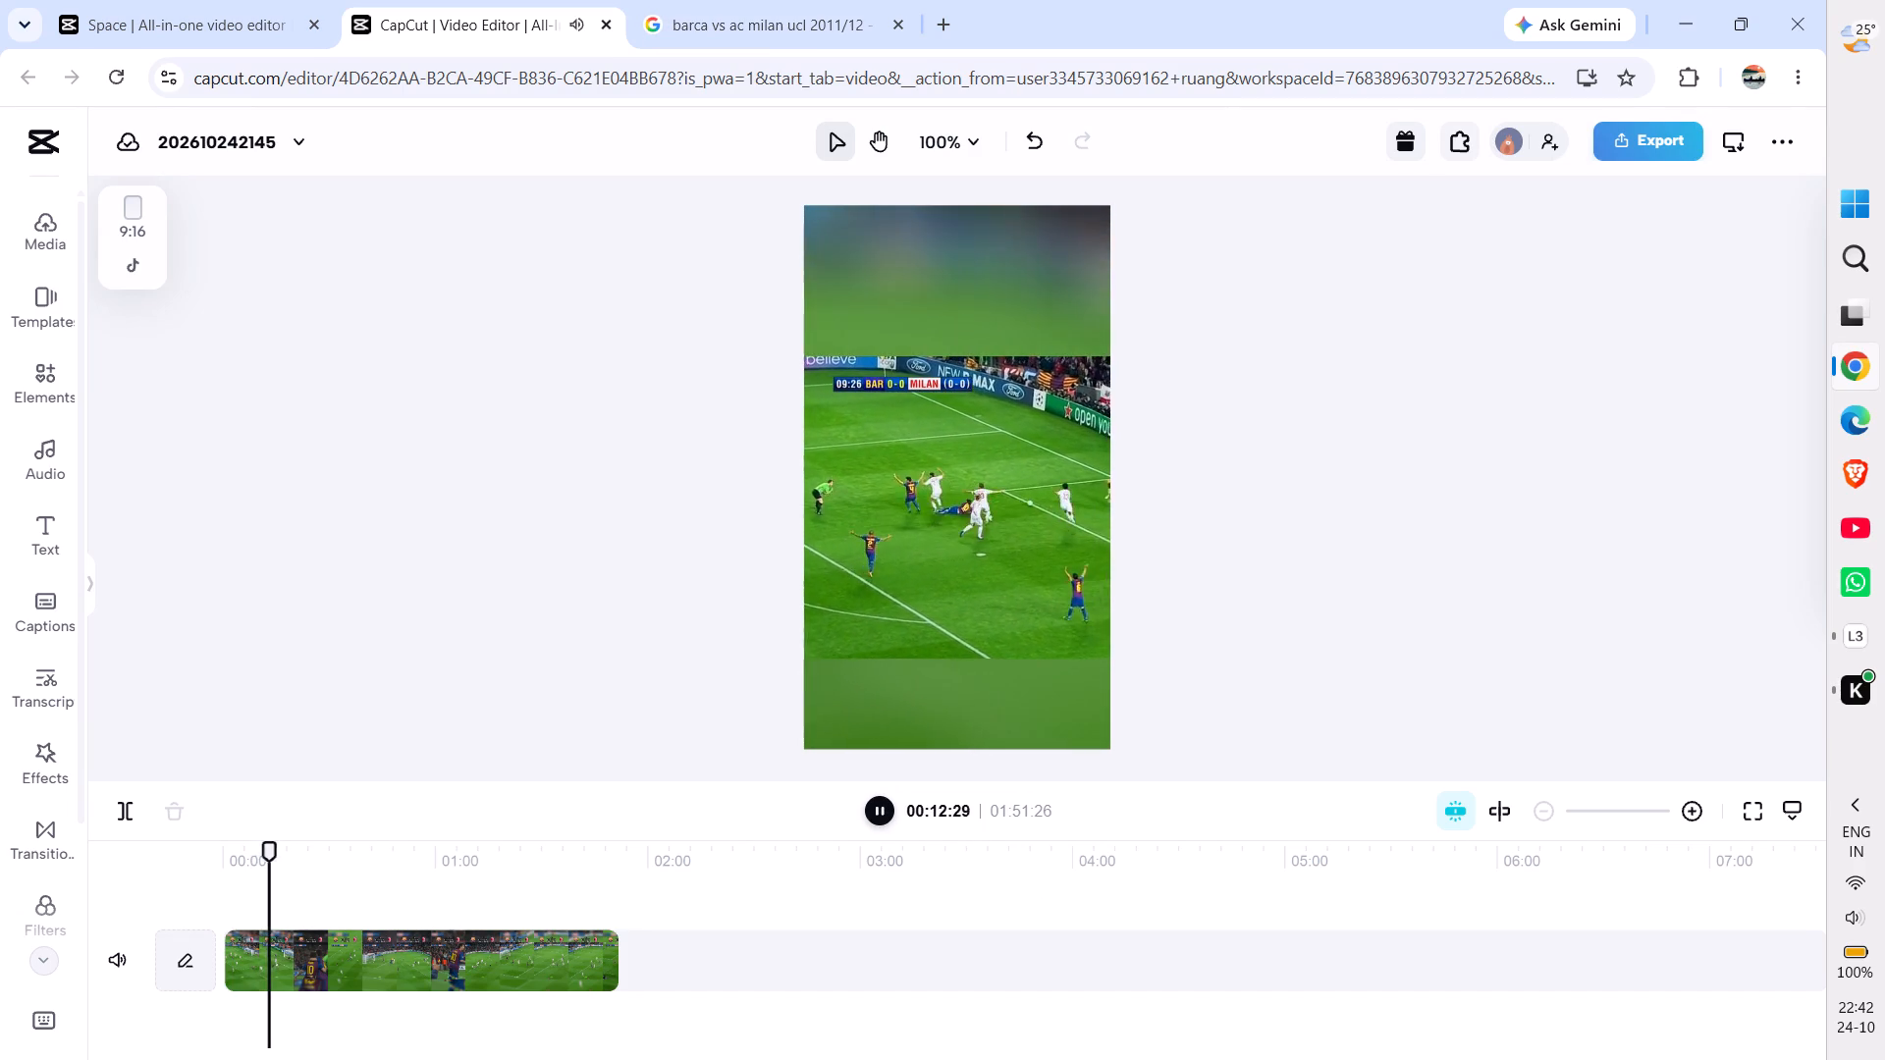
{"action": "key", "text": "ctrl+equal"}
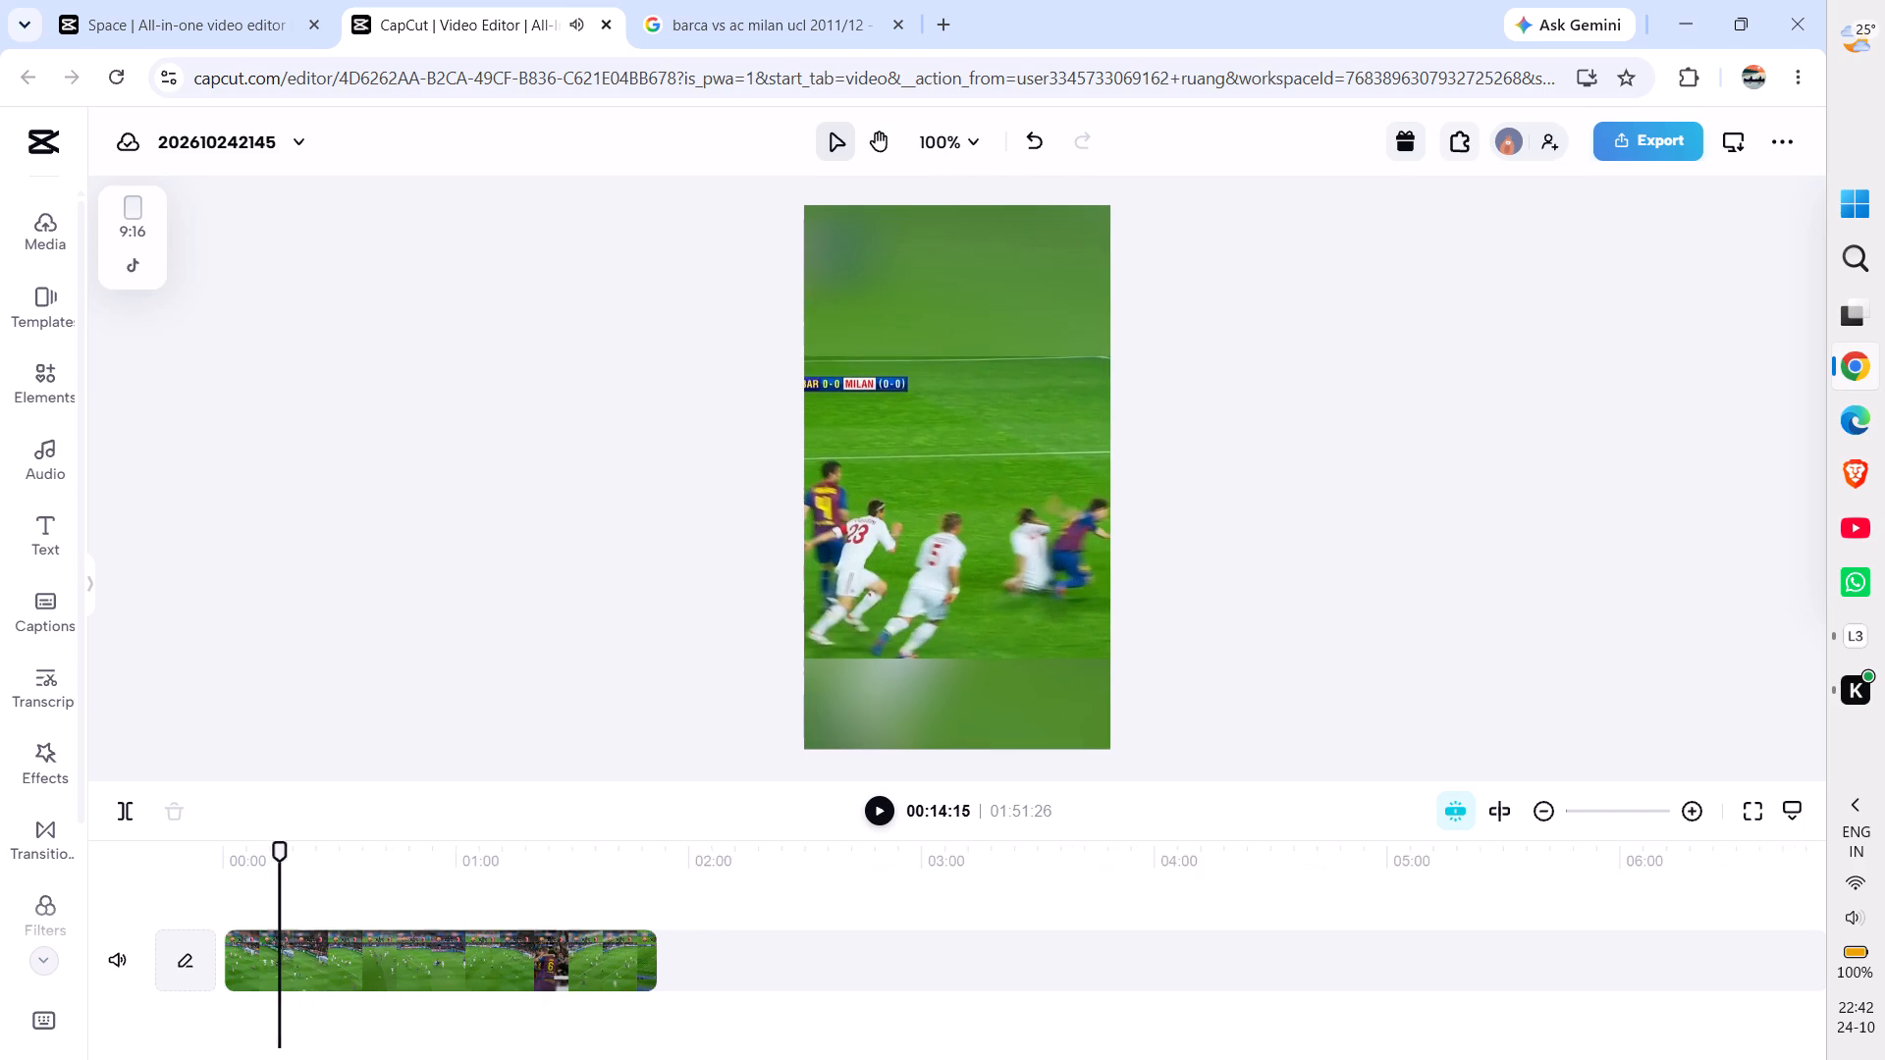
{"action": "key", "text": "ctrl+equal"}
{"action": "key", "text": "ctrl+equal"}
{"action": "key", "text": "ctrl+equal"}
{"action": "key", "text": "ctrl+equal"}
{"action": "key", "text": "ctrl+equal"}
{"action": "key", "text": "ctrl+equal"}
{"action": "key", "text": "ctrl+equal"}
{"action": "key", "text": "ctrl+equal"}
{"action": "key", "text": "ctrl+equal"}
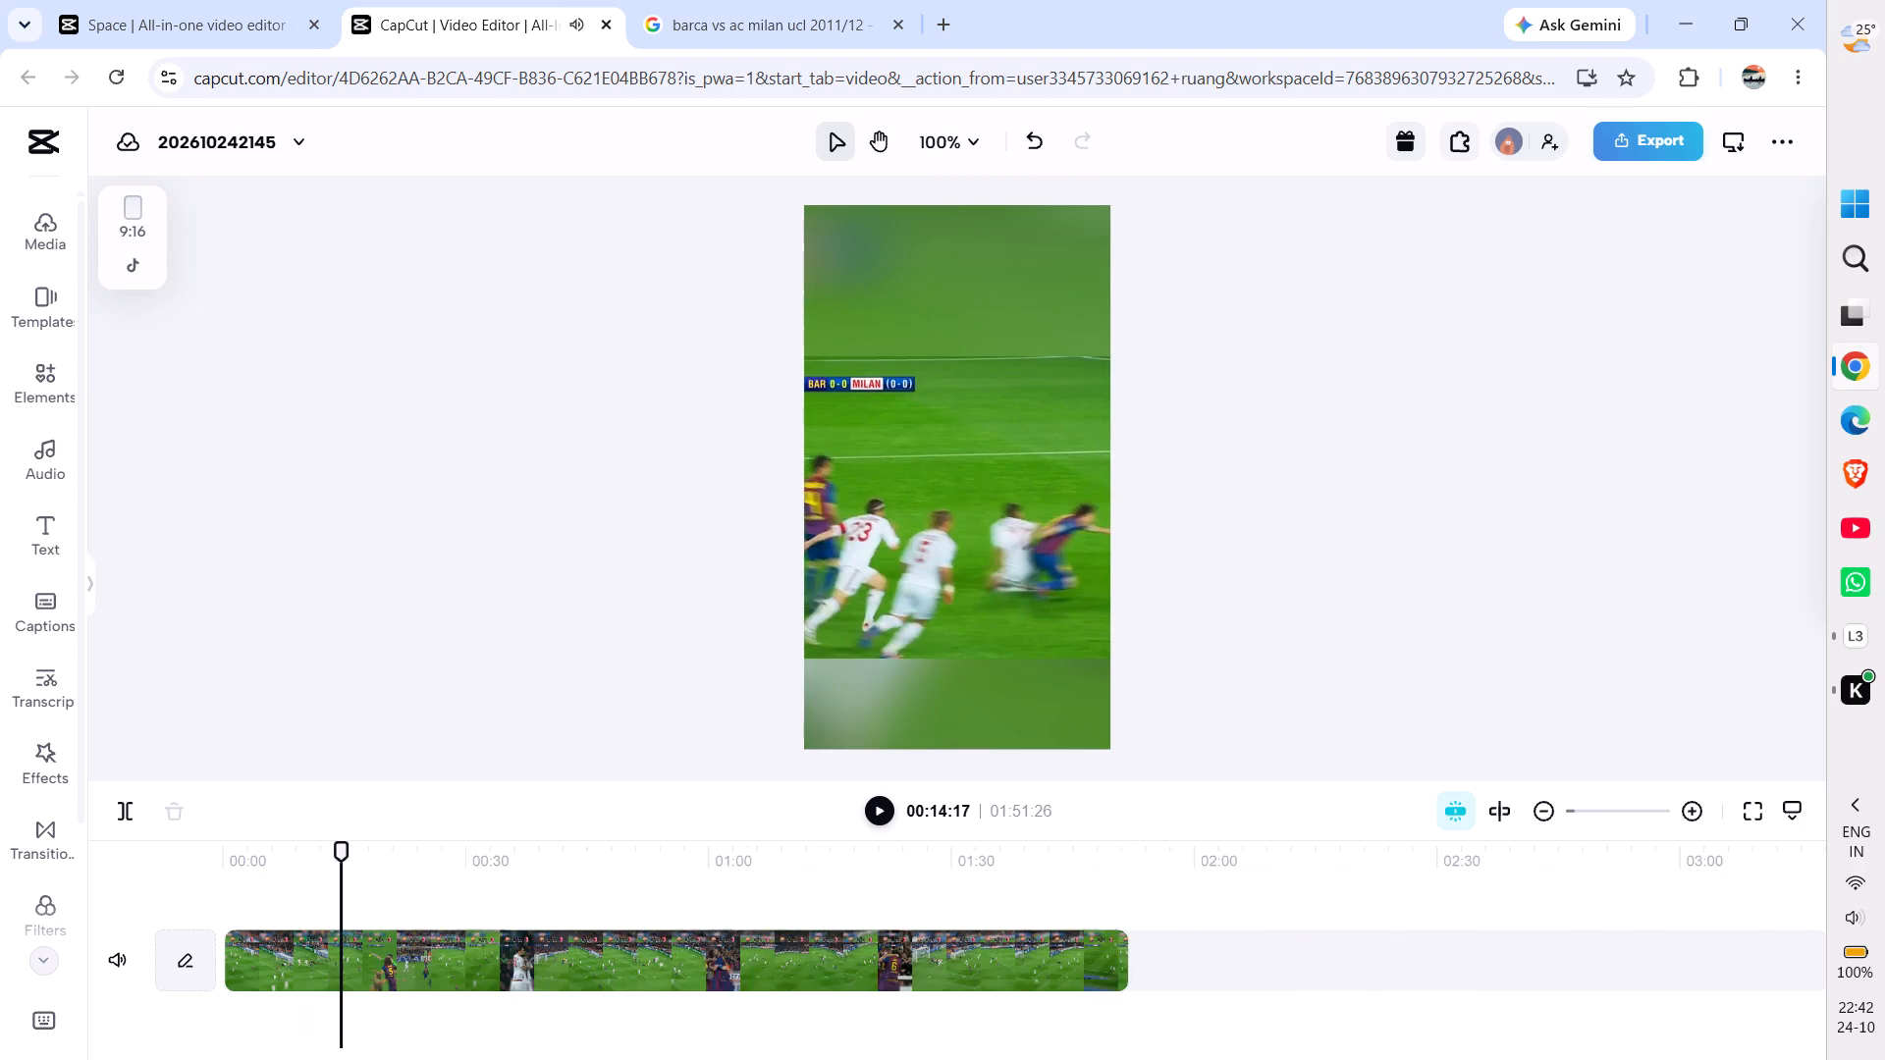
{"action": "key", "text": "ctrl+equal"}
{"action": "key", "text": "ctrl+equal"}
{"action": "key", "text": "ctrl+equal"}
{"action": "key", "text": "ctrl+equal"}
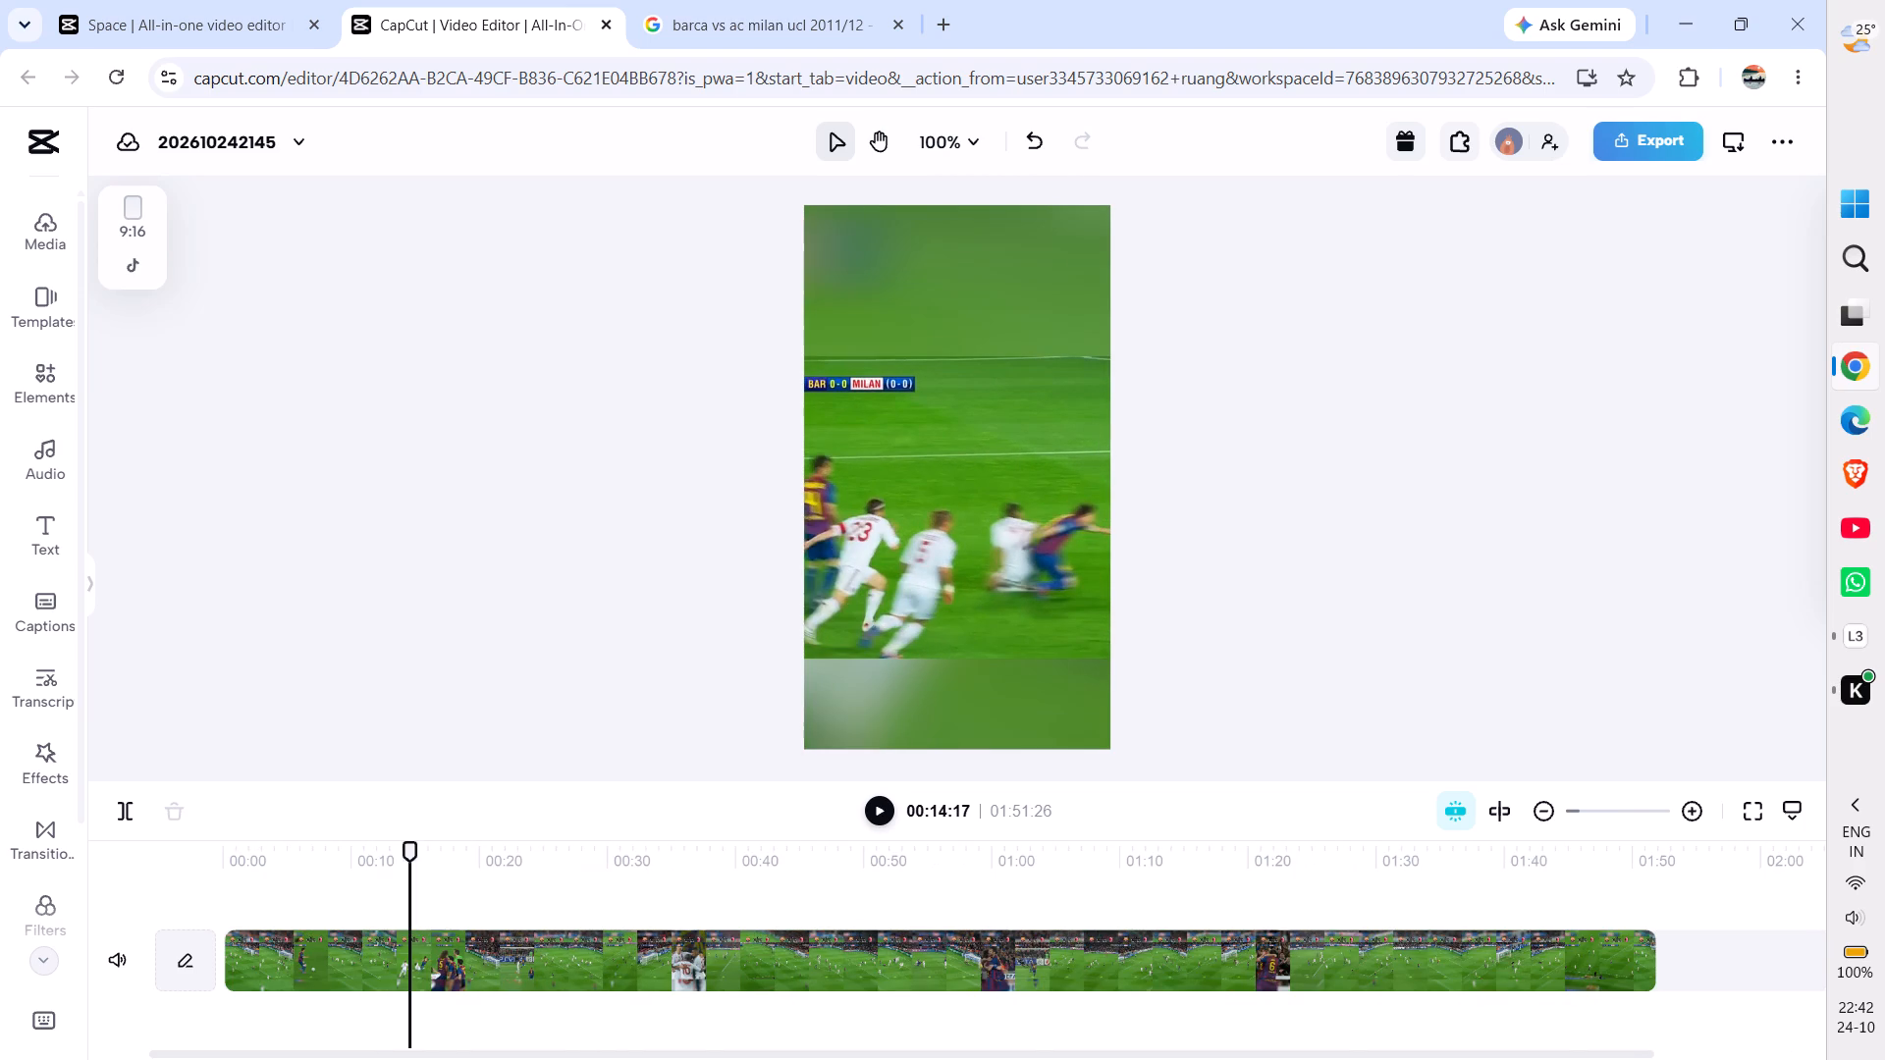
{"action": "key", "text": "space"}
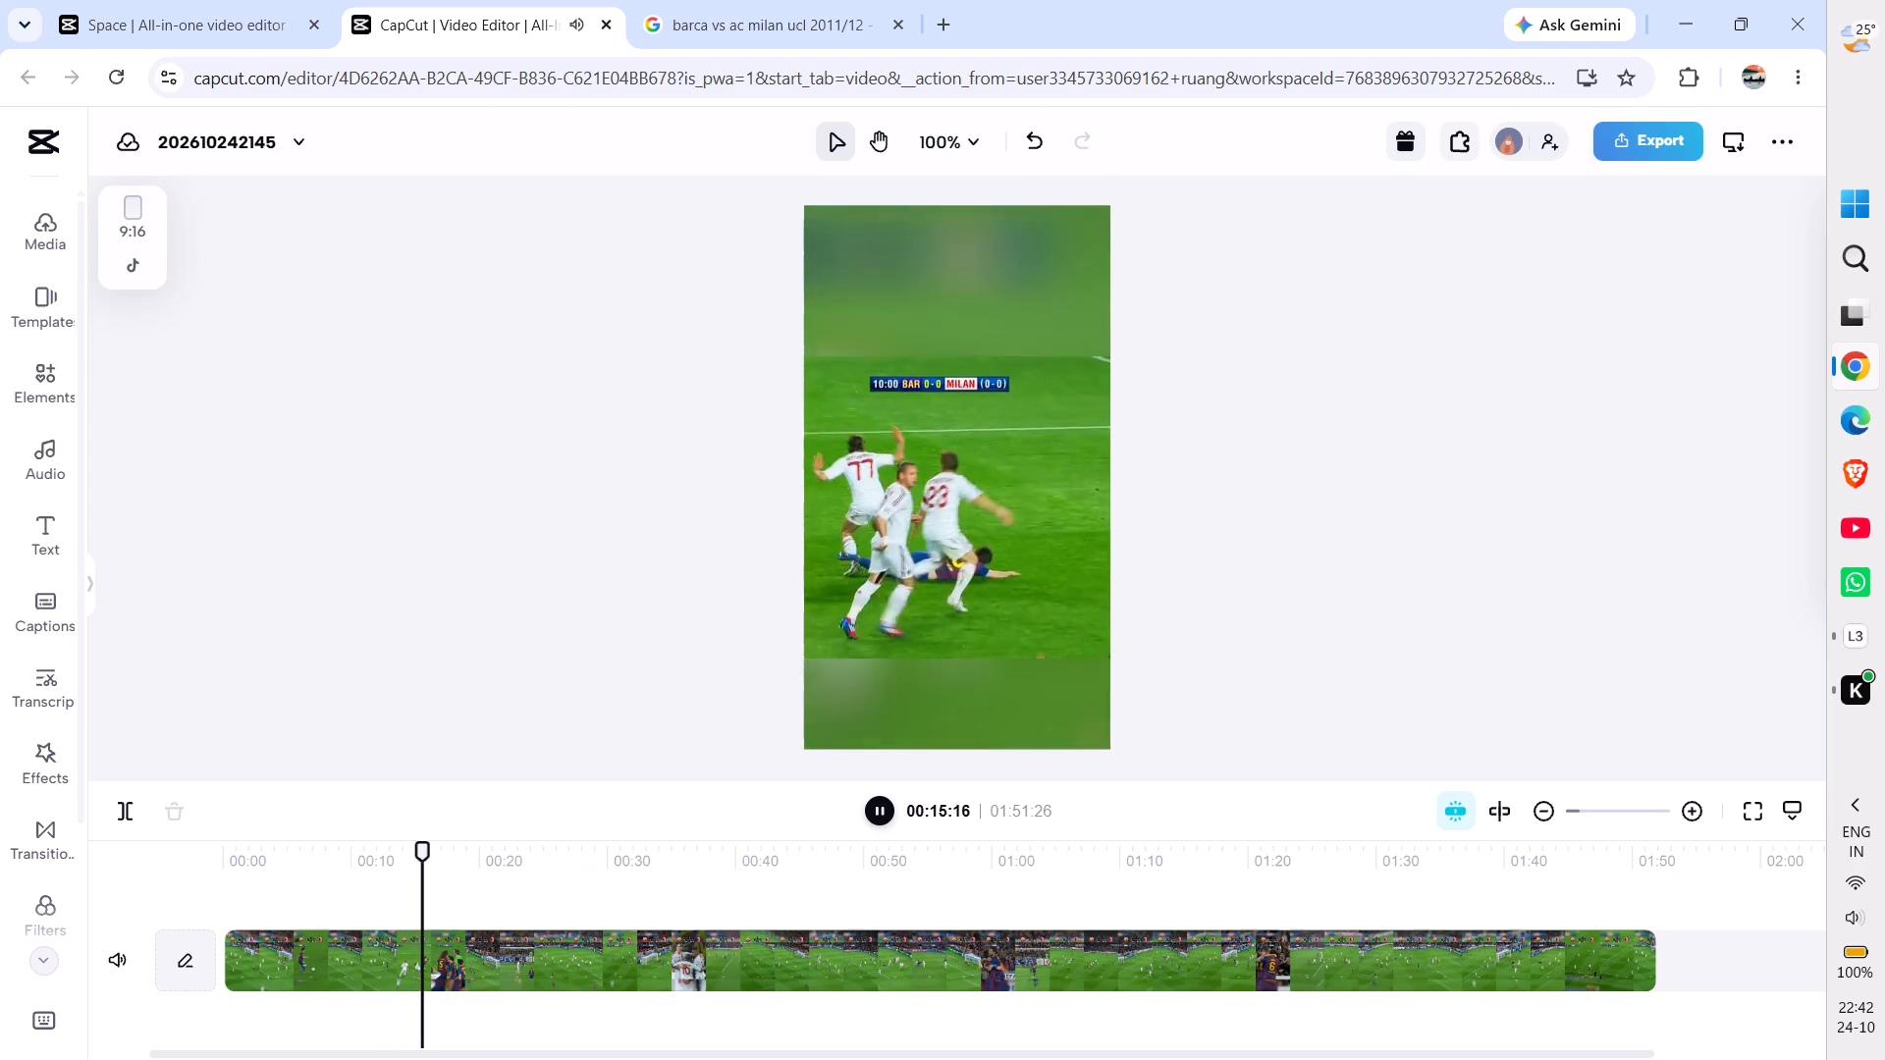
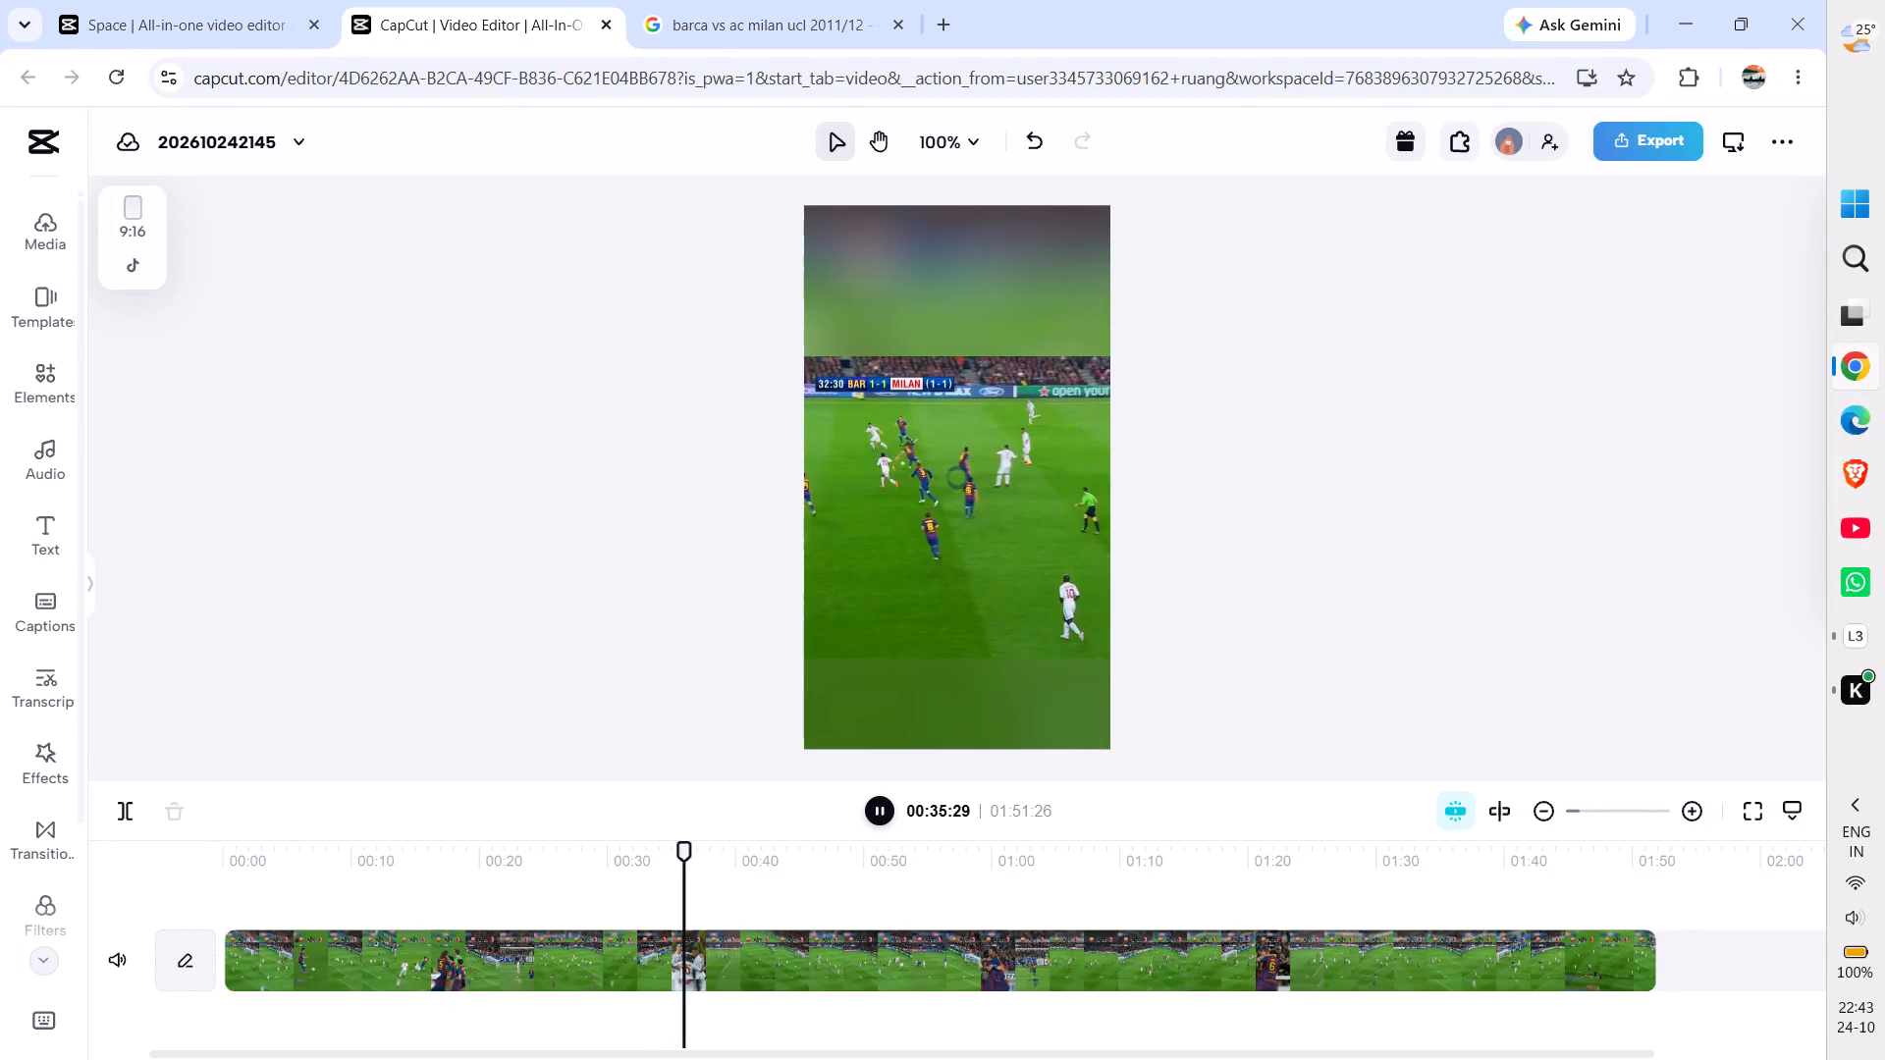
Play the clip onward to about 38 seconds to examine the attack in front of goal.
{"action": "key", "text": "space"}
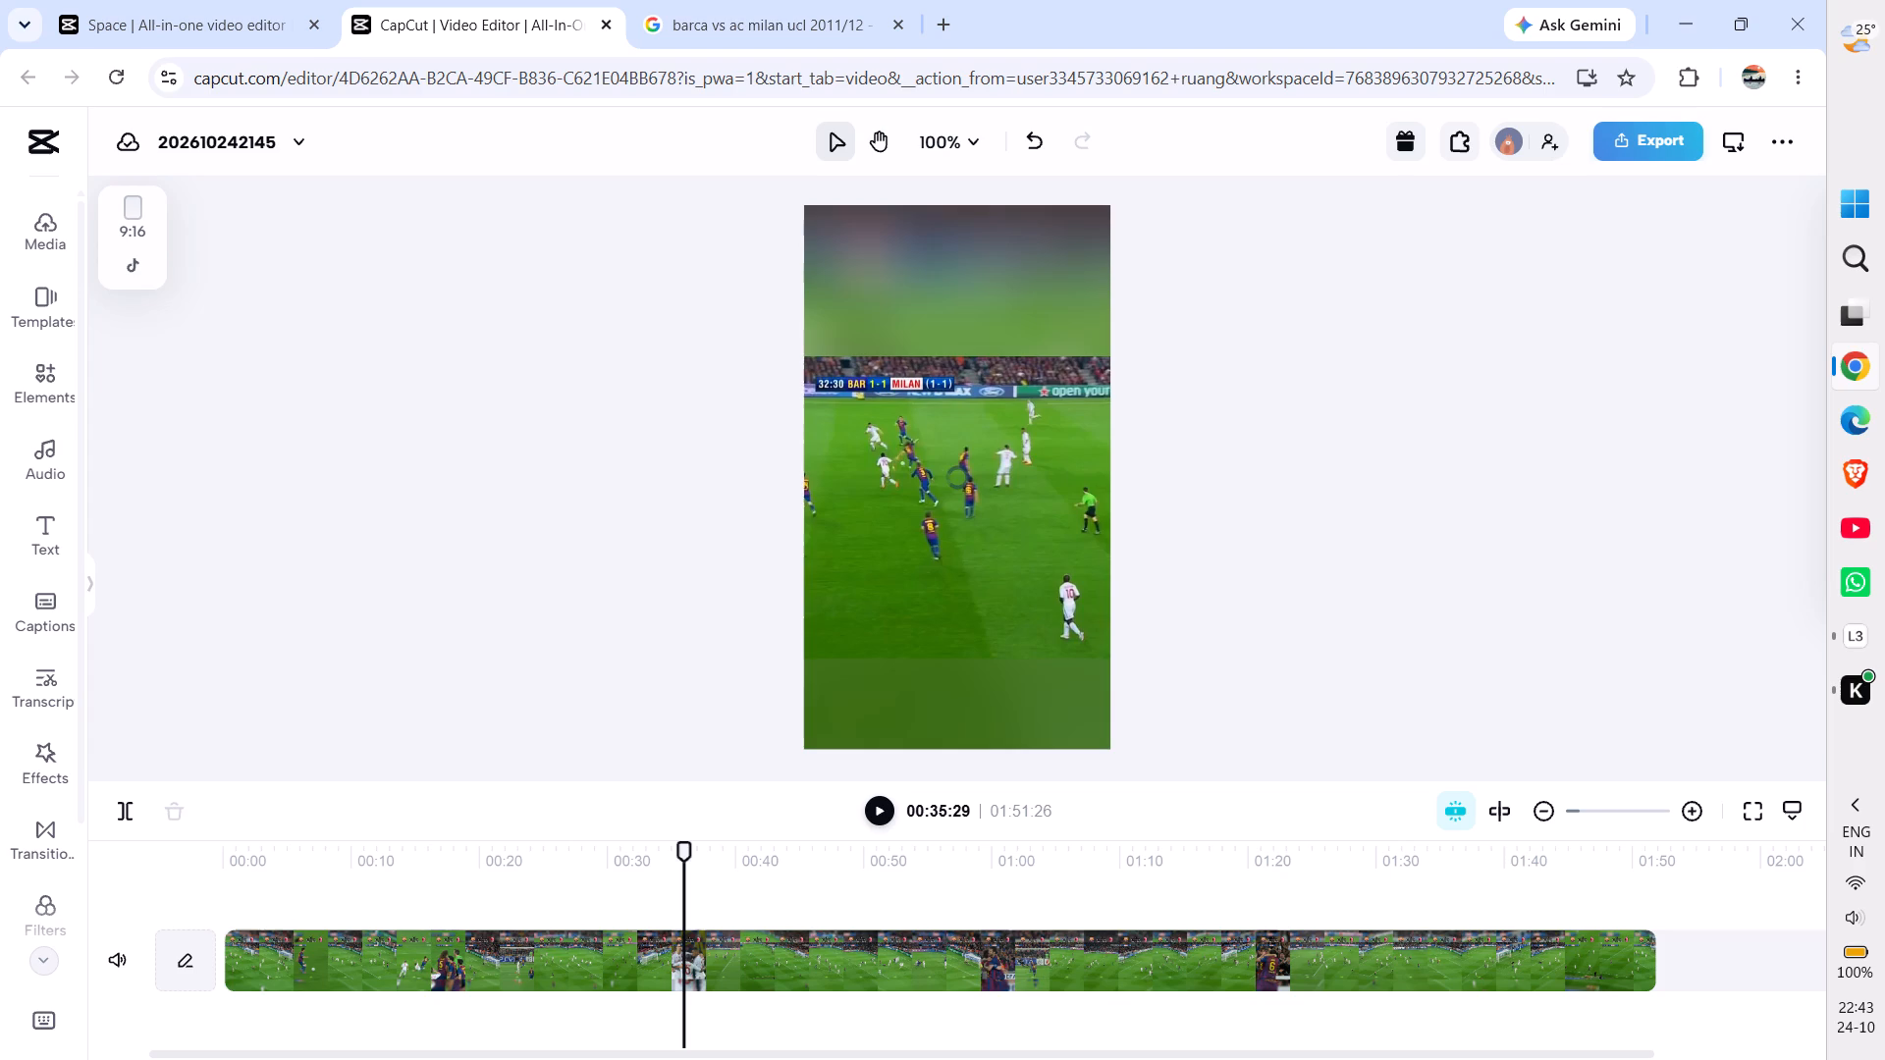
{"action": "key", "text": "space"}
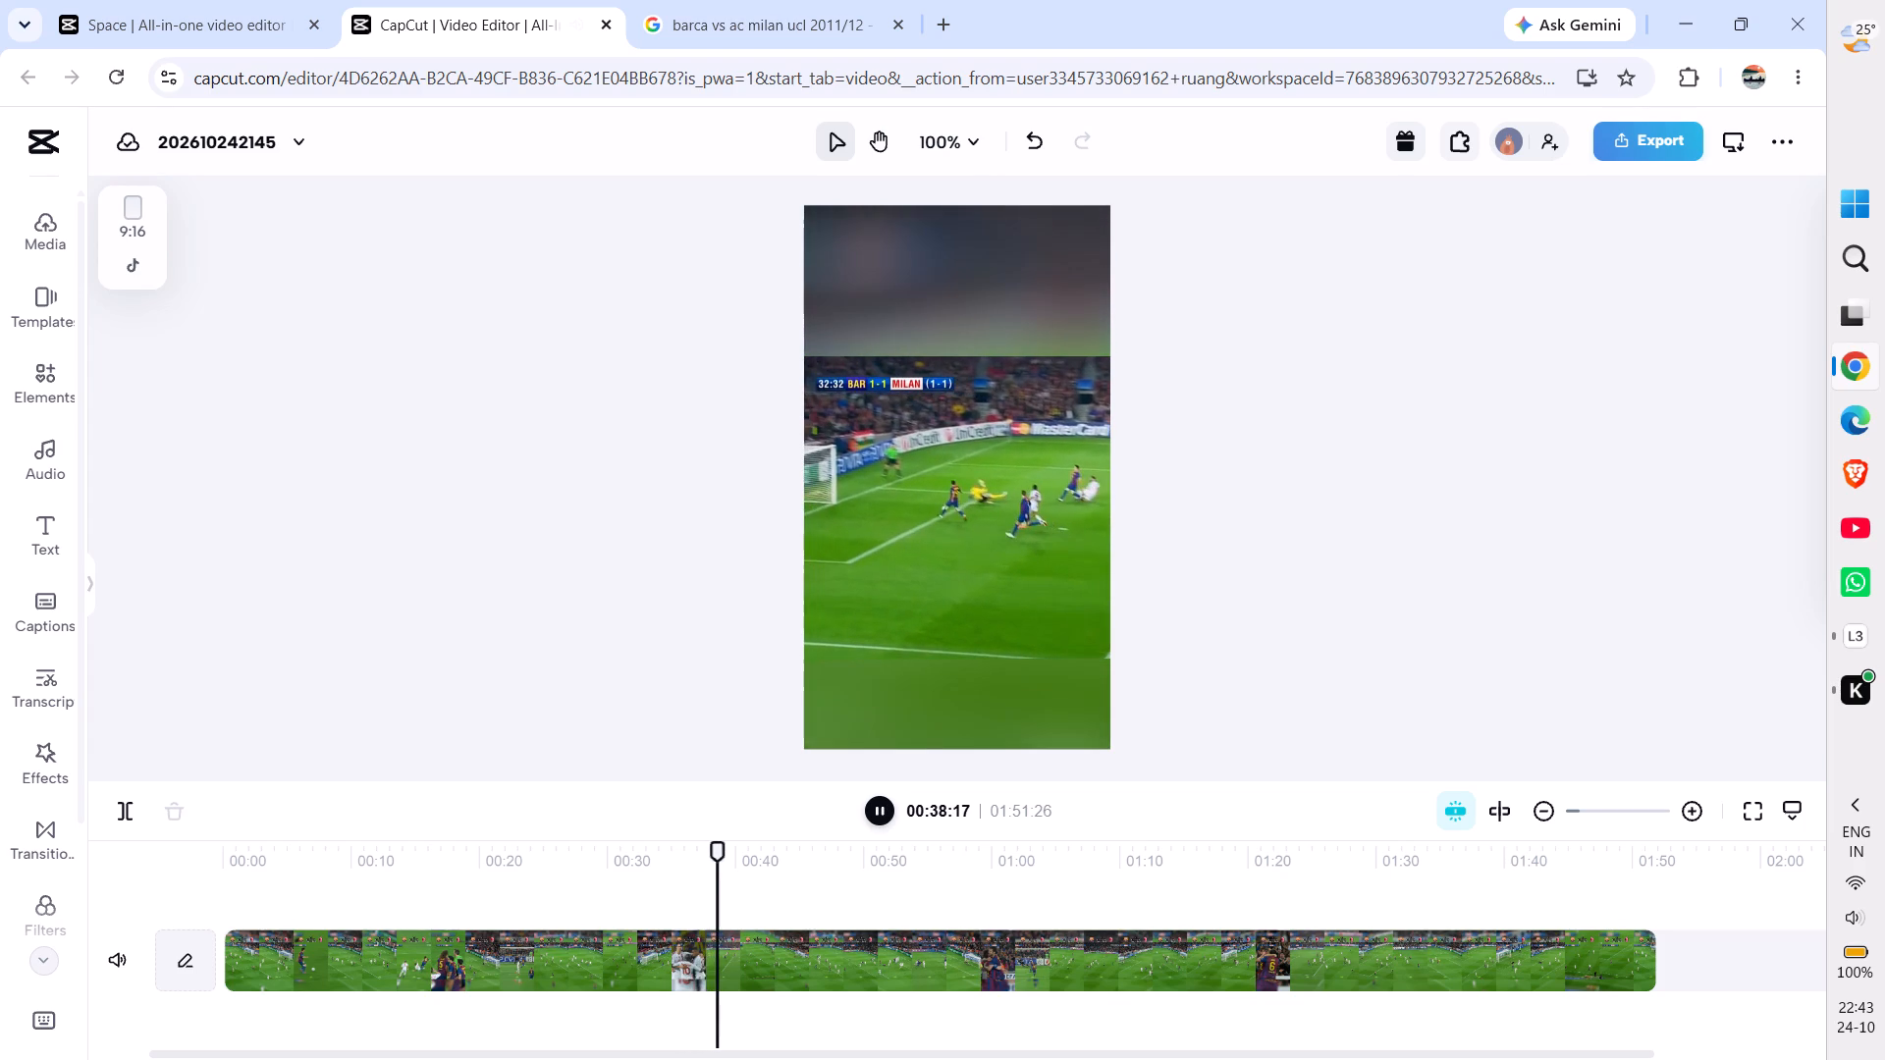
{"action": "key", "text": "space"}
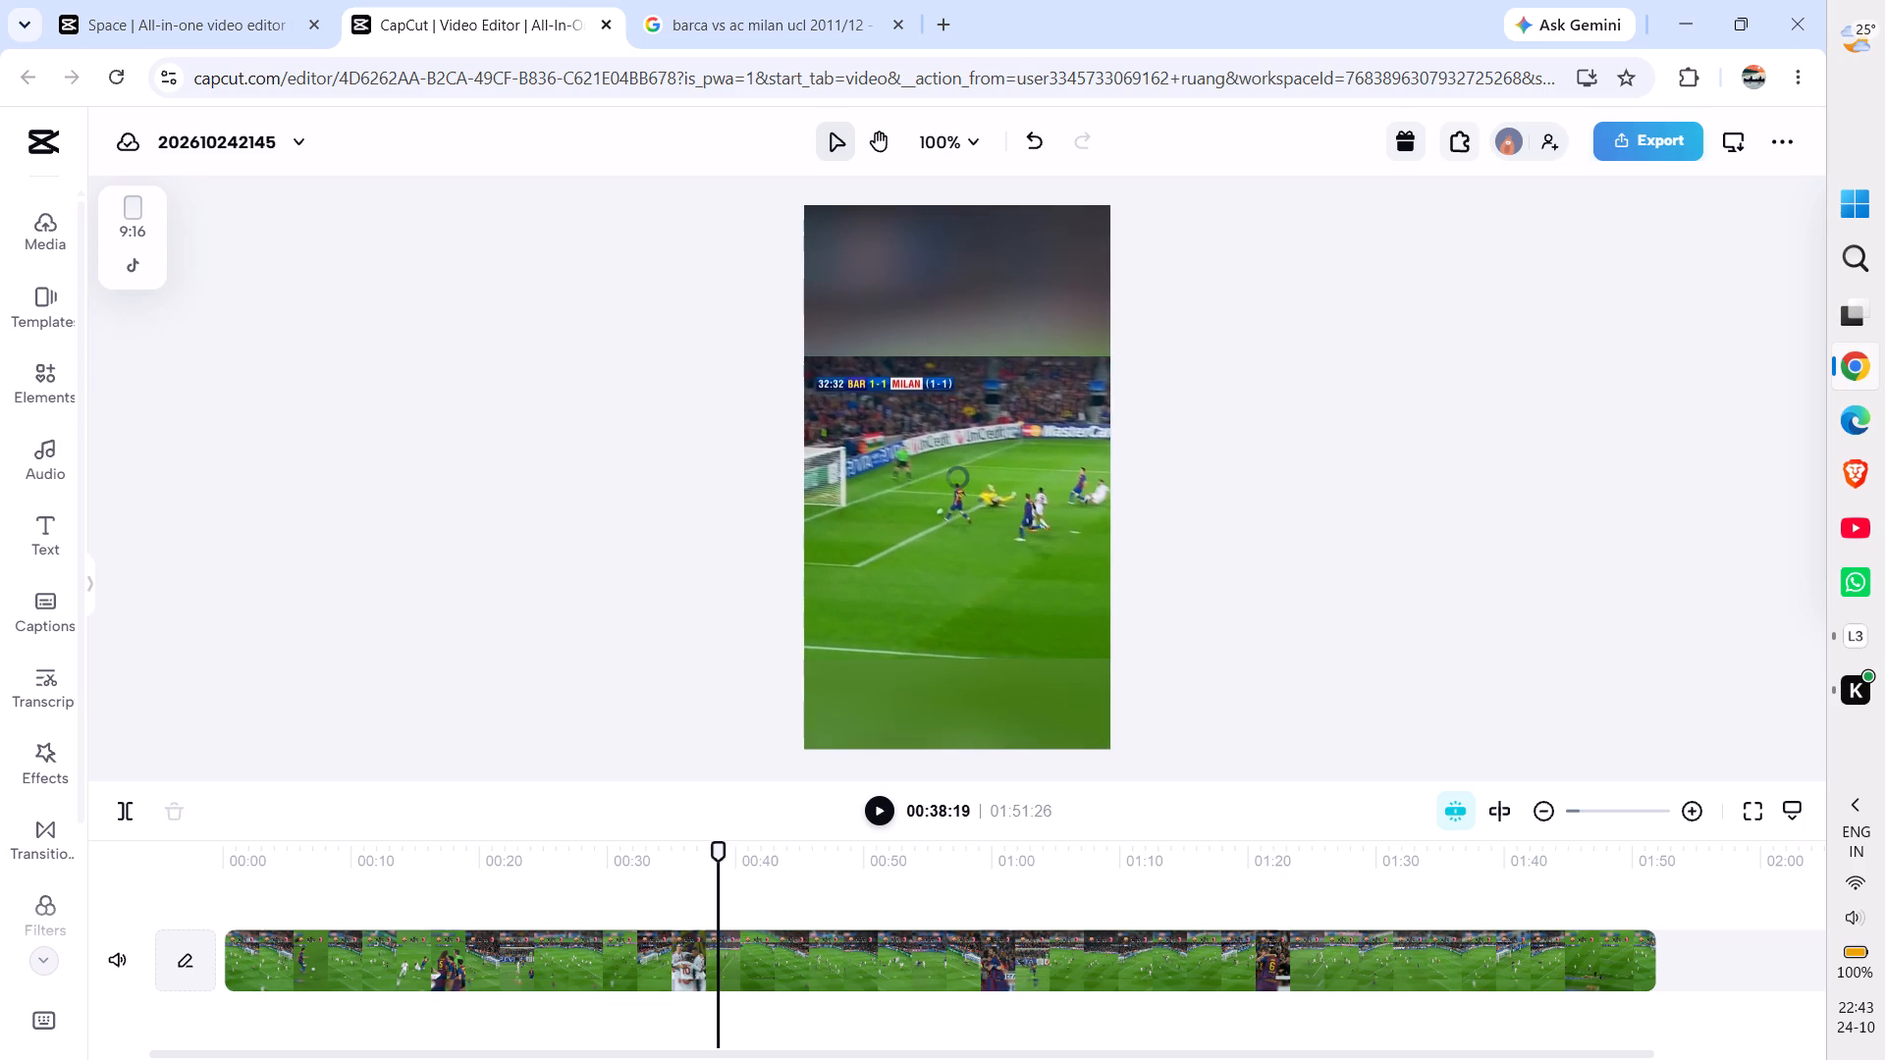
Place the AC Milan crest from the uploaded media over the video, starting at 00:00.
{"action": "left_click", "coordinate": [87, 585]}
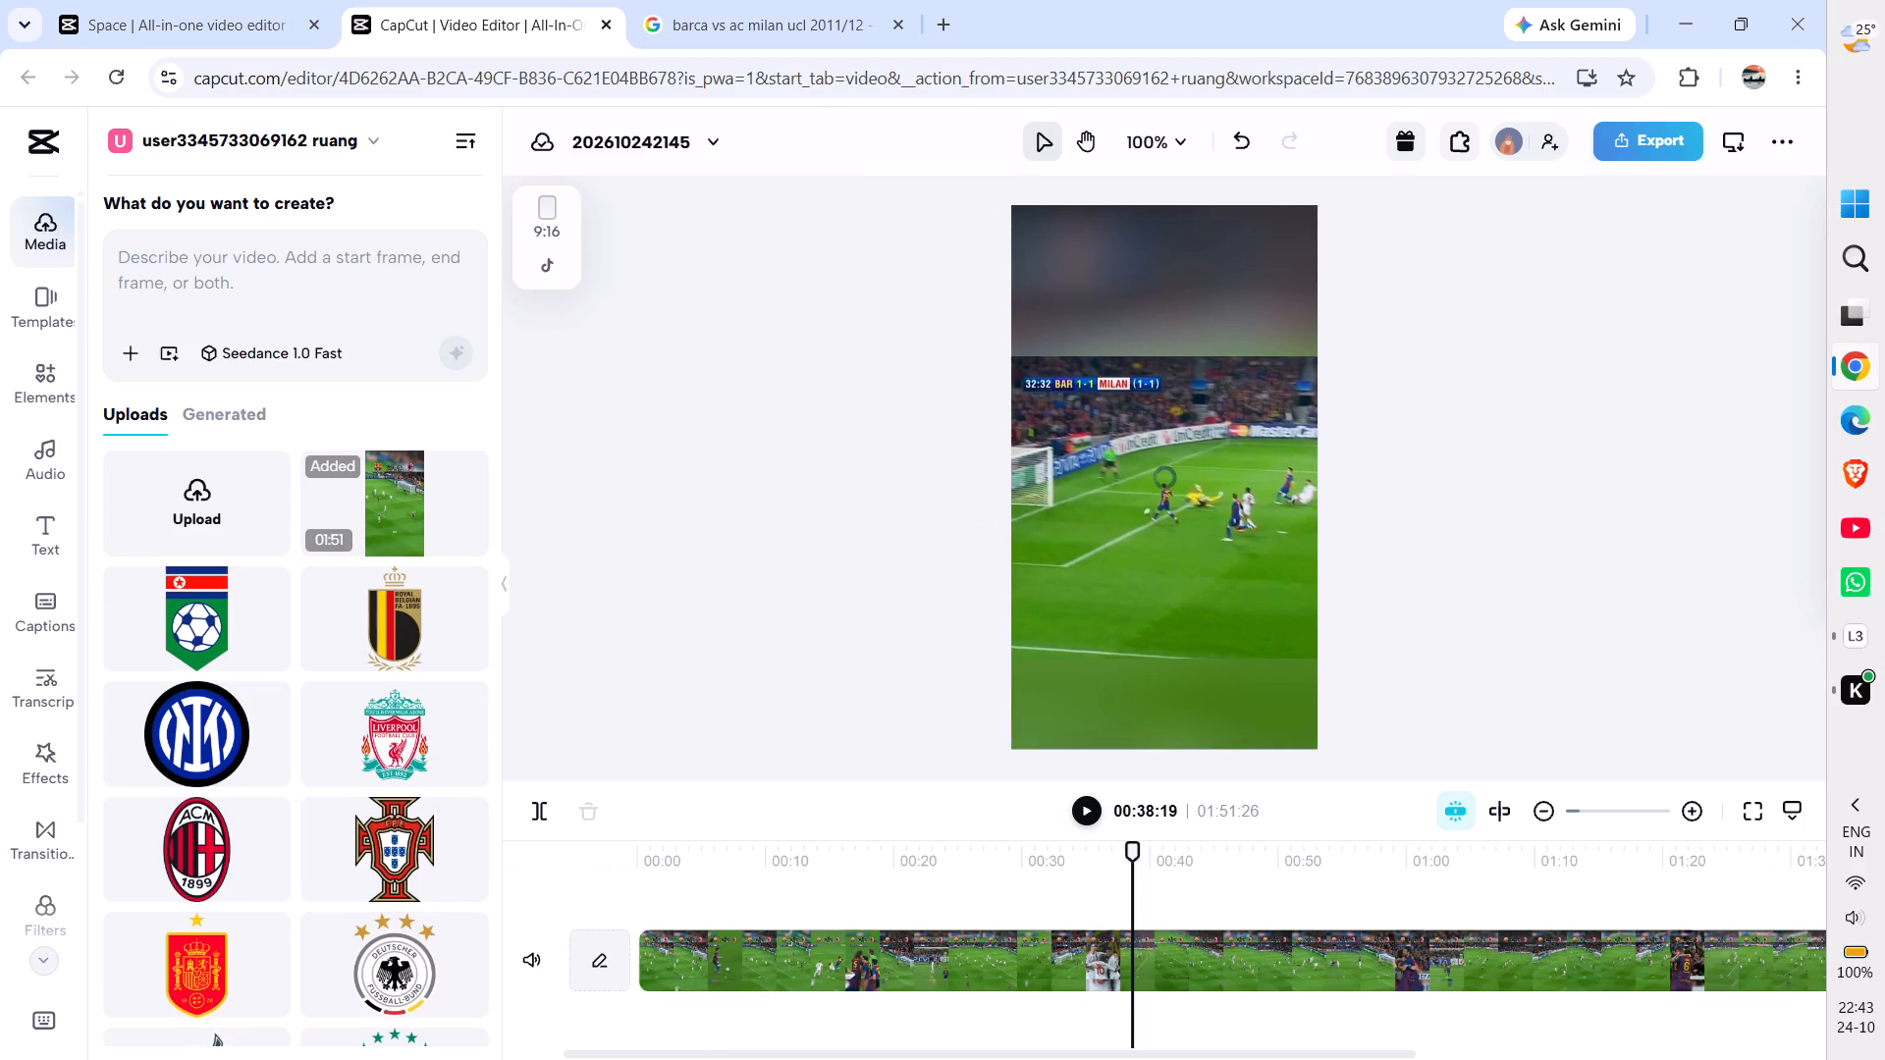
{"action": "left_click_drag", "start_coordinate": [1135, 854], "coordinate": [1102, 863]}
{"action": "left_click_drag", "start_coordinate": [1102, 863], "coordinate": [511, 883]}
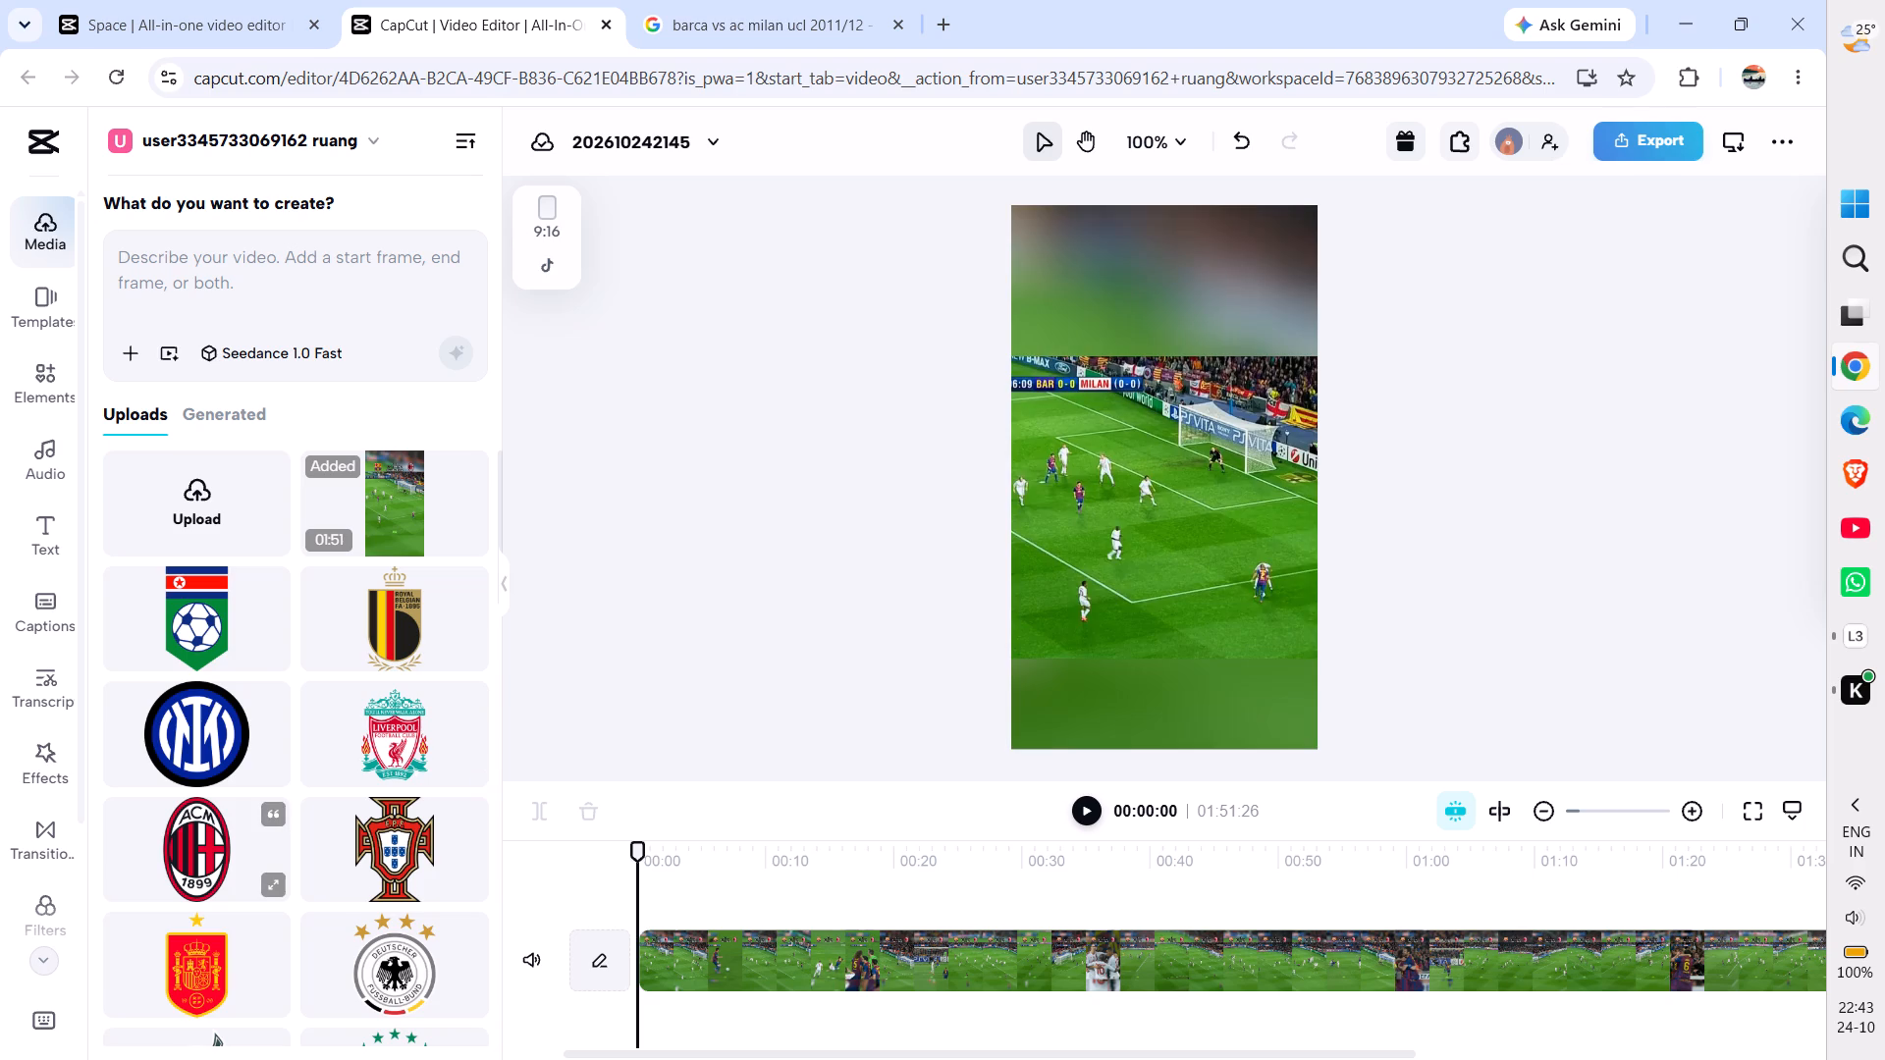
{"action": "left_click_drag", "start_coordinate": [184, 844], "coordinate": [1215, 517]}
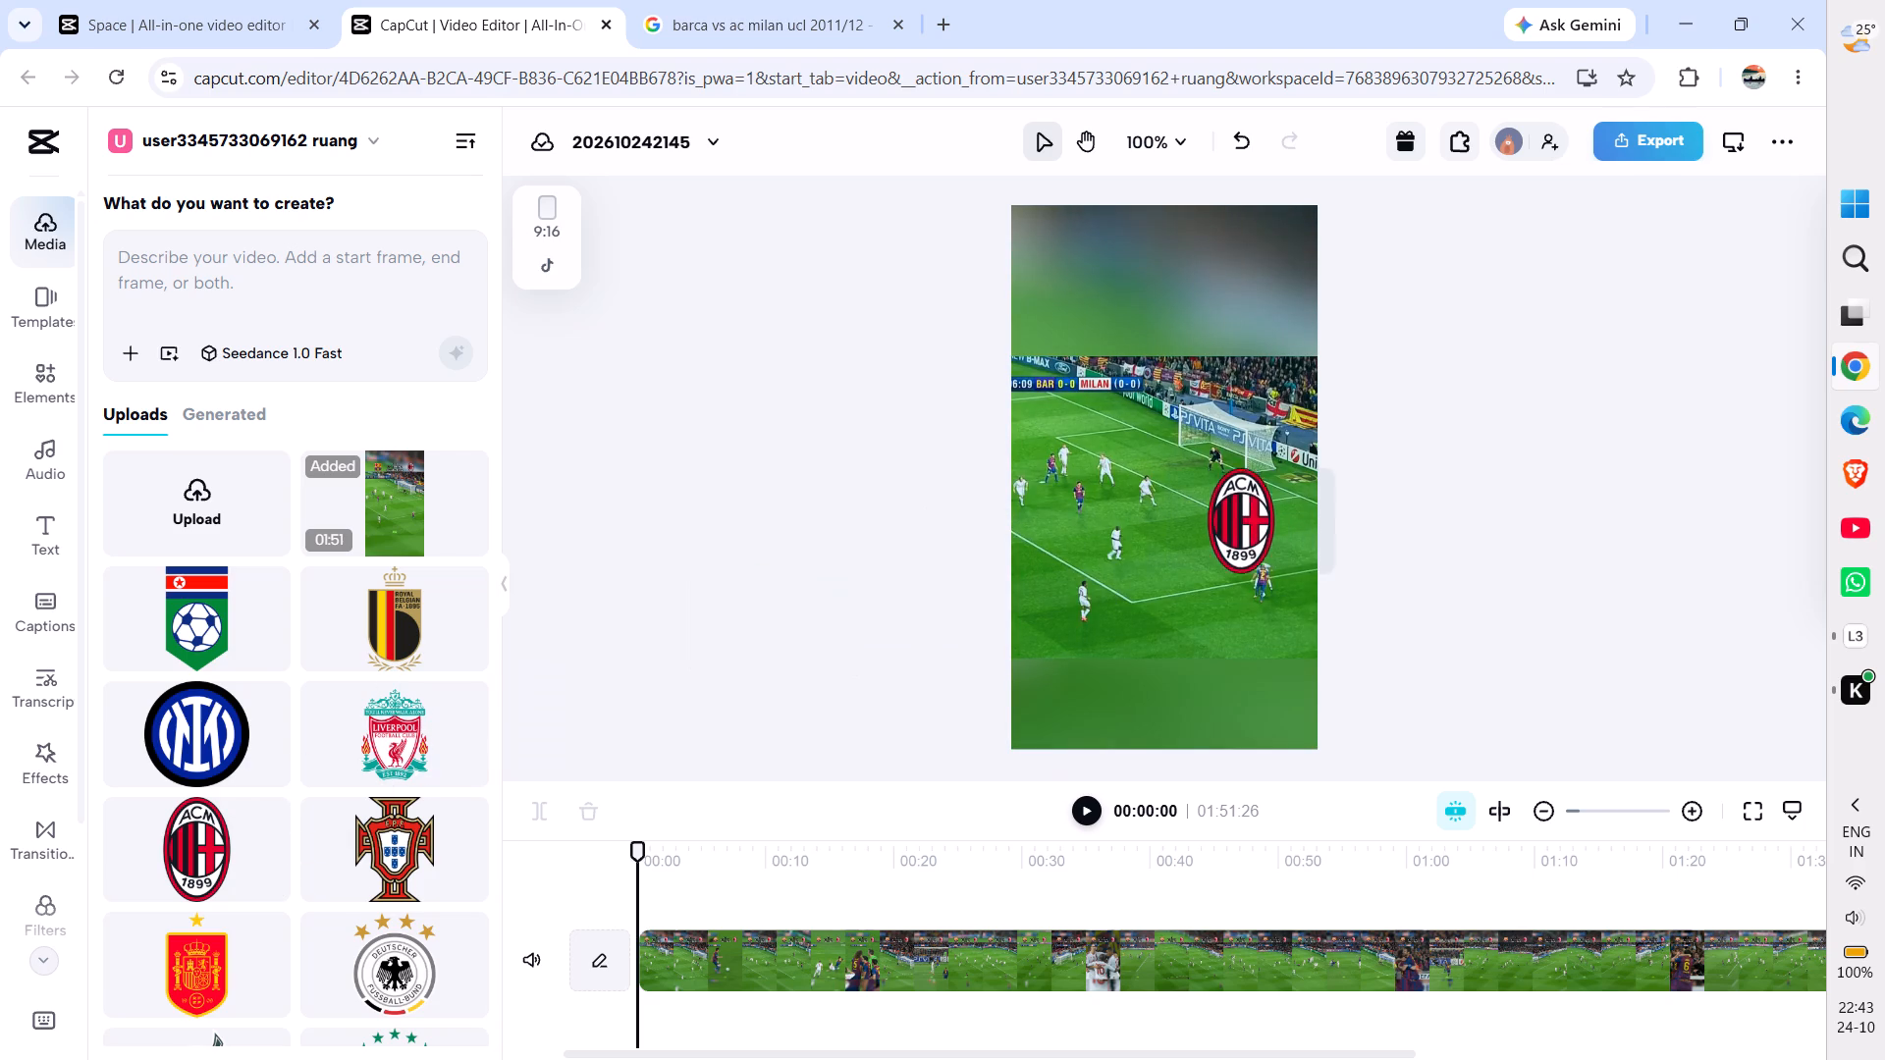
{"action": "left_click_drag", "start_coordinate": [1215, 517], "coordinate": [1195, 523]}
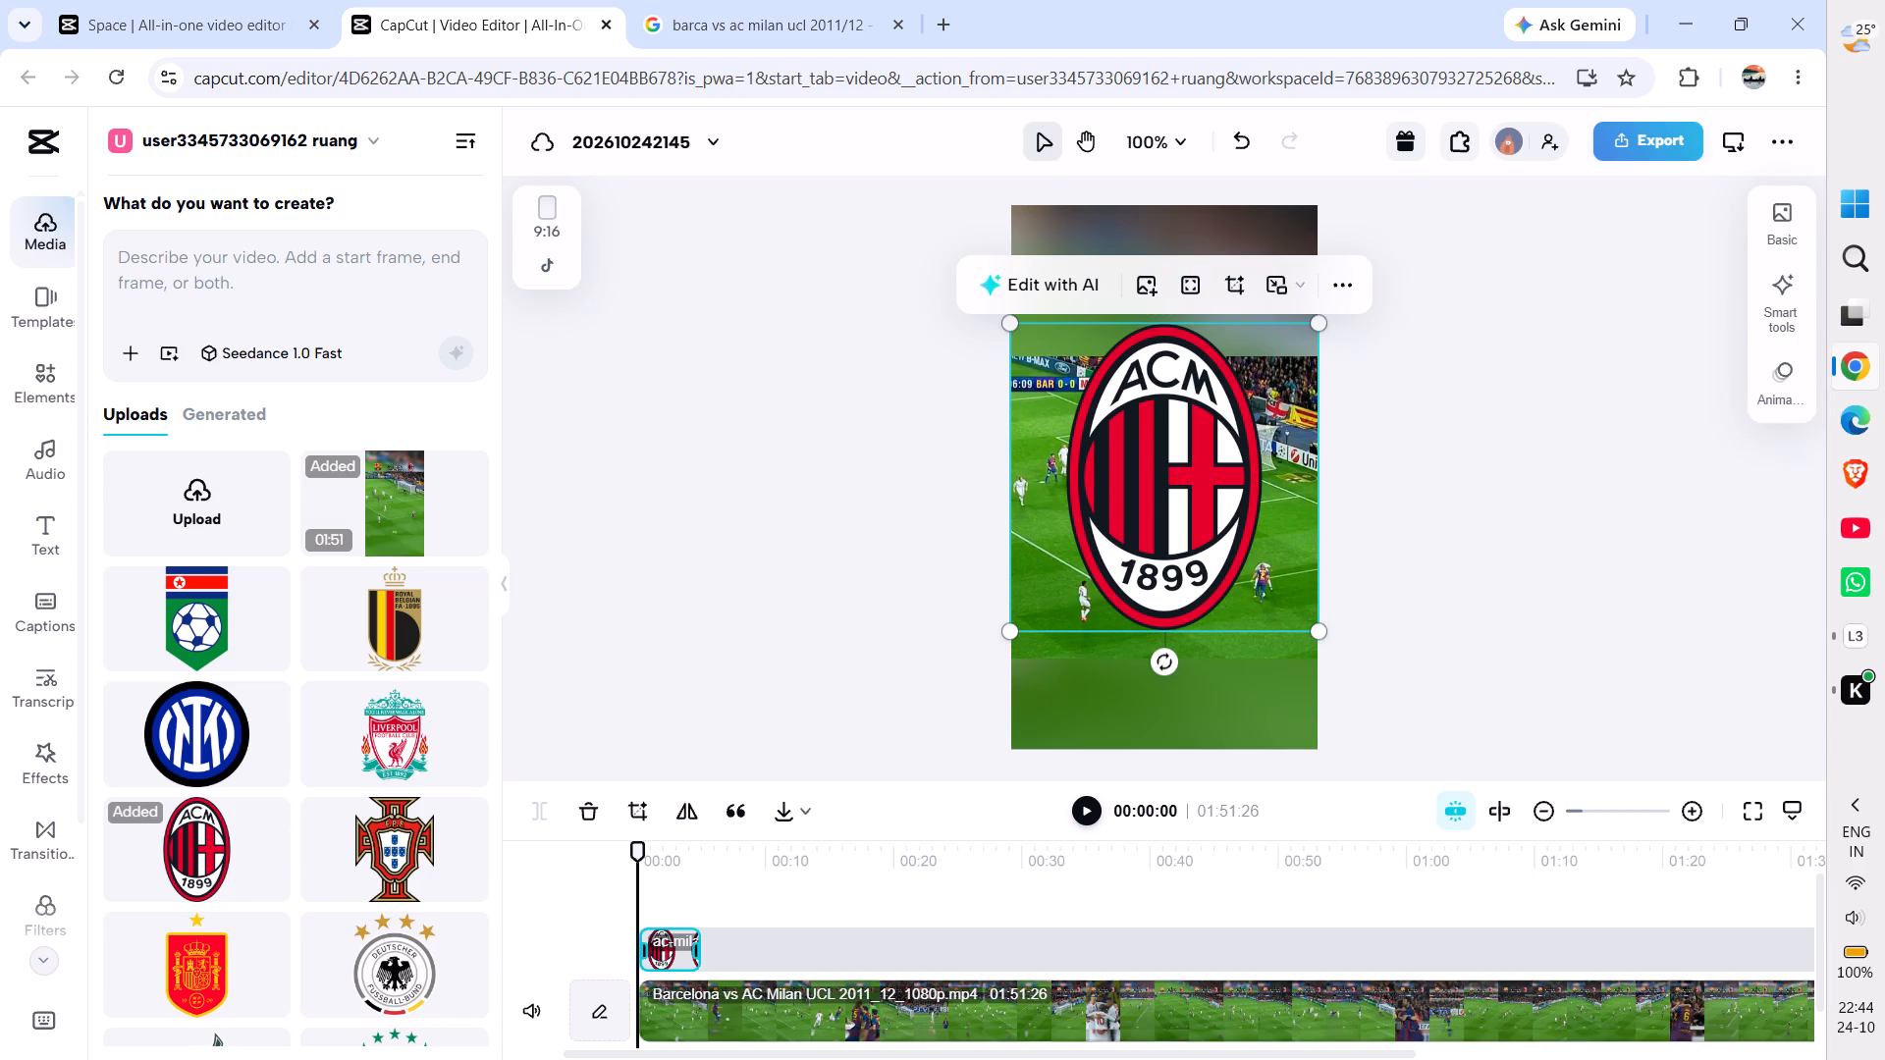
Add the FC Barcelona crest from the uploaded media over the video at 00:00.
{"action": "scroll", "coordinate": [229, 813], "scroll_direction": "down", "scroll_amount": 5}
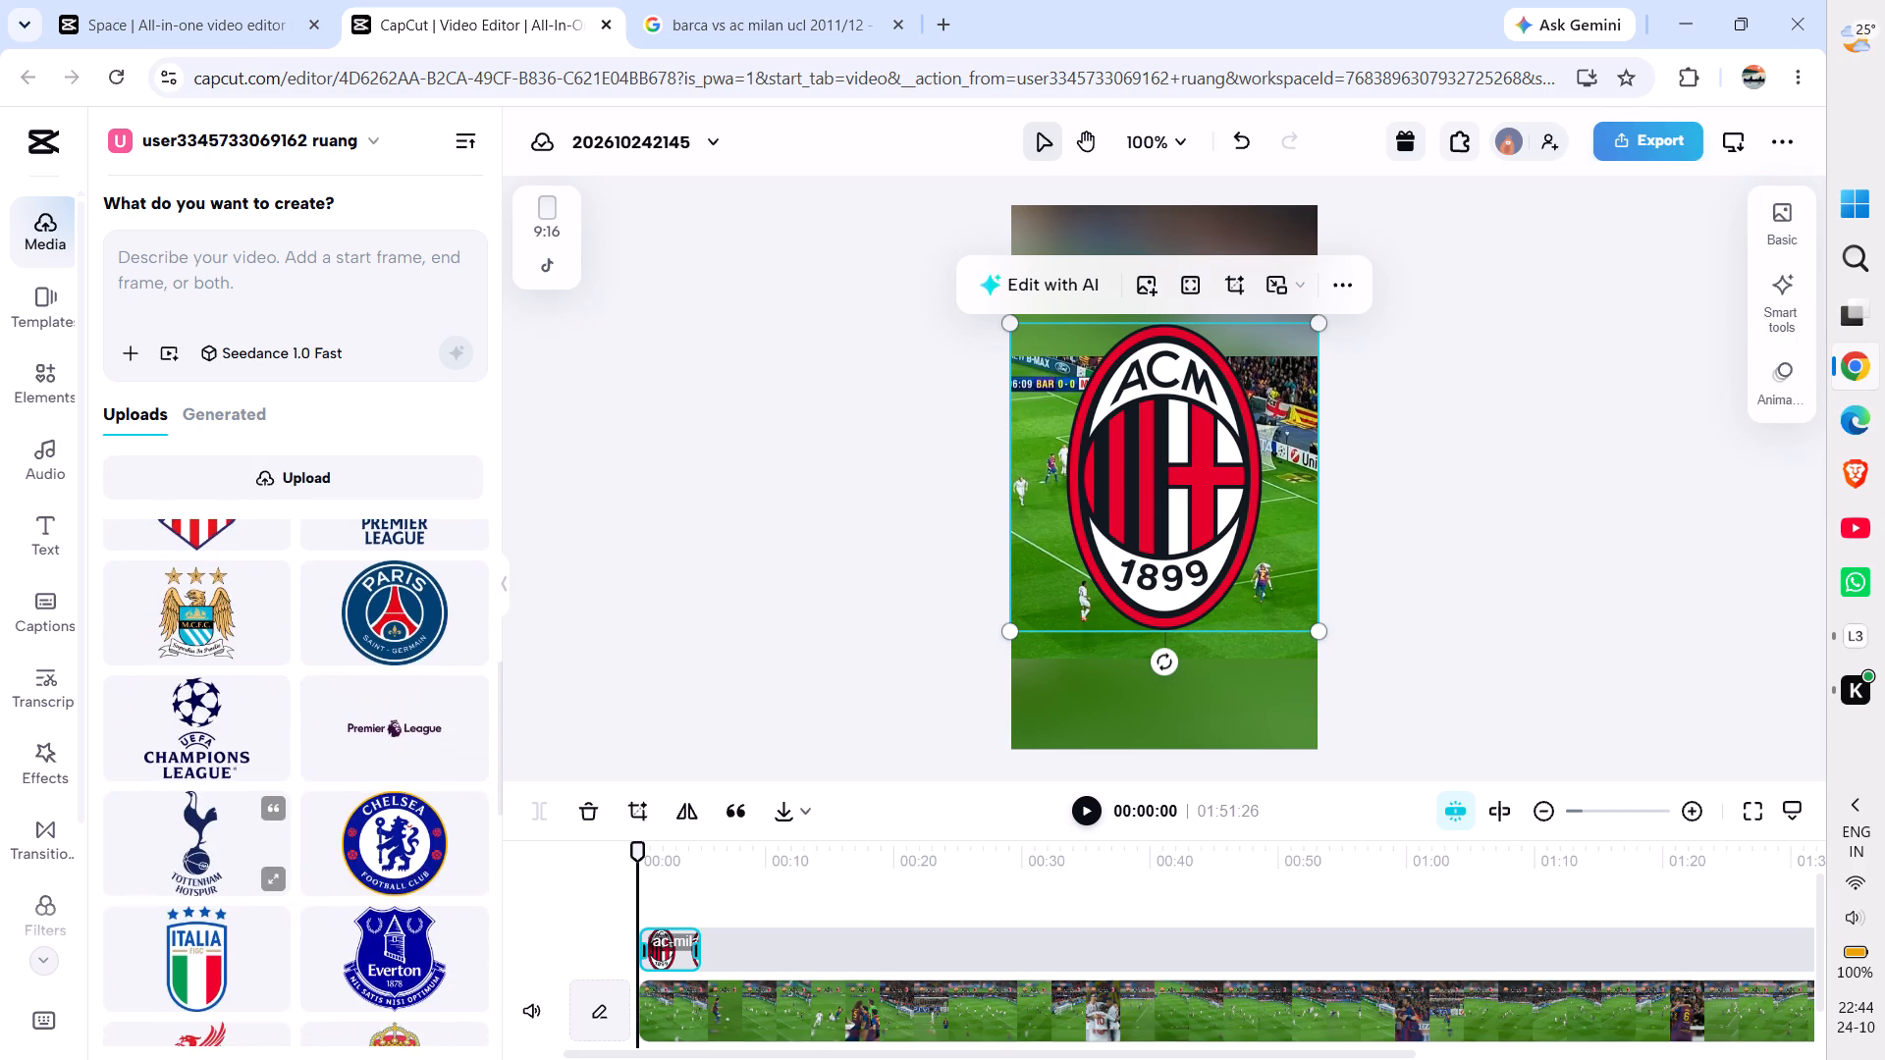
{"action": "scroll", "coordinate": [229, 813], "scroll_direction": "down", "scroll_amount": 1}
{"action": "left_click_drag", "start_coordinate": [176, 640], "coordinate": [1094, 535]}
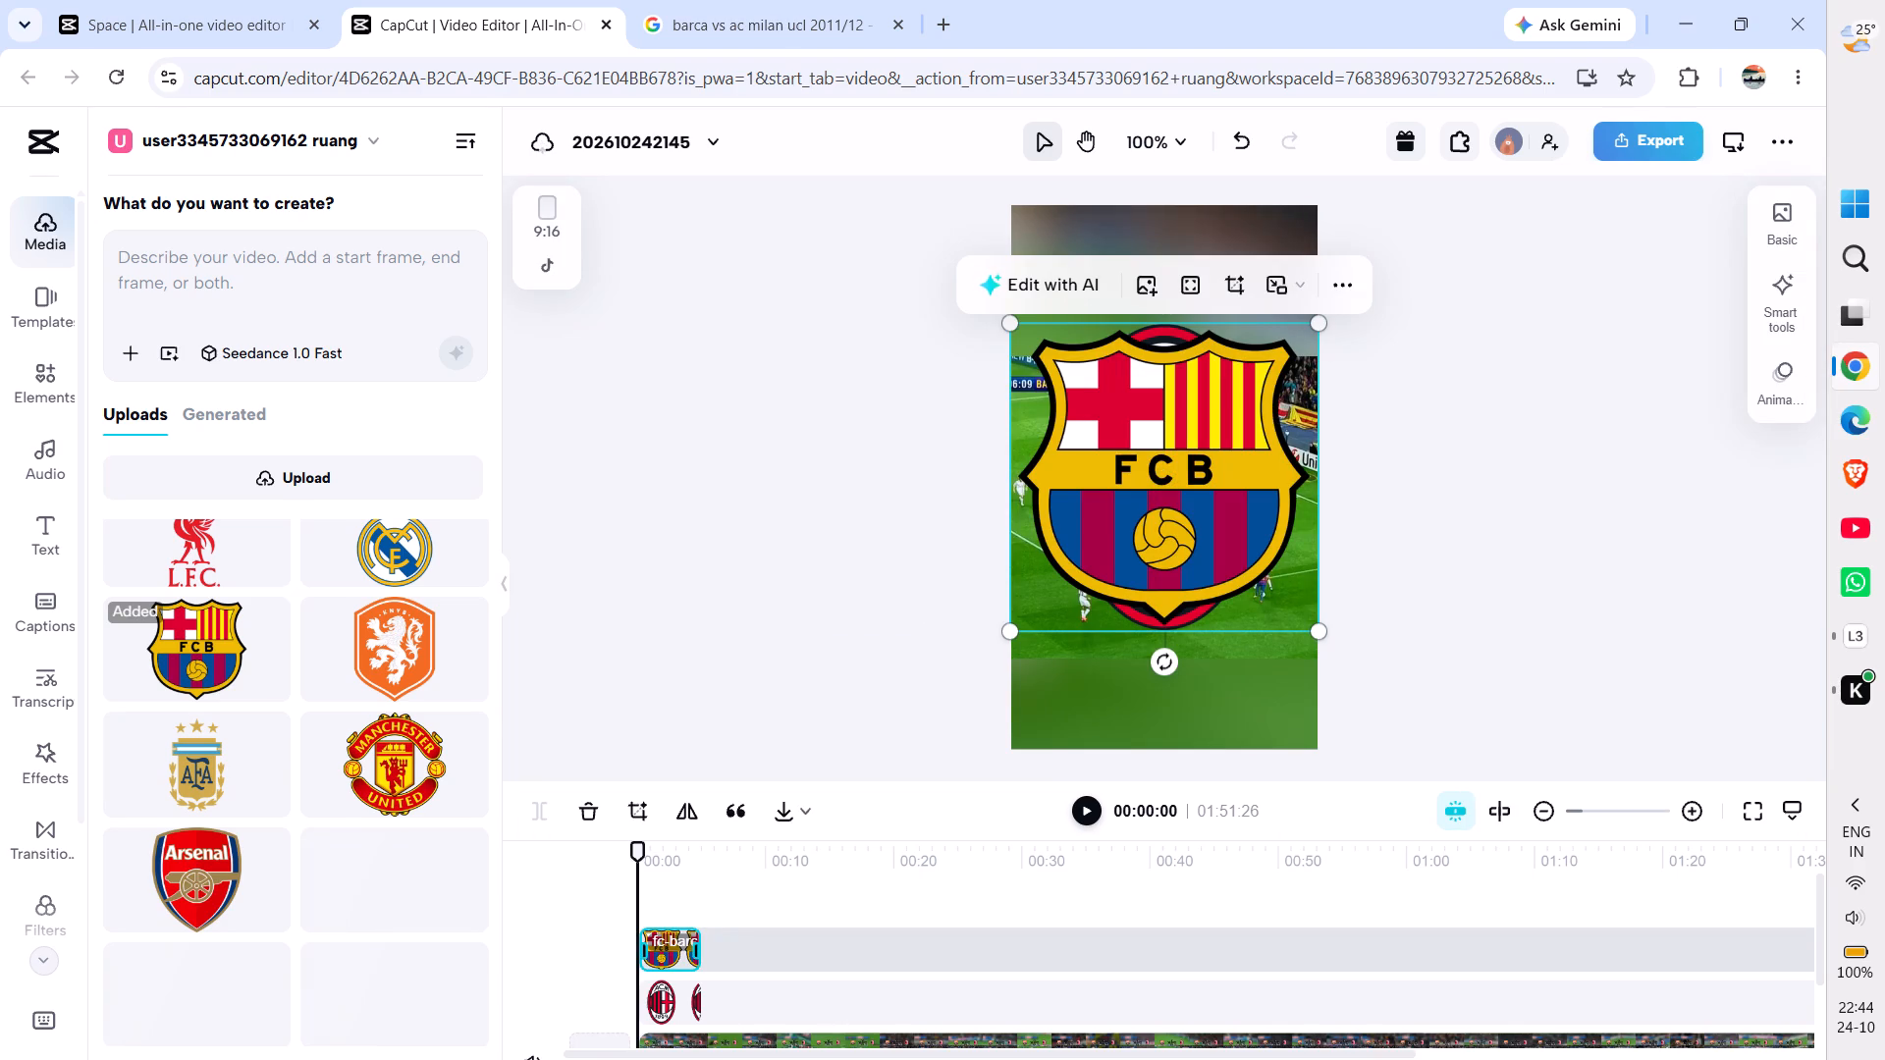
{"action": "left_click", "coordinate": [503, 583]}
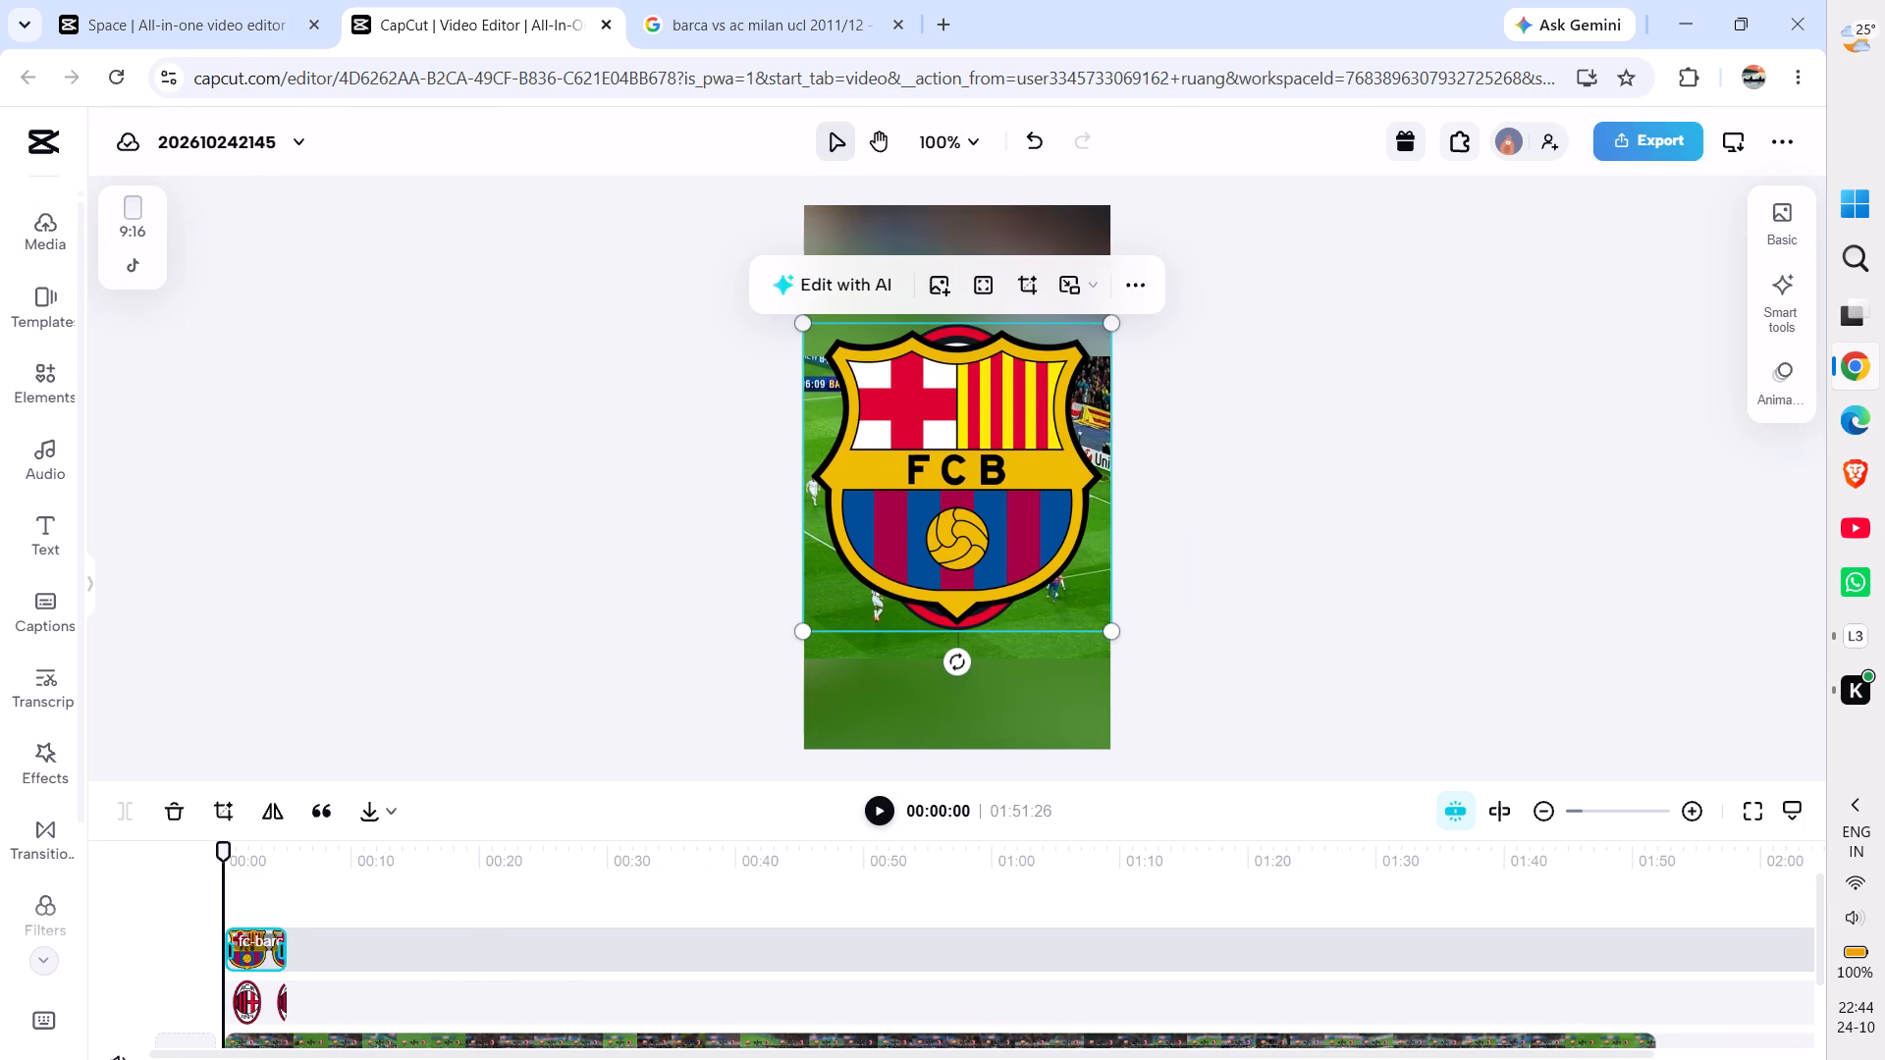
Scale the Barcelona crest to 20% and place it just above the footage's left end, at about X -245, Y 358.
{"action": "left_click", "coordinate": [1778, 223]}
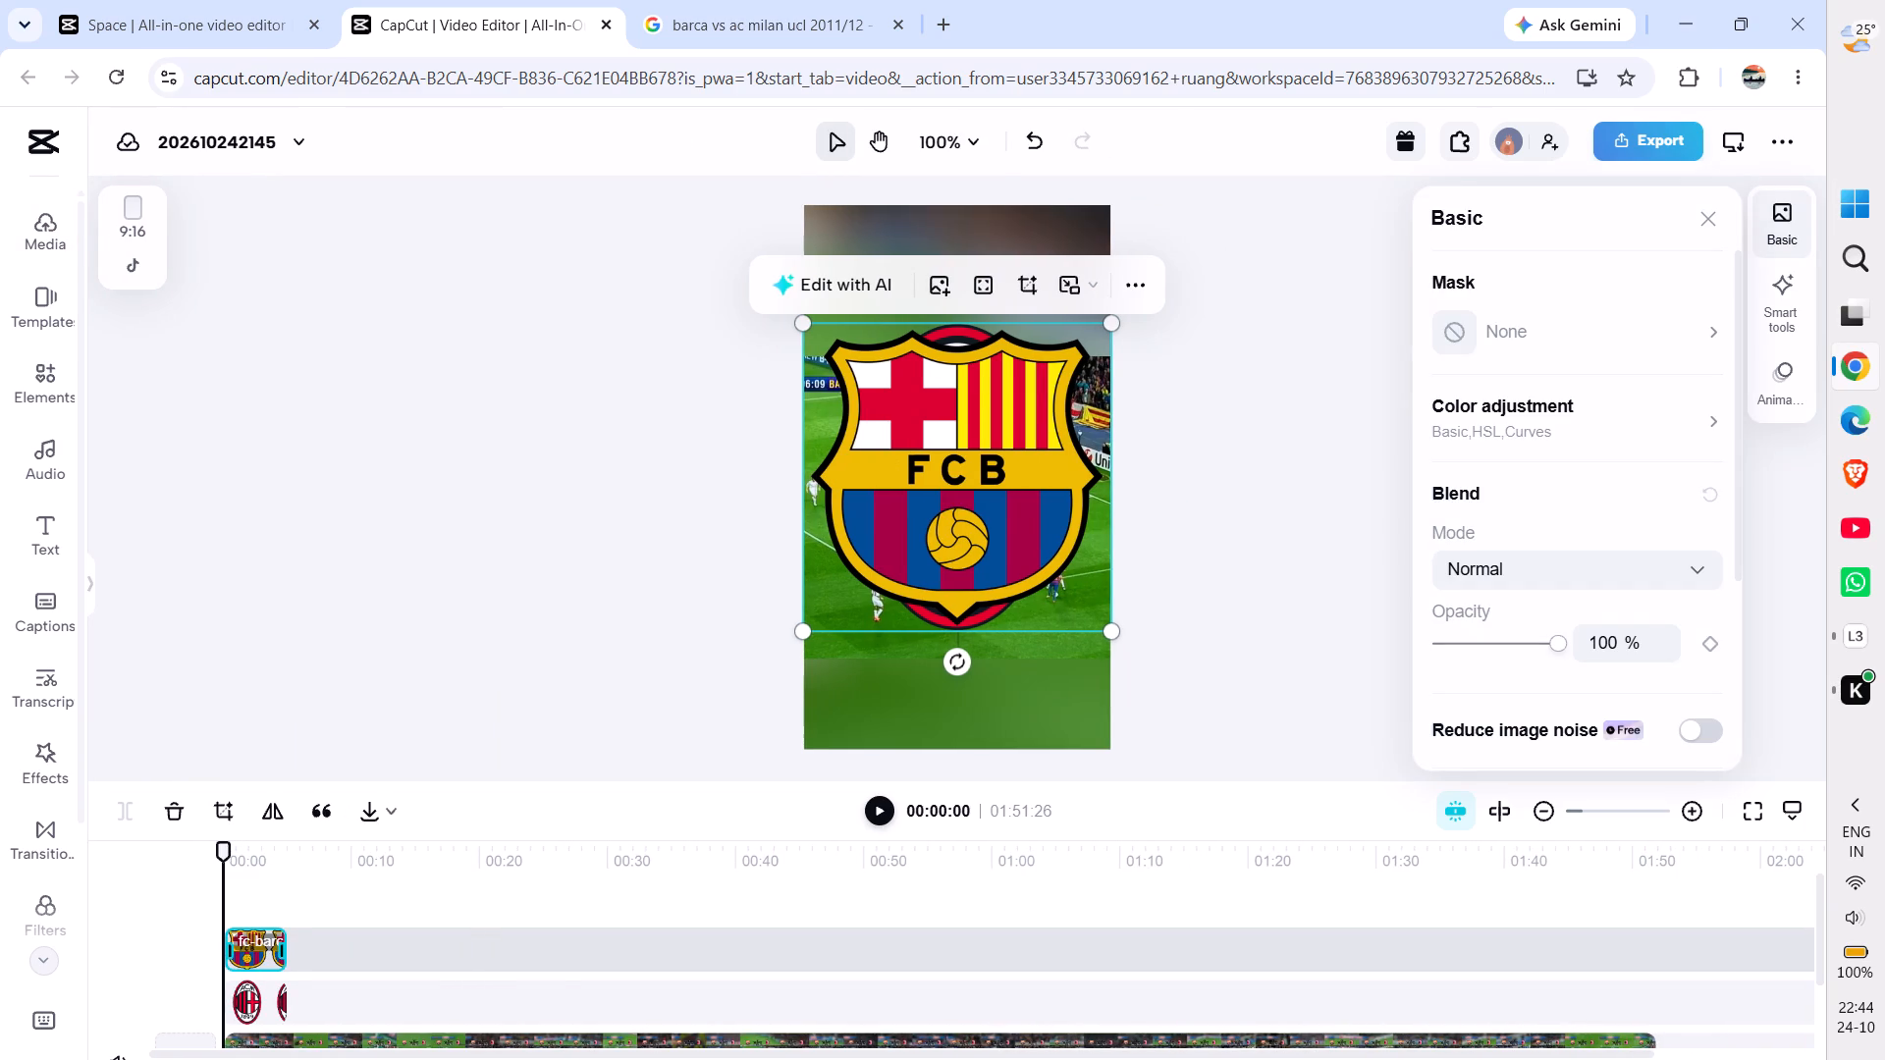
{"action": "scroll", "coordinate": [1538, 514], "scroll_direction": "down", "scroll_amount": 4}
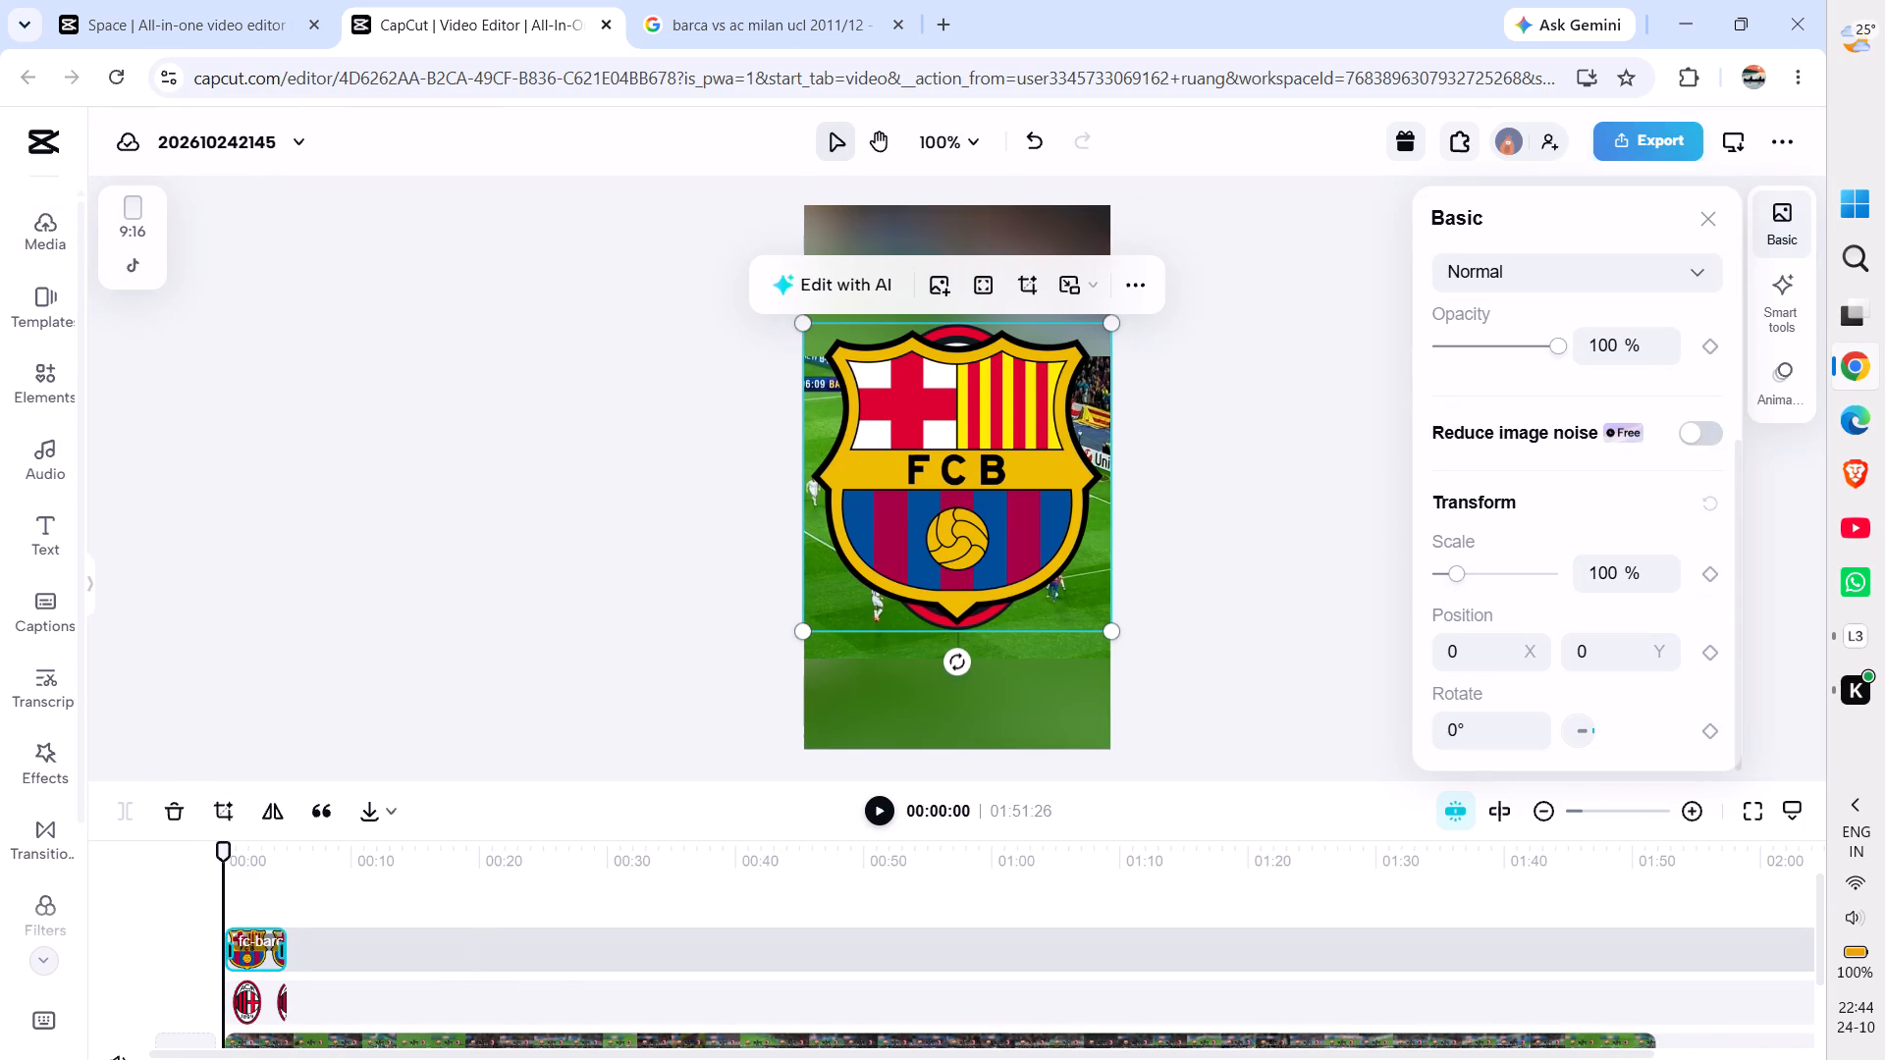
{"action": "left_click", "coordinate": [1604, 581]}
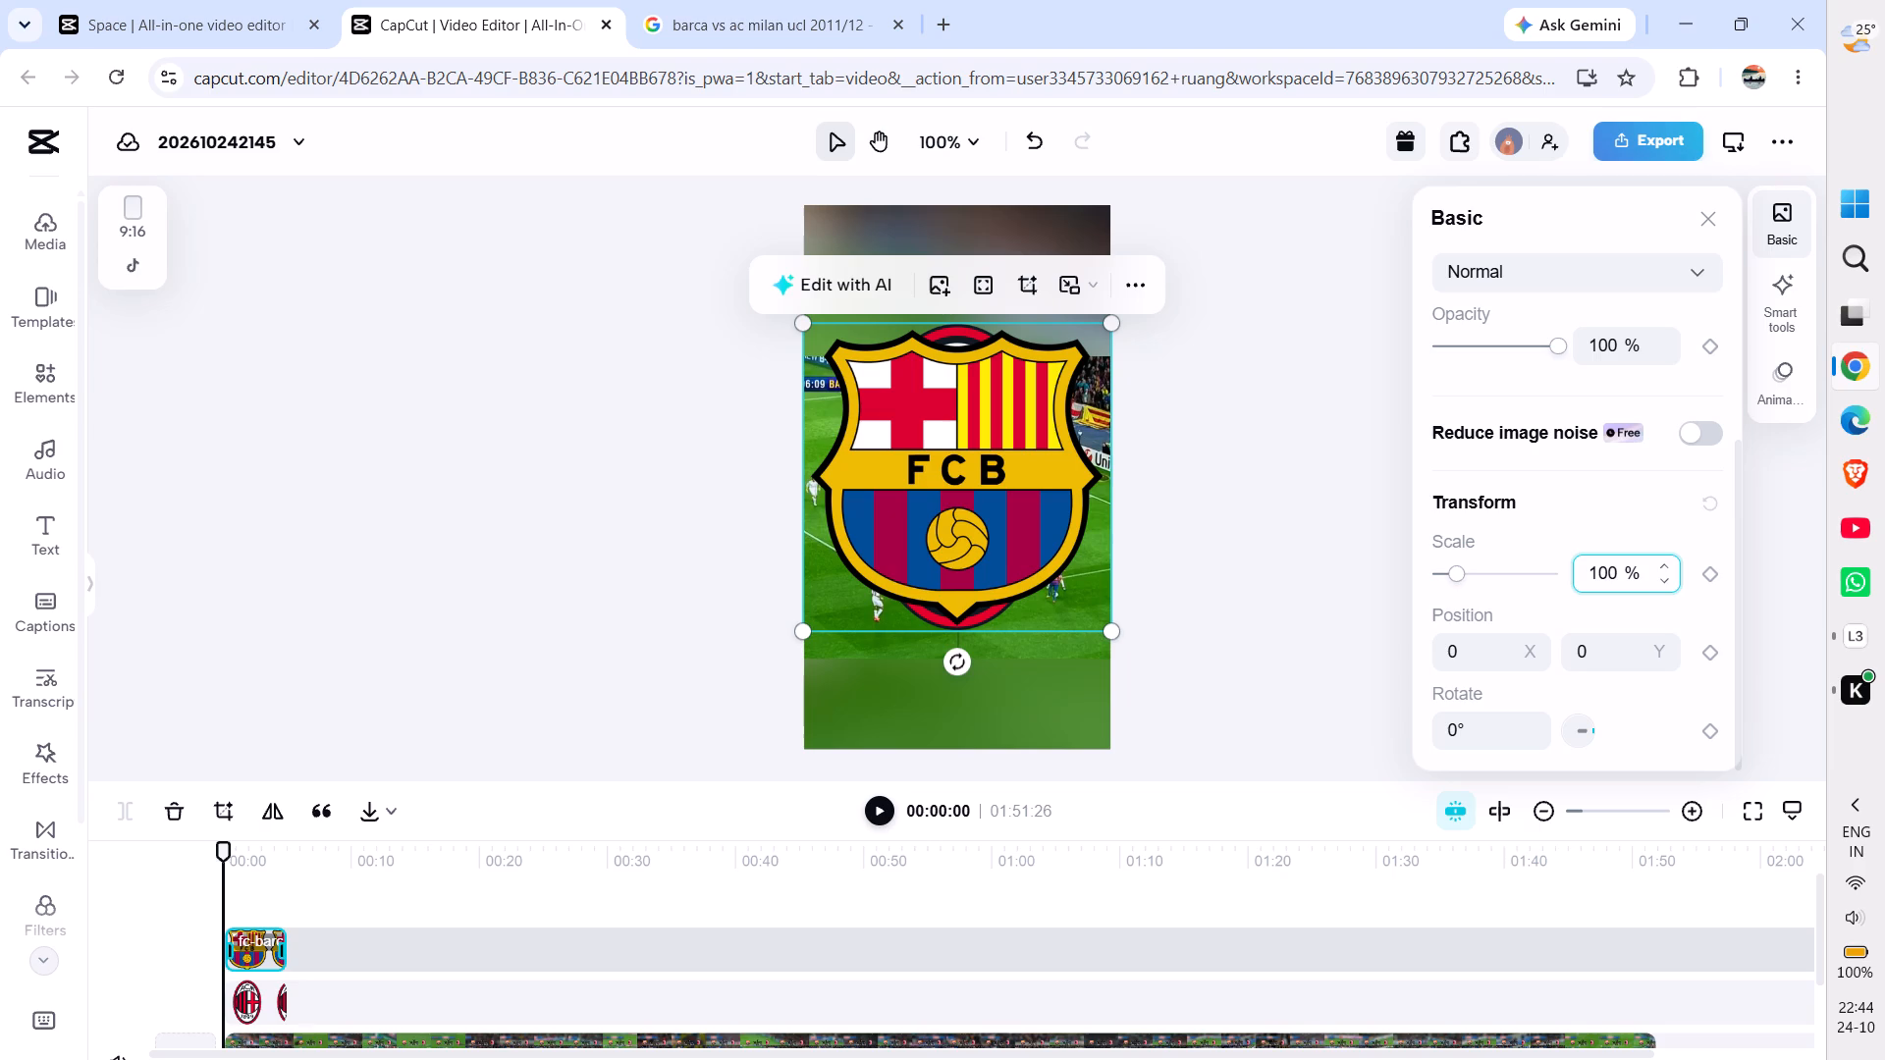
{"action": "key", "text": "BackSpace"}
{"action": "key", "text": "BackSpace"}
{"action": "key", "text": "BackSpace"}
{"action": "key", "text": "2"}
{"action": "key", "text": "Return"}
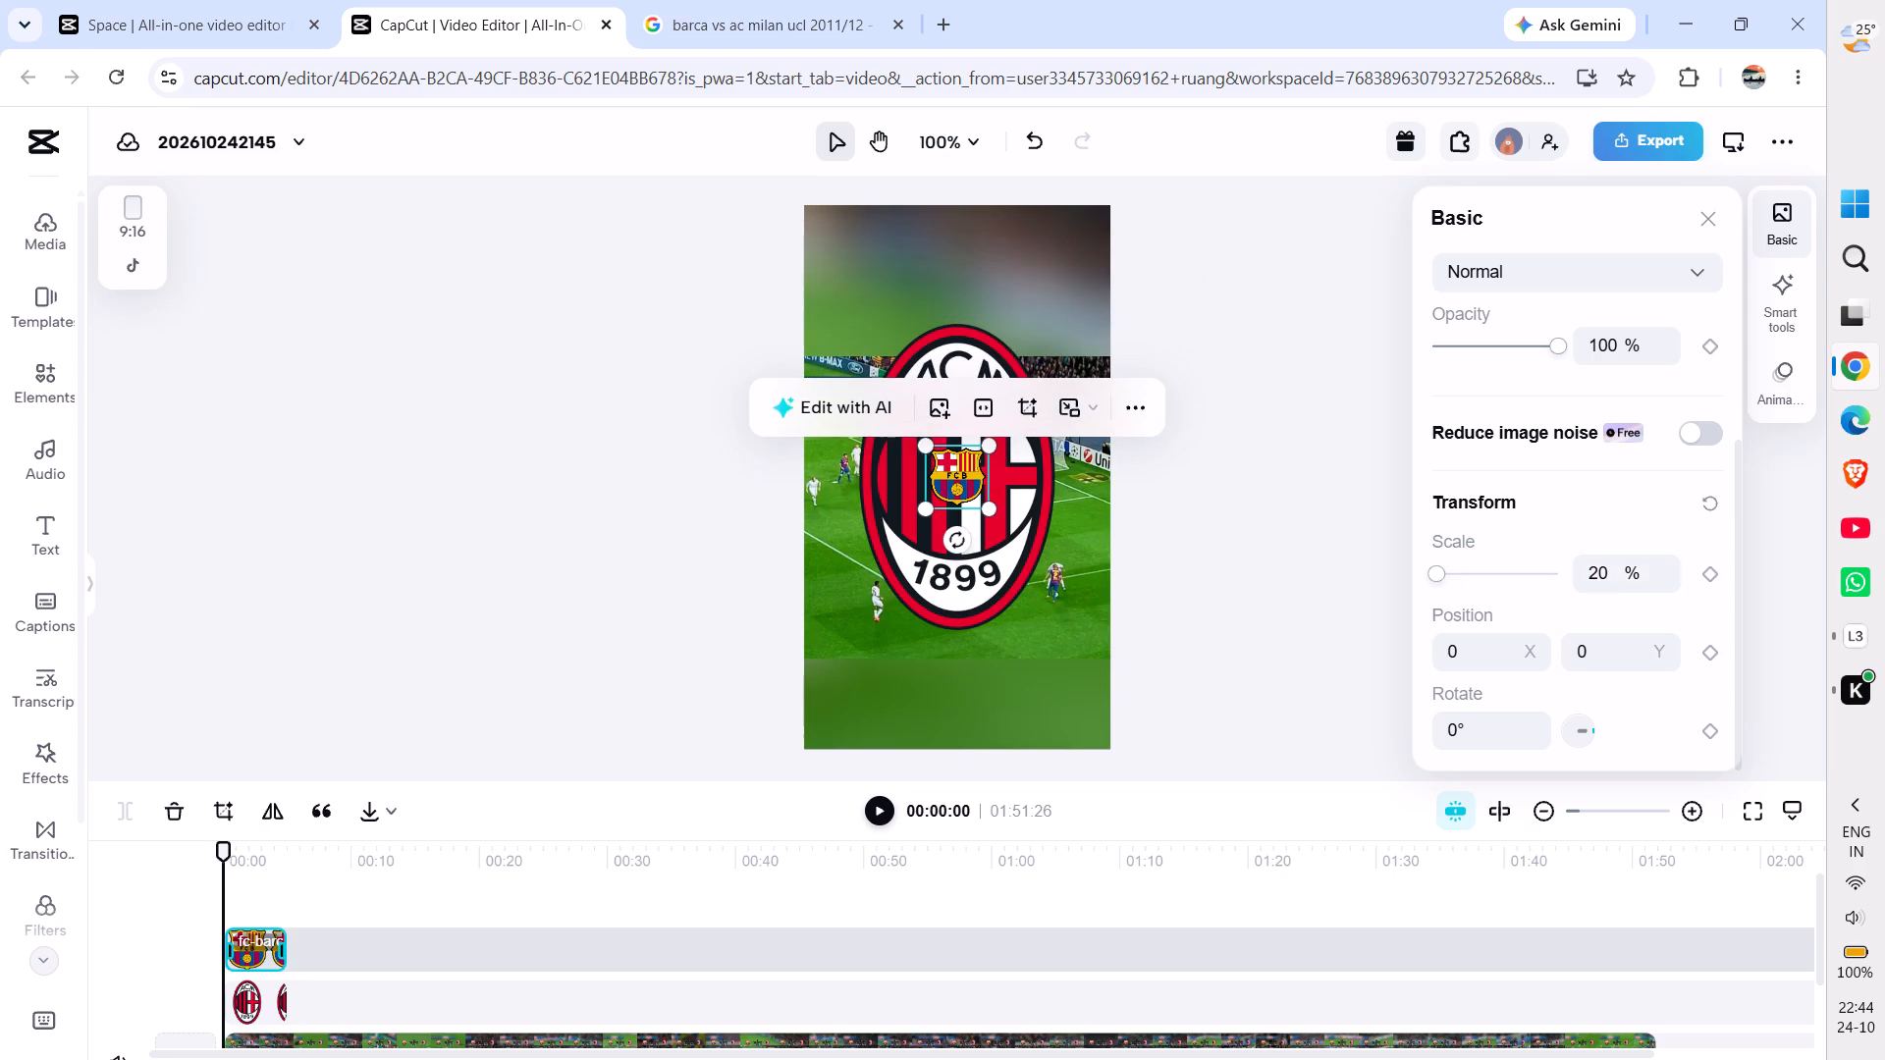
{"action": "left_click_drag", "start_coordinate": [957, 482], "coordinate": [842, 325]}
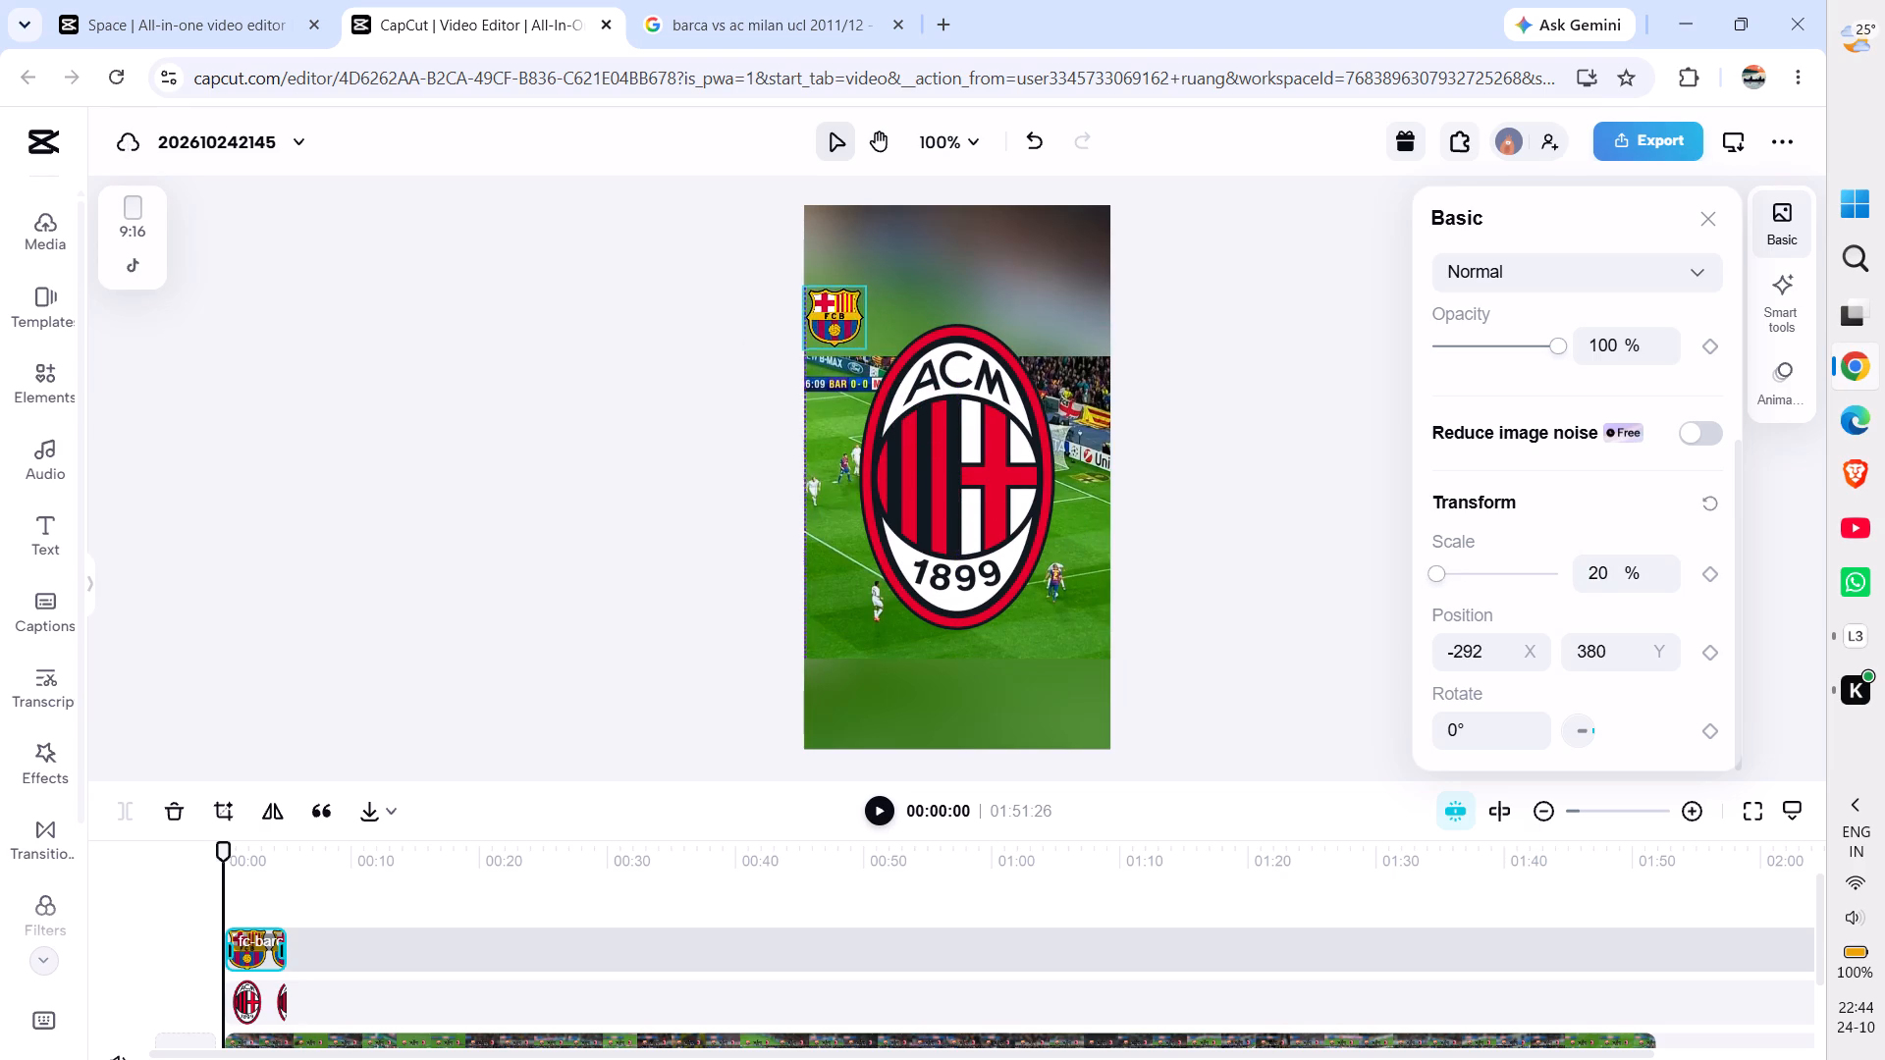
{"action": "left_click_drag", "start_coordinate": [842, 325], "coordinate": [854, 334]}
Scale the AC Milan crest to 20% and place it just above the footage's right end, at about X 219, Y 358.
{"action": "left_click", "coordinate": [965, 439]}
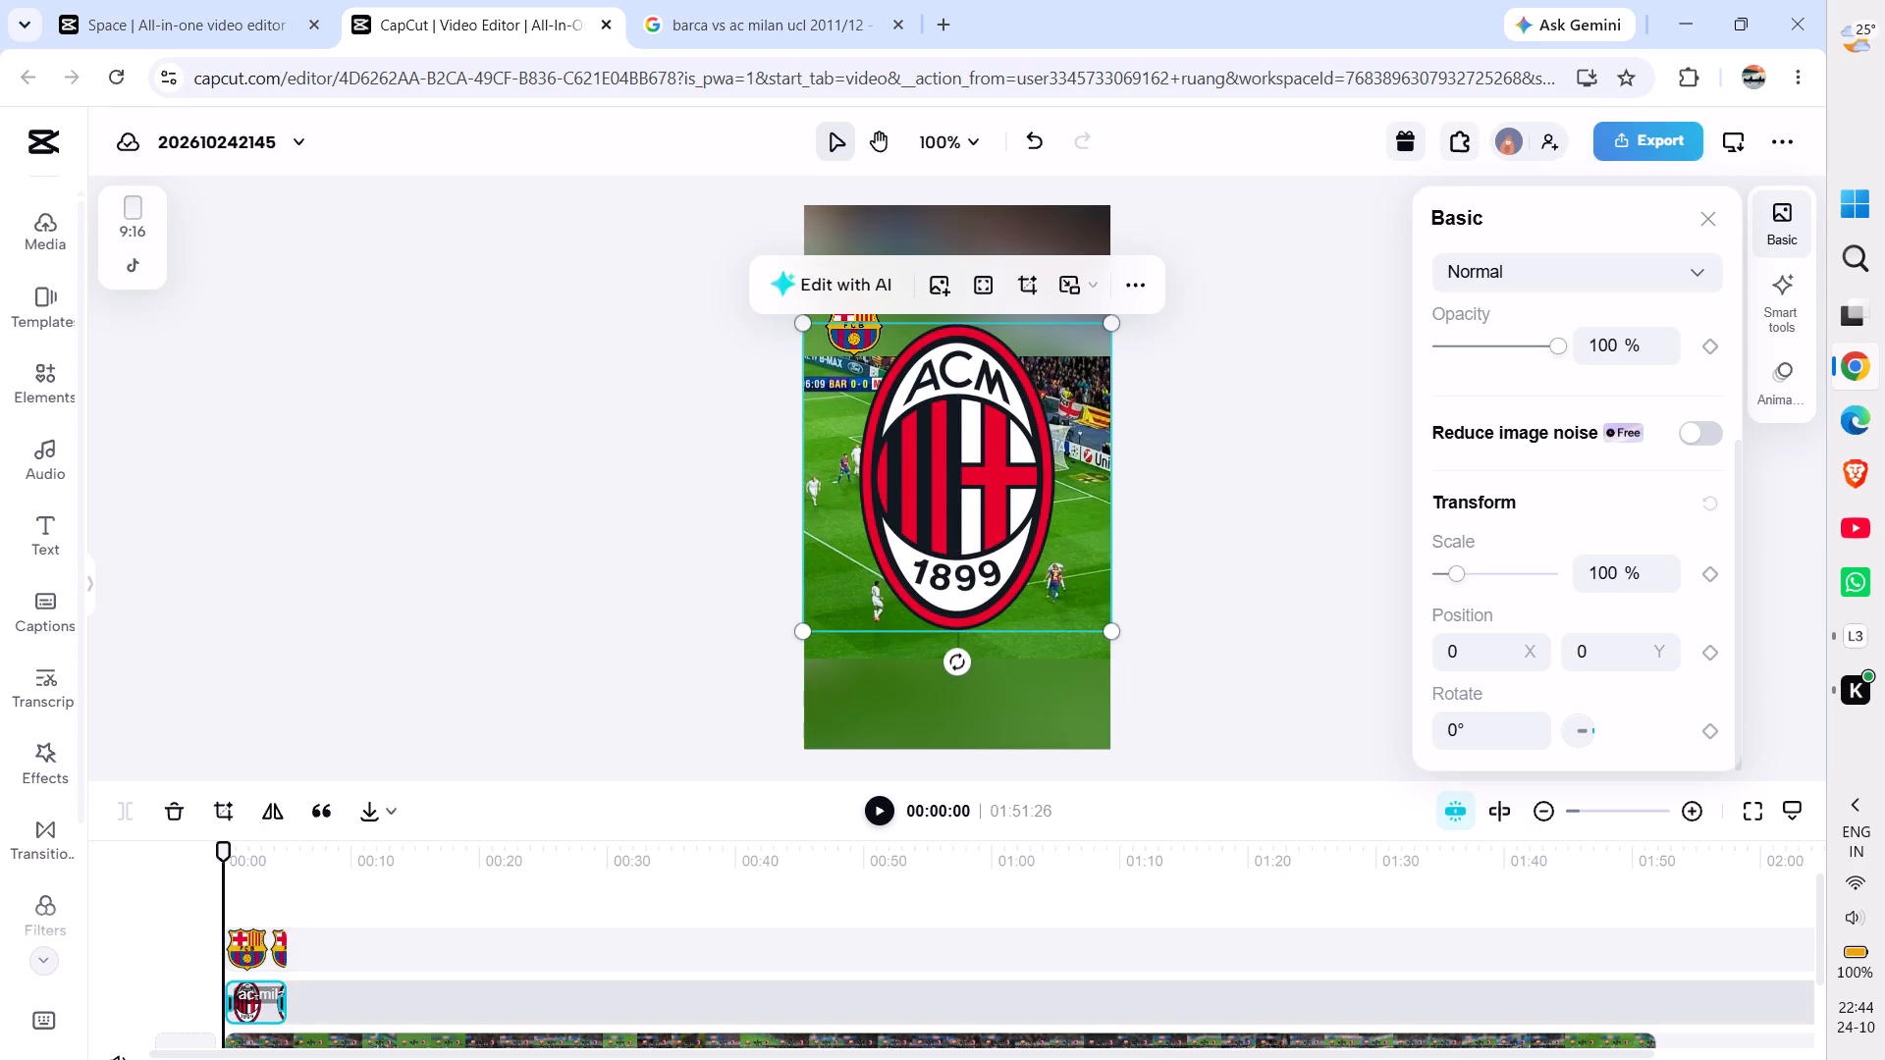
{"action": "left_click", "coordinate": [1609, 580]}
{"action": "key", "text": "BackSpace"}
{"action": "key", "text": "BackSpace"}
{"action": "key", "text": "BackSpace"}
{"action": "key", "text": "2"}
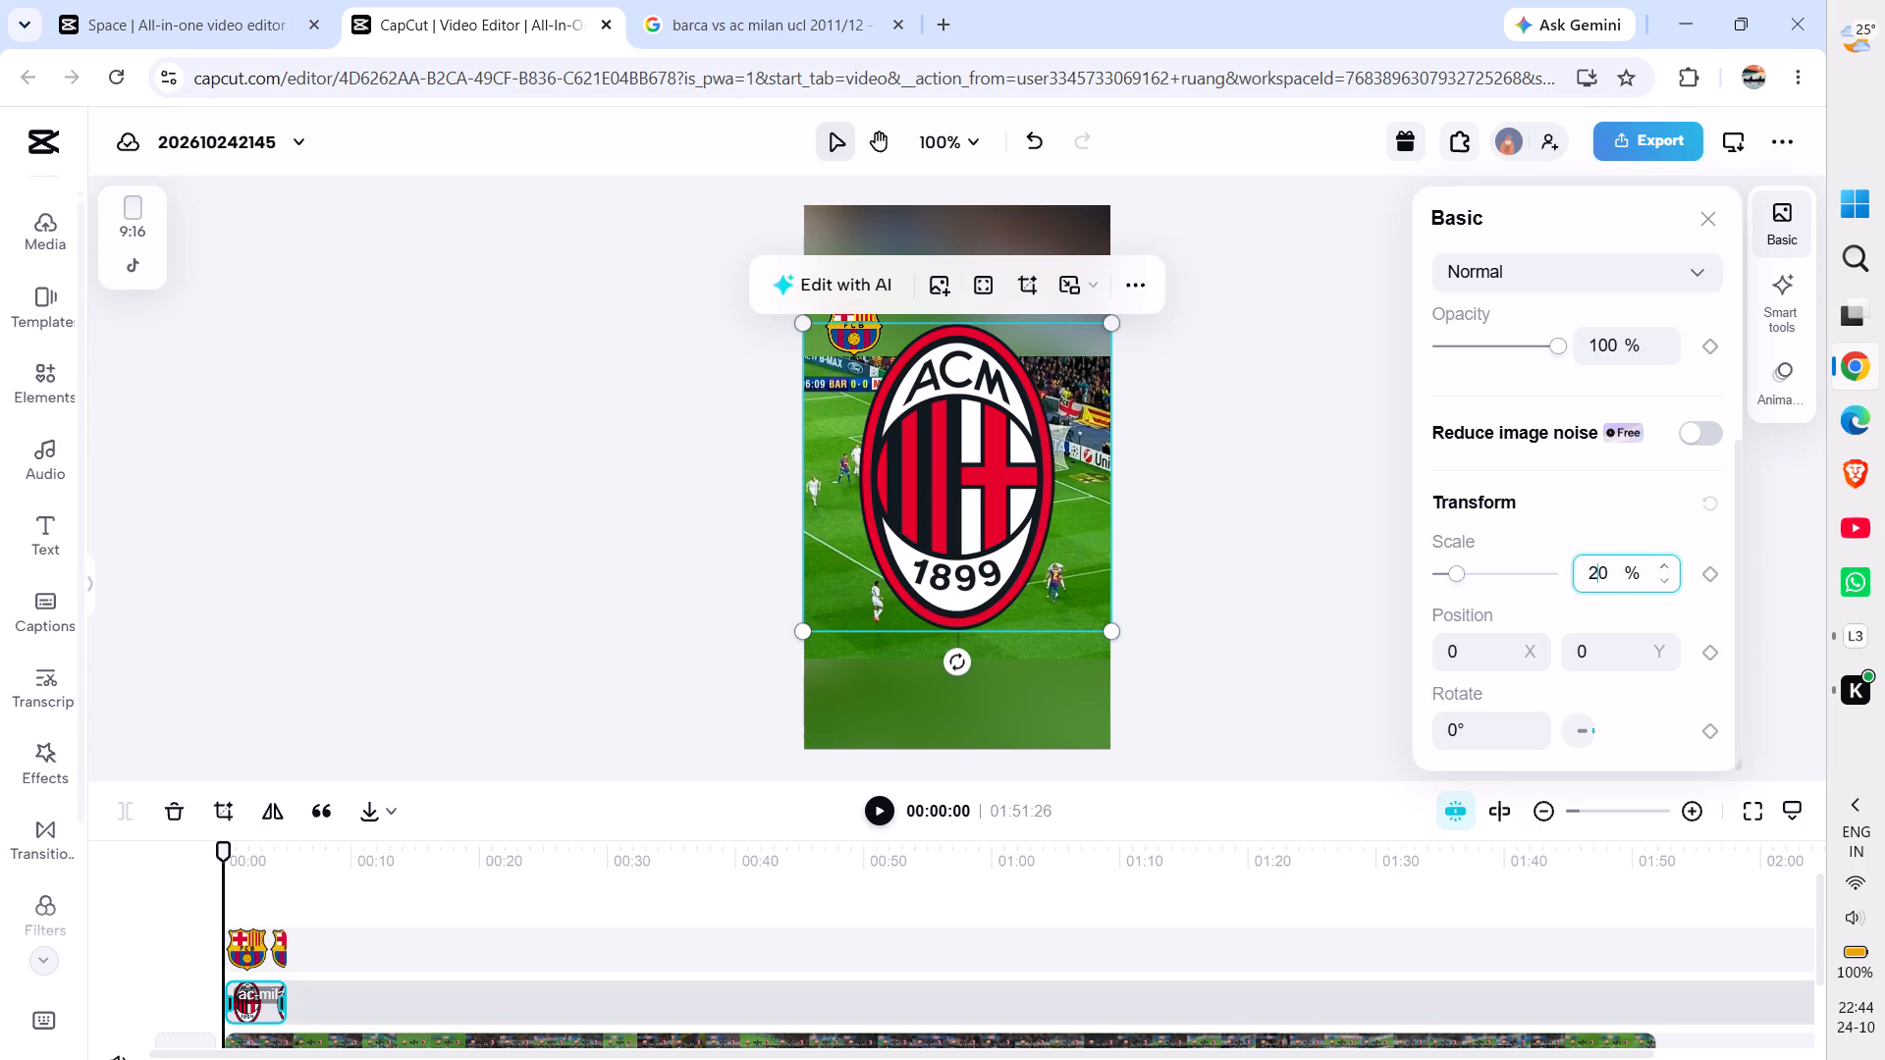
{"action": "key", "text": "Return"}
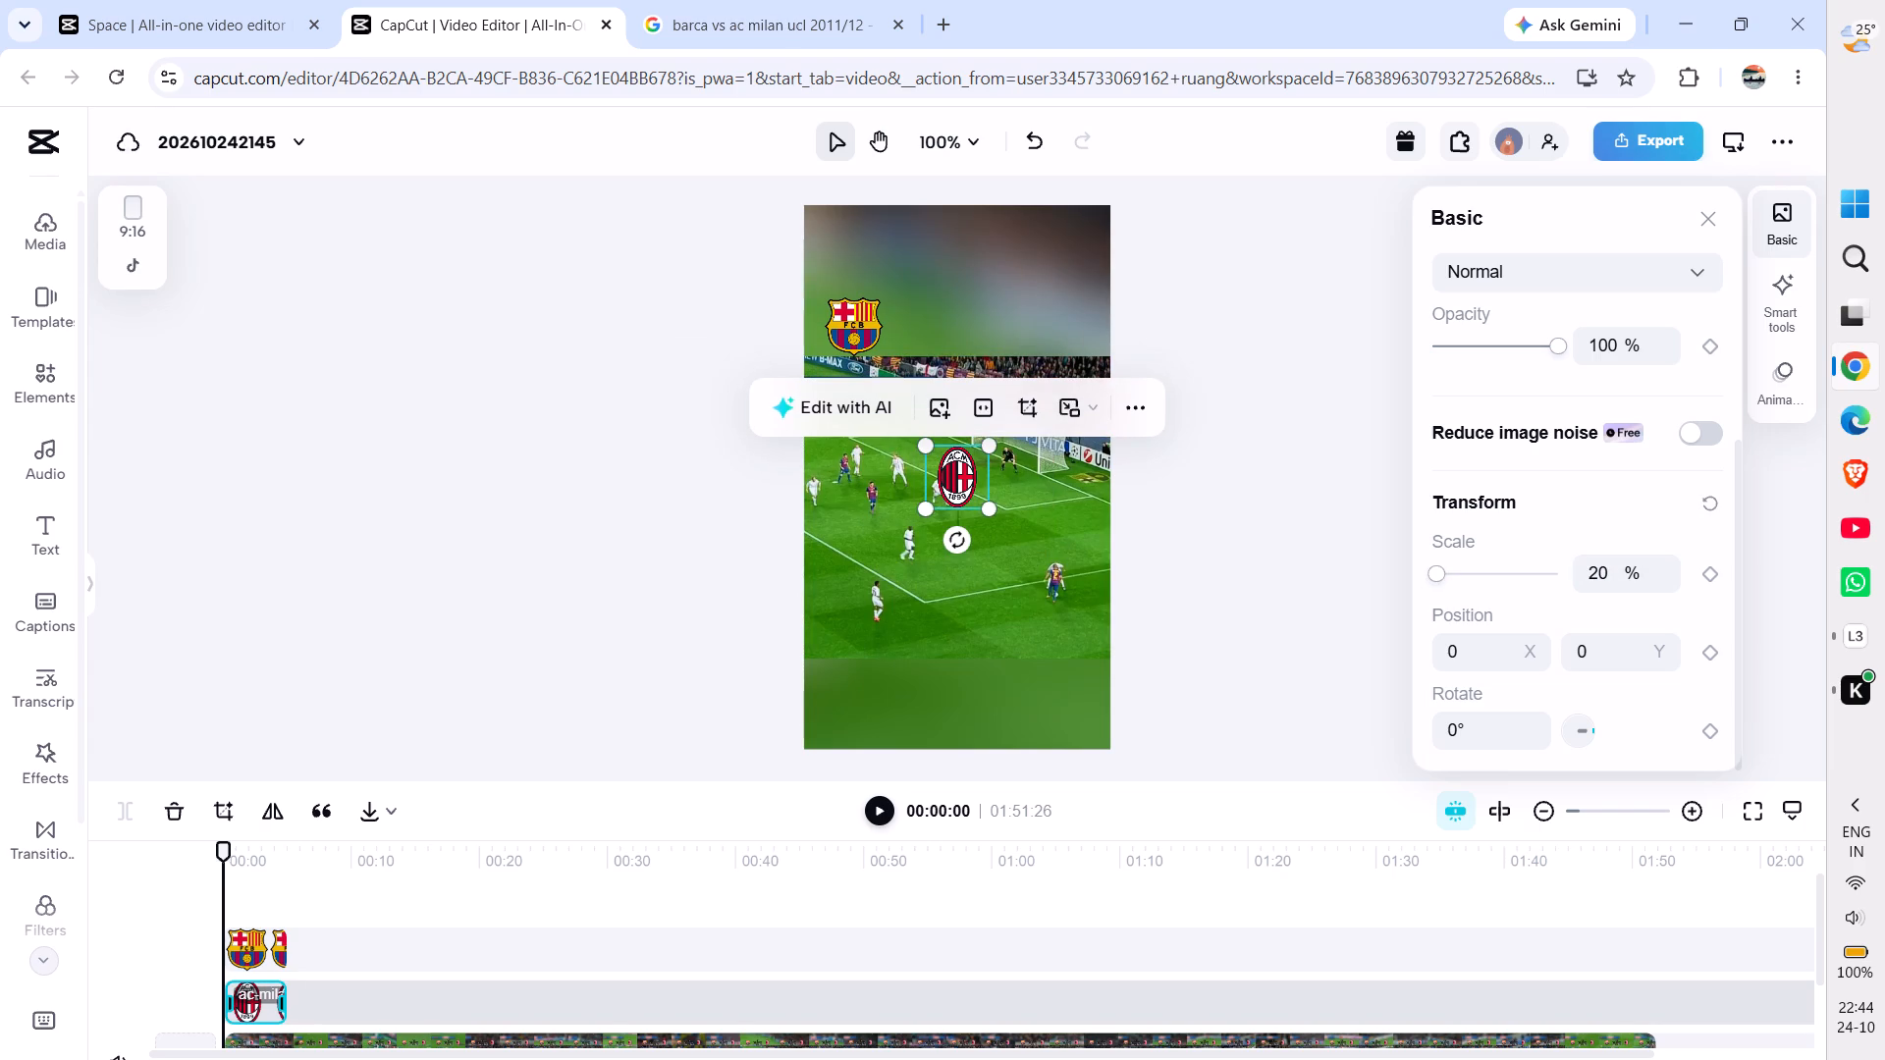
{"action": "left_click_drag", "start_coordinate": [948, 477], "coordinate": [1034, 330]}
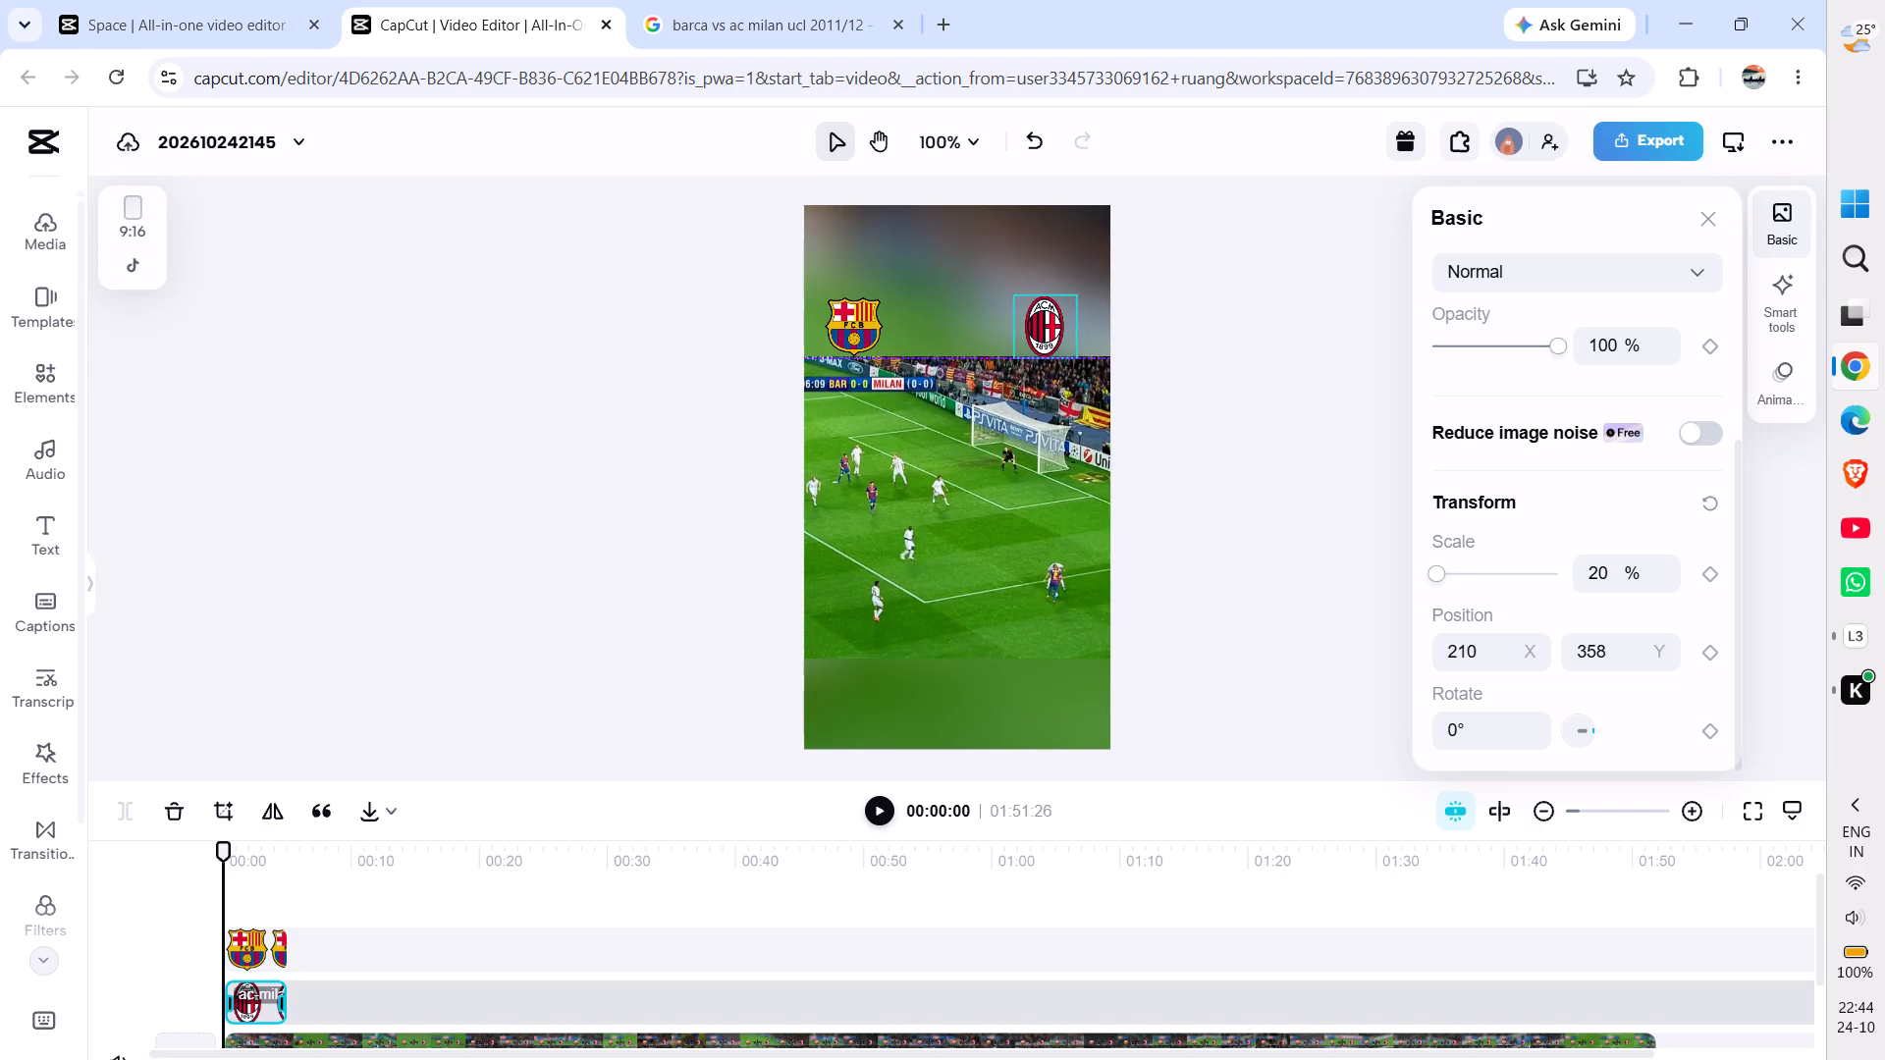
{"action": "left_click_drag", "start_coordinate": [1034, 330], "coordinate": [1040, 326]}
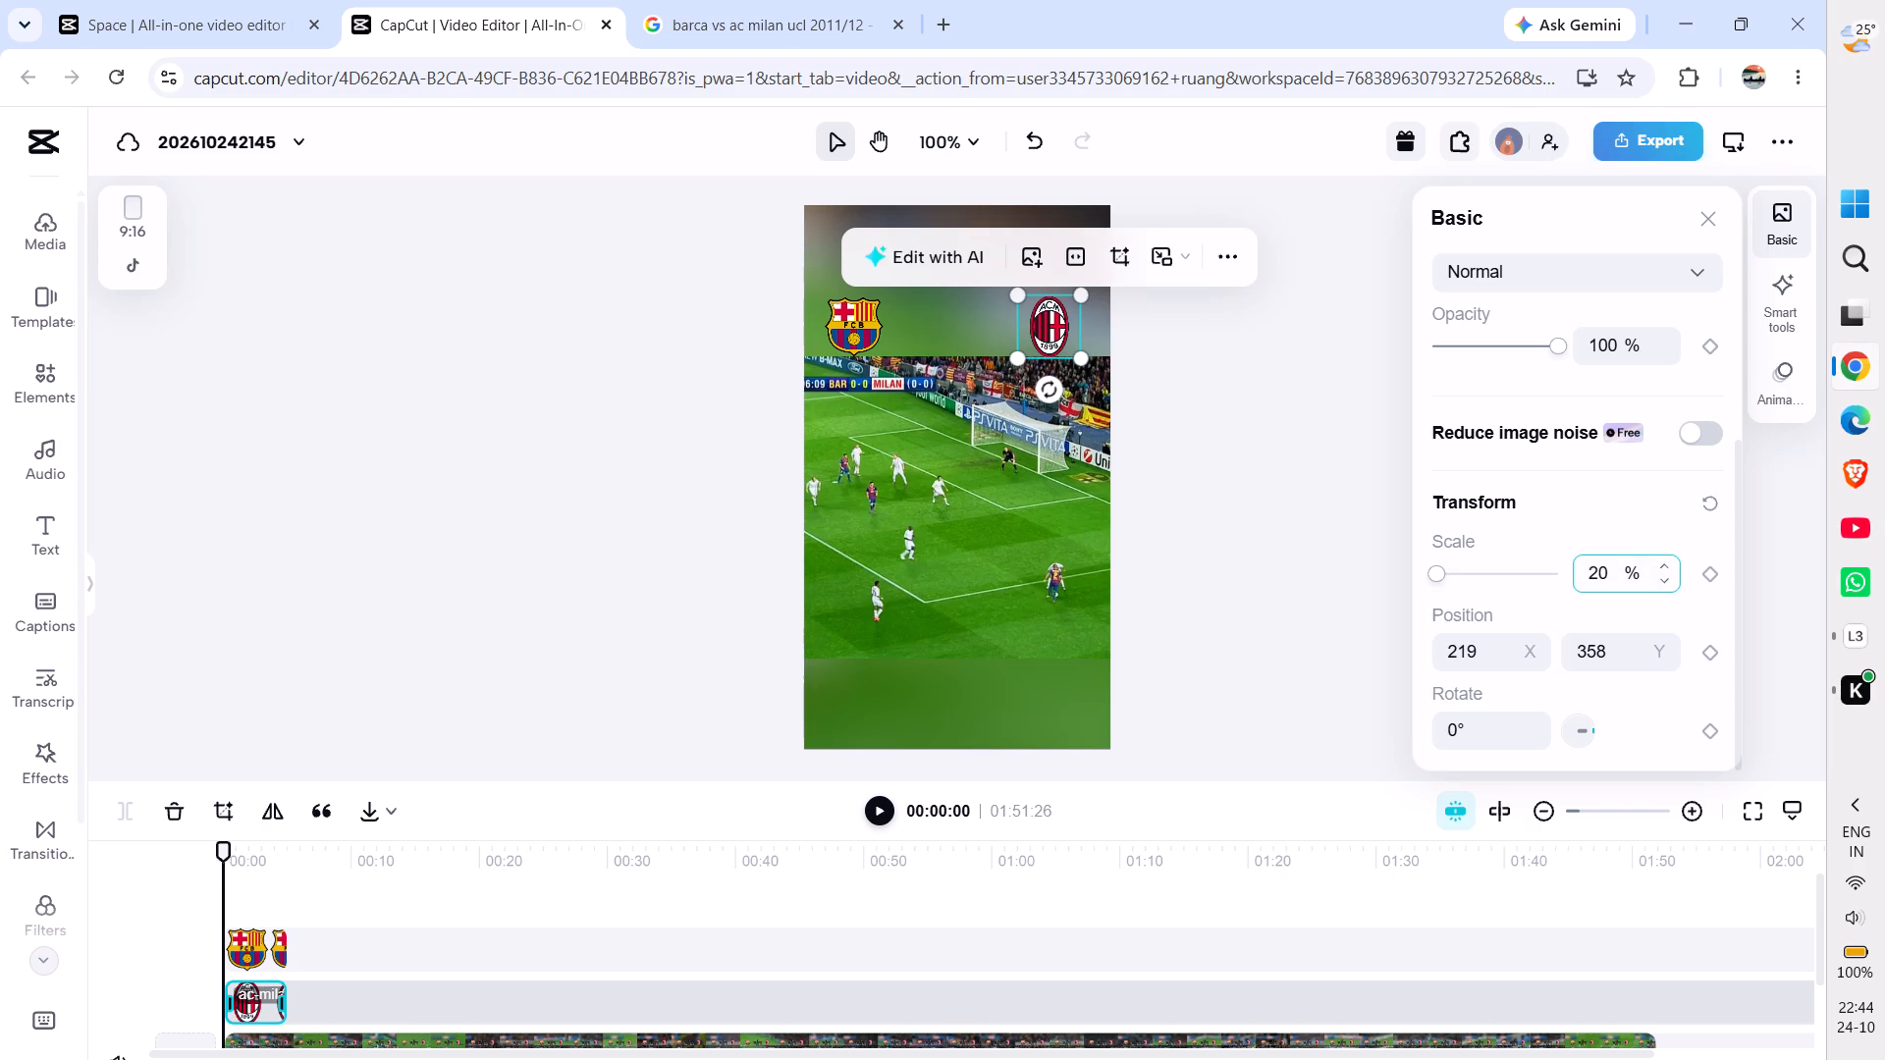
Set the AC Milan crest's scale to 22%.
{"action": "left_click", "coordinate": [1608, 575]}
{"action": "key", "text": "BackSpace"}
{"action": "key", "text": "2"}
{"action": "key", "text": "Return"}
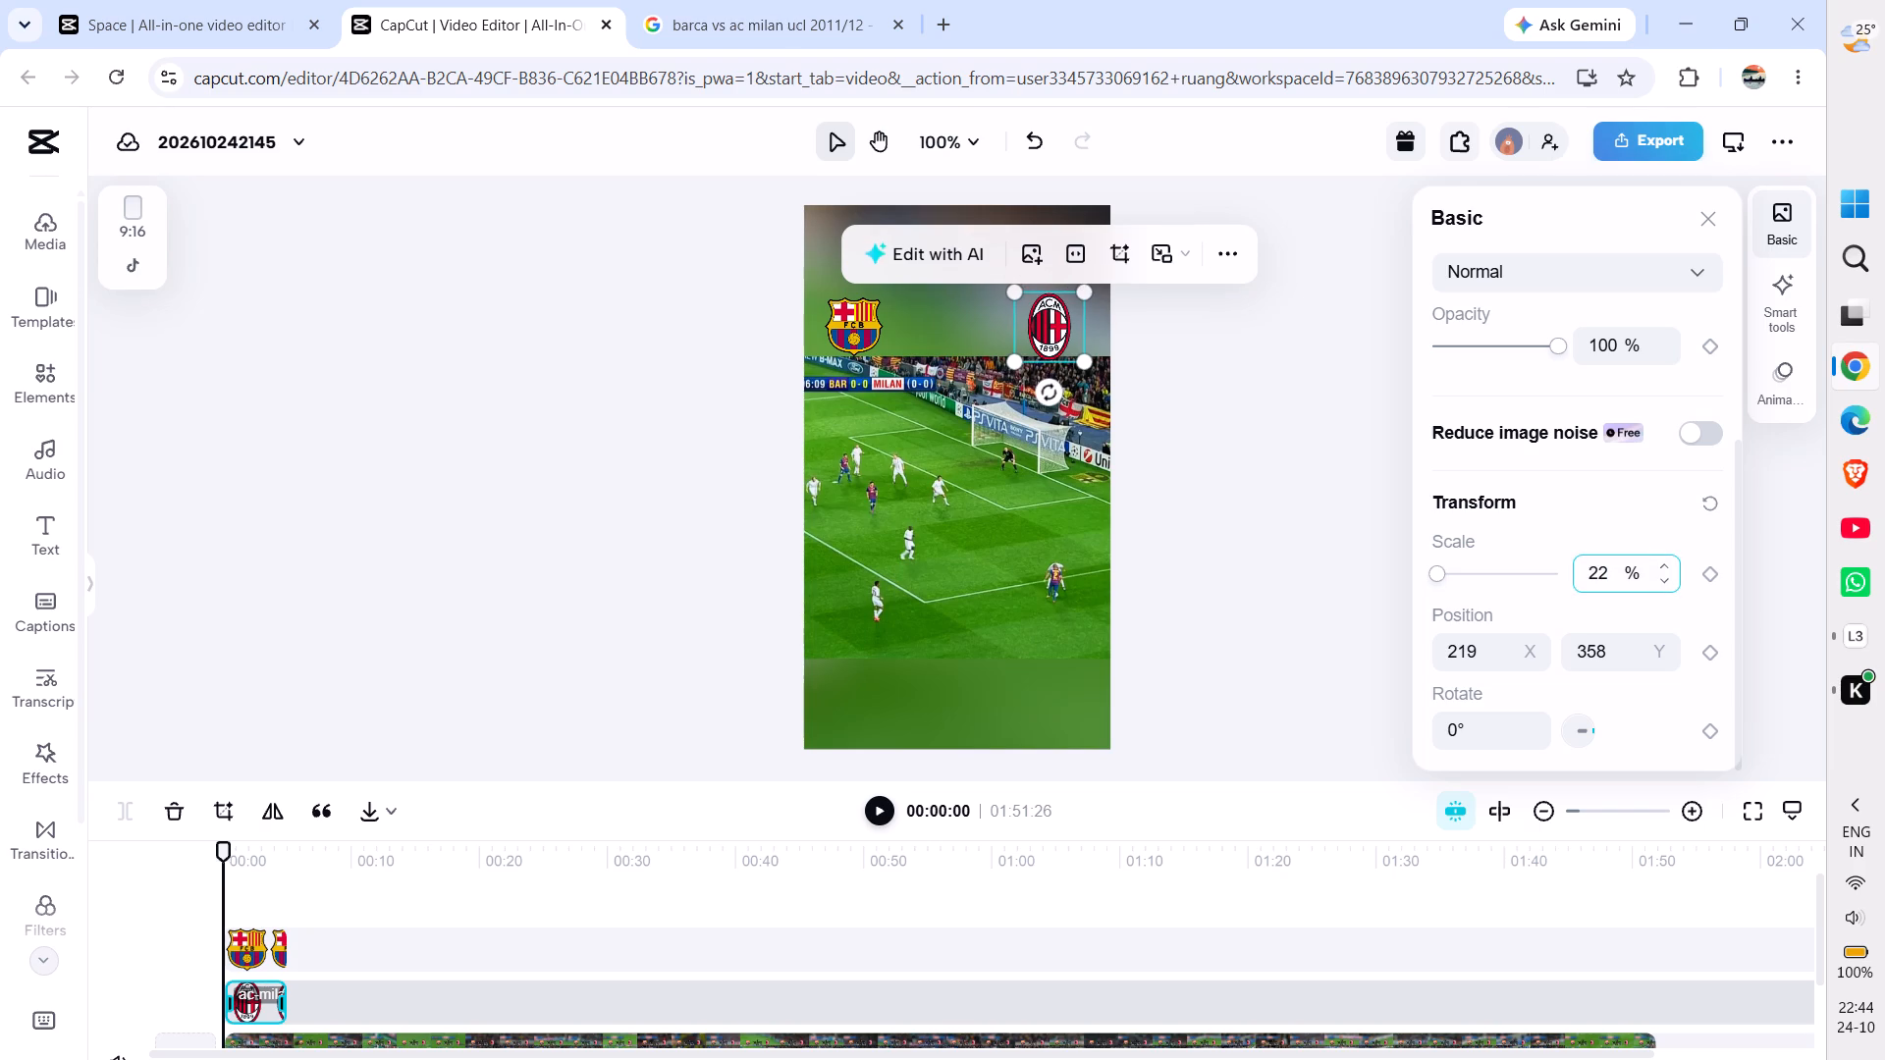
{"action": "left_click", "coordinate": [635, 609]}
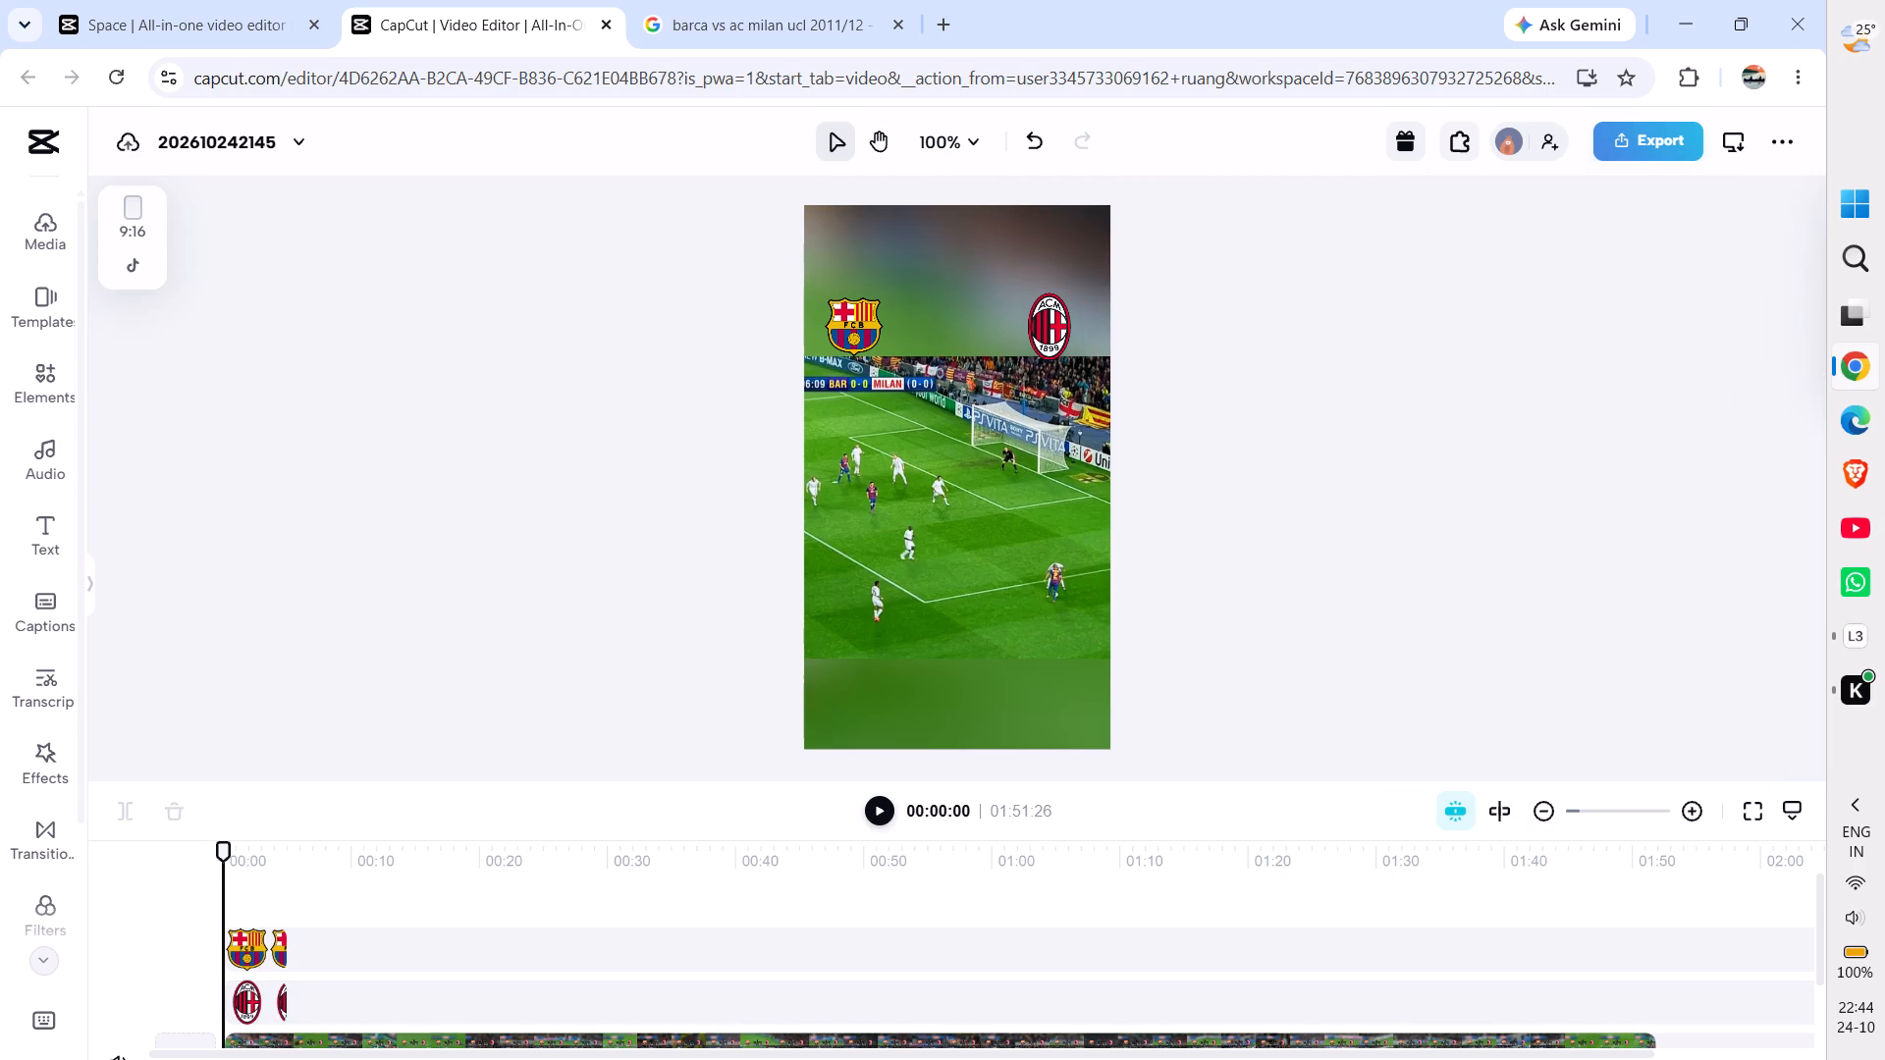
Set the Barcelona crest's scale to 21%.
{"action": "left_click", "coordinate": [851, 311]}
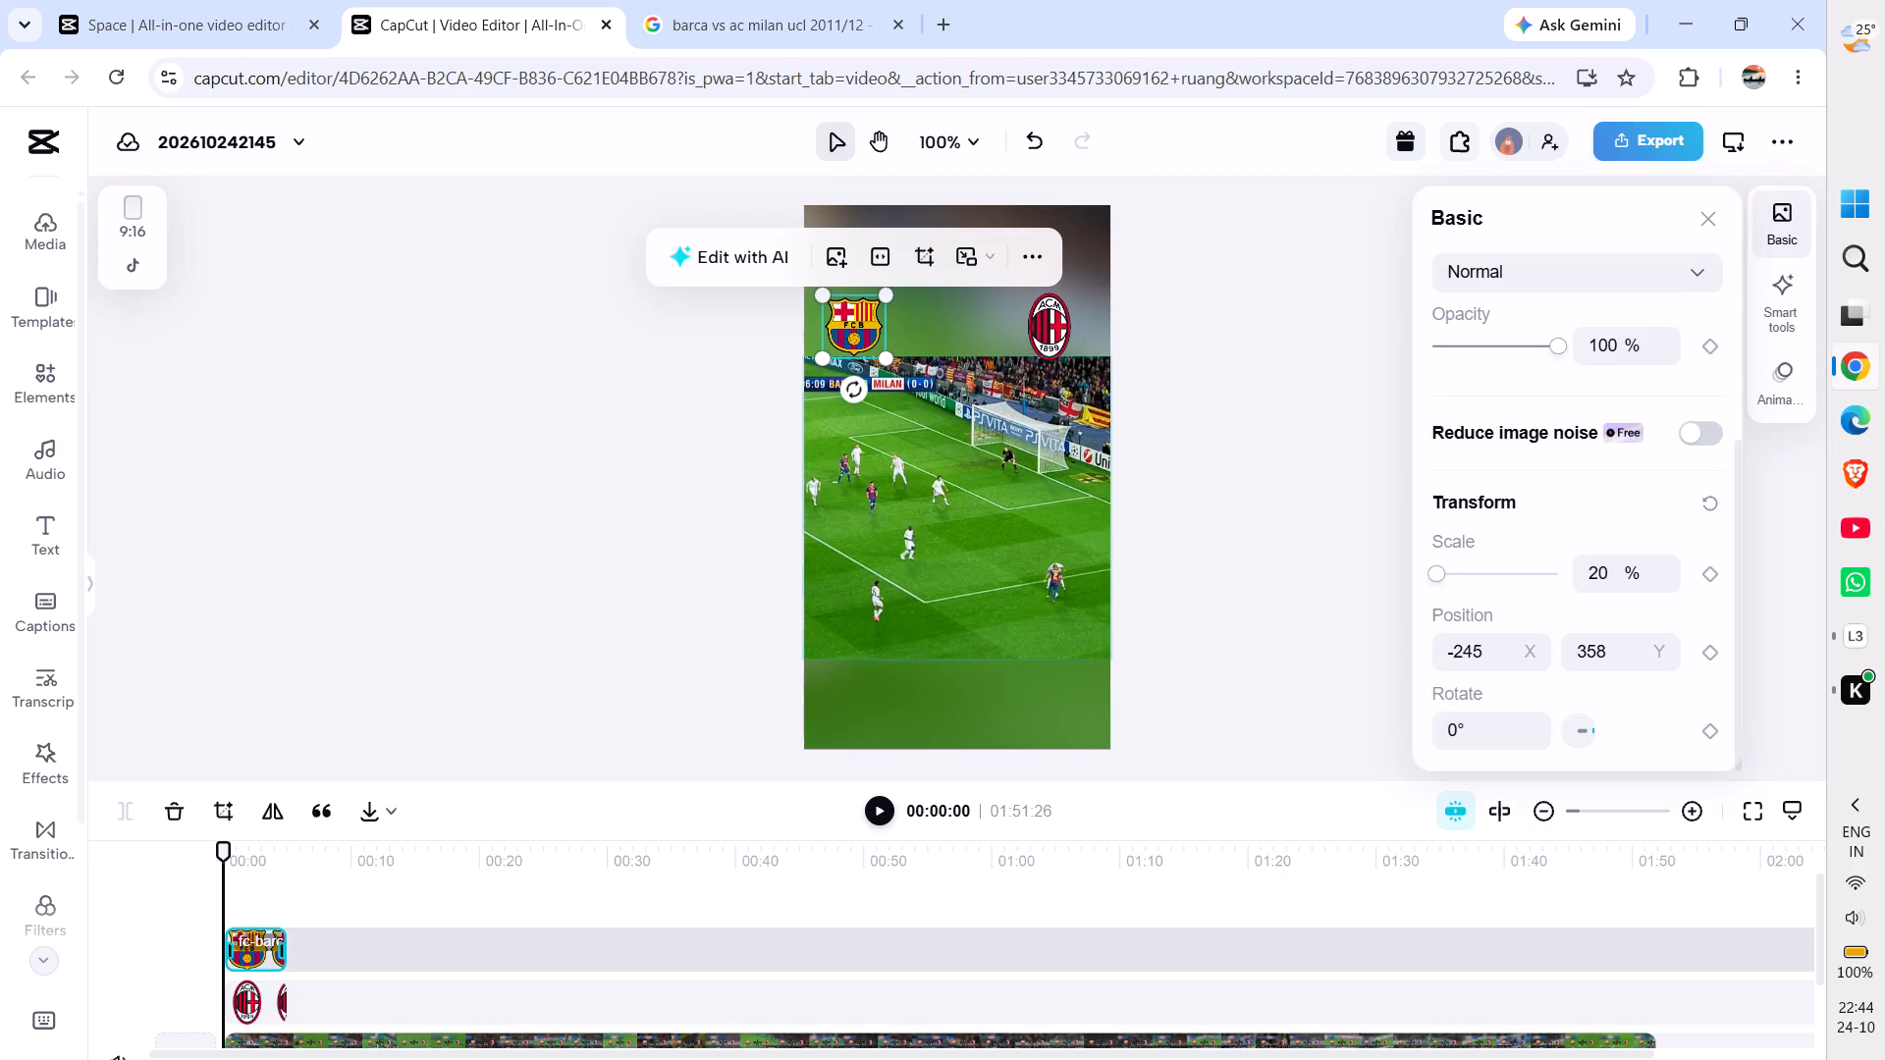
{"action": "left_click", "coordinate": [1607, 586]}
{"action": "key", "text": "BackSpace"}
{"action": "key", "text": "1"}
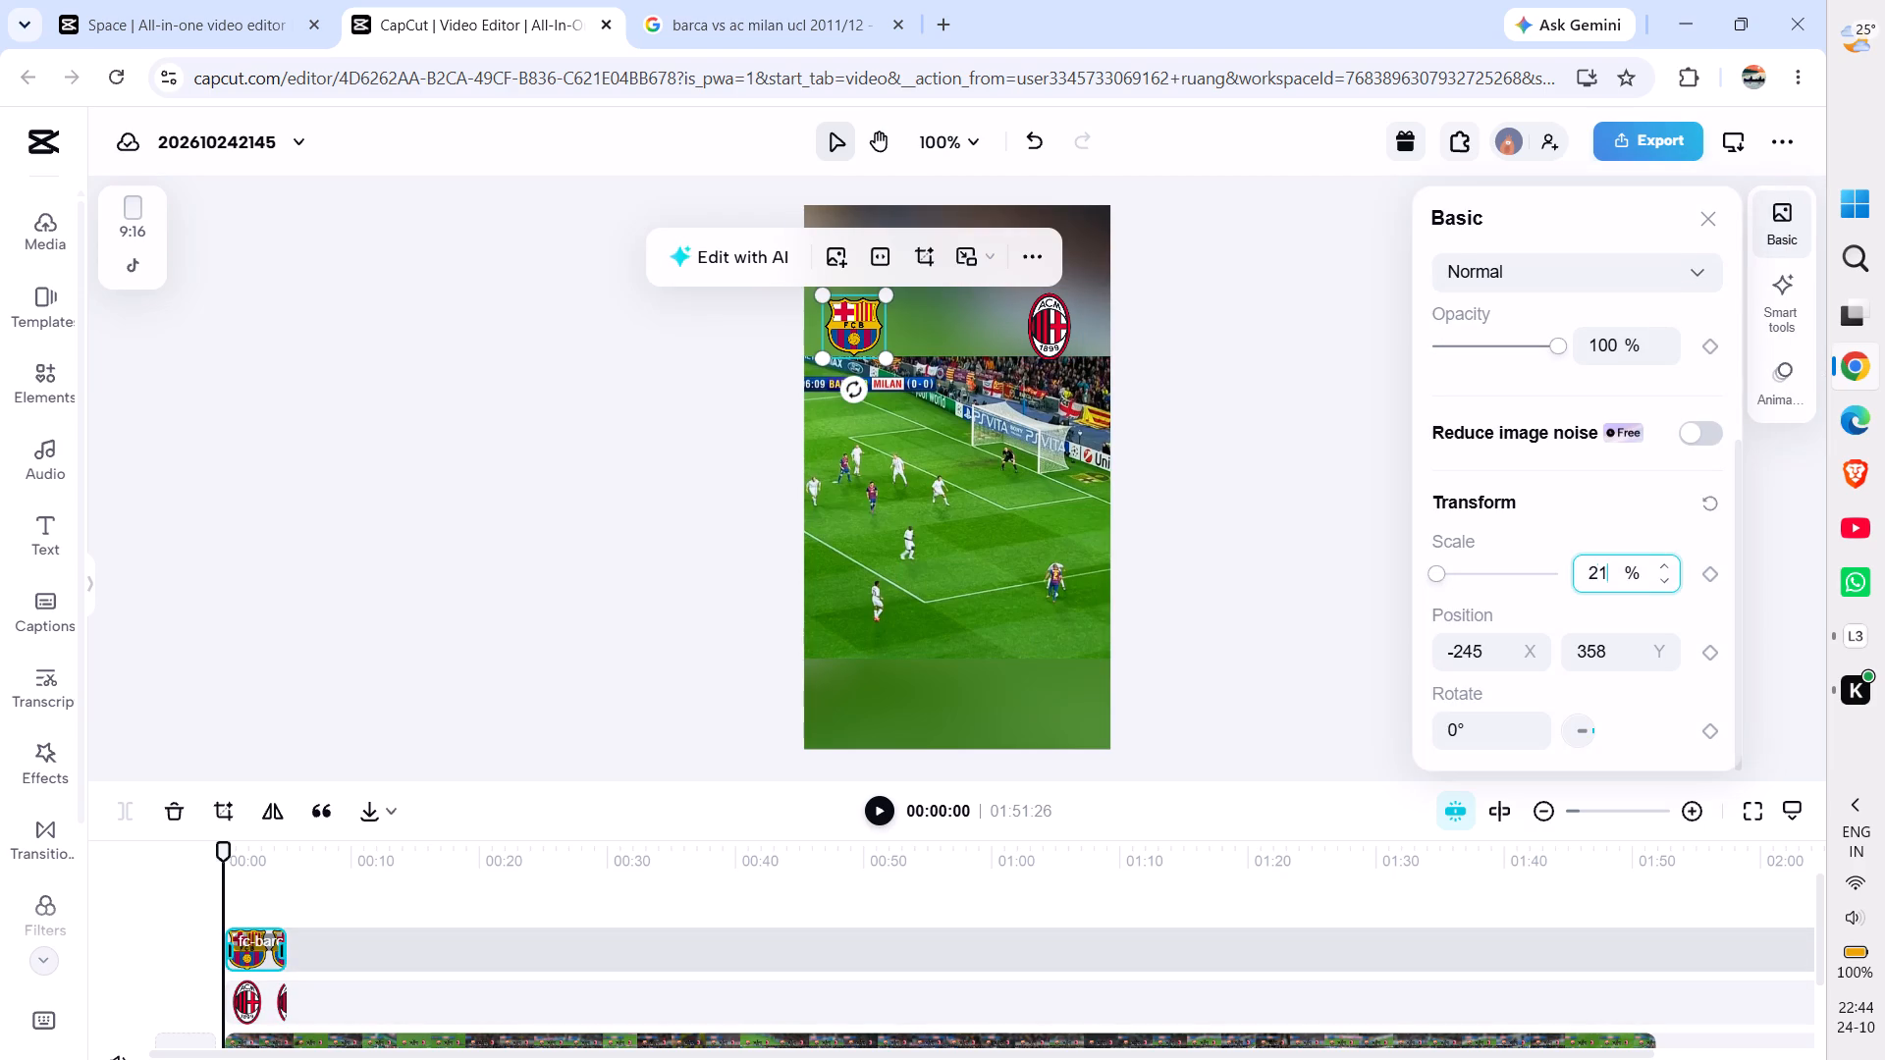
{"action": "key", "text": "Return"}
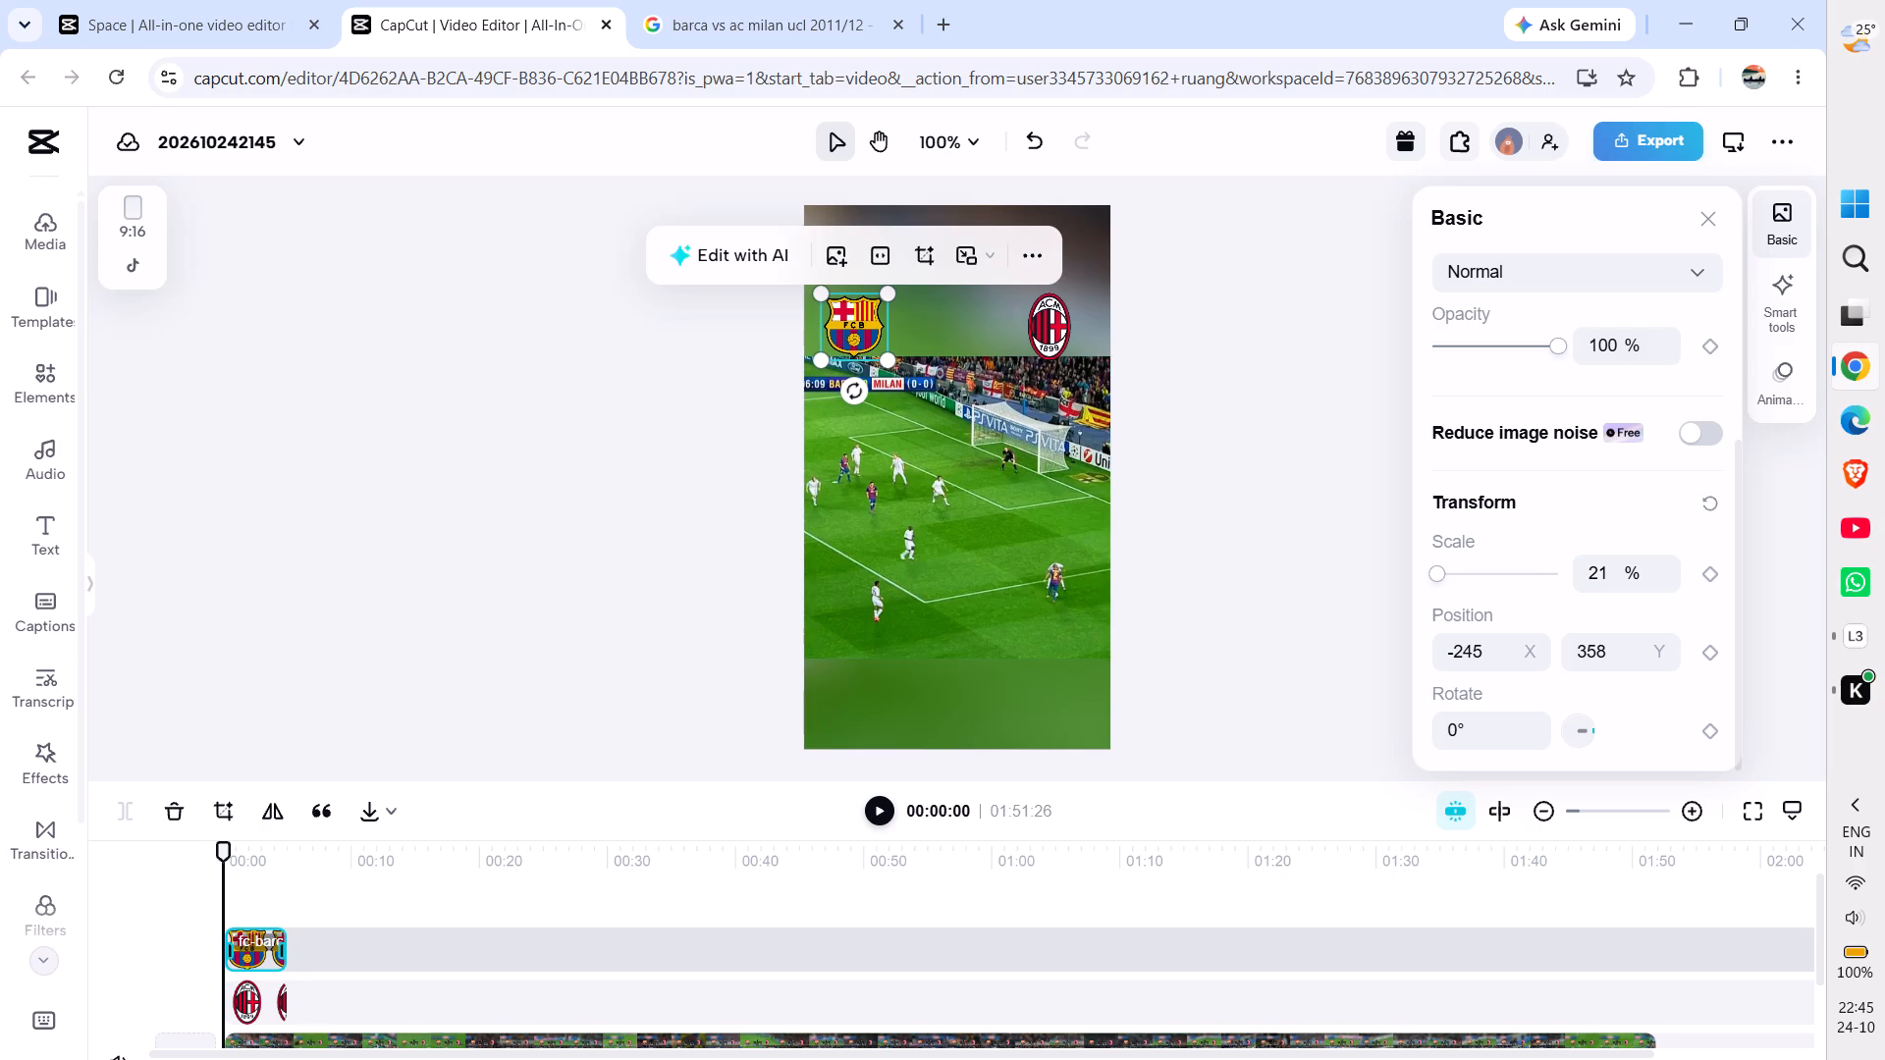
{"action": "left_click", "coordinate": [548, 519]}
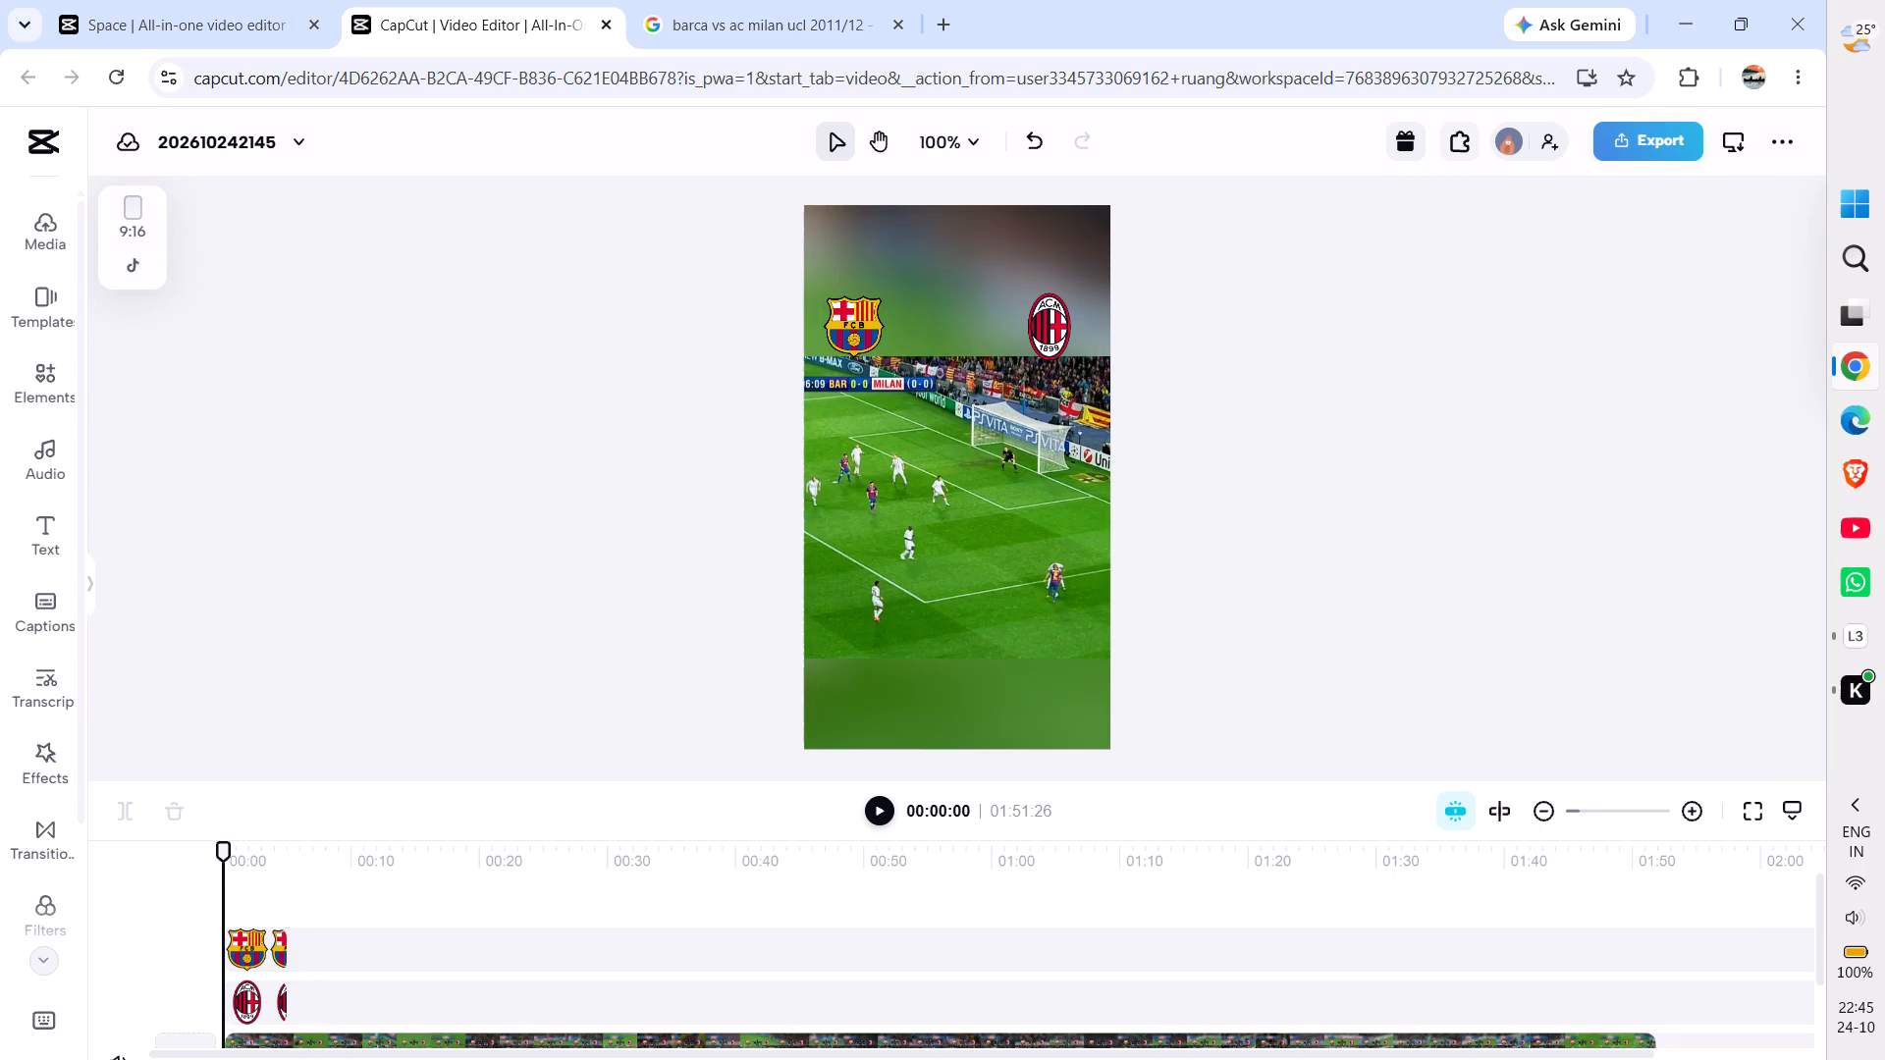
Add a heading at the start of the video and replace its placeholder text with "UCL 2011/12".
{"action": "left_click", "coordinate": [38, 525]}
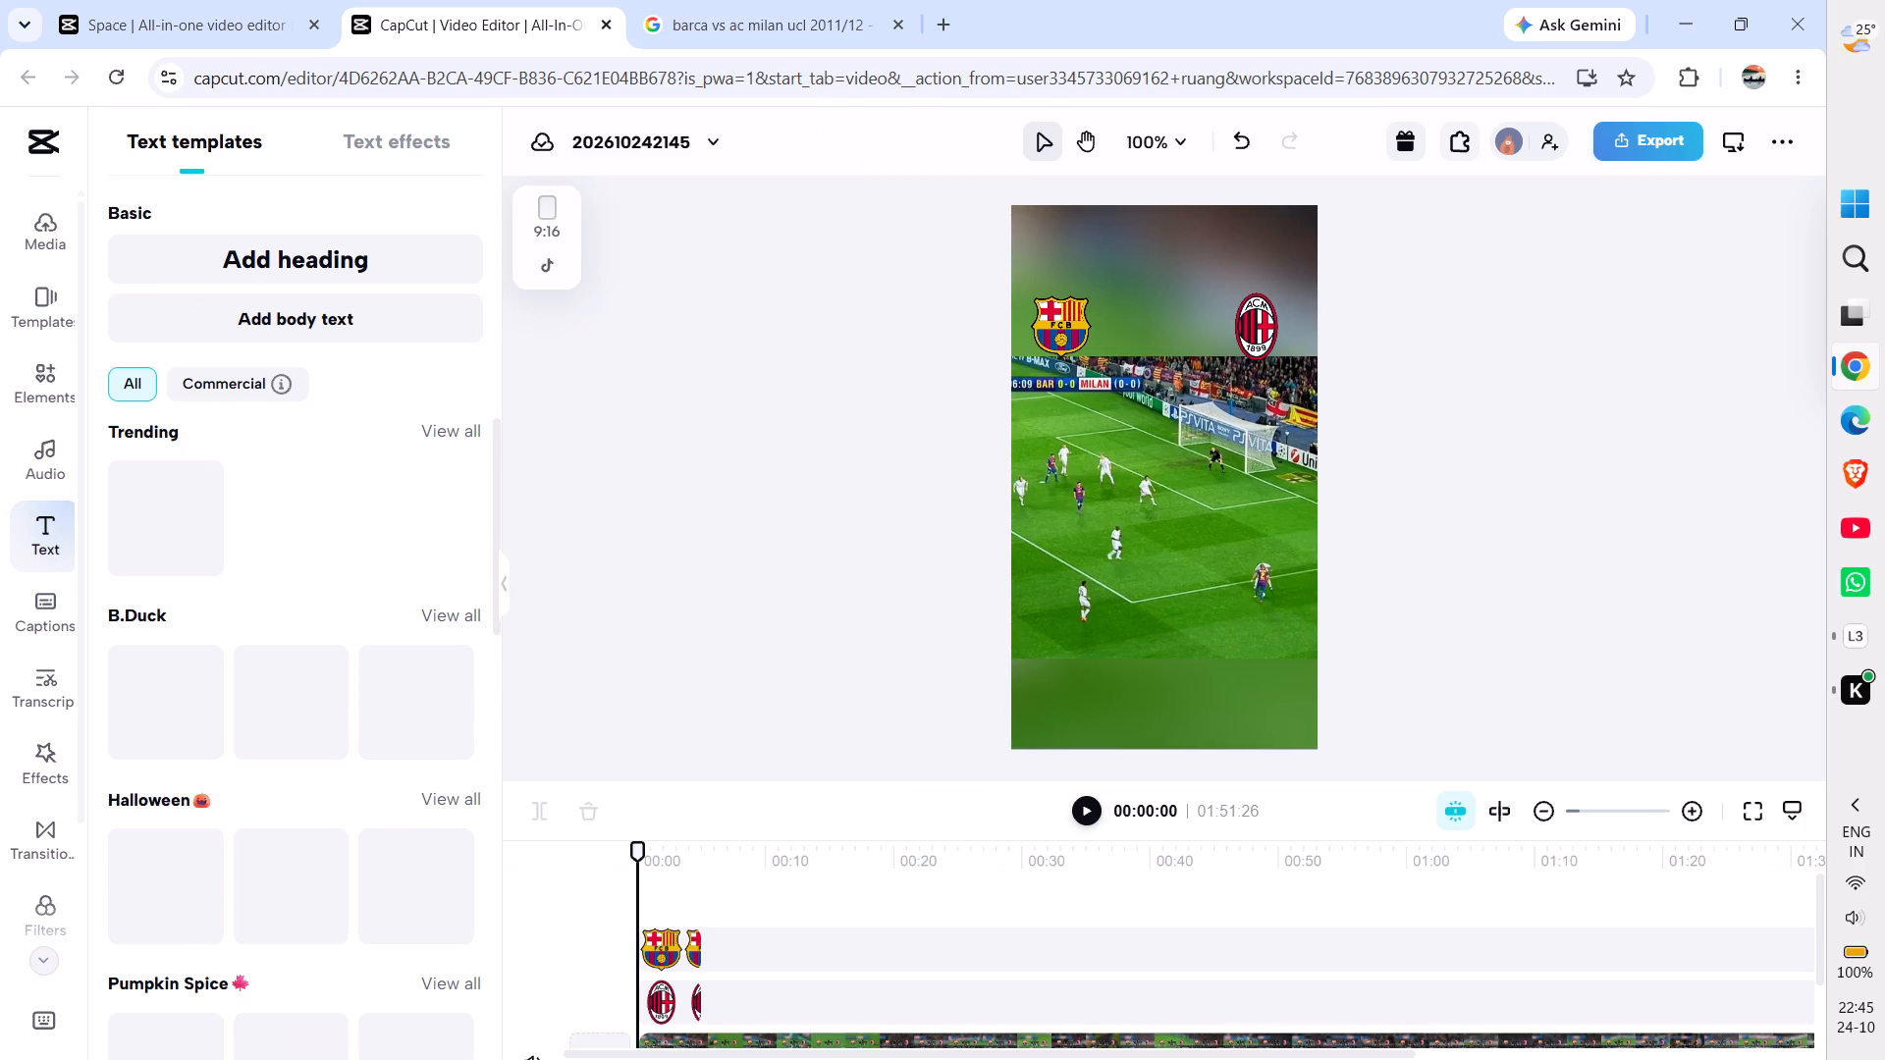
{"action": "left_click", "coordinate": [291, 256]}
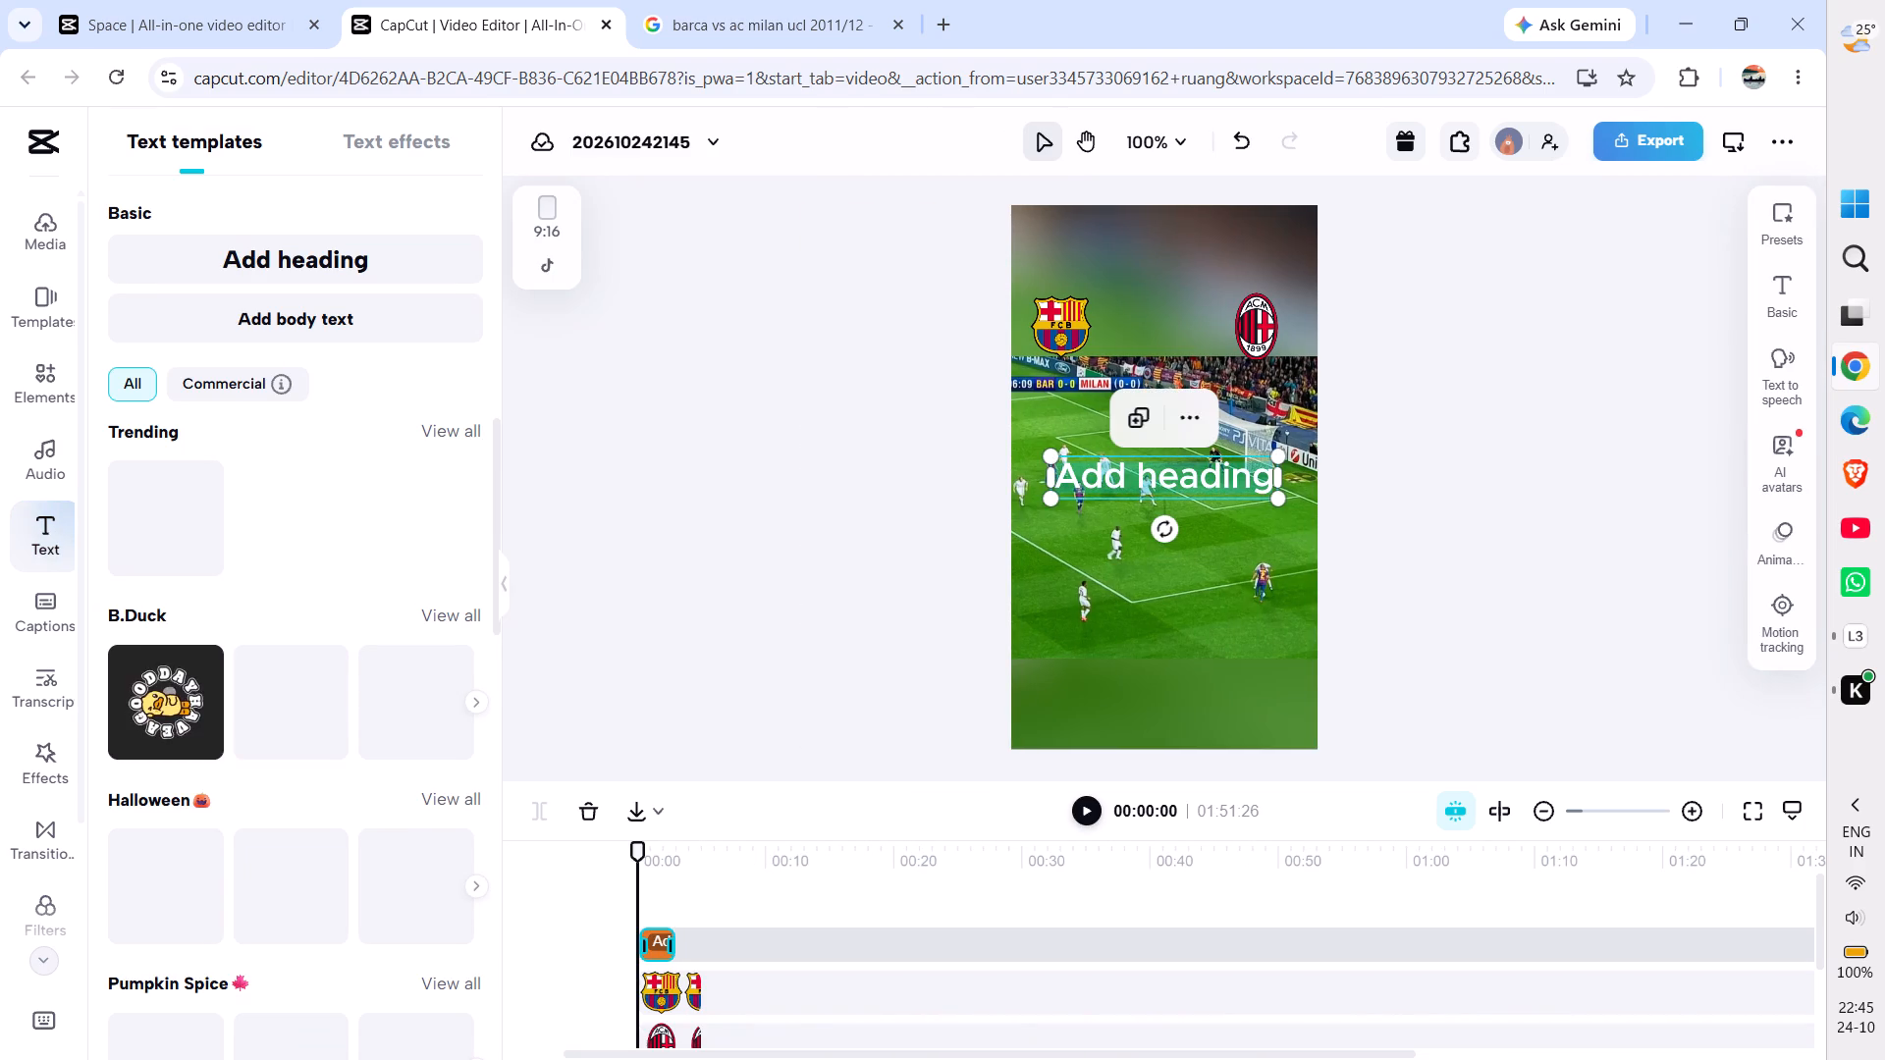
{"action": "left_click", "coordinate": [1781, 288]}
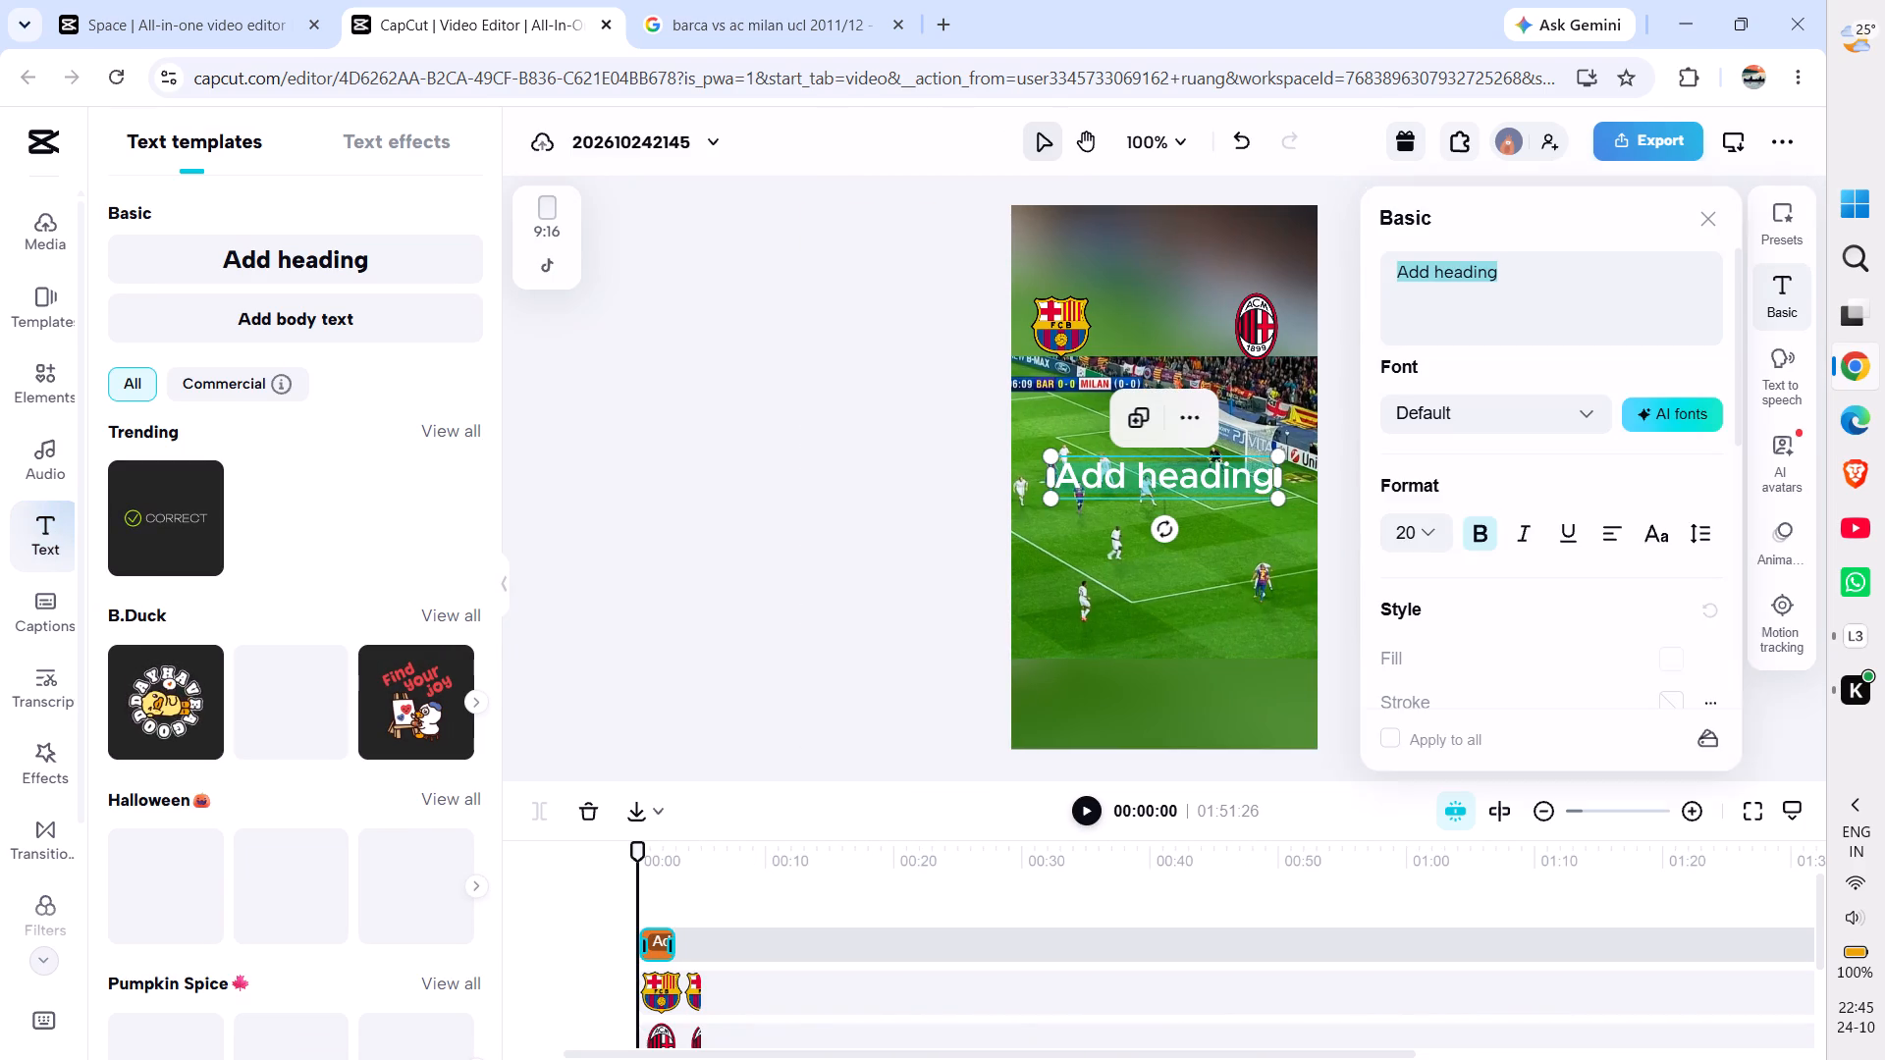
{"action": "left_click", "coordinate": [1556, 277]}
{"action": "key", "text": "BackSpace"}
{"action": "key", "text": "BackSpace"}
{"action": "key", "text": "BackSpace"}
{"action": "key", "text": "BackSpace"}
{"action": "key", "text": "BackSpace"}
{"action": "key", "text": "BackSpace"}
{"action": "key", "text": "BackSpace"}
{"action": "key", "text": "BackSpace"}
{"action": "key", "text": "BackSpace"}
{"action": "key", "text": "BackSpace"}
{"action": "key", "text": "BackSpace"}
{"action": "key", "text": "BackSpace"}
{"action": "key", "text": "BackSpace"}
{"action": "key", "text": "BackSpace"}
{"action": "key", "text": "BackSpace"}
{"action": "key", "text": "BackSpace"}
{"action": "key", "text": "BackSpace"}
{"action": "key", "text": "BackSpace"}
{"action": "key", "text": "BackSpace"}
{"action": "key", "text": "BackSpace"}
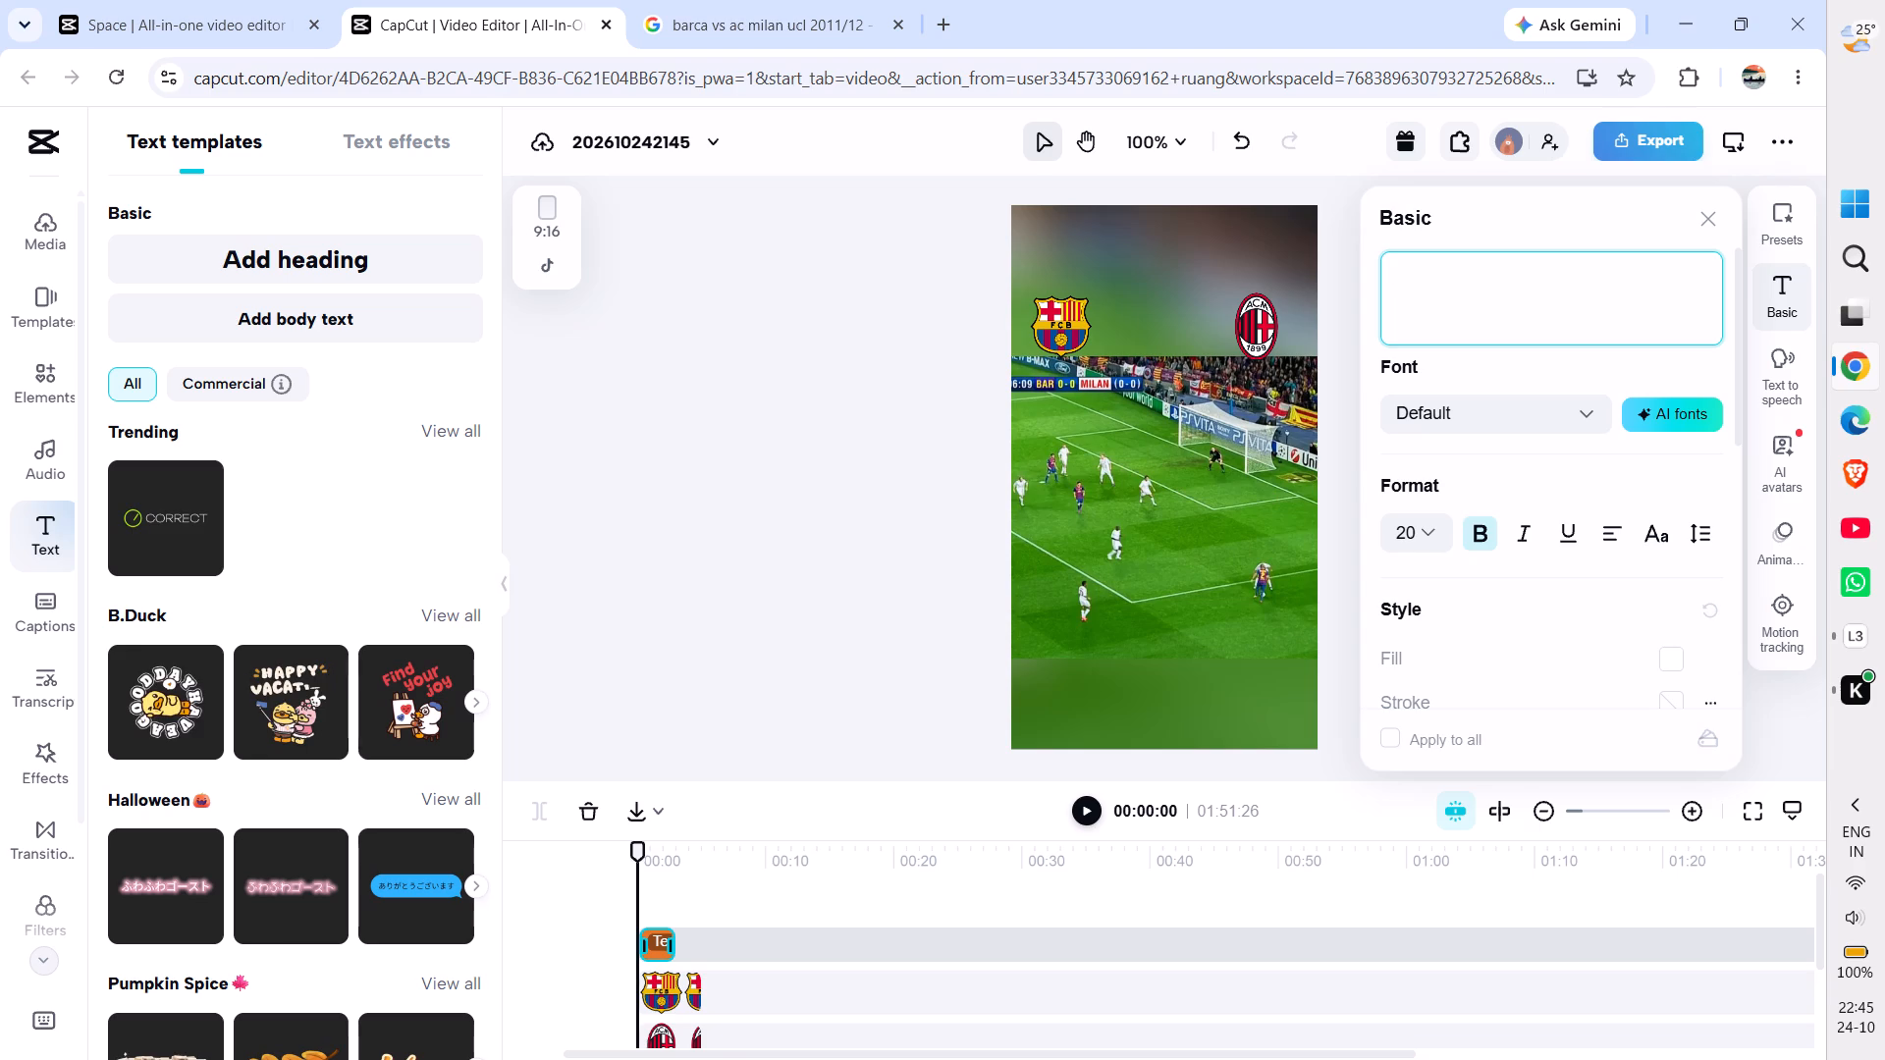
{"action": "type", "text": "UCL"}
{"action": "key", "text": "space"}
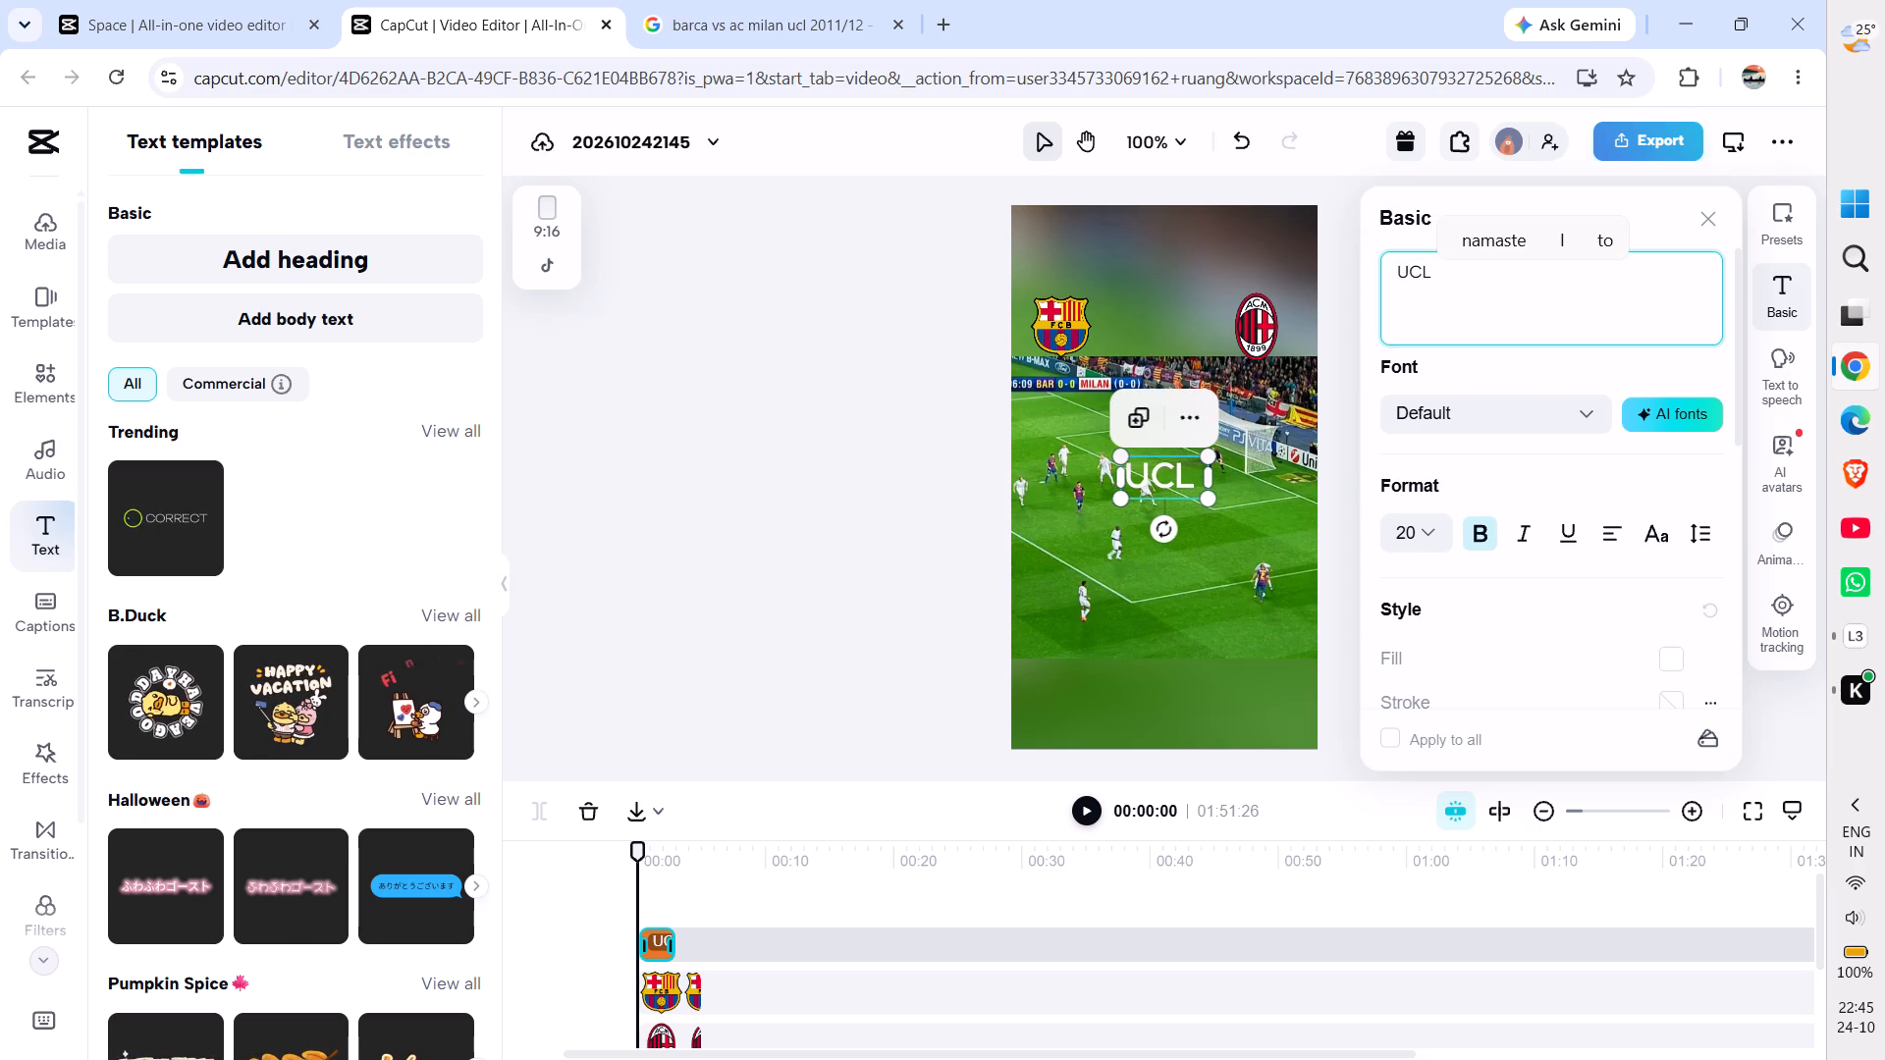
{"action": "type", "text": "2011/12"}
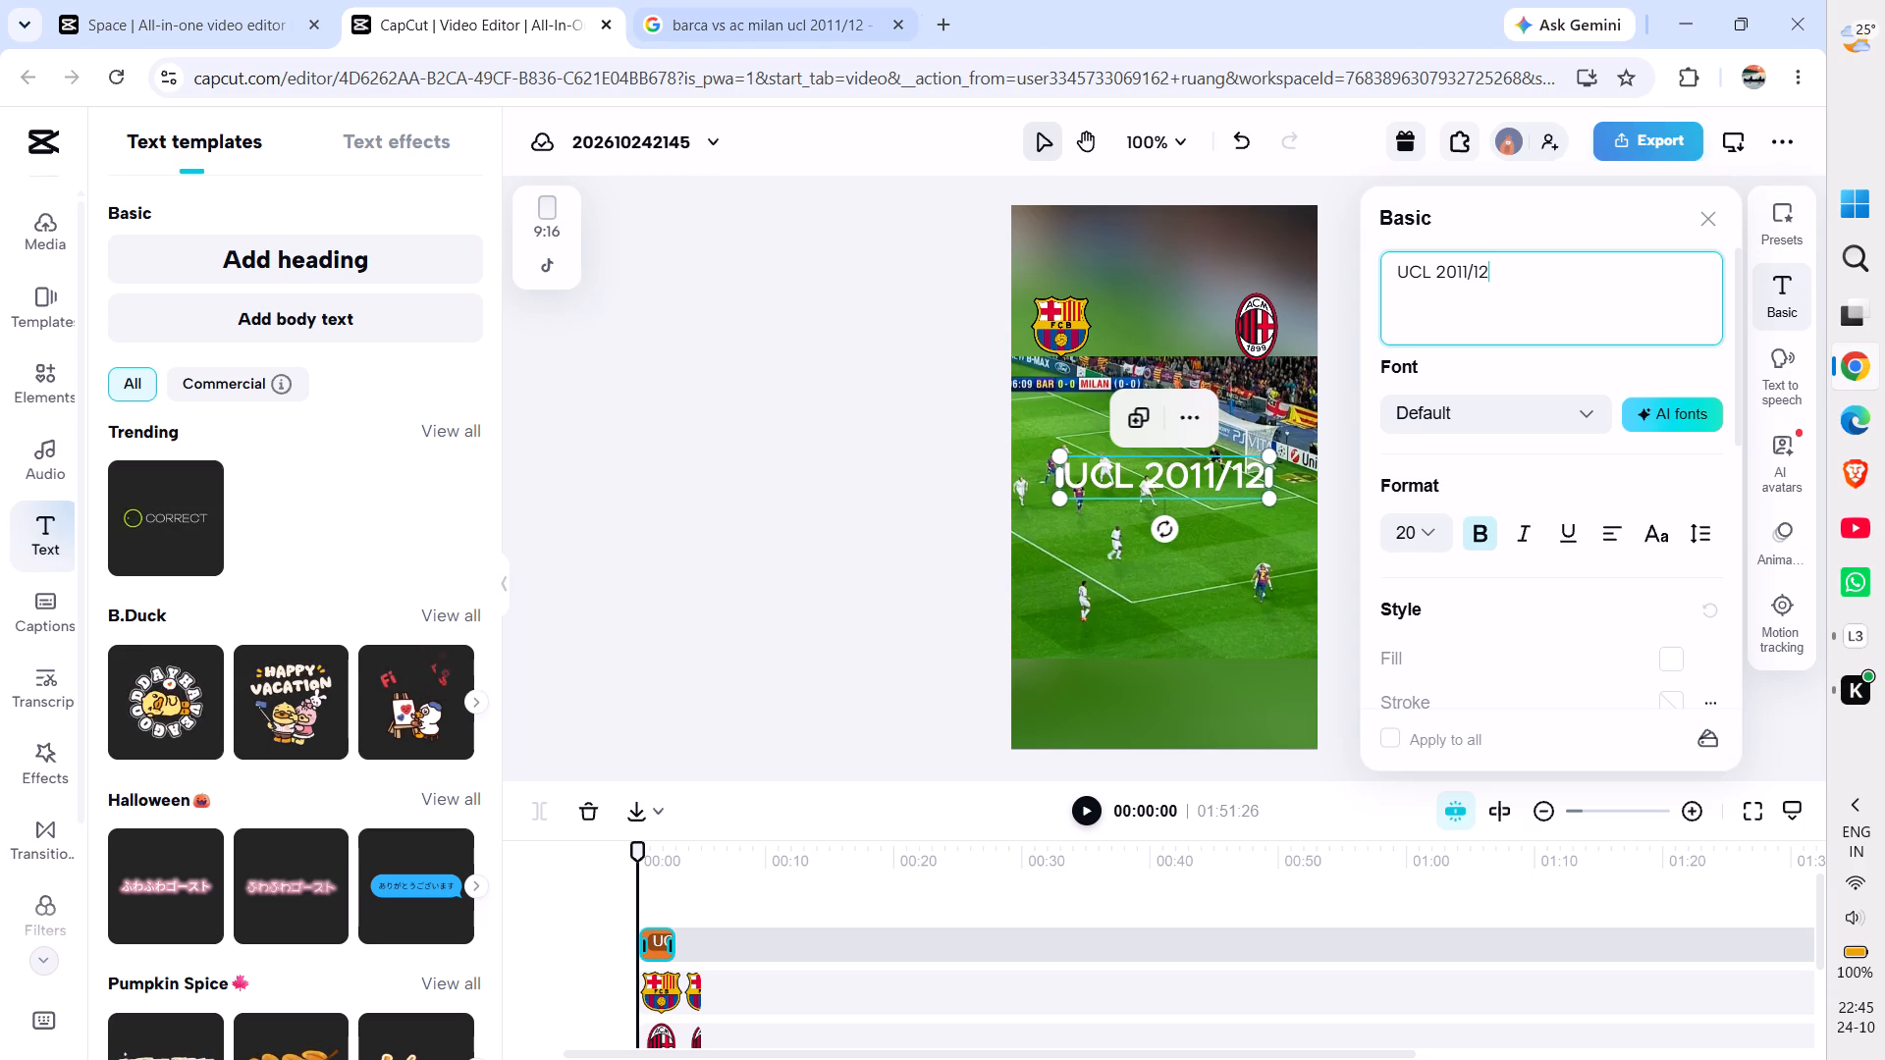
Copy the stage name "Quarter-finals (2nd leg)" from the match results table in the Barcelona vs AC Milan search results.
{"action": "left_click", "coordinate": [806, 8]}
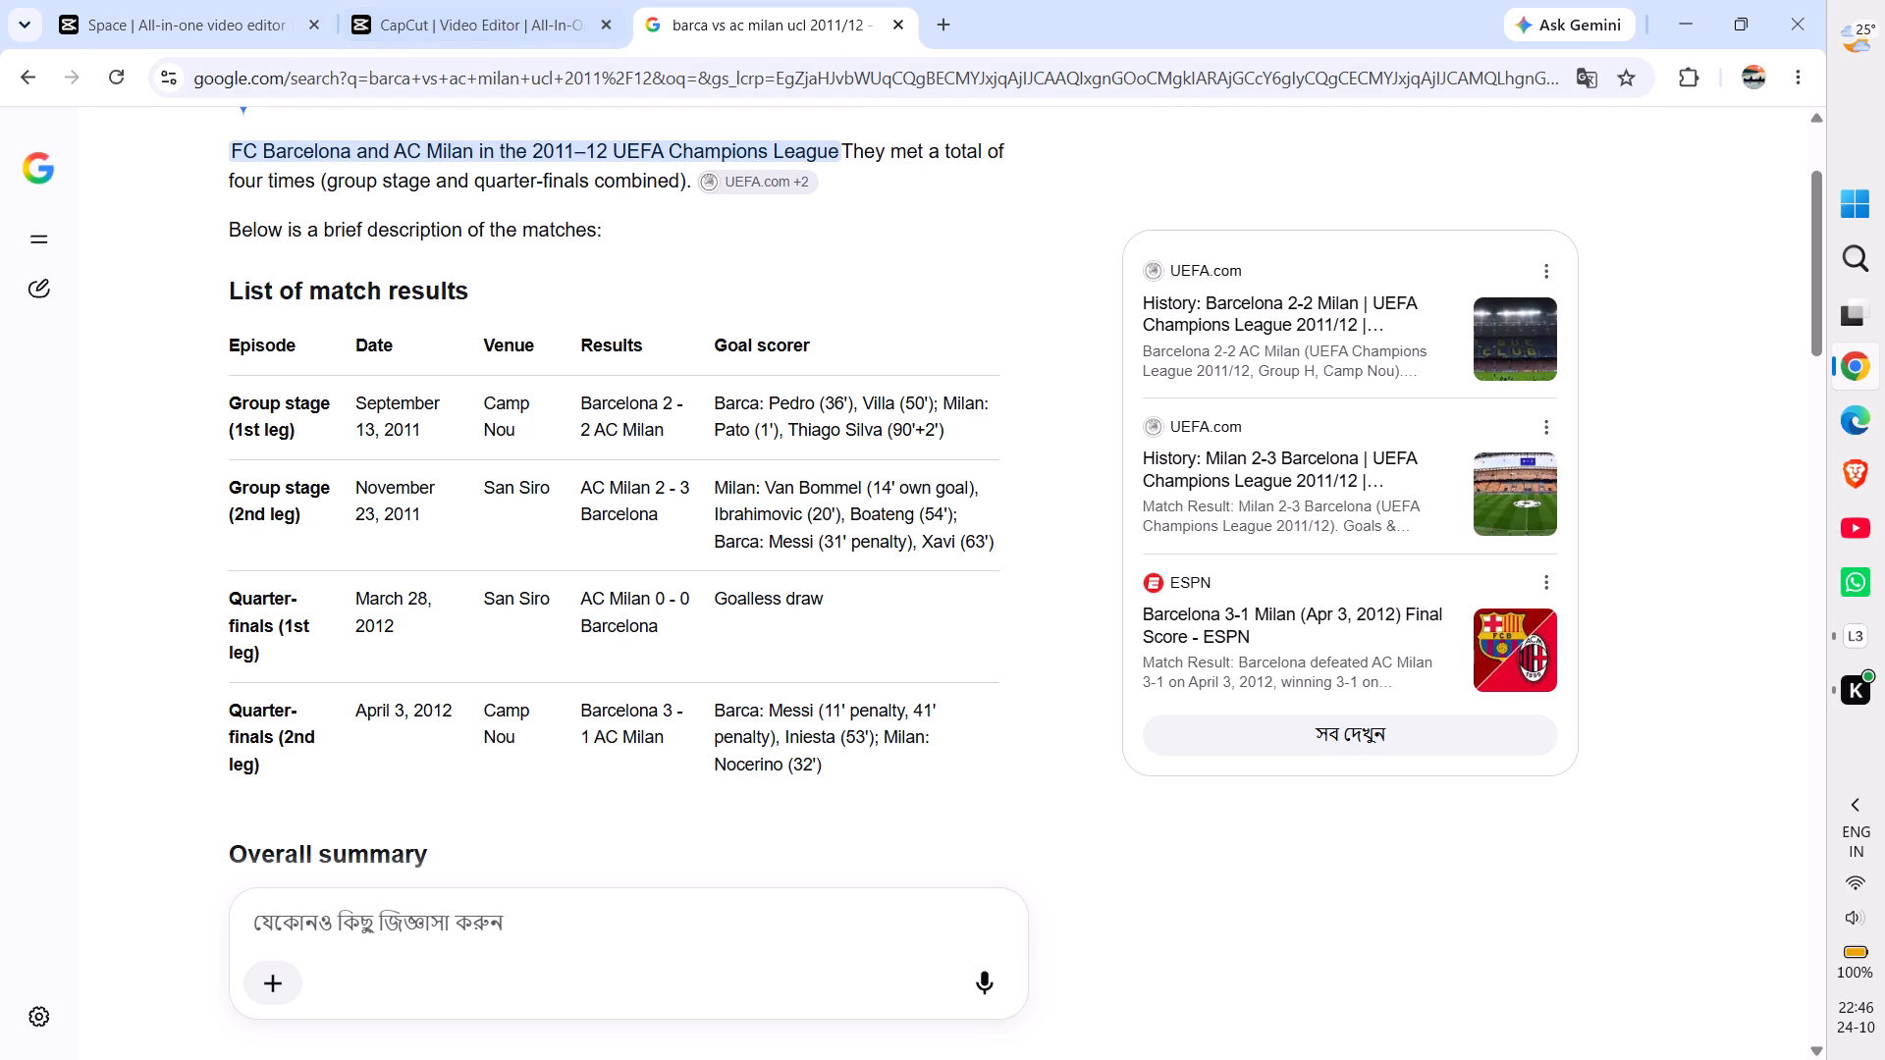
{"action": "left_click_drag", "start_coordinate": [221, 710], "coordinate": [268, 771]}
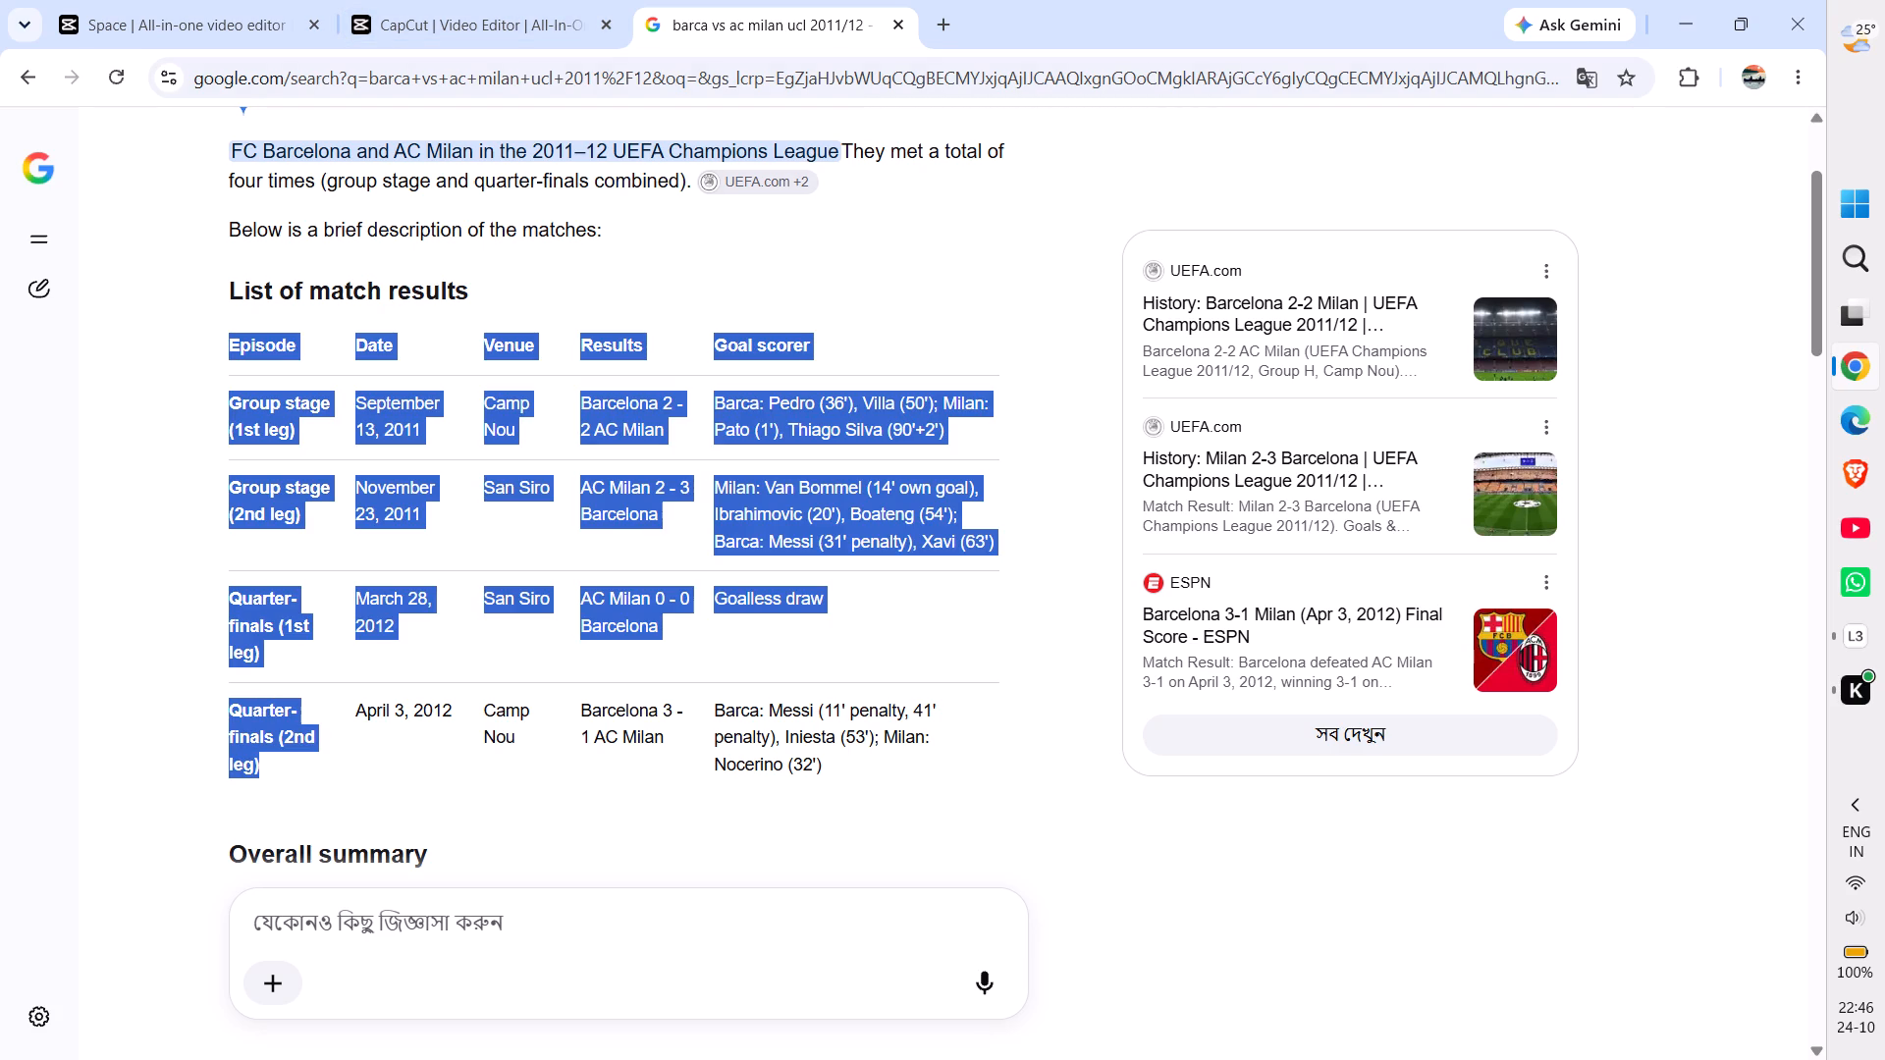
{"action": "left_click", "coordinate": [114, 650]}
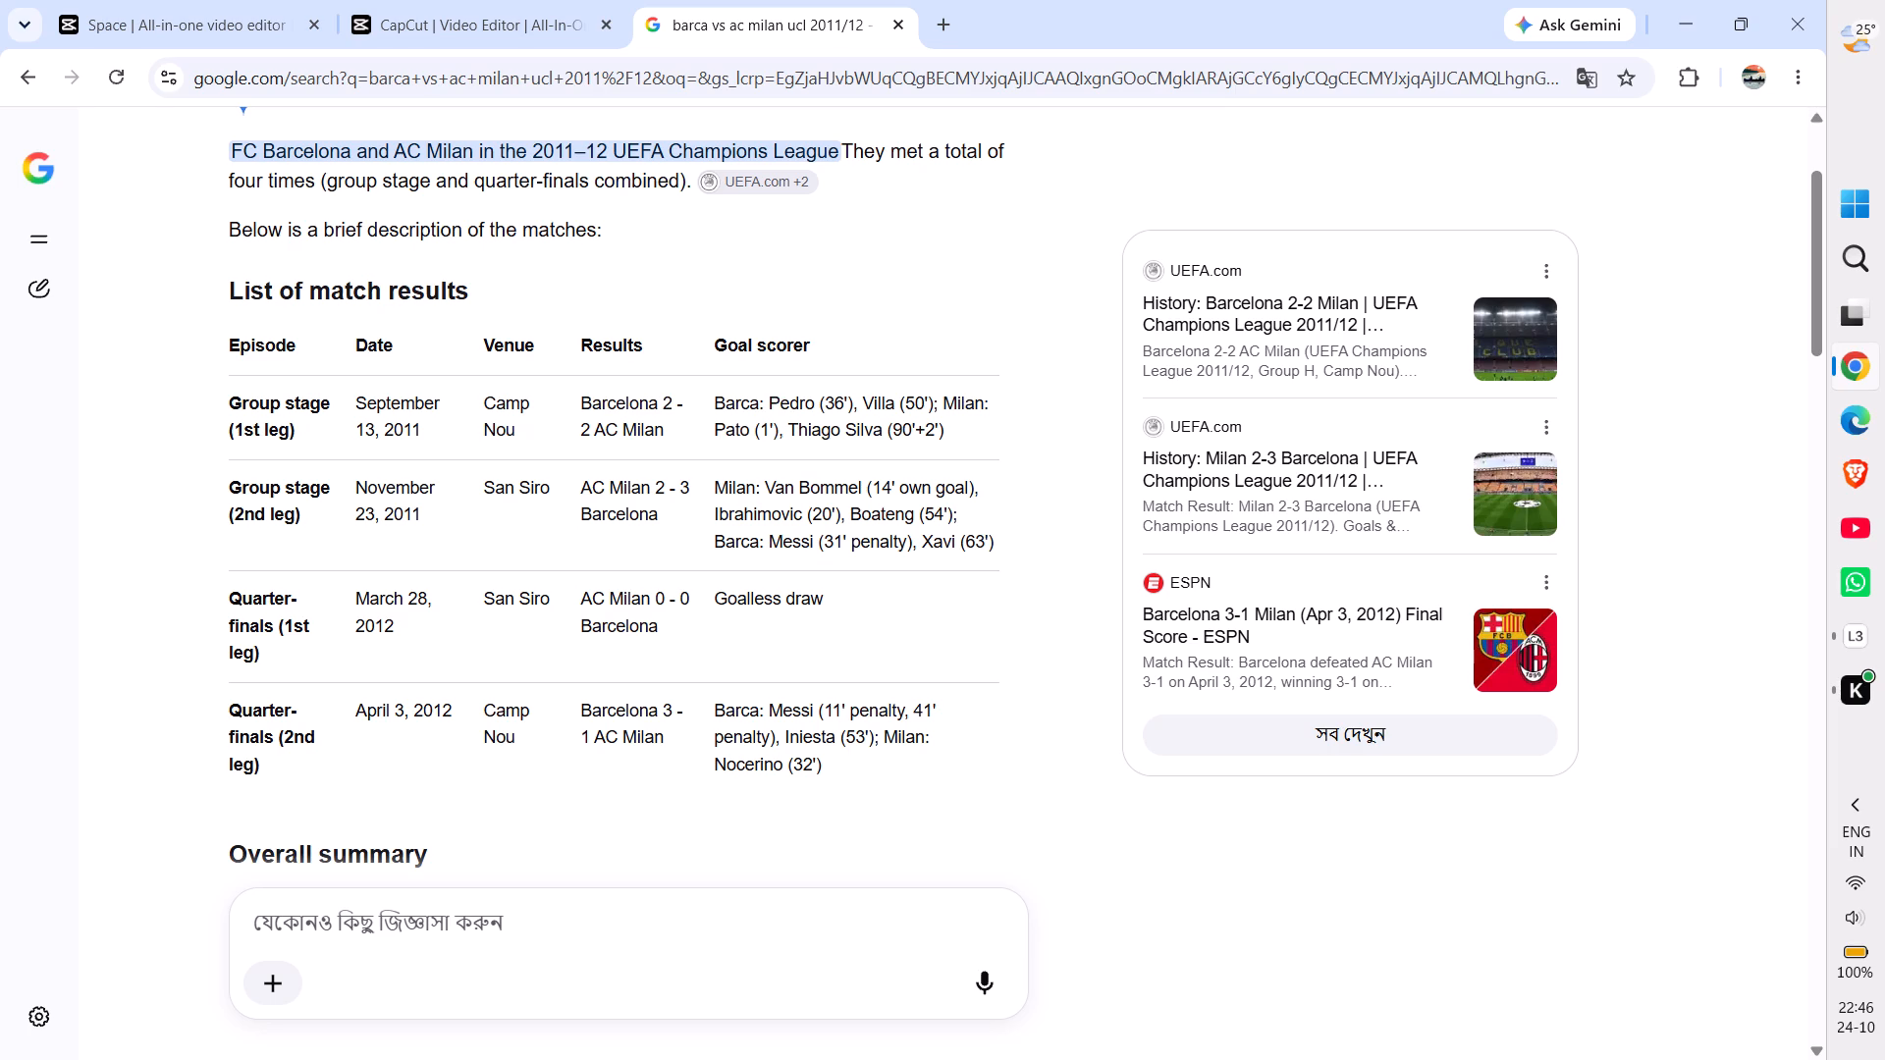
{"action": "left_click_drag", "start_coordinate": [258, 767], "coordinate": [232, 720]}
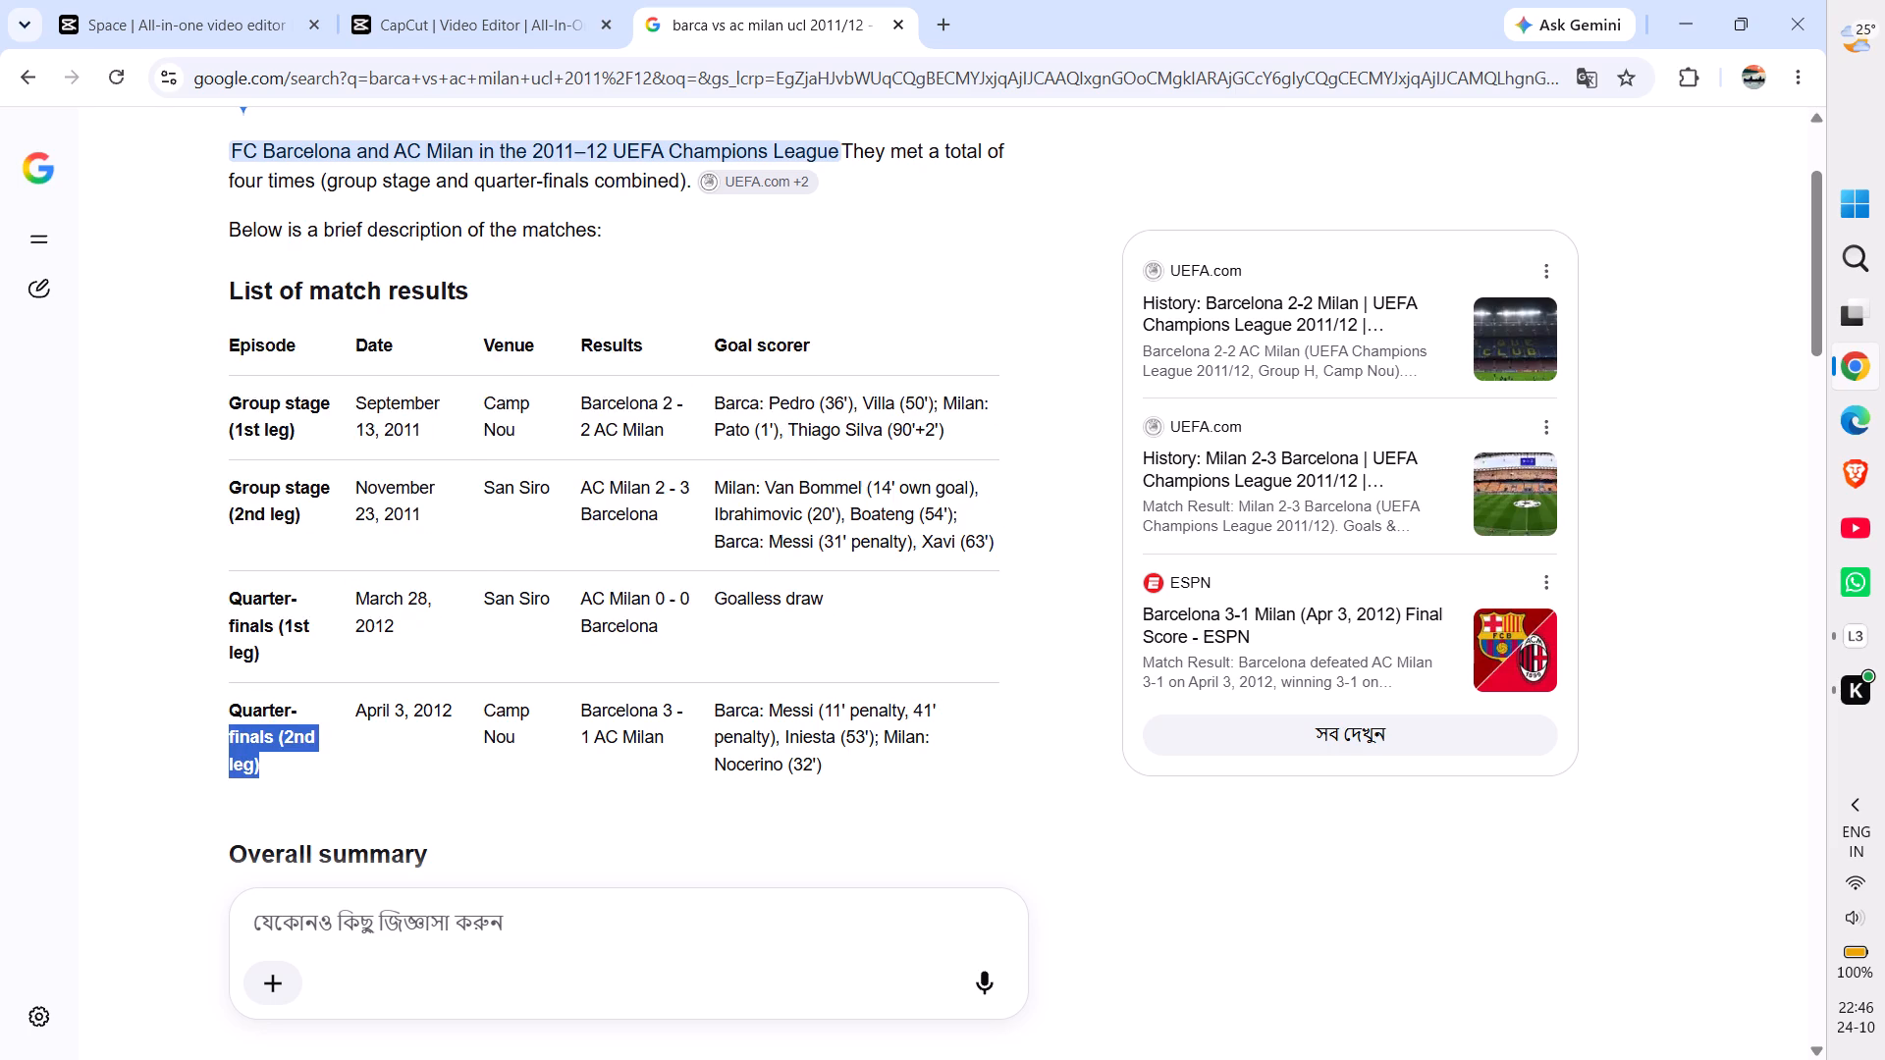
{"action": "left_click_drag", "start_coordinate": [232, 720], "coordinate": [233, 723]}
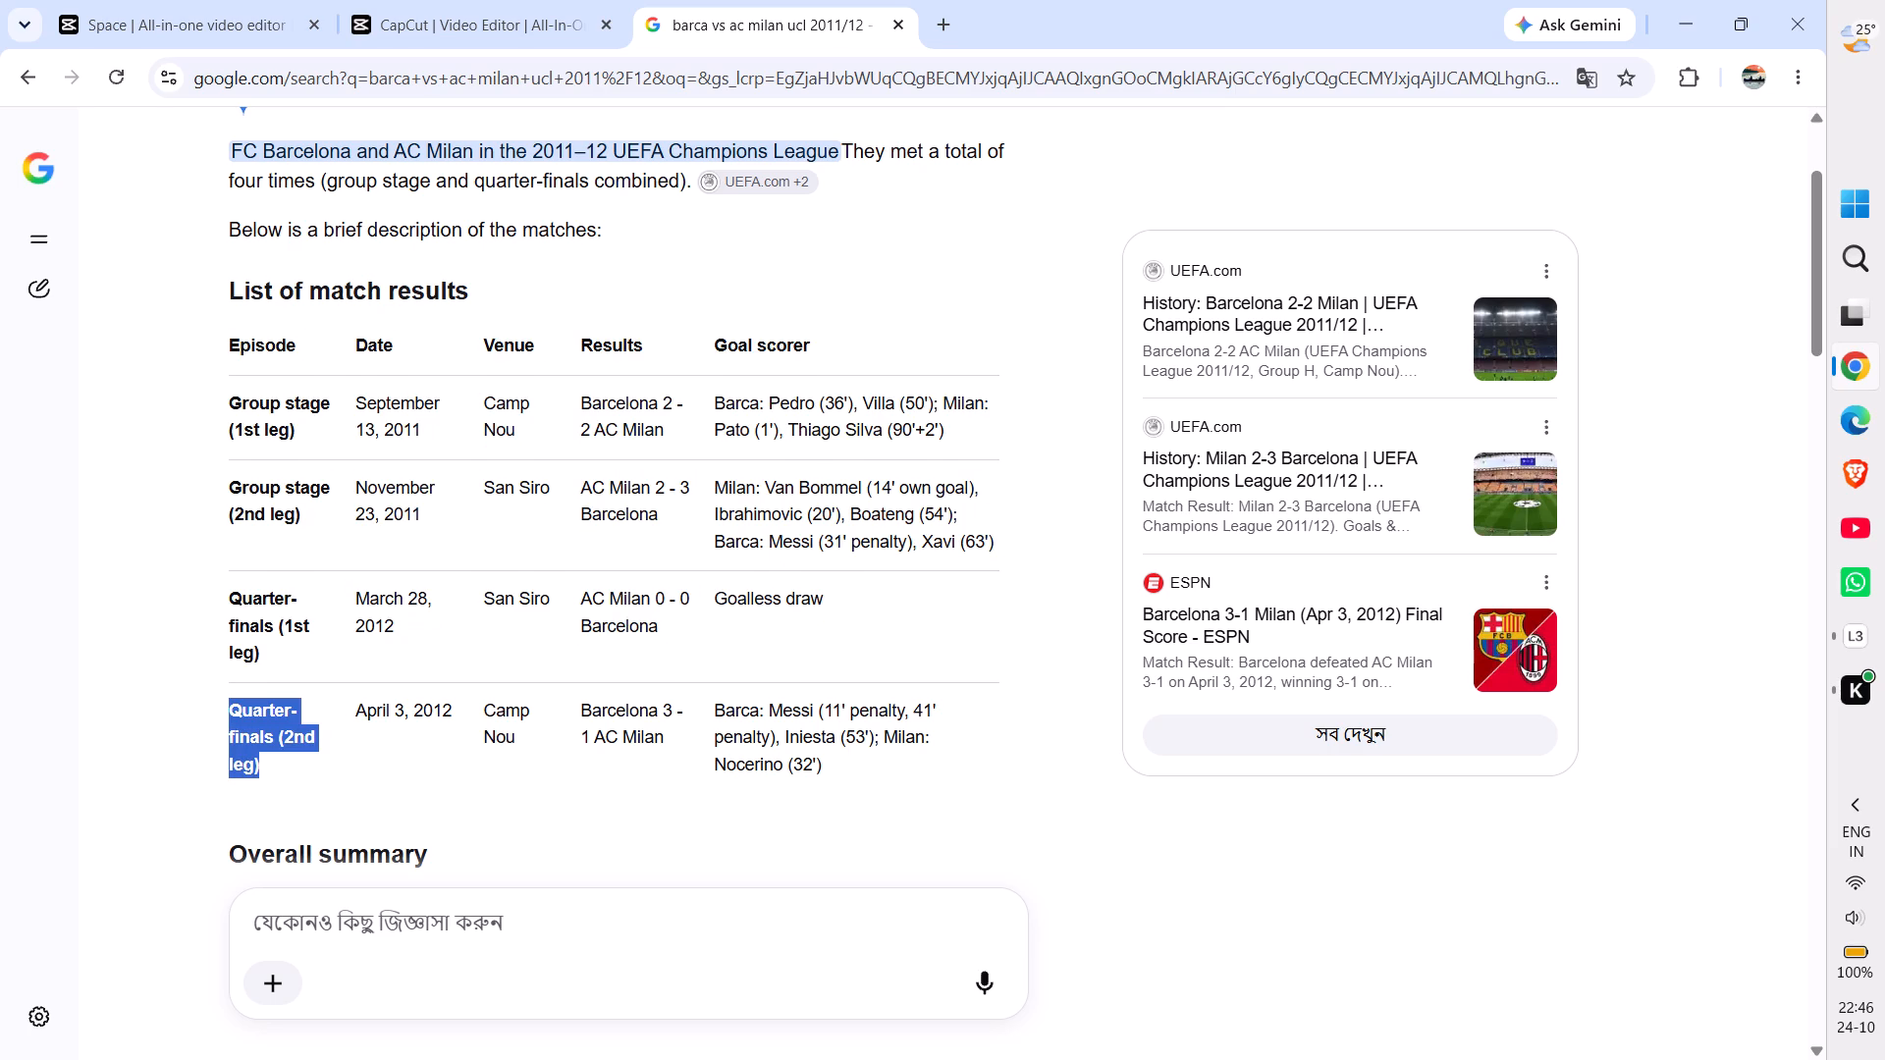
{"action": "key", "text": "ctrl+c"}
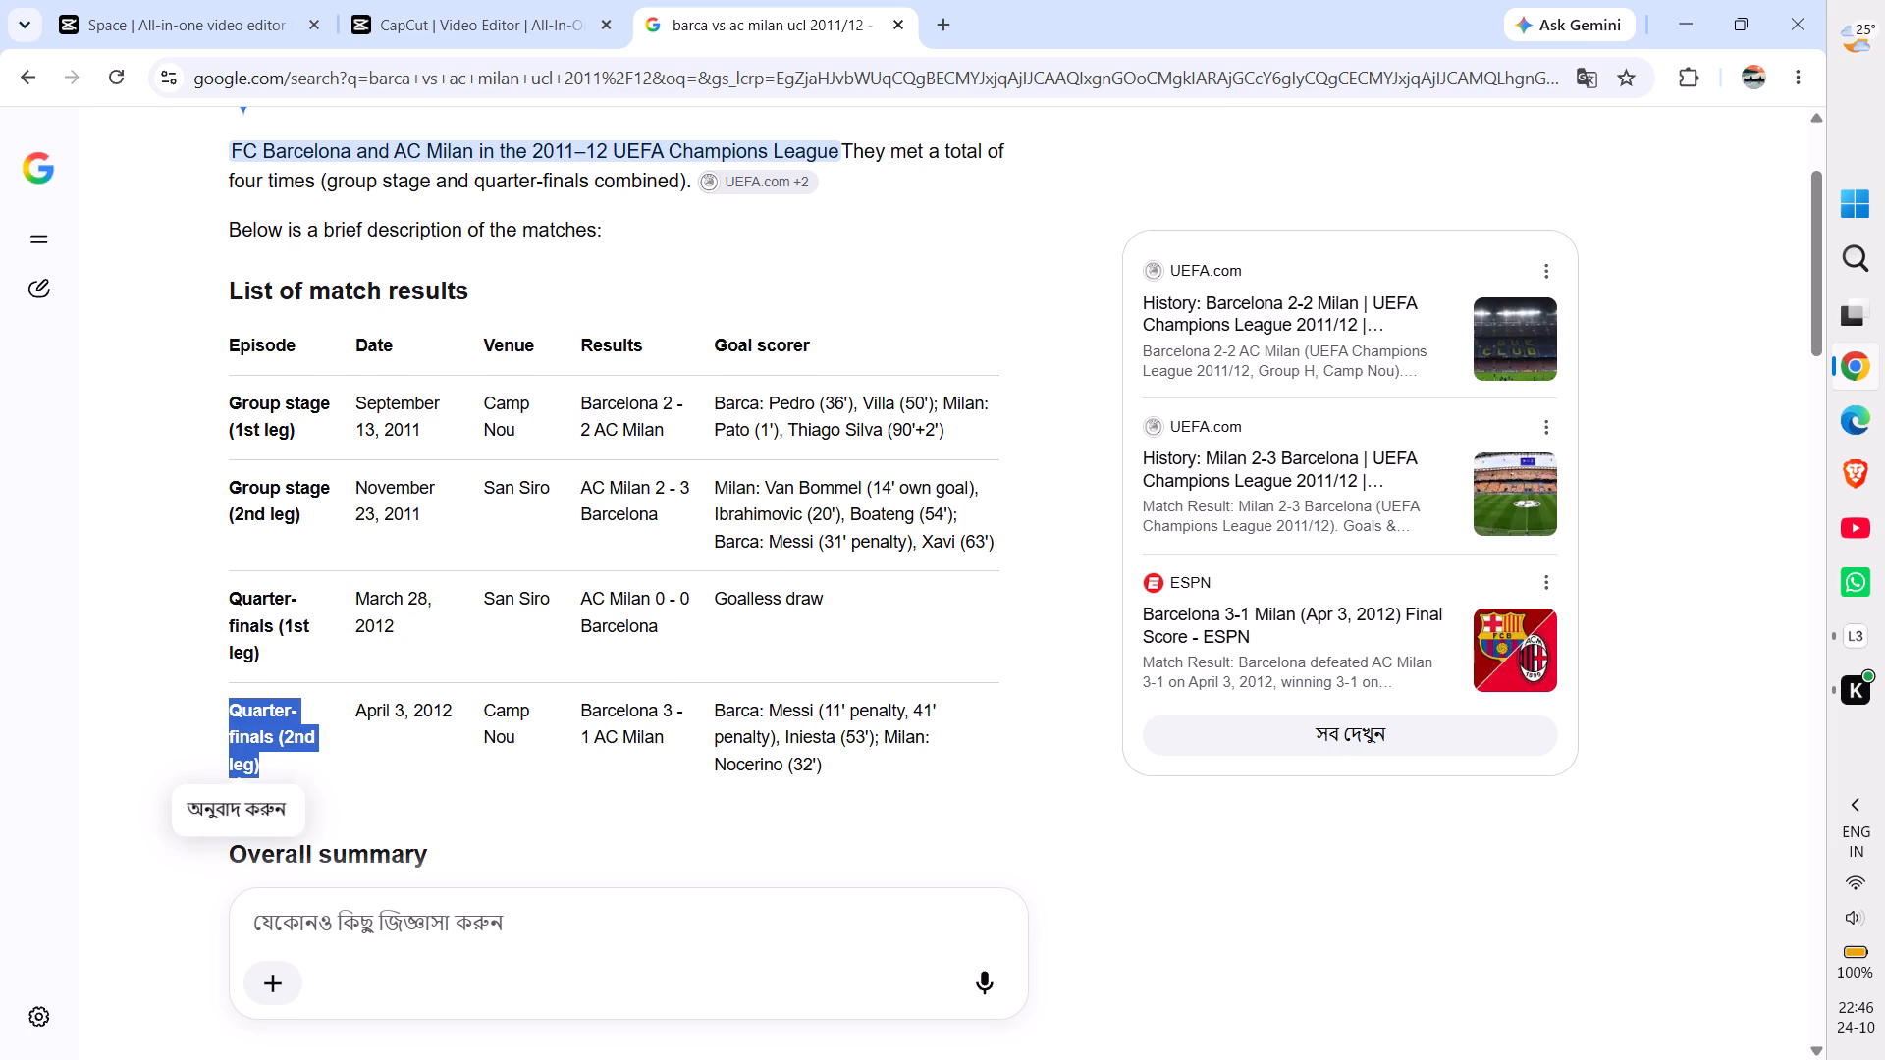
{"action": "left_click", "coordinate": [171, 600]}
Return to the video editor and apply the white text preset with black outline to the "UCL 2011/12" heading.
{"action": "left_click", "coordinate": [482, 0]}
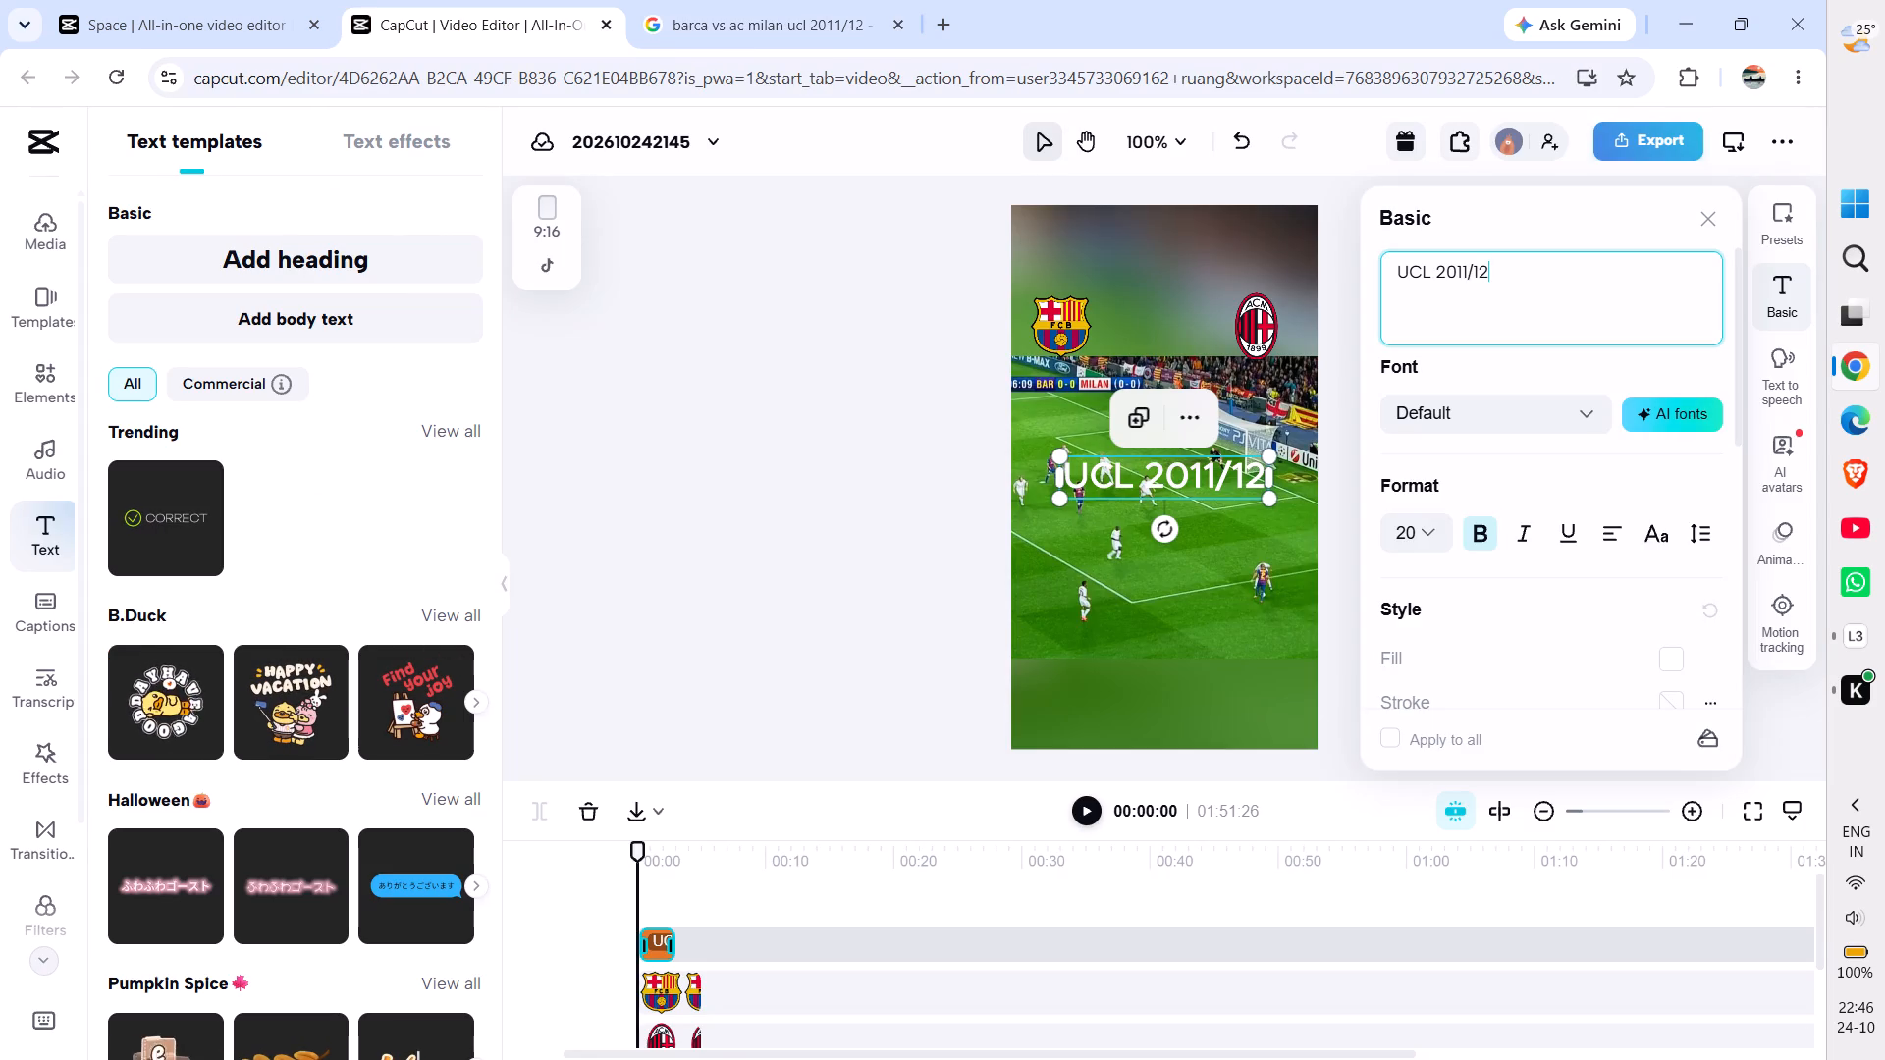
{"action": "left_click", "coordinate": [1783, 227]}
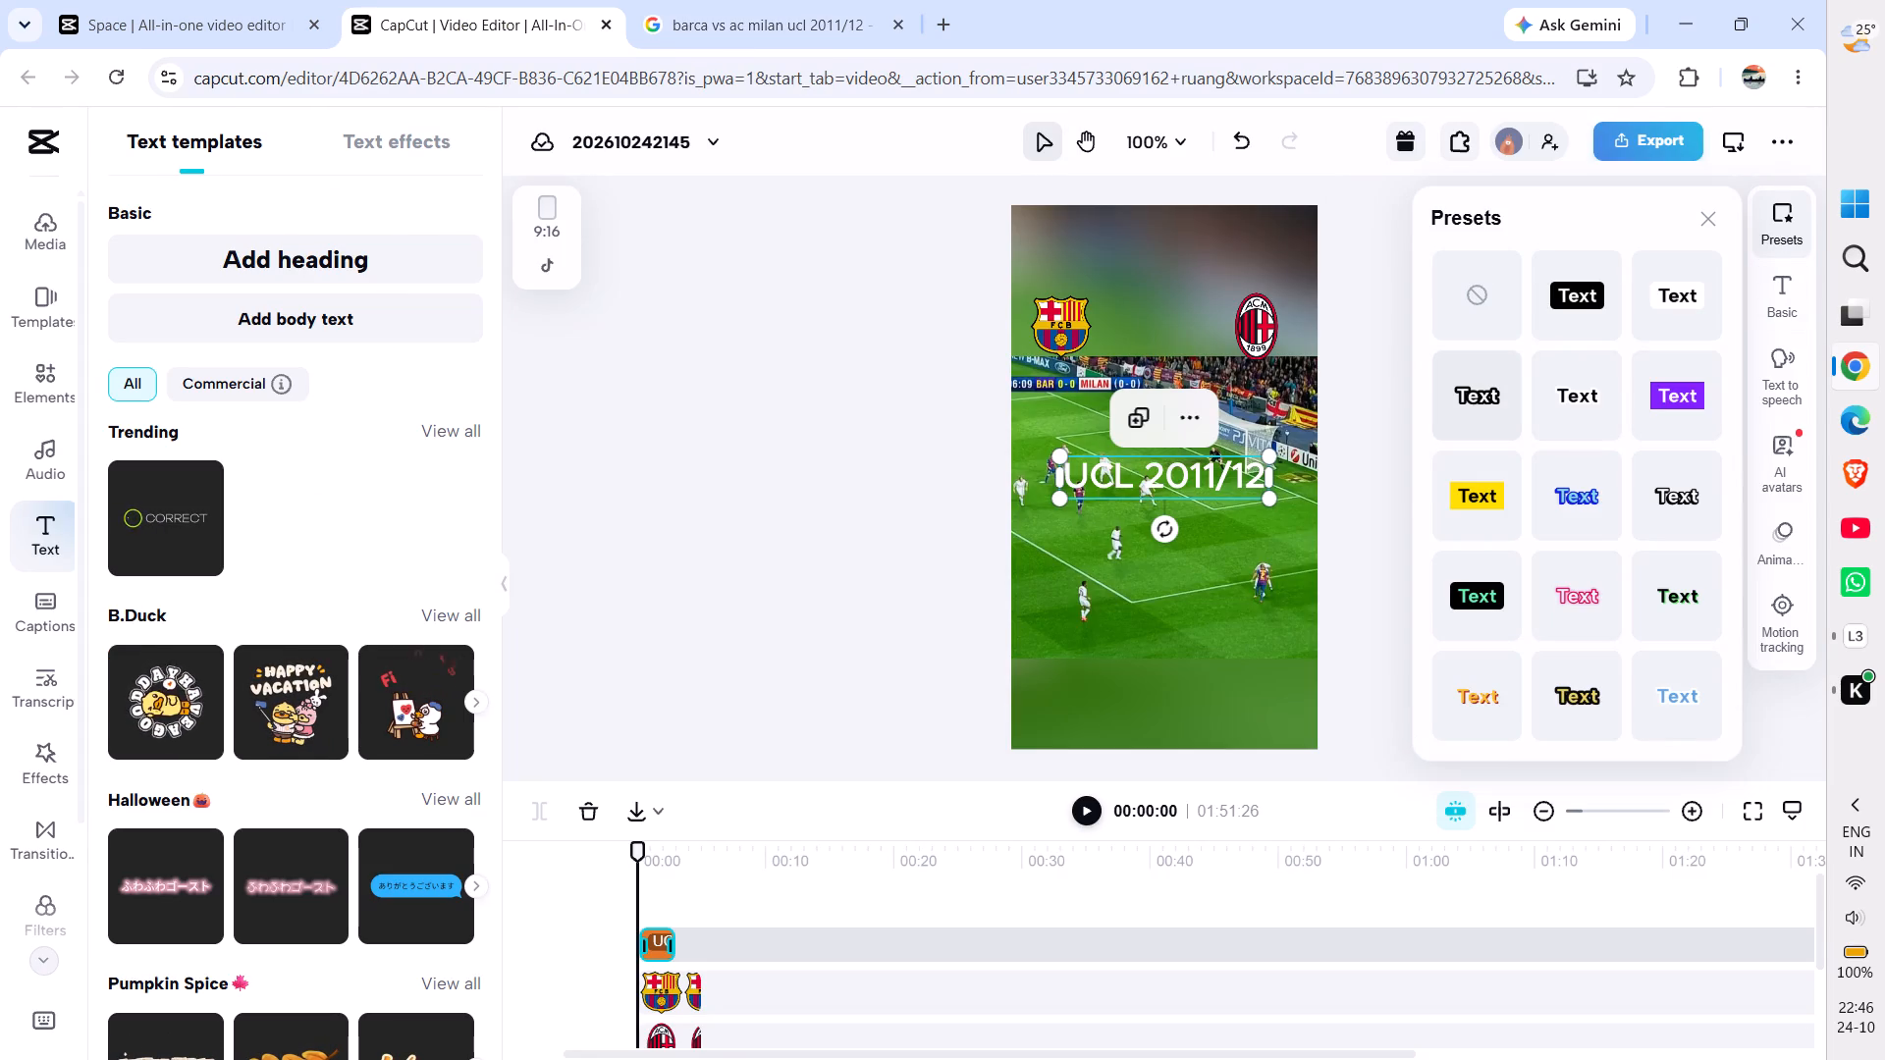
{"action": "left_click", "coordinate": [1482, 403]}
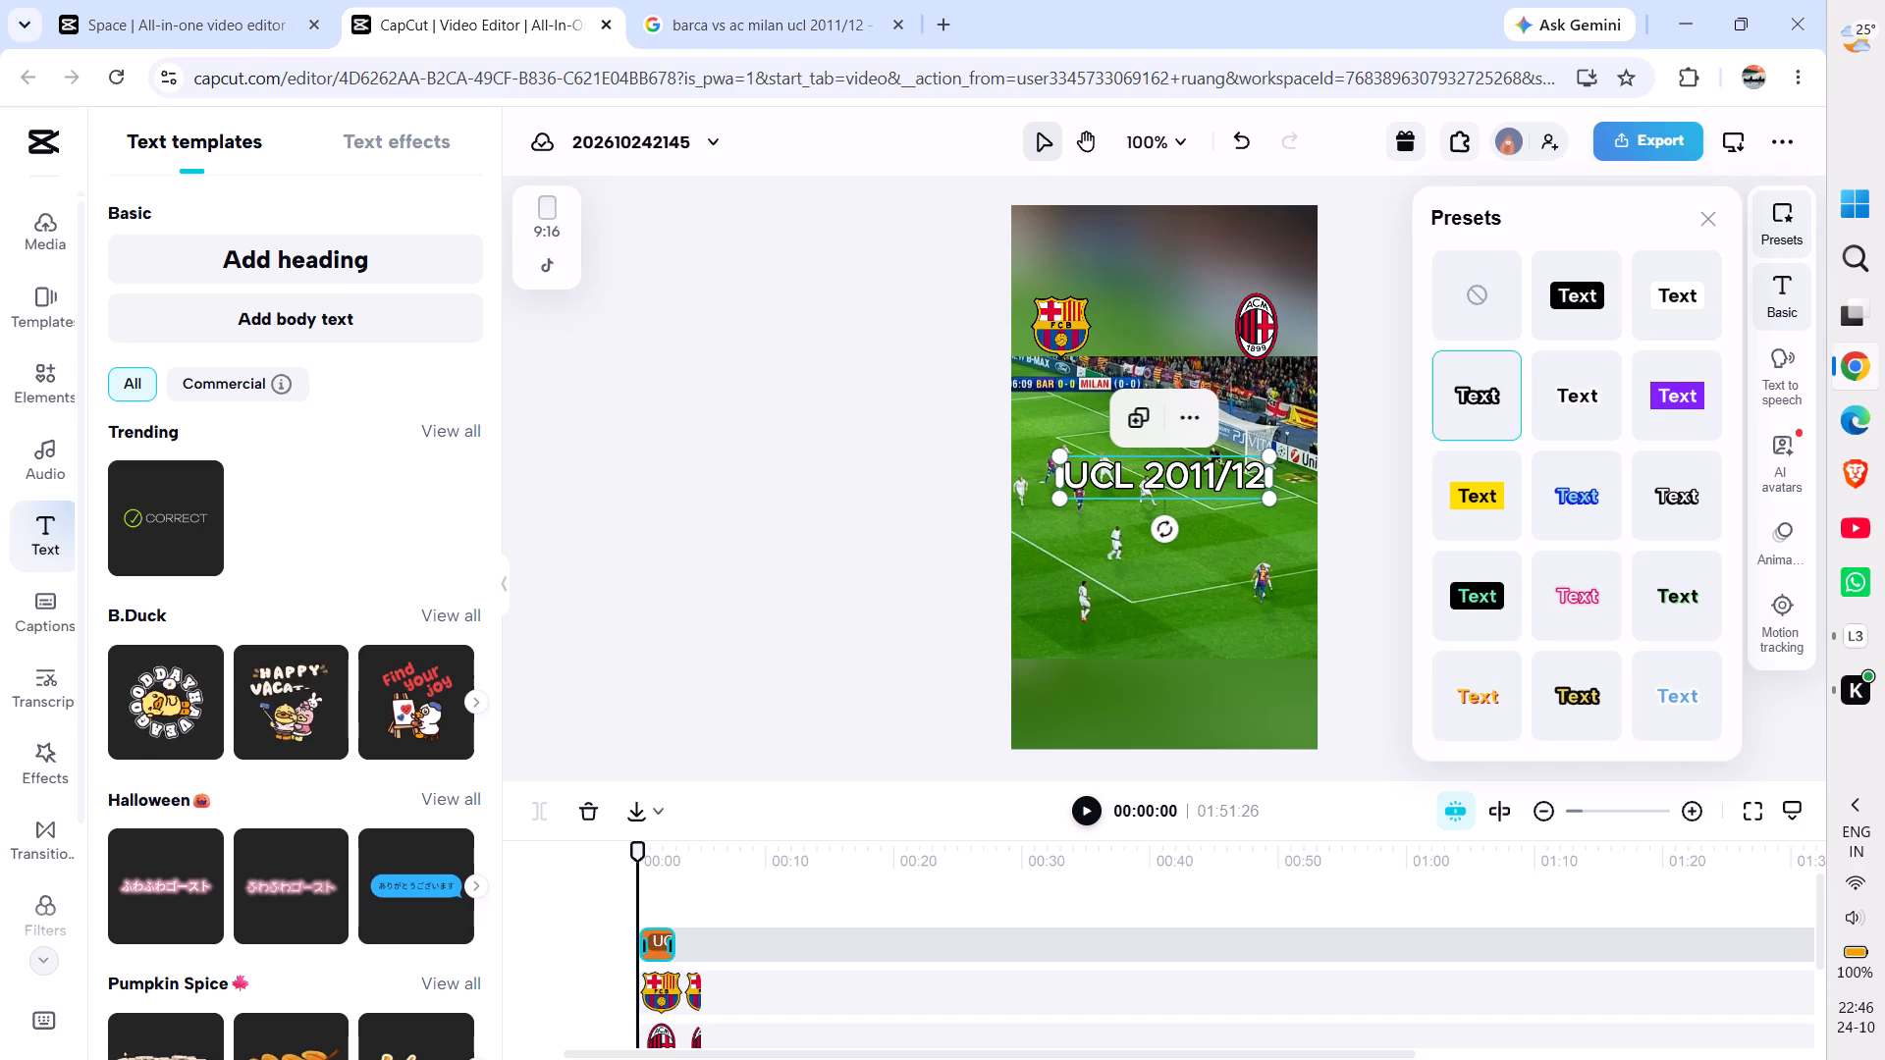
Set the "UCL 2011/12" heading's scale to 80%.
{"action": "left_click", "coordinate": [1790, 293]}
{"action": "scroll", "coordinate": [1539, 603], "scroll_direction": "down", "scroll_amount": 5}
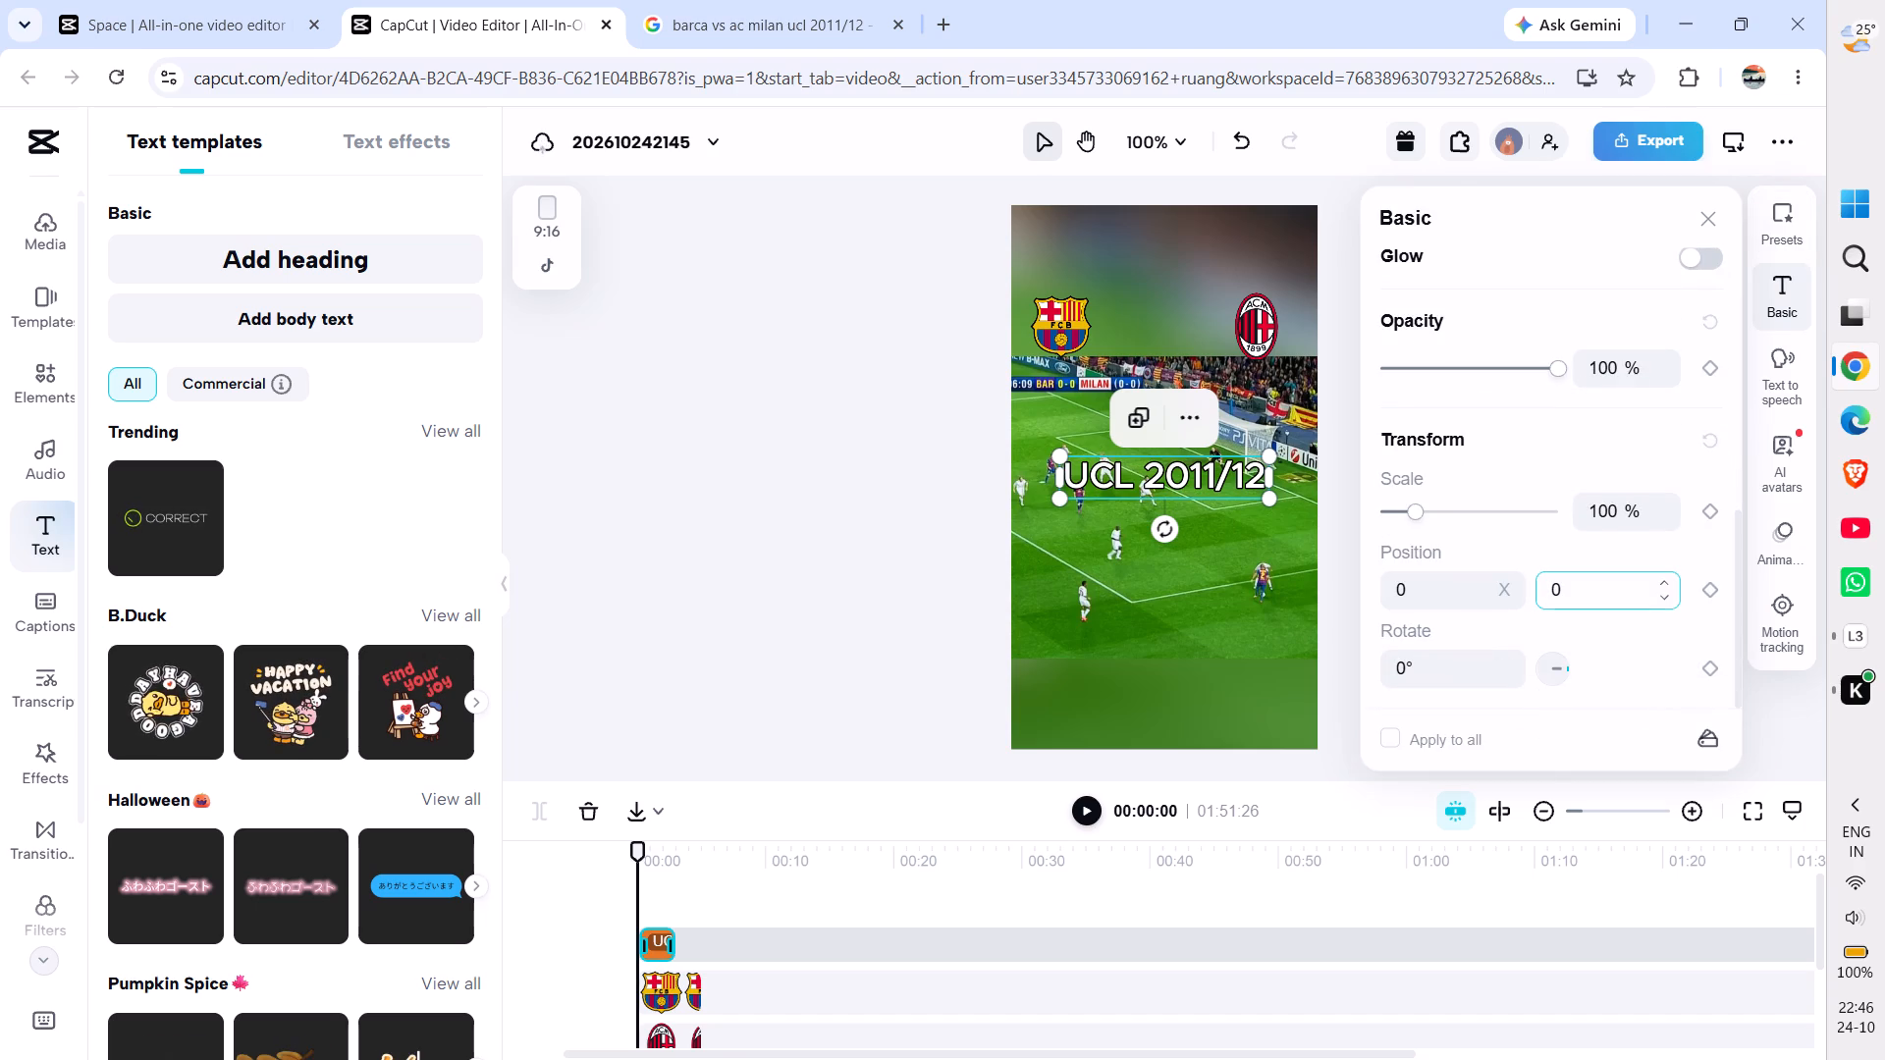
{"action": "left_click", "coordinate": [1606, 520]}
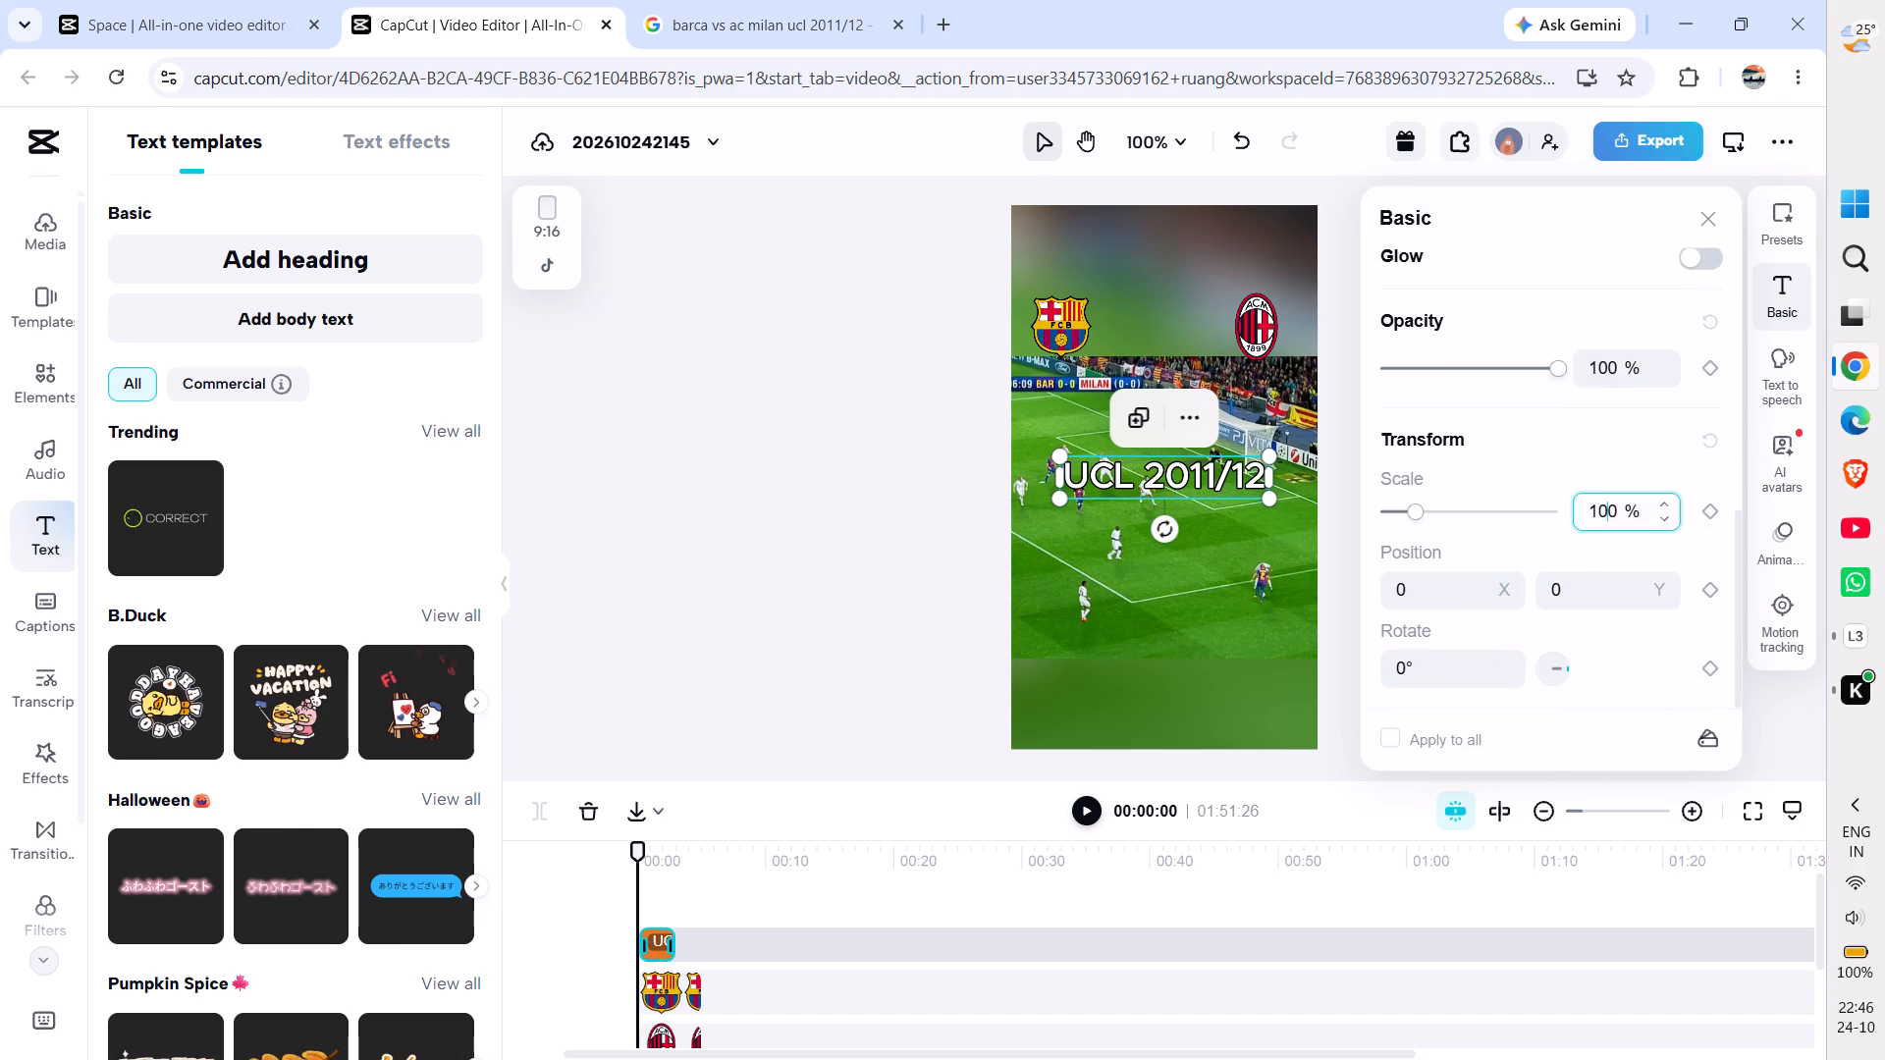
{"action": "key", "text": "BackSpace"}
{"action": "key", "text": "BackSpace"}
{"action": "key", "text": "BackSpace"}
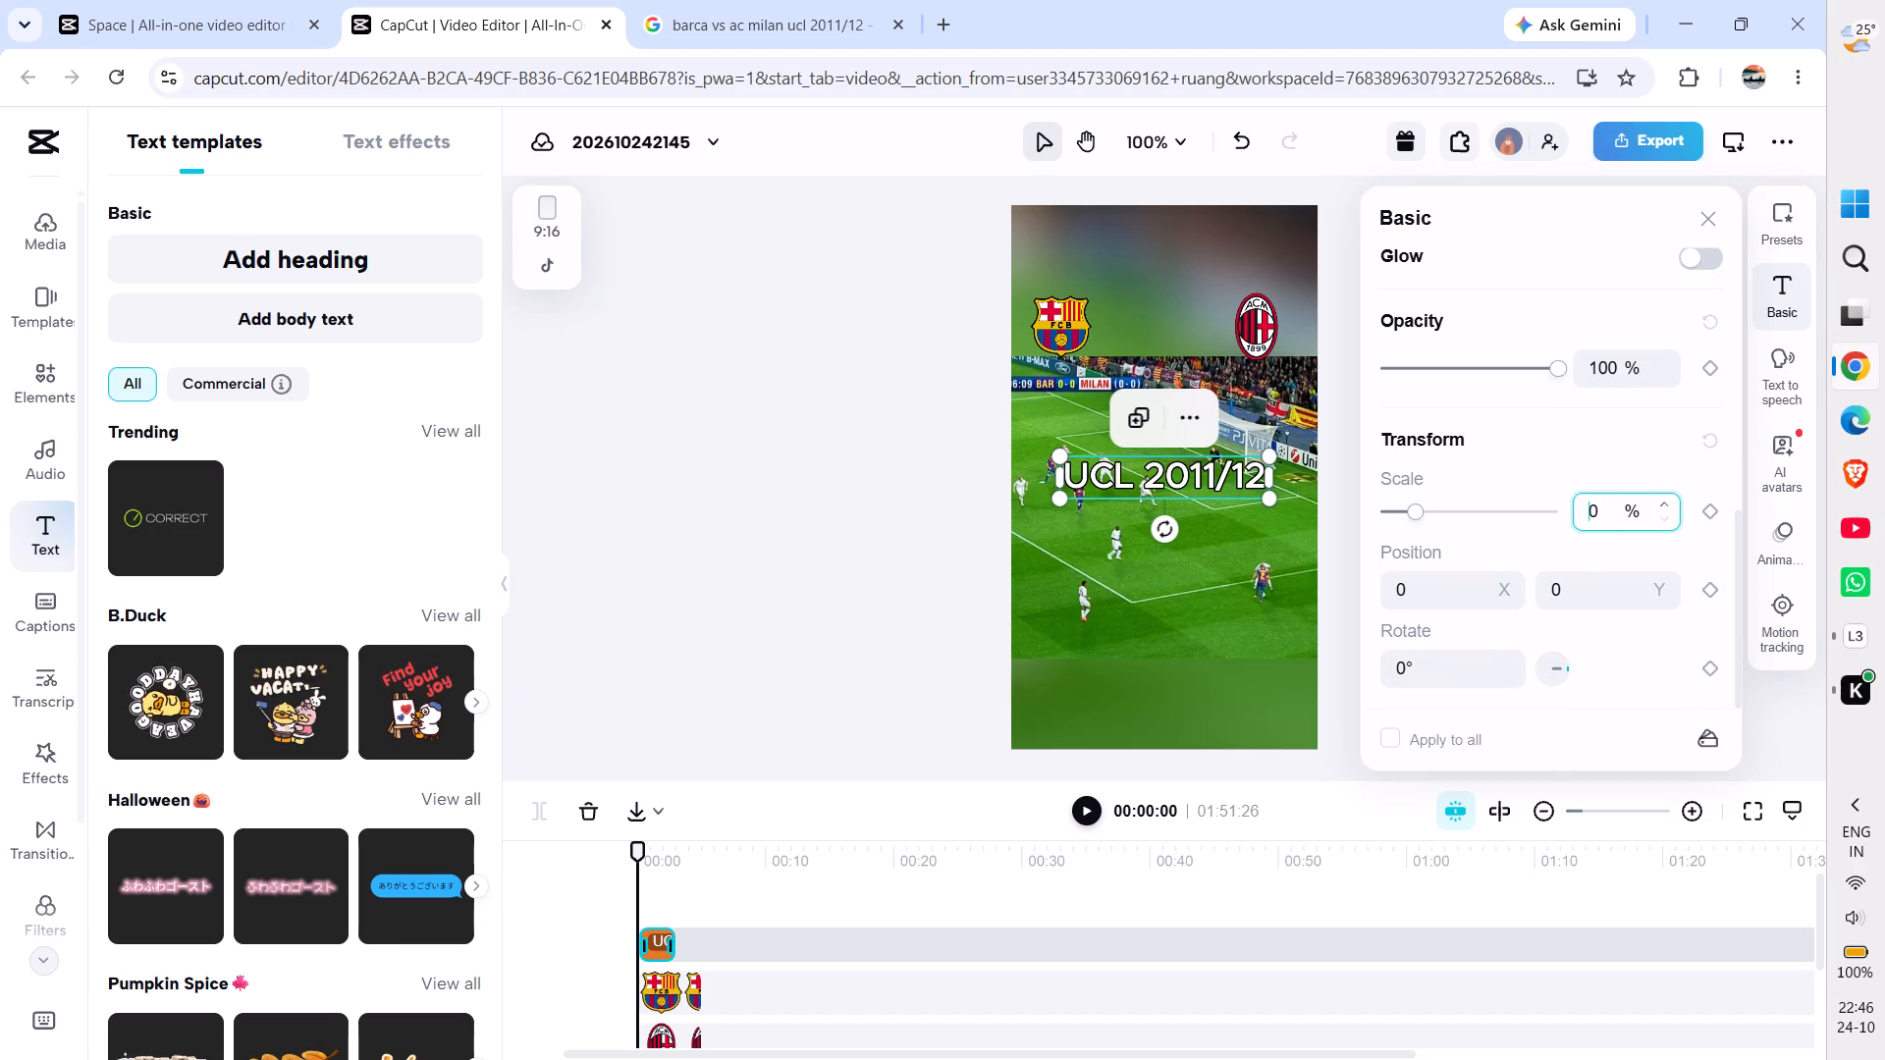
{"action": "key", "text": "8"}
{"action": "key", "text": "Return"}
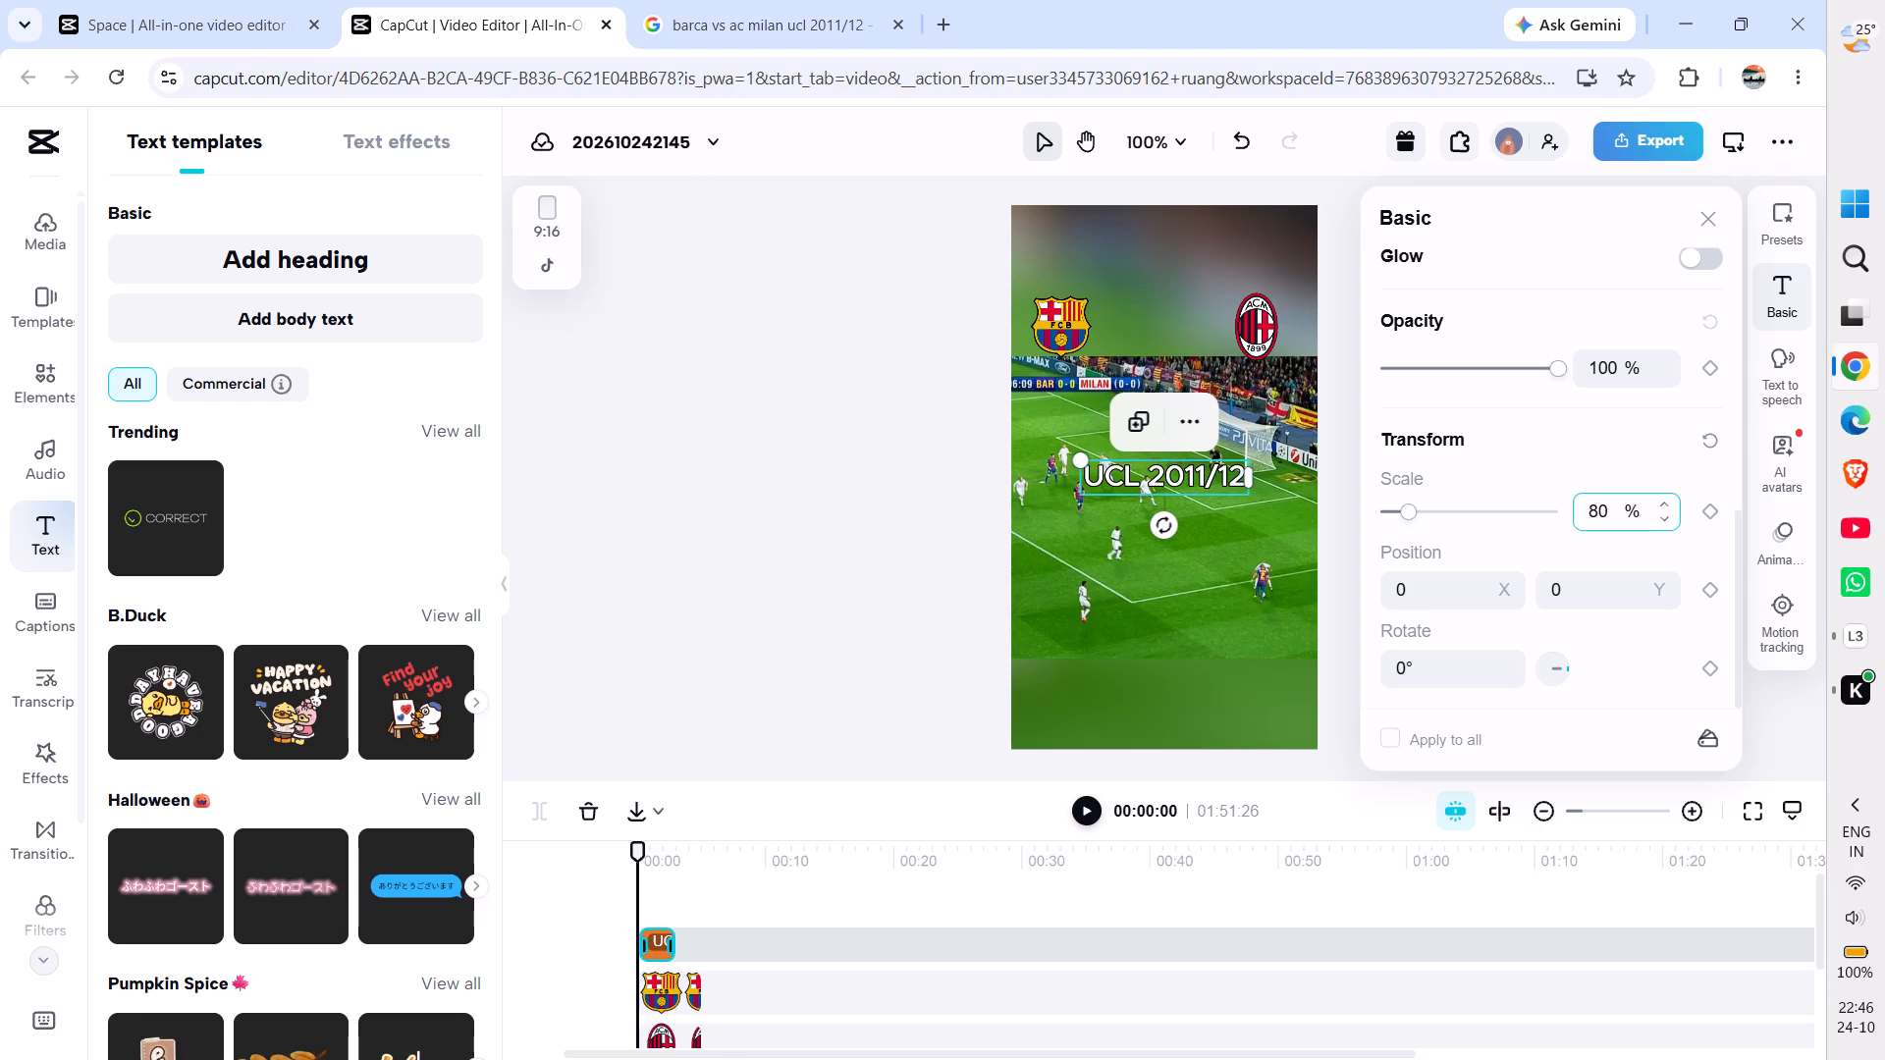
Move the "UCL 2011/12" heading above the club crests, horizontally centred at about X 0, Y 543.
{"action": "left_click_drag", "start_coordinate": [1158, 469], "coordinate": [1157, 317]}
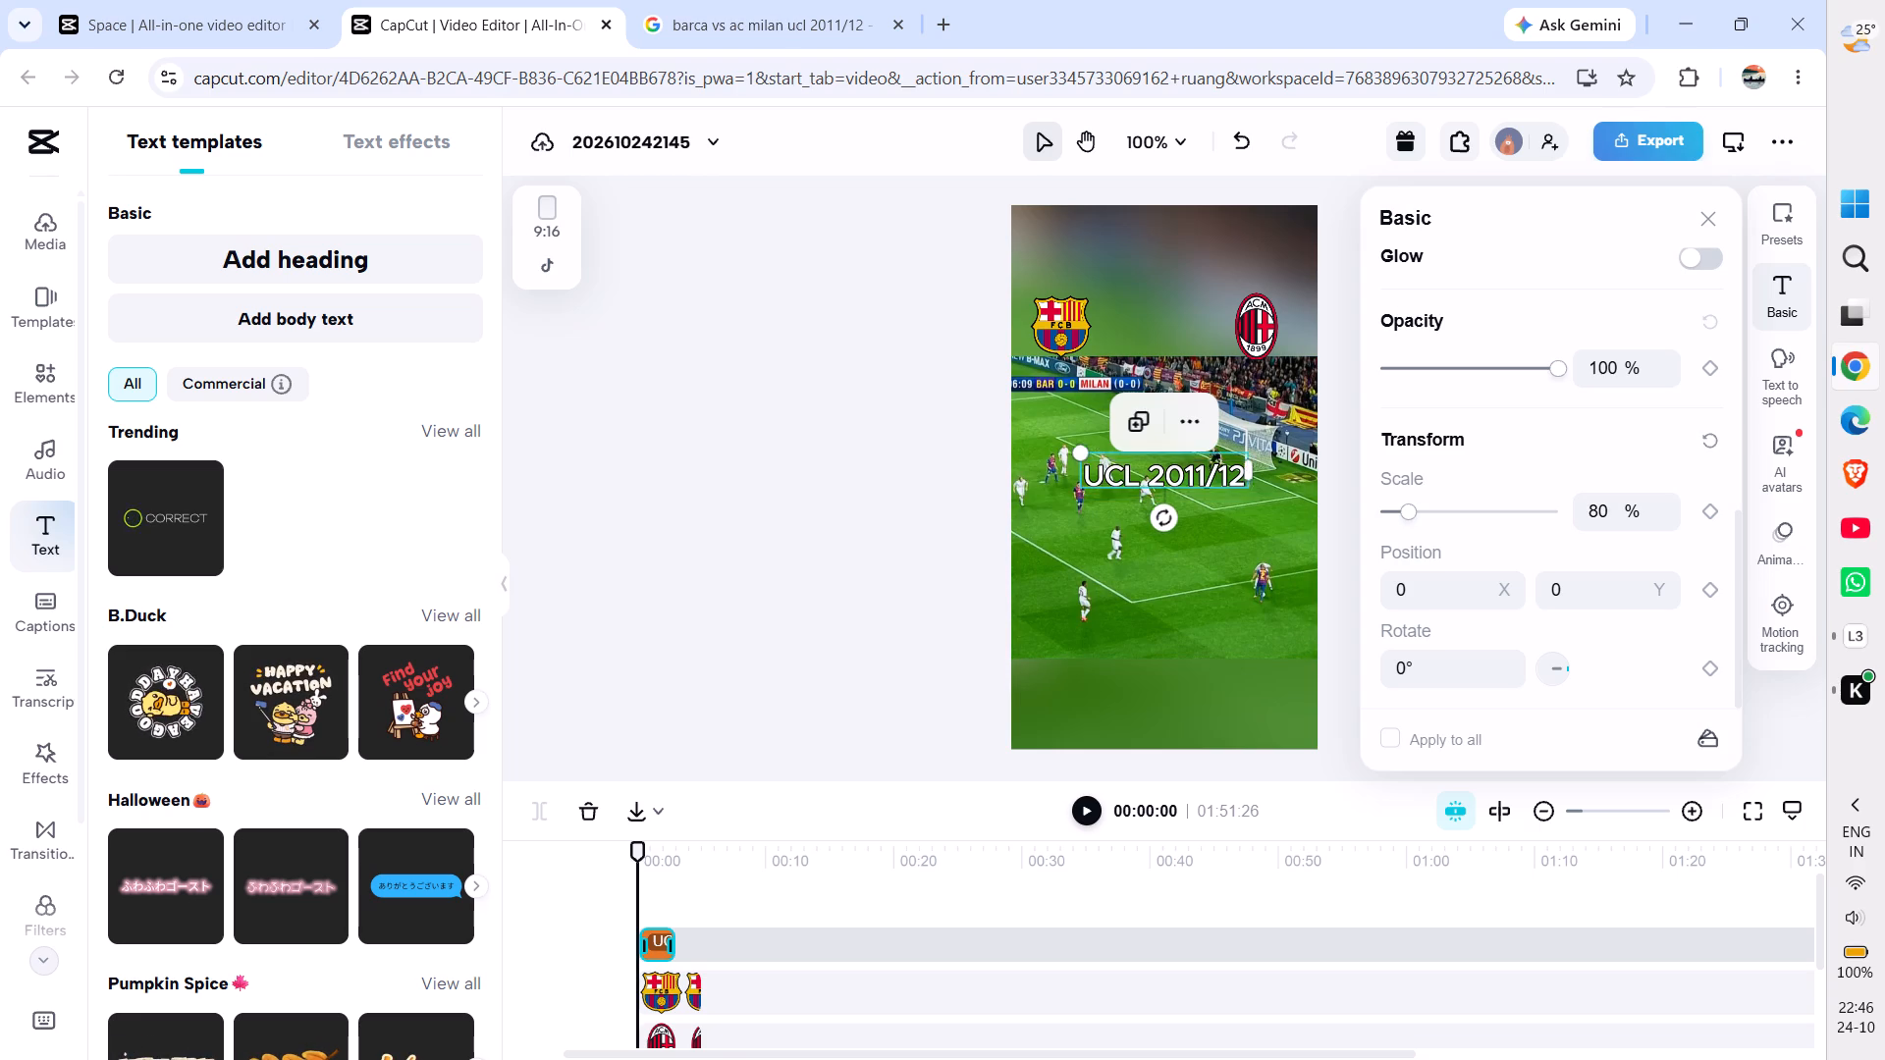
{"action": "left_click_drag", "start_coordinate": [1157, 317], "coordinate": [1160, 245]}
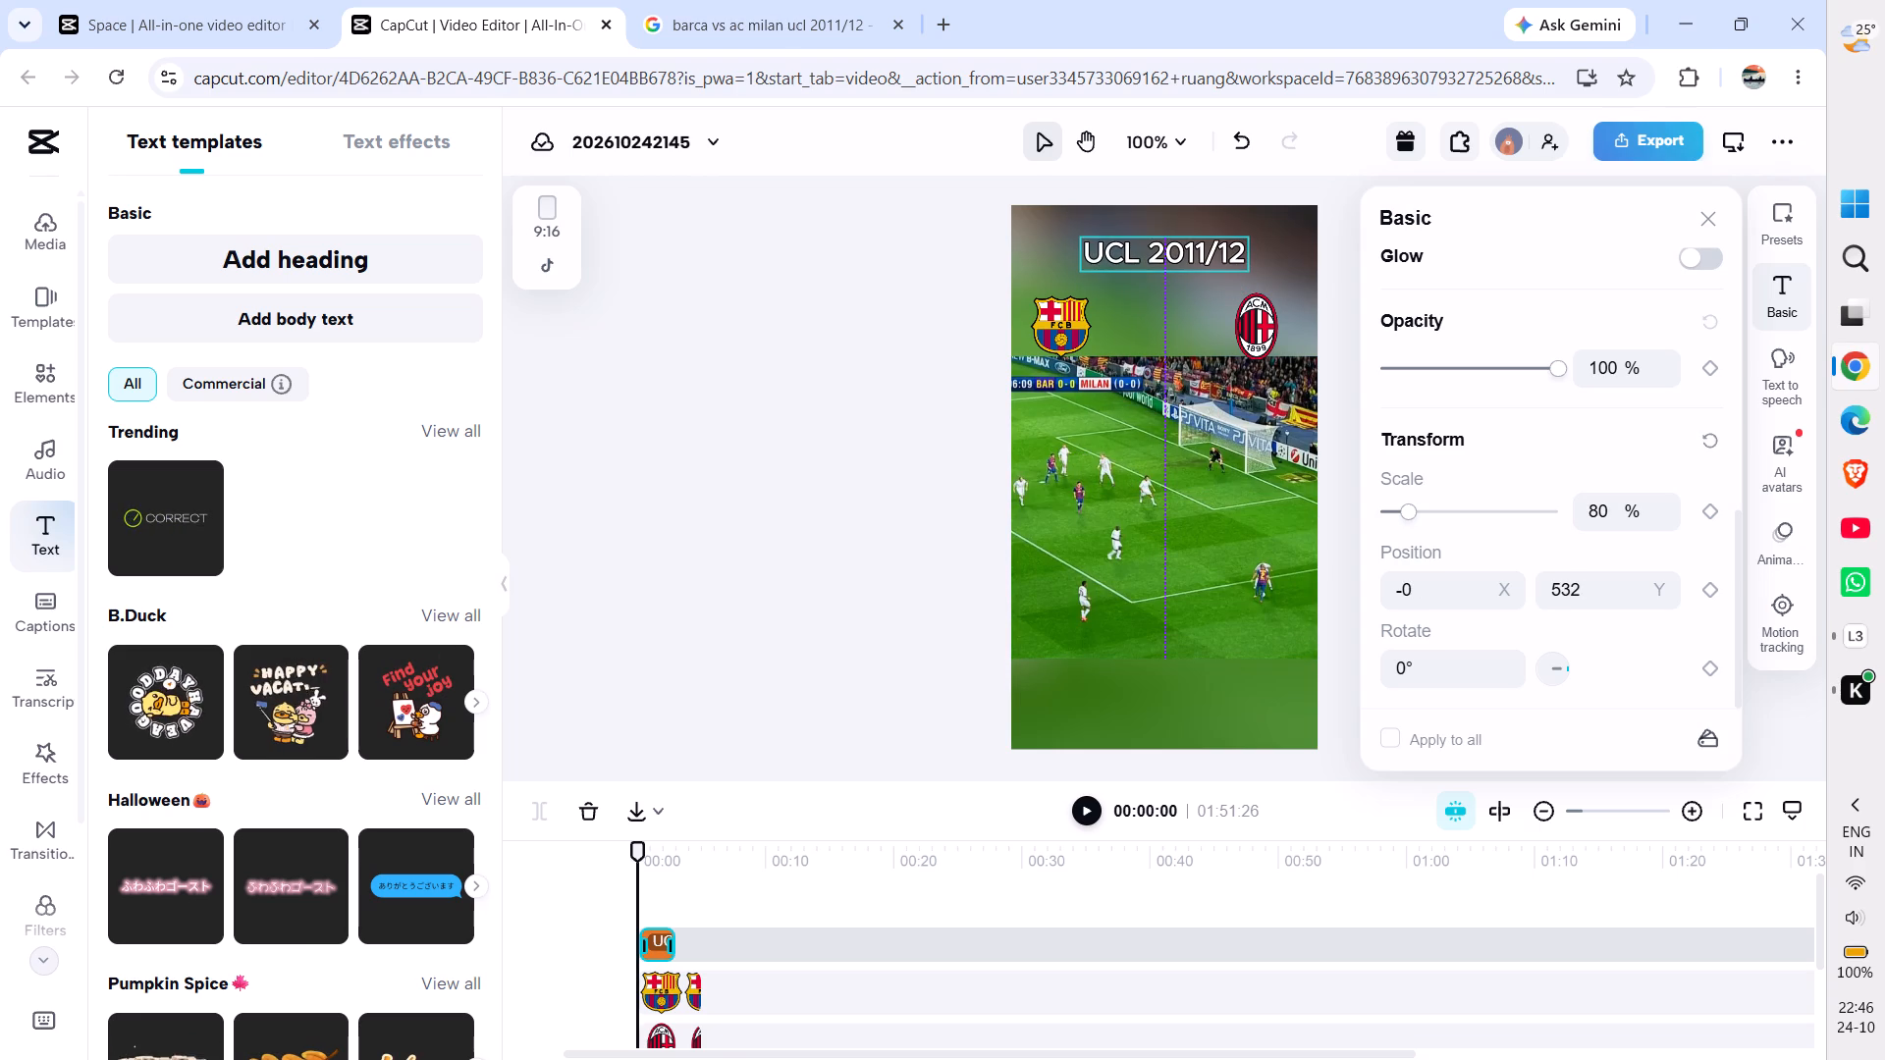
{"action": "left_click_drag", "start_coordinate": [1160, 245], "coordinate": [1162, 240]}
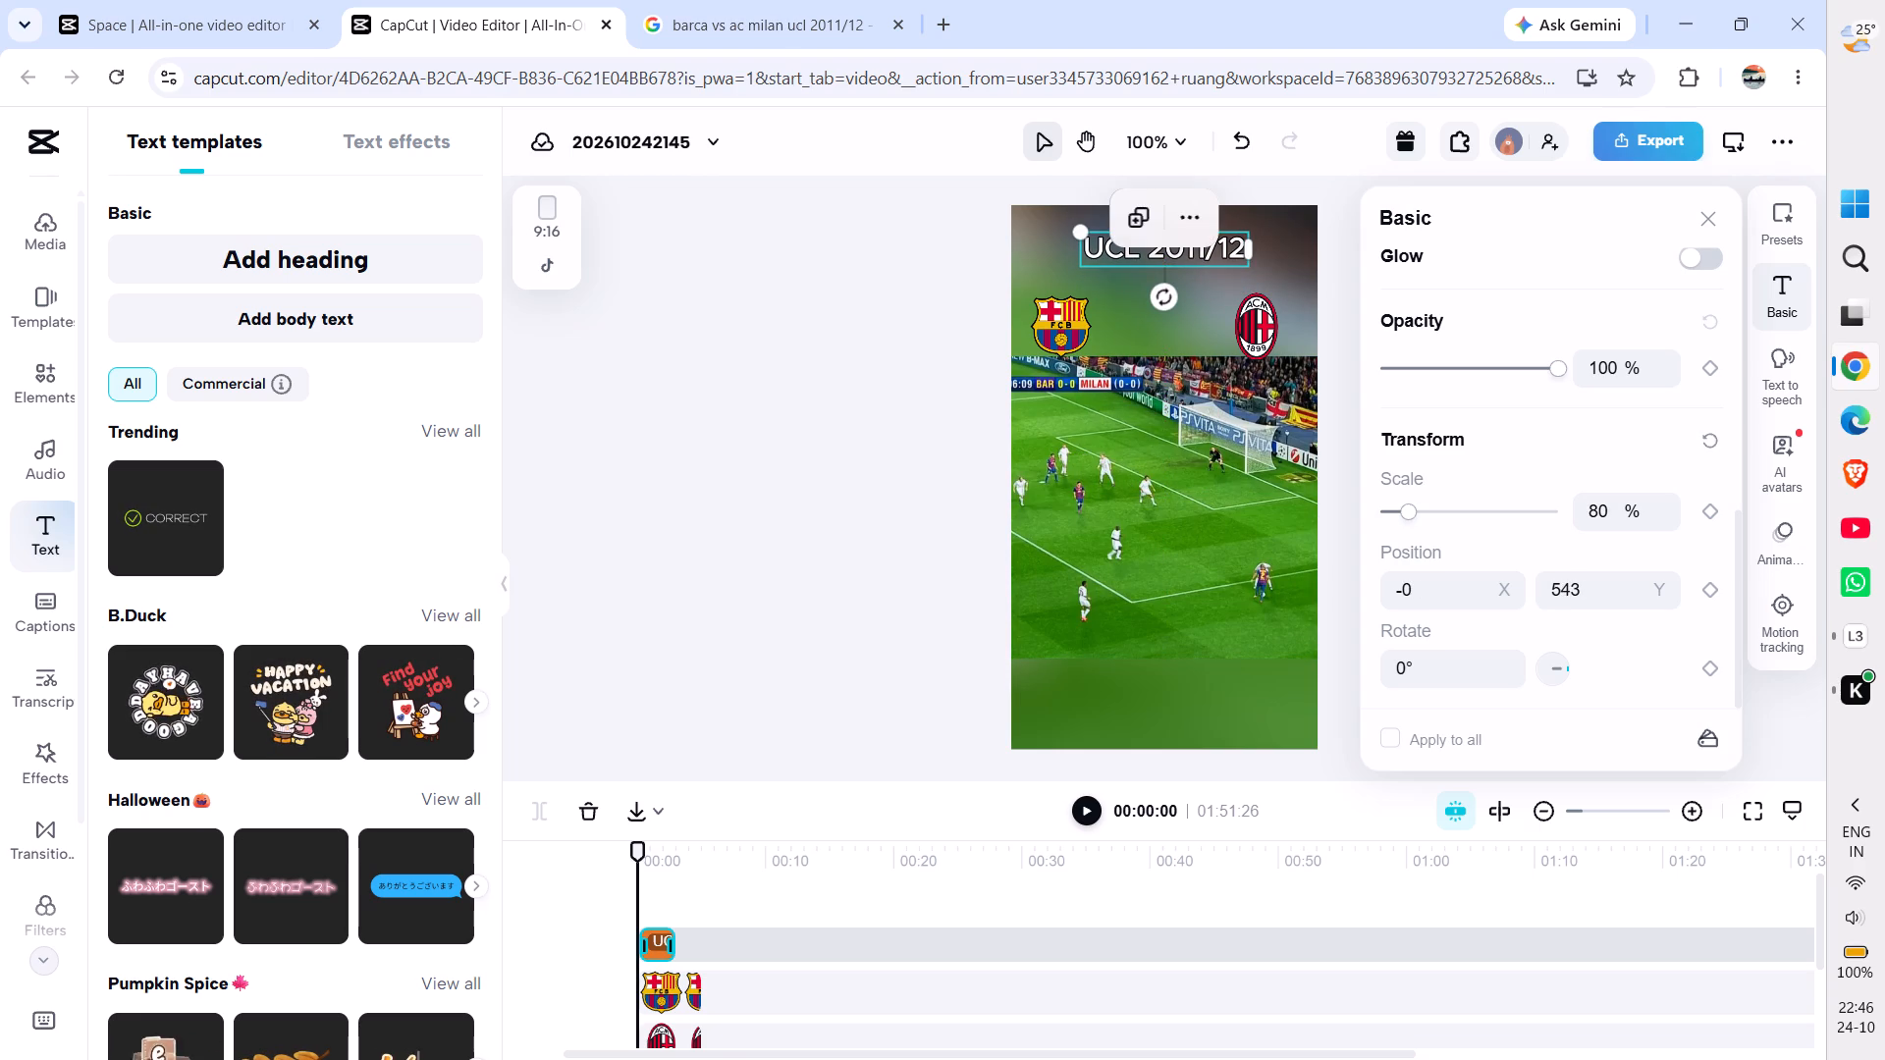
Move the match footage slightly down in the frame, keeping it horizontally centred and leaving more space below the crests.
{"action": "left_click", "coordinate": [1167, 503]}
{"action": "left_click_drag", "start_coordinate": [1167, 503], "coordinate": [1166, 536]}
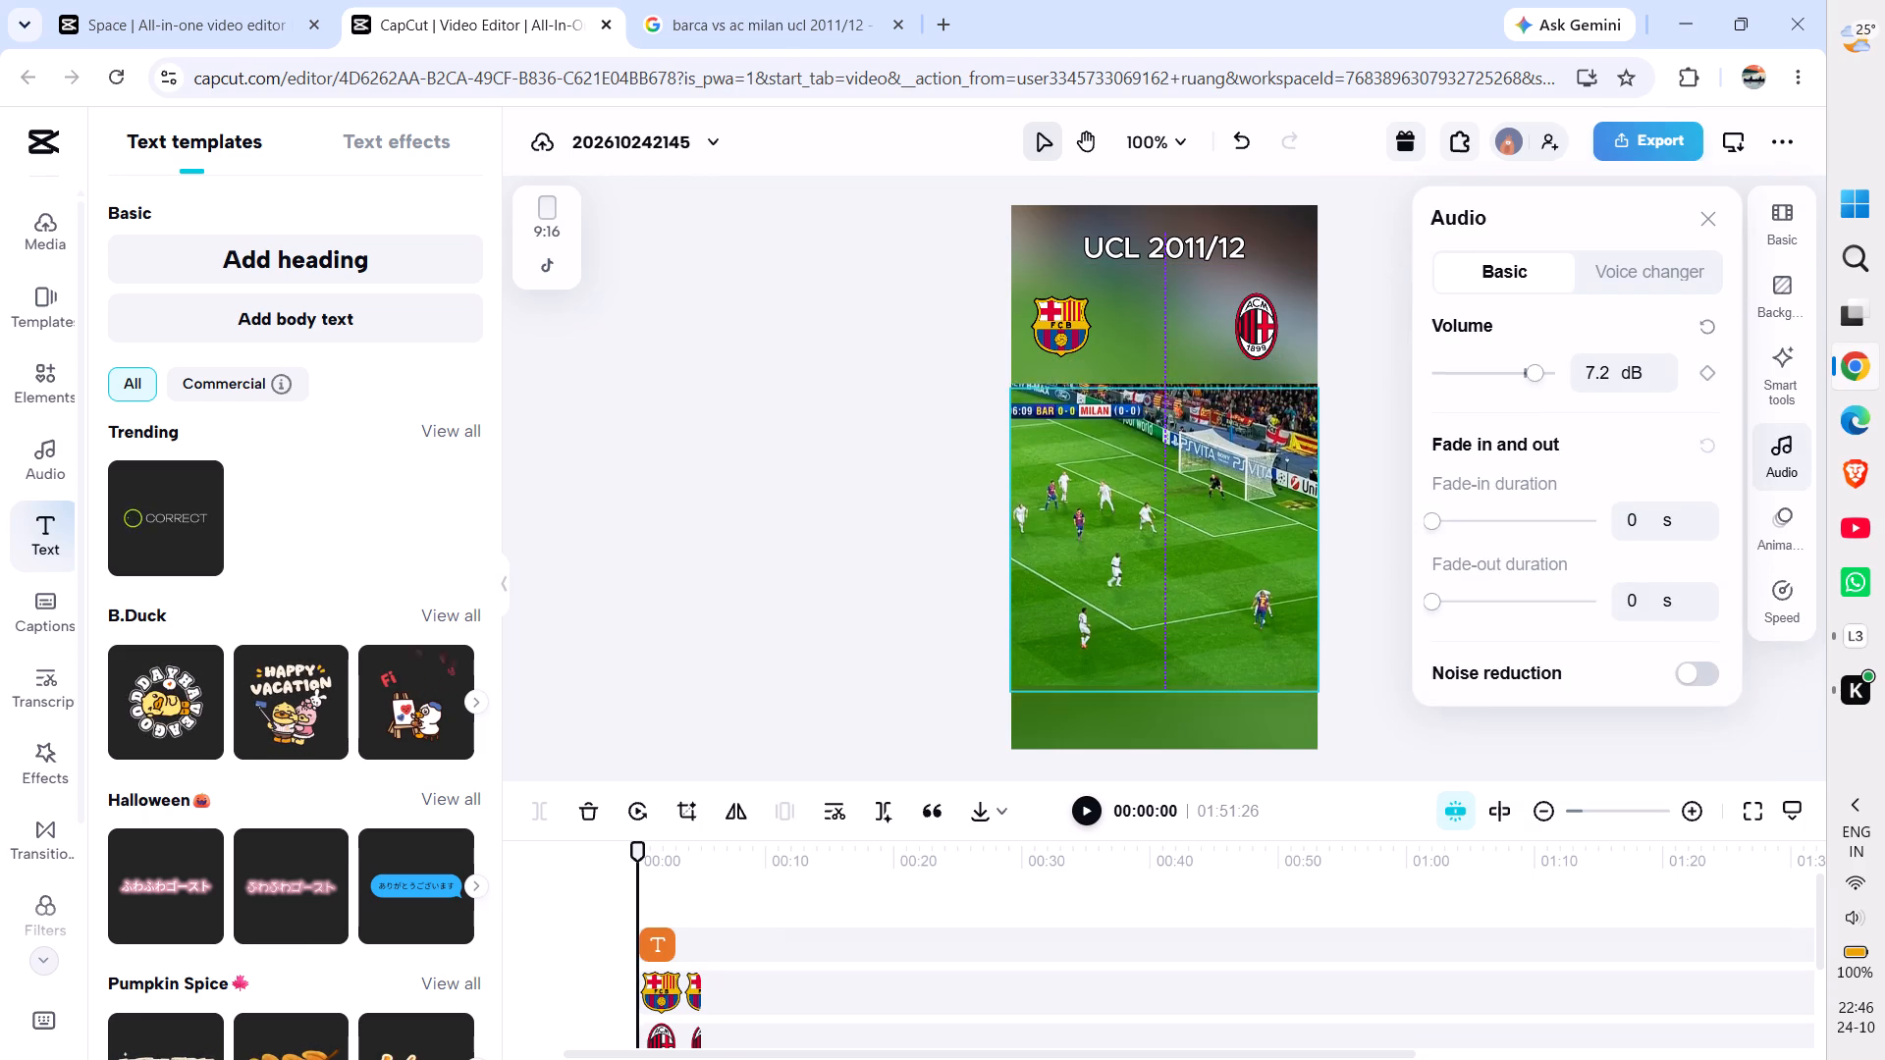
{"action": "left_click_drag", "start_coordinate": [1166, 536], "coordinate": [1169, 524]}
{"action": "left_click", "coordinate": [797, 413]}
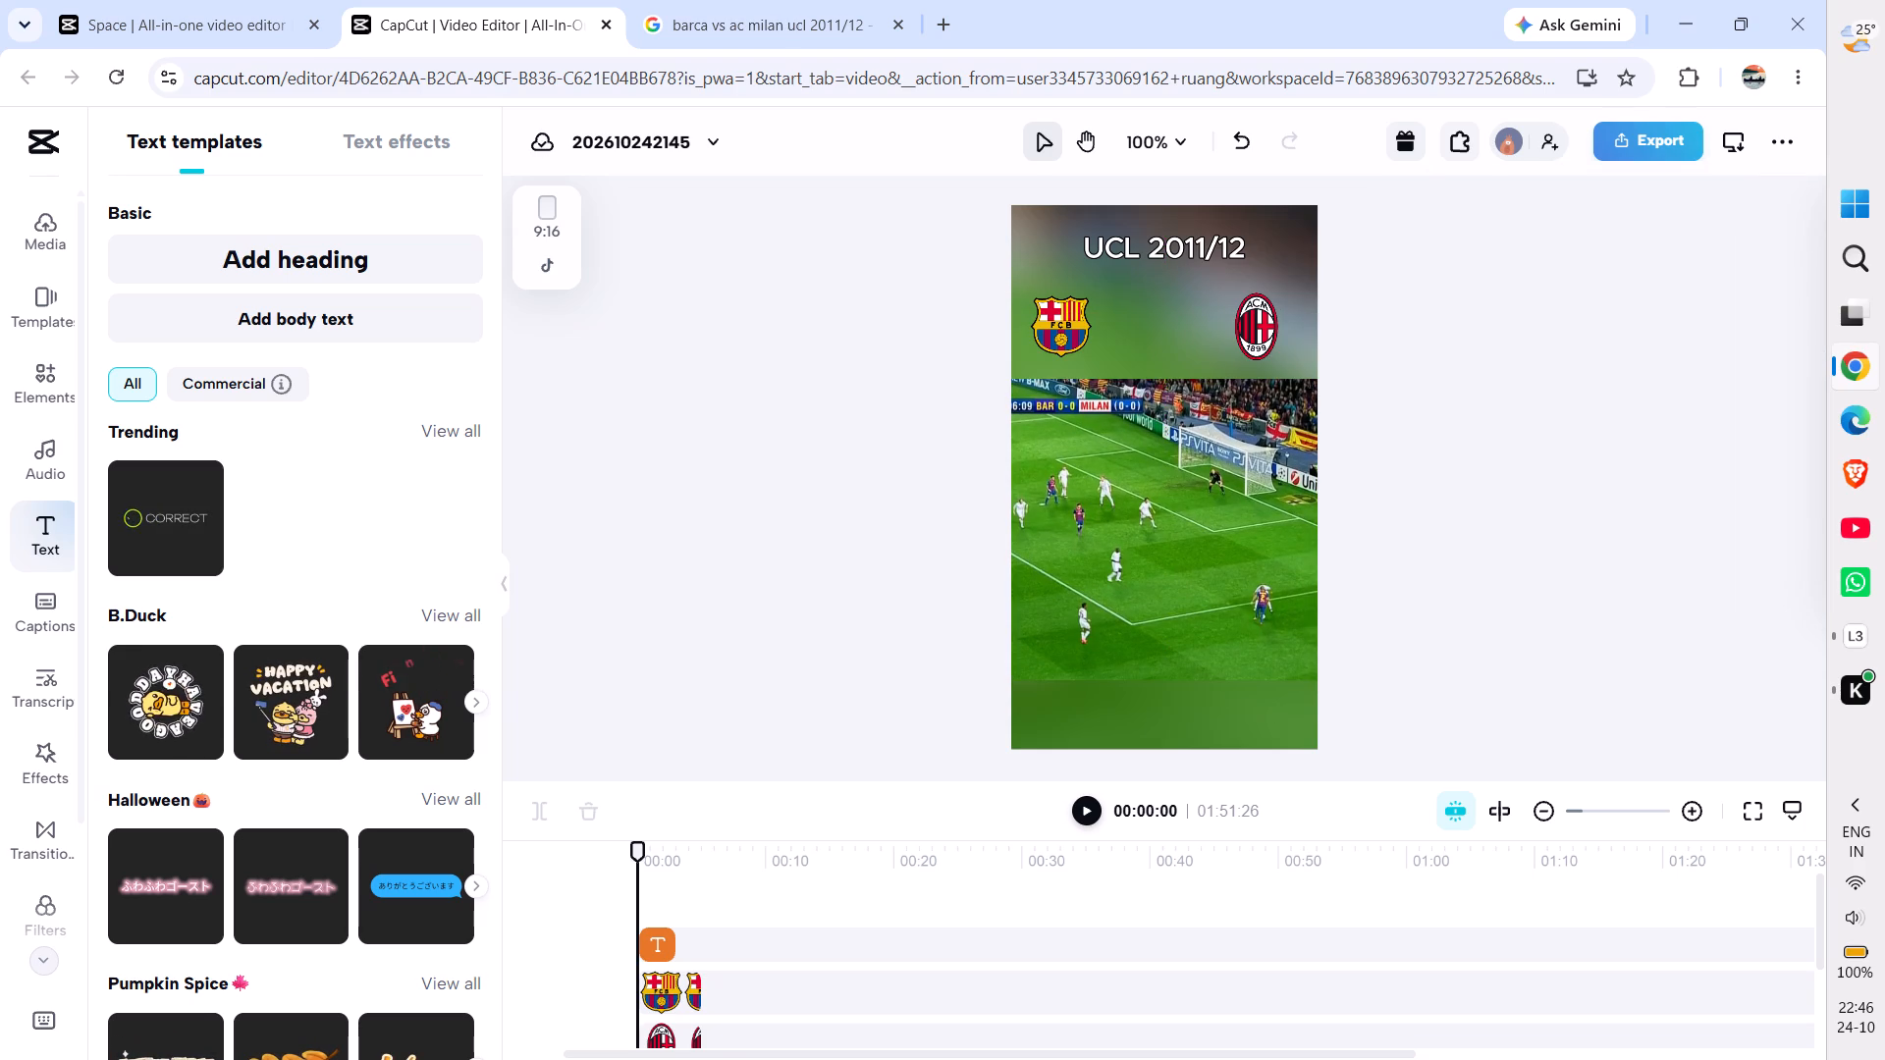
Add a second heading at the start of the video and replace its placeholder with the copied text "Quarter-finals (2nd leg)".
{"action": "left_click", "coordinate": [273, 263]}
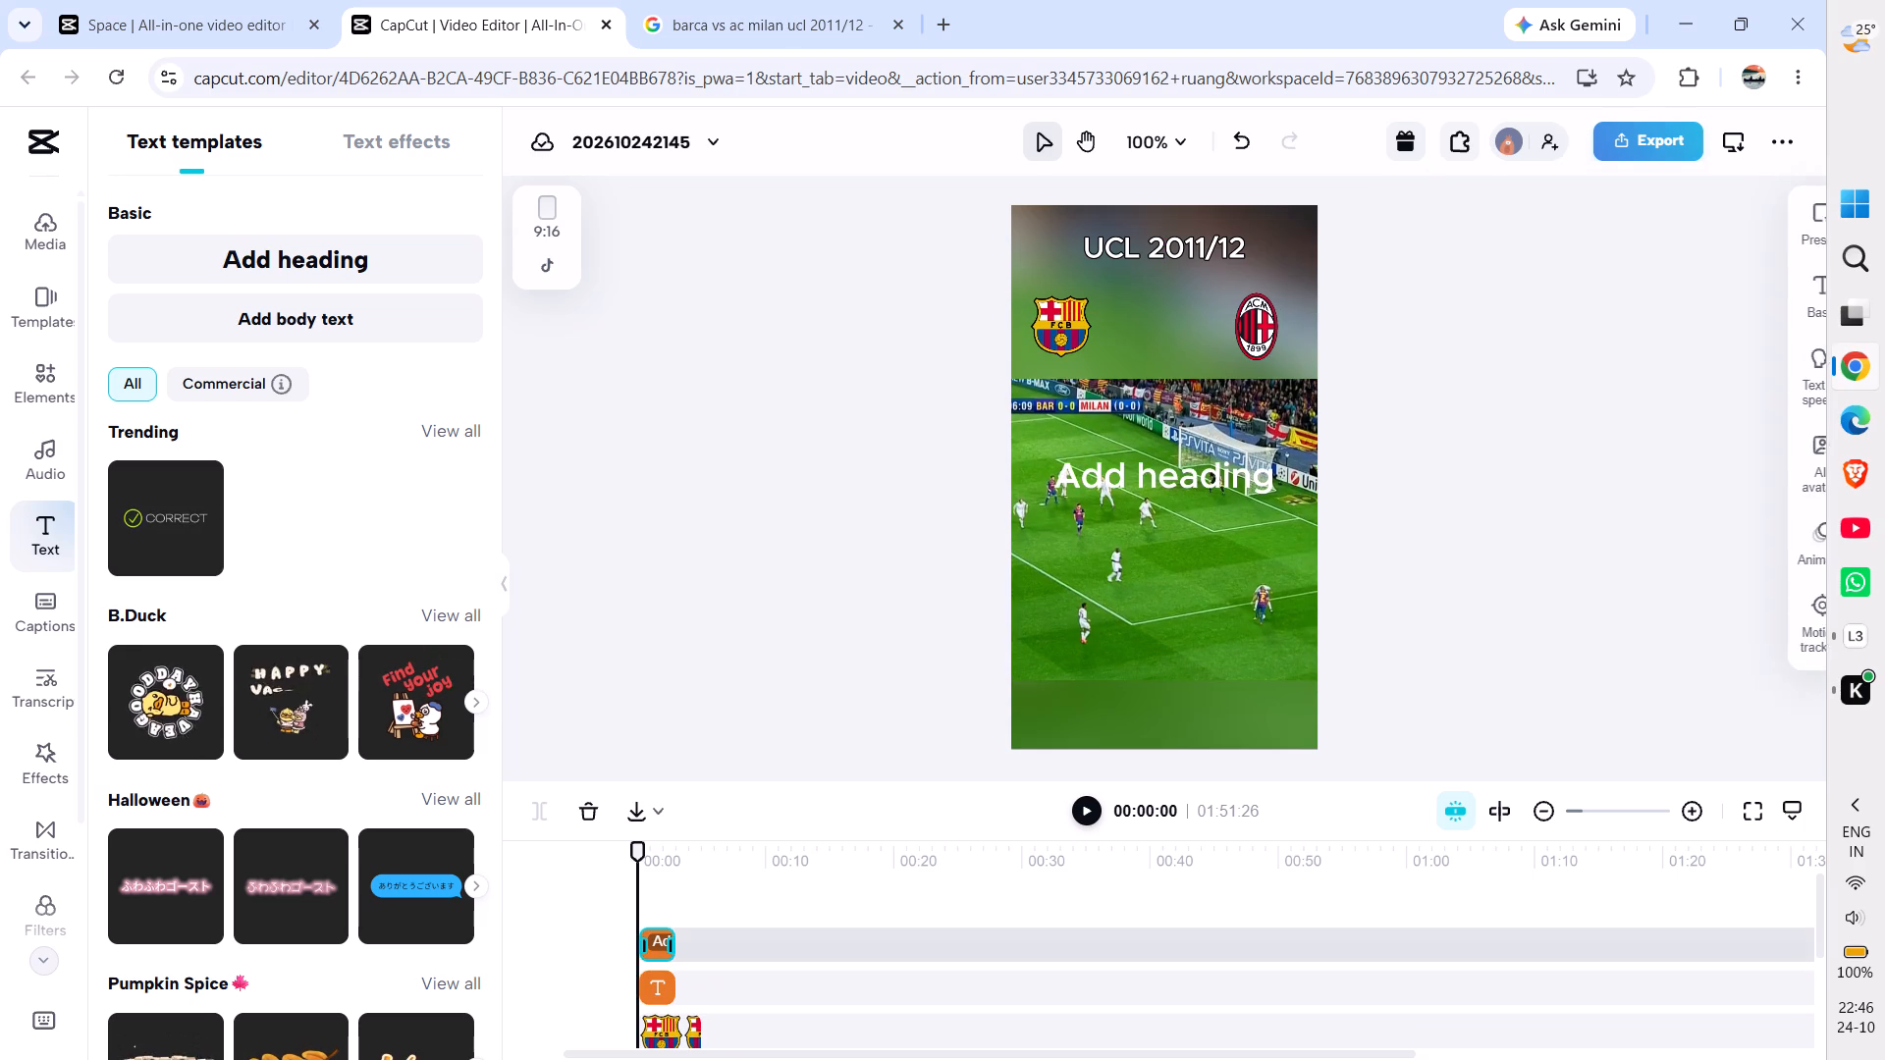
{"action": "left_click", "coordinate": [1784, 287]}
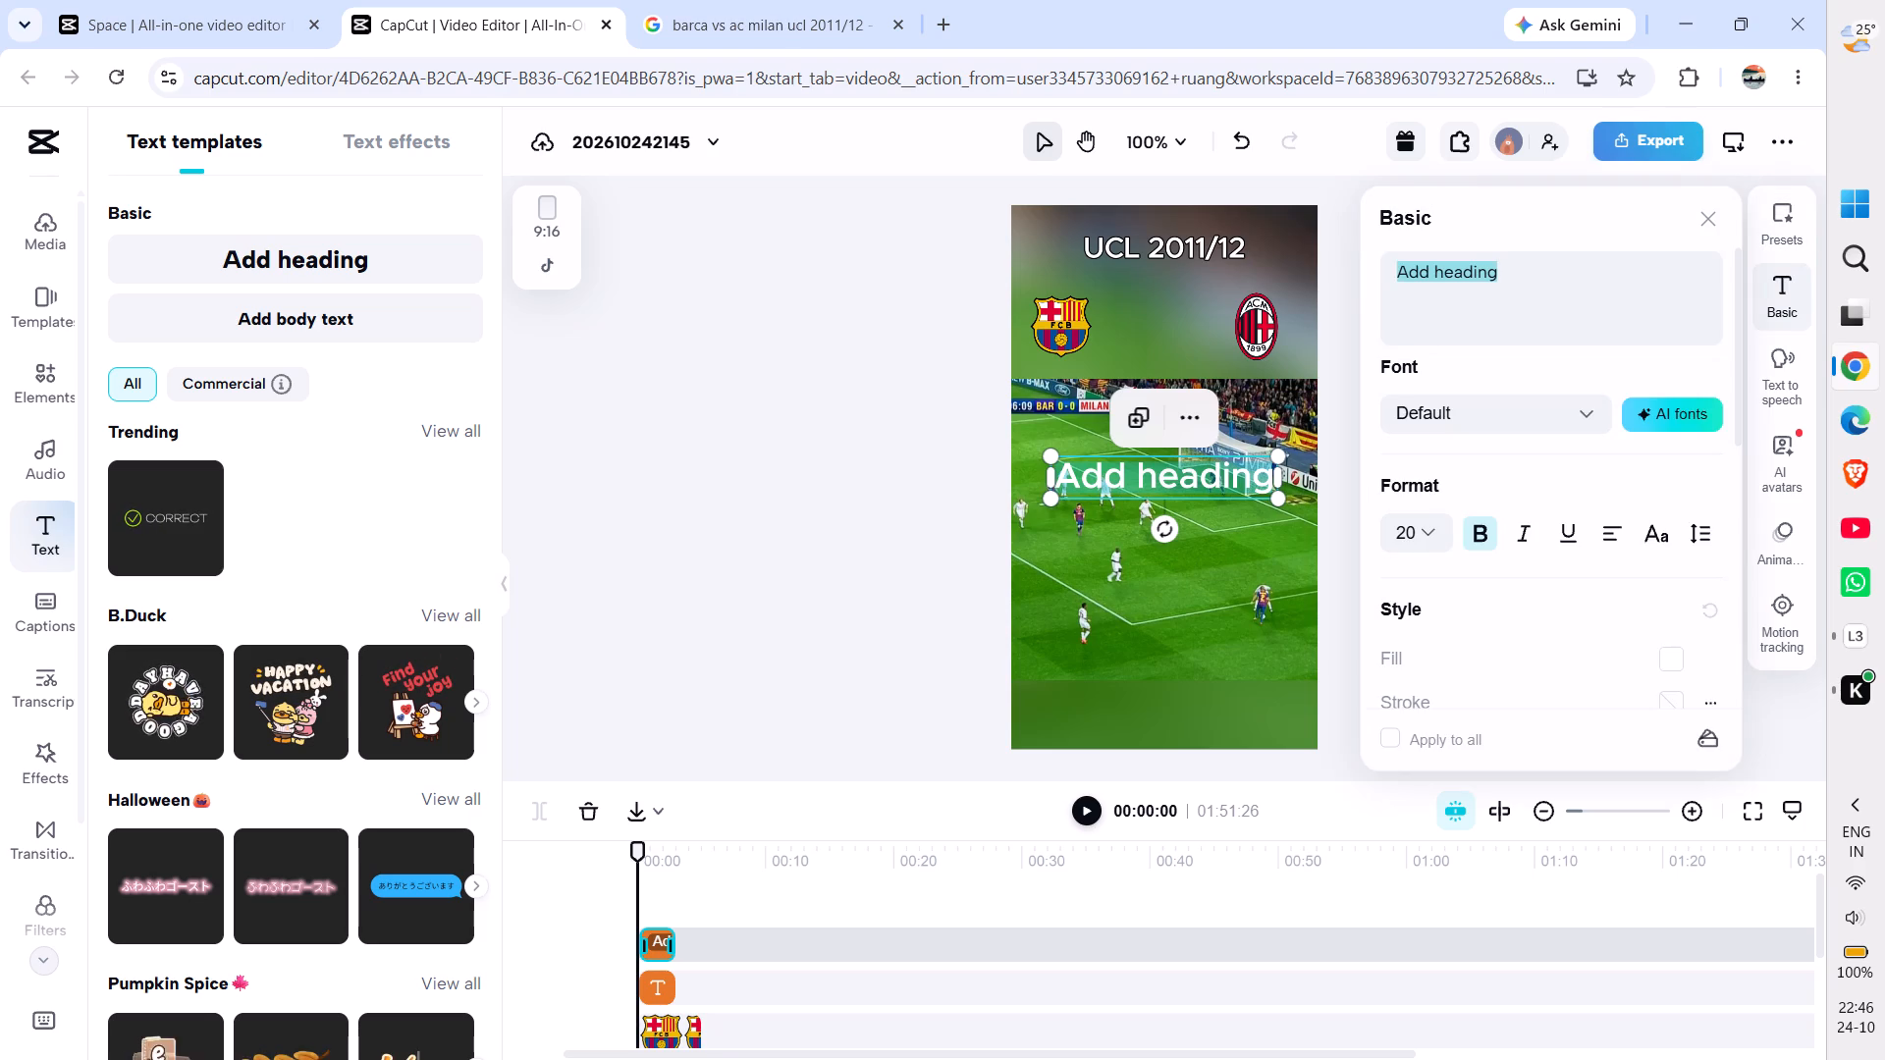
{"action": "left_click", "coordinate": [1628, 282]}
{"action": "key", "text": "BackSpace"}
{"action": "key", "text": "BackSpace"}
{"action": "key", "text": "BackSpace"}
{"action": "key", "text": "BackSpace"}
{"action": "key", "text": "BackSpace"}
{"action": "key", "text": "BackSpace"}
{"action": "key", "text": "BackSpace"}
{"action": "key", "text": "BackSpace"}
{"action": "key", "text": "BackSpace"}
{"action": "key", "text": "BackSpace"}
{"action": "key", "text": "BackSpace"}
{"action": "key", "text": "BackSpace"}
{"action": "key", "text": "BackSpace"}
{"action": "key", "text": "BackSpace"}
{"action": "key", "text": "BackSpace"}
{"action": "key", "text": "BackSpace"}
{"action": "key", "text": "BackSpace"}
{"action": "key", "text": "BackSpace"}
{"action": "key", "text": "BackSpace"}
{"action": "key", "text": "BackSpace"}
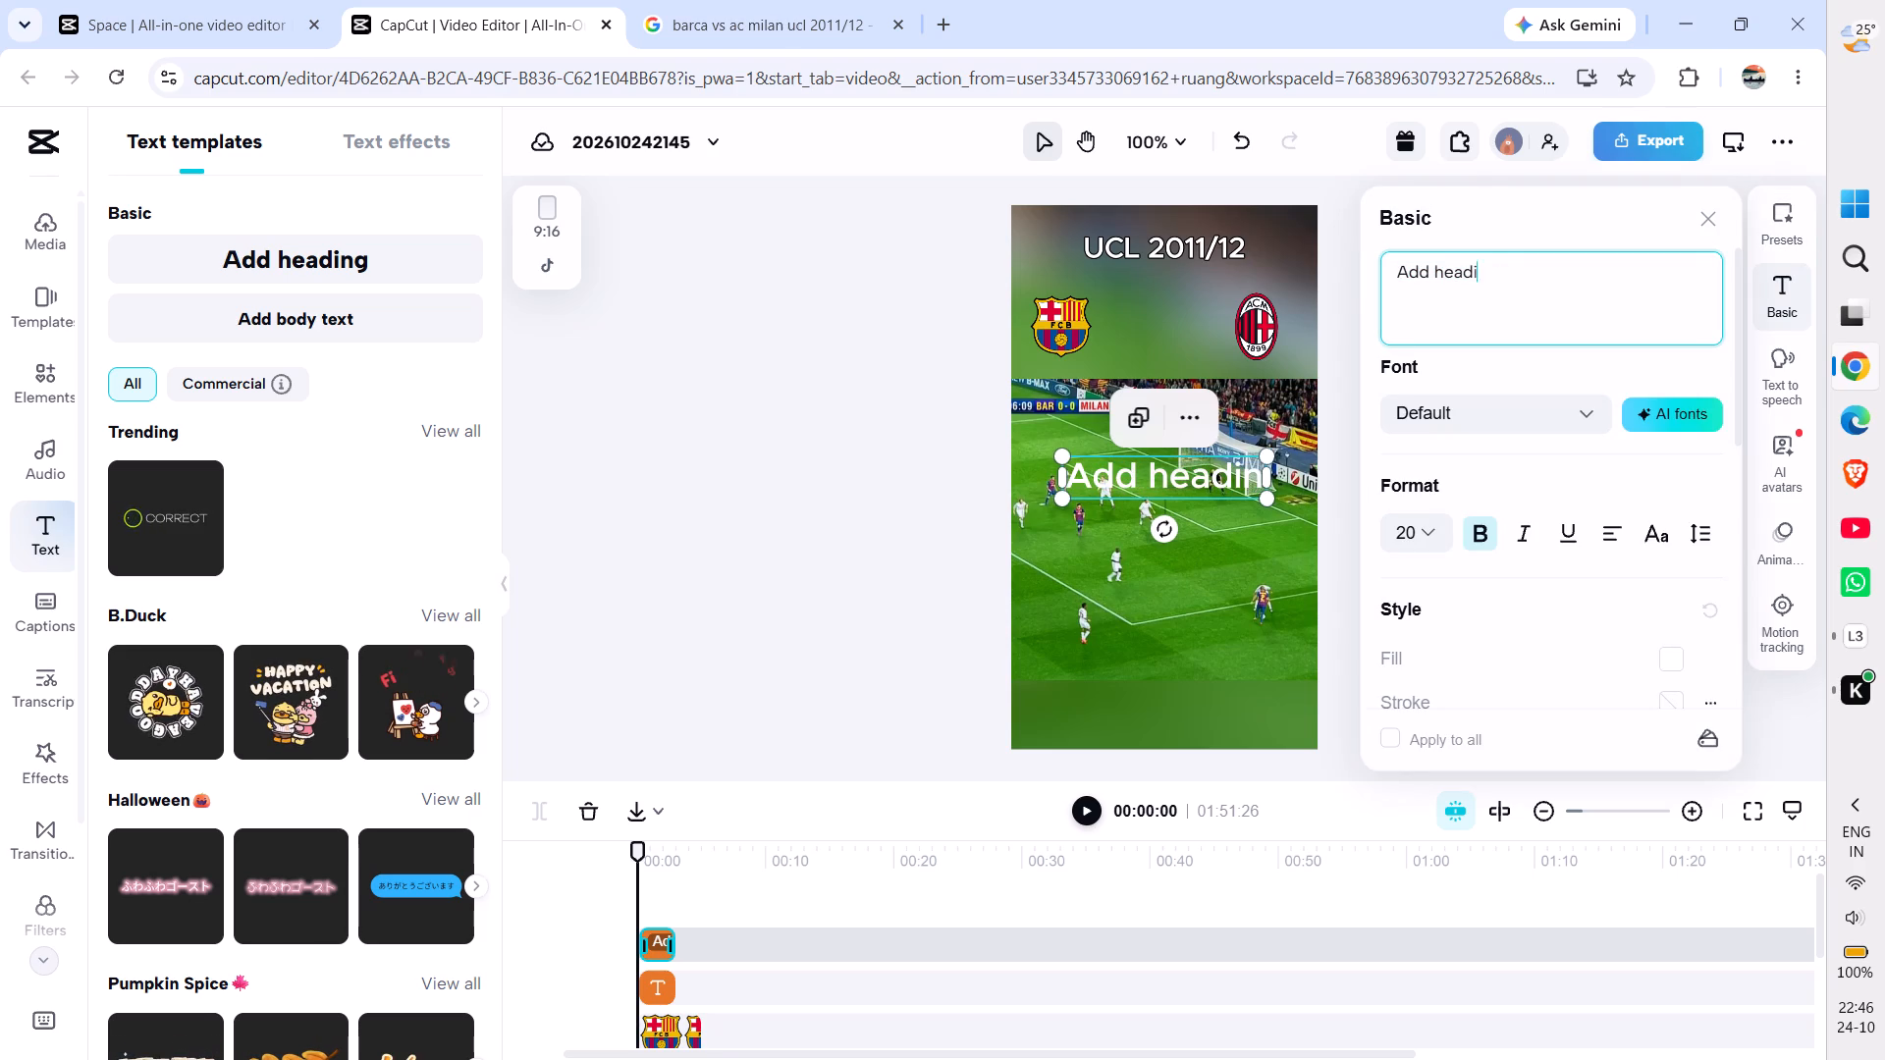
{"action": "key", "text": "ctrl+v"}
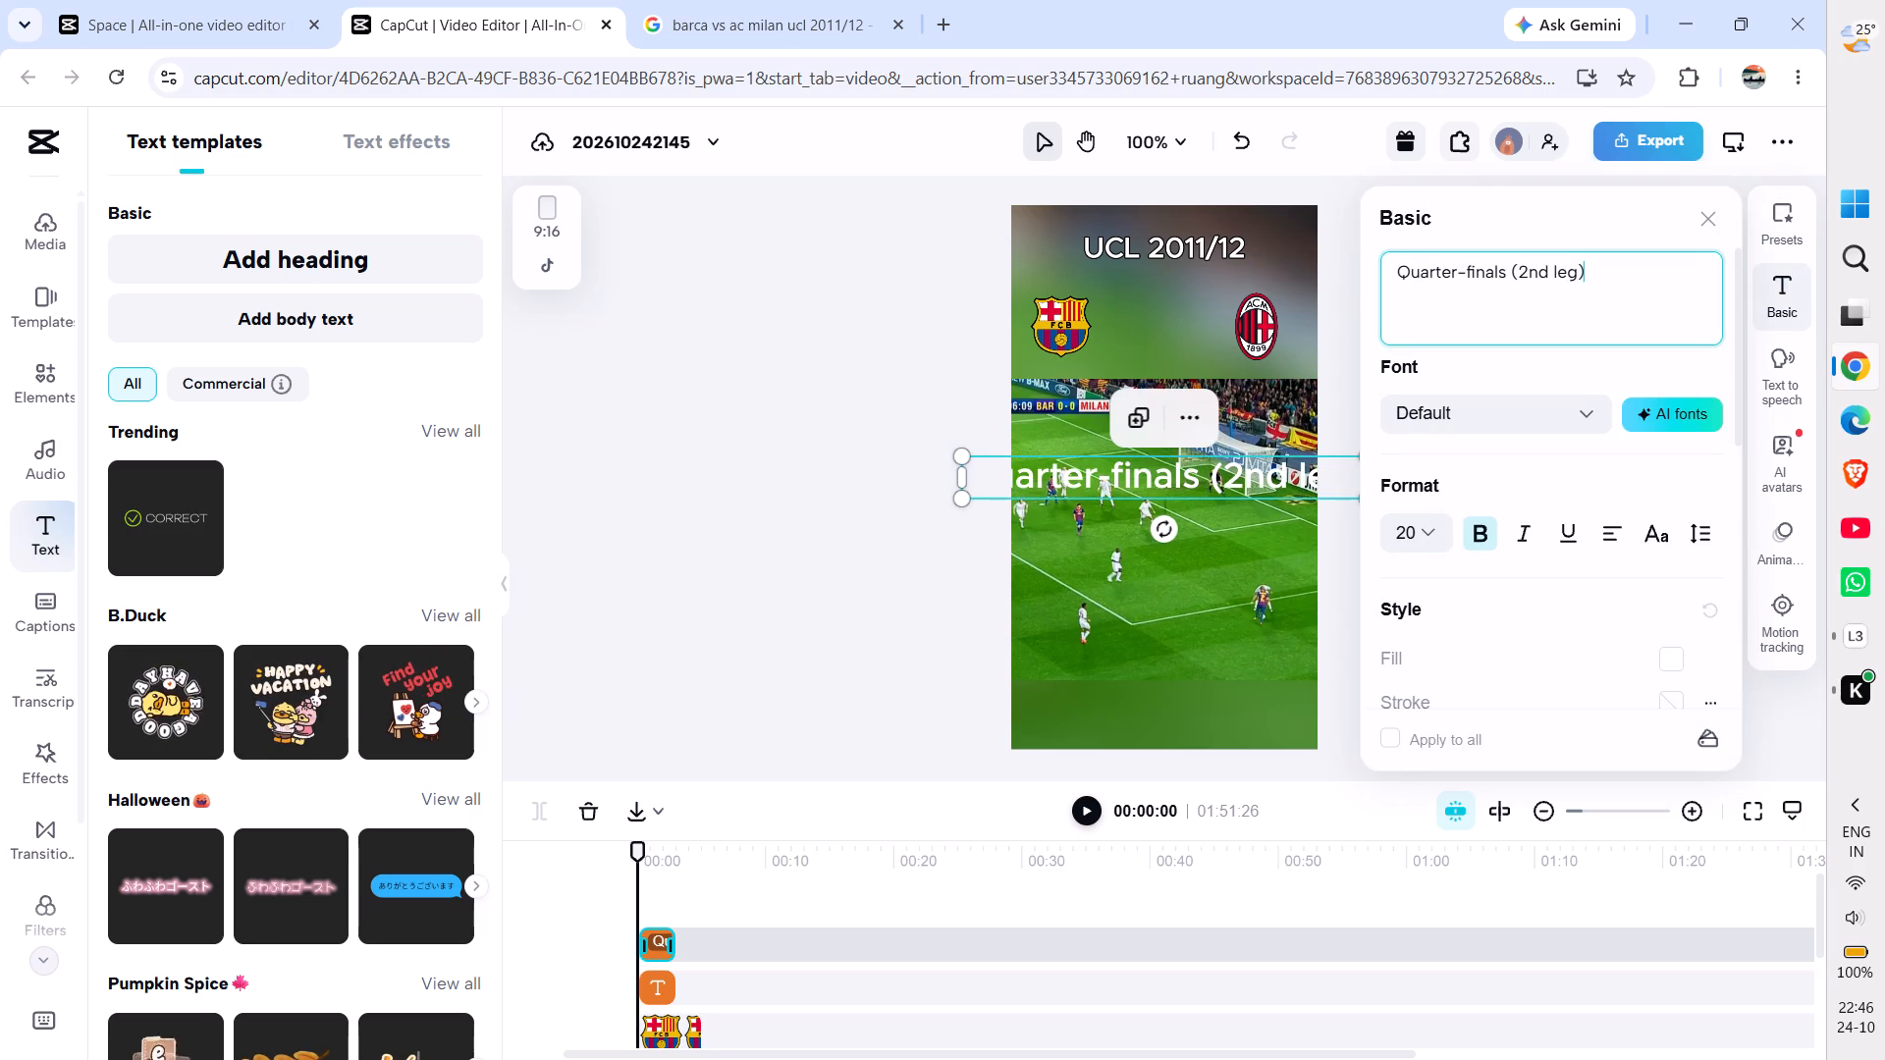
Break the new heading before "(2nd leg)" and indent that second line with four spaces to centre it under "Quarter-finals".
{"action": "left_click", "coordinate": [1512, 282]}
{"action": "key", "text": "Return"}
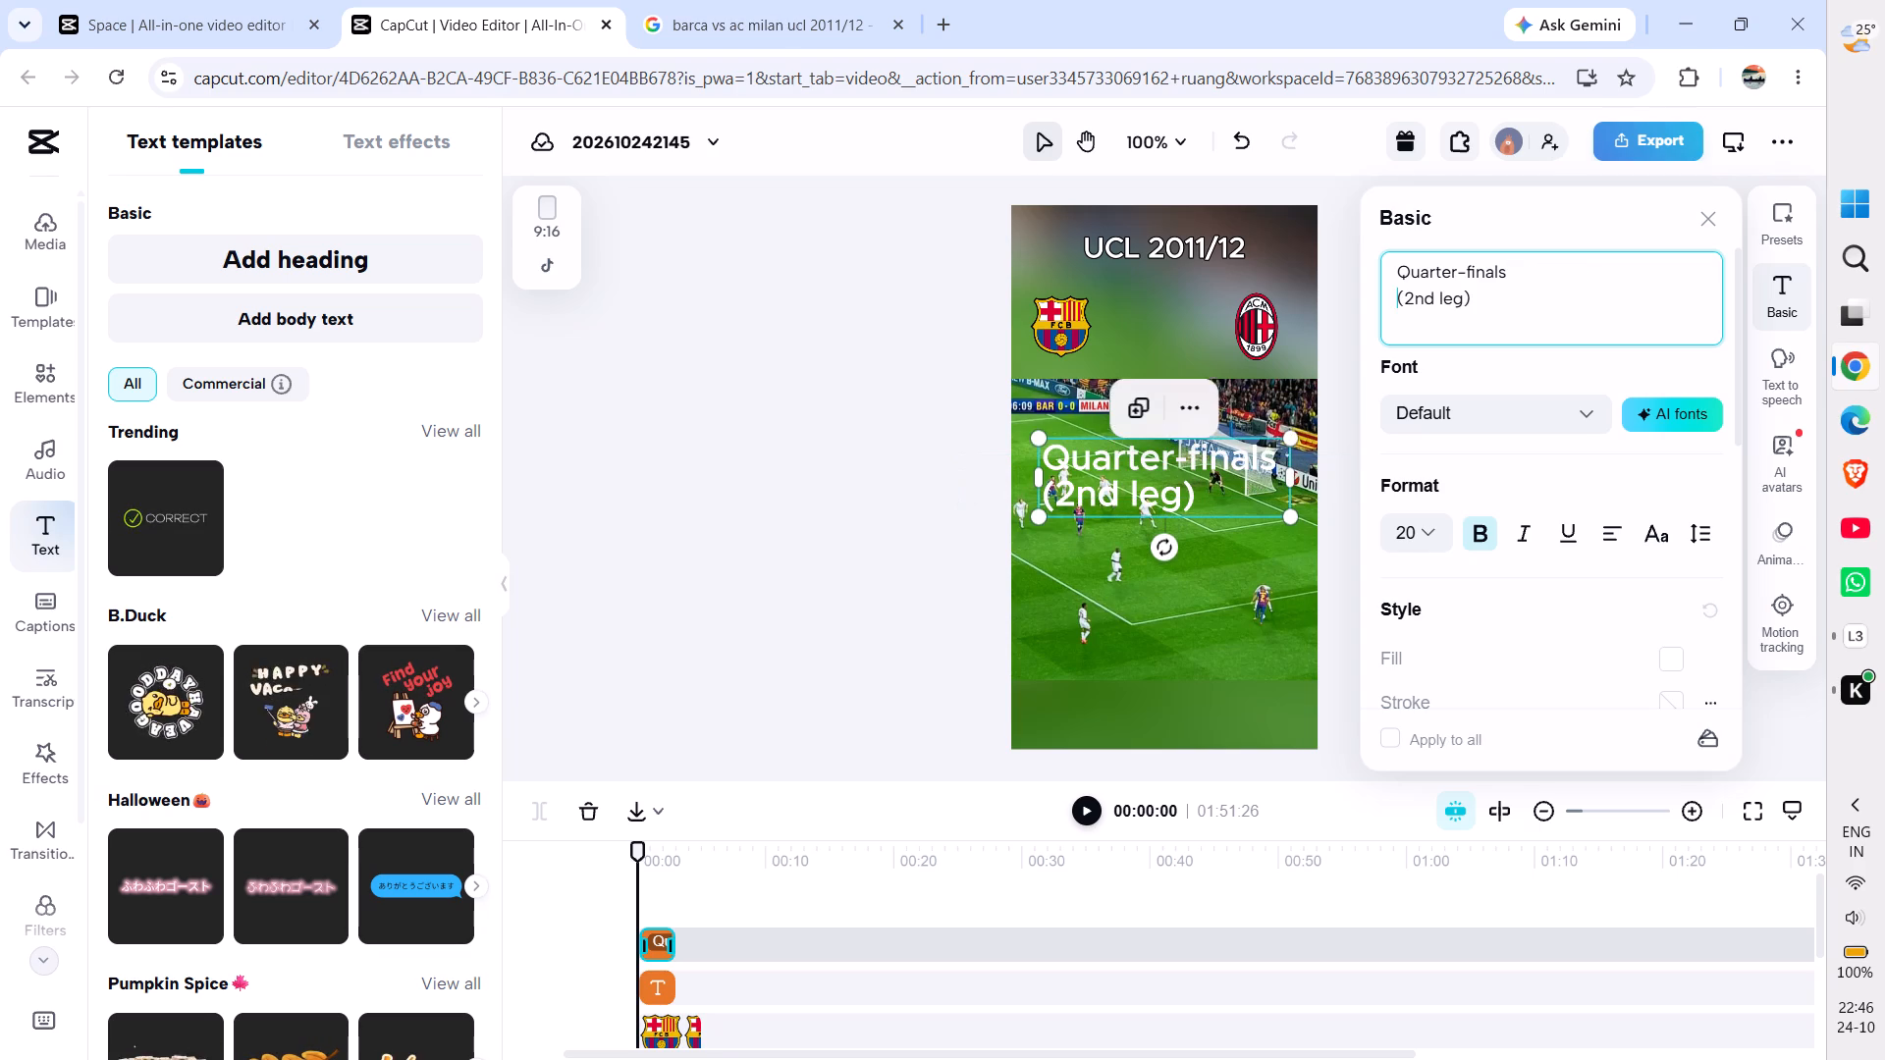
{"action": "key", "text": "space"}
{"action": "key", "text": "space"}
{"action": "key", "text": "space"}
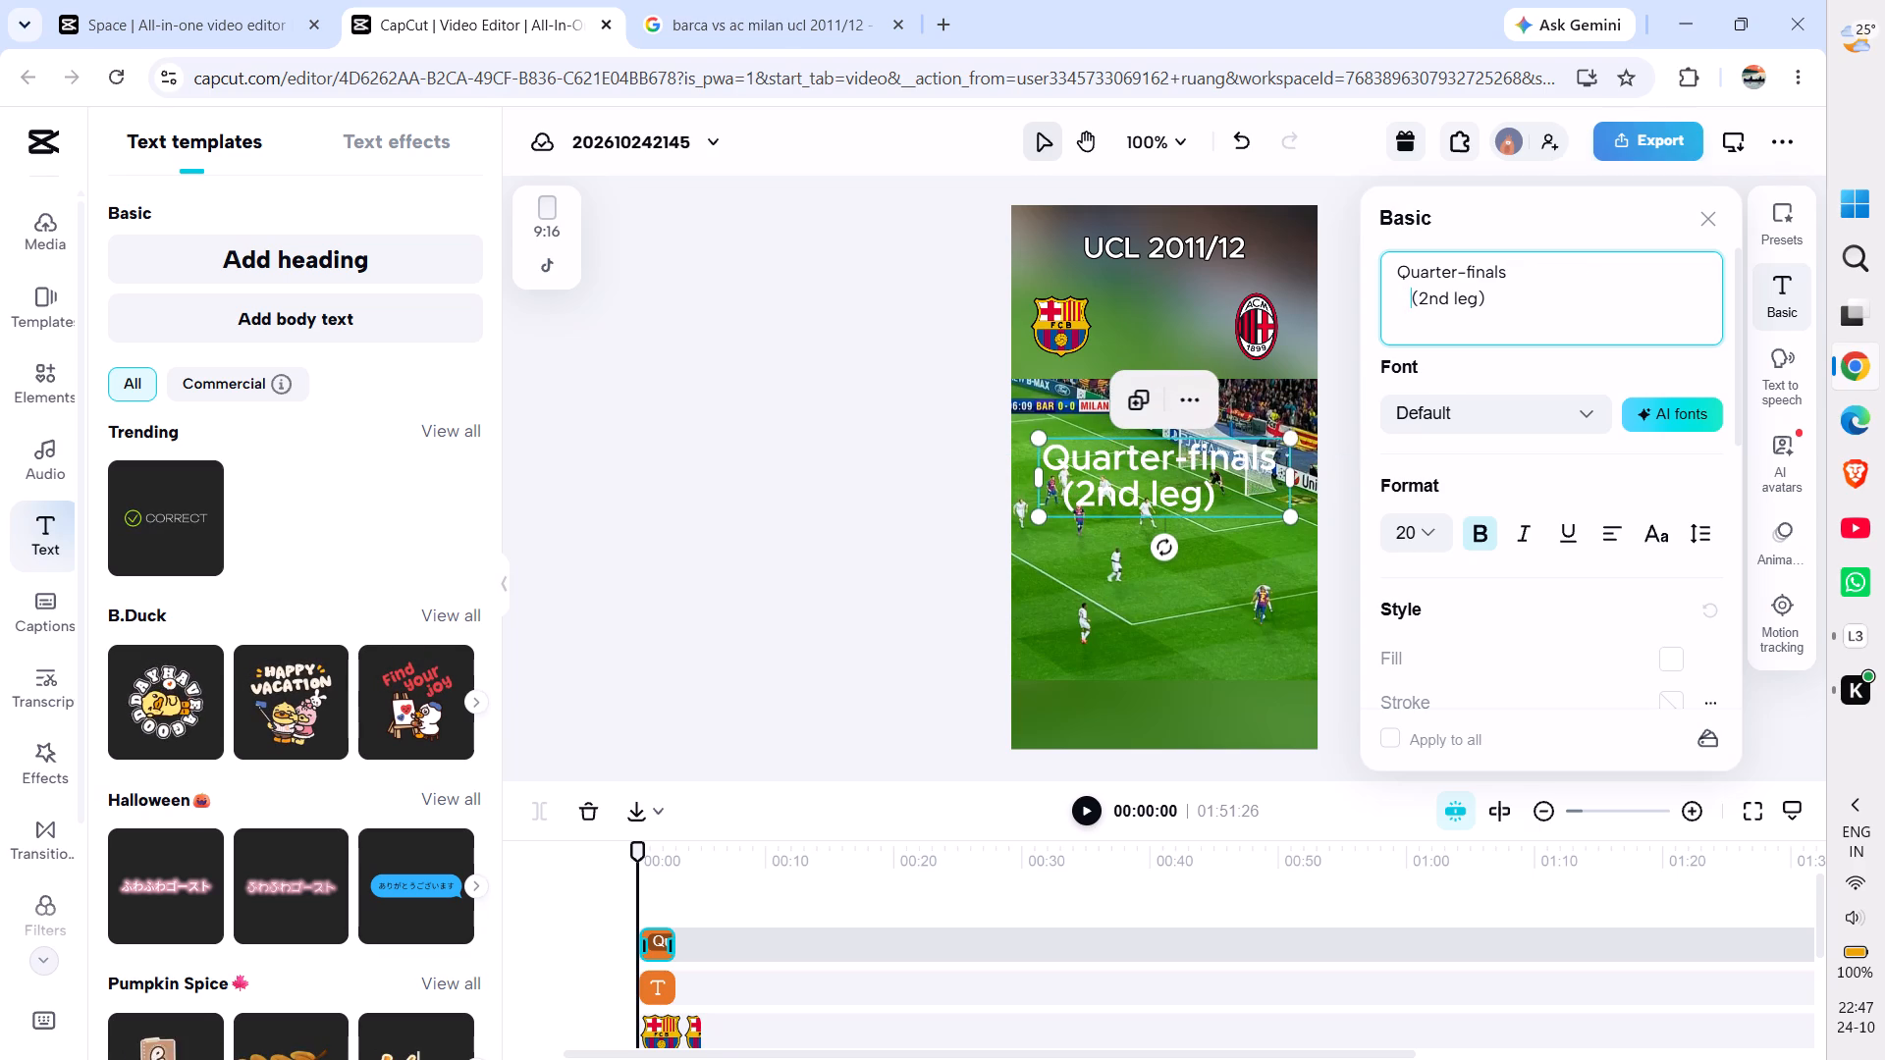
{"action": "key", "text": "space"}
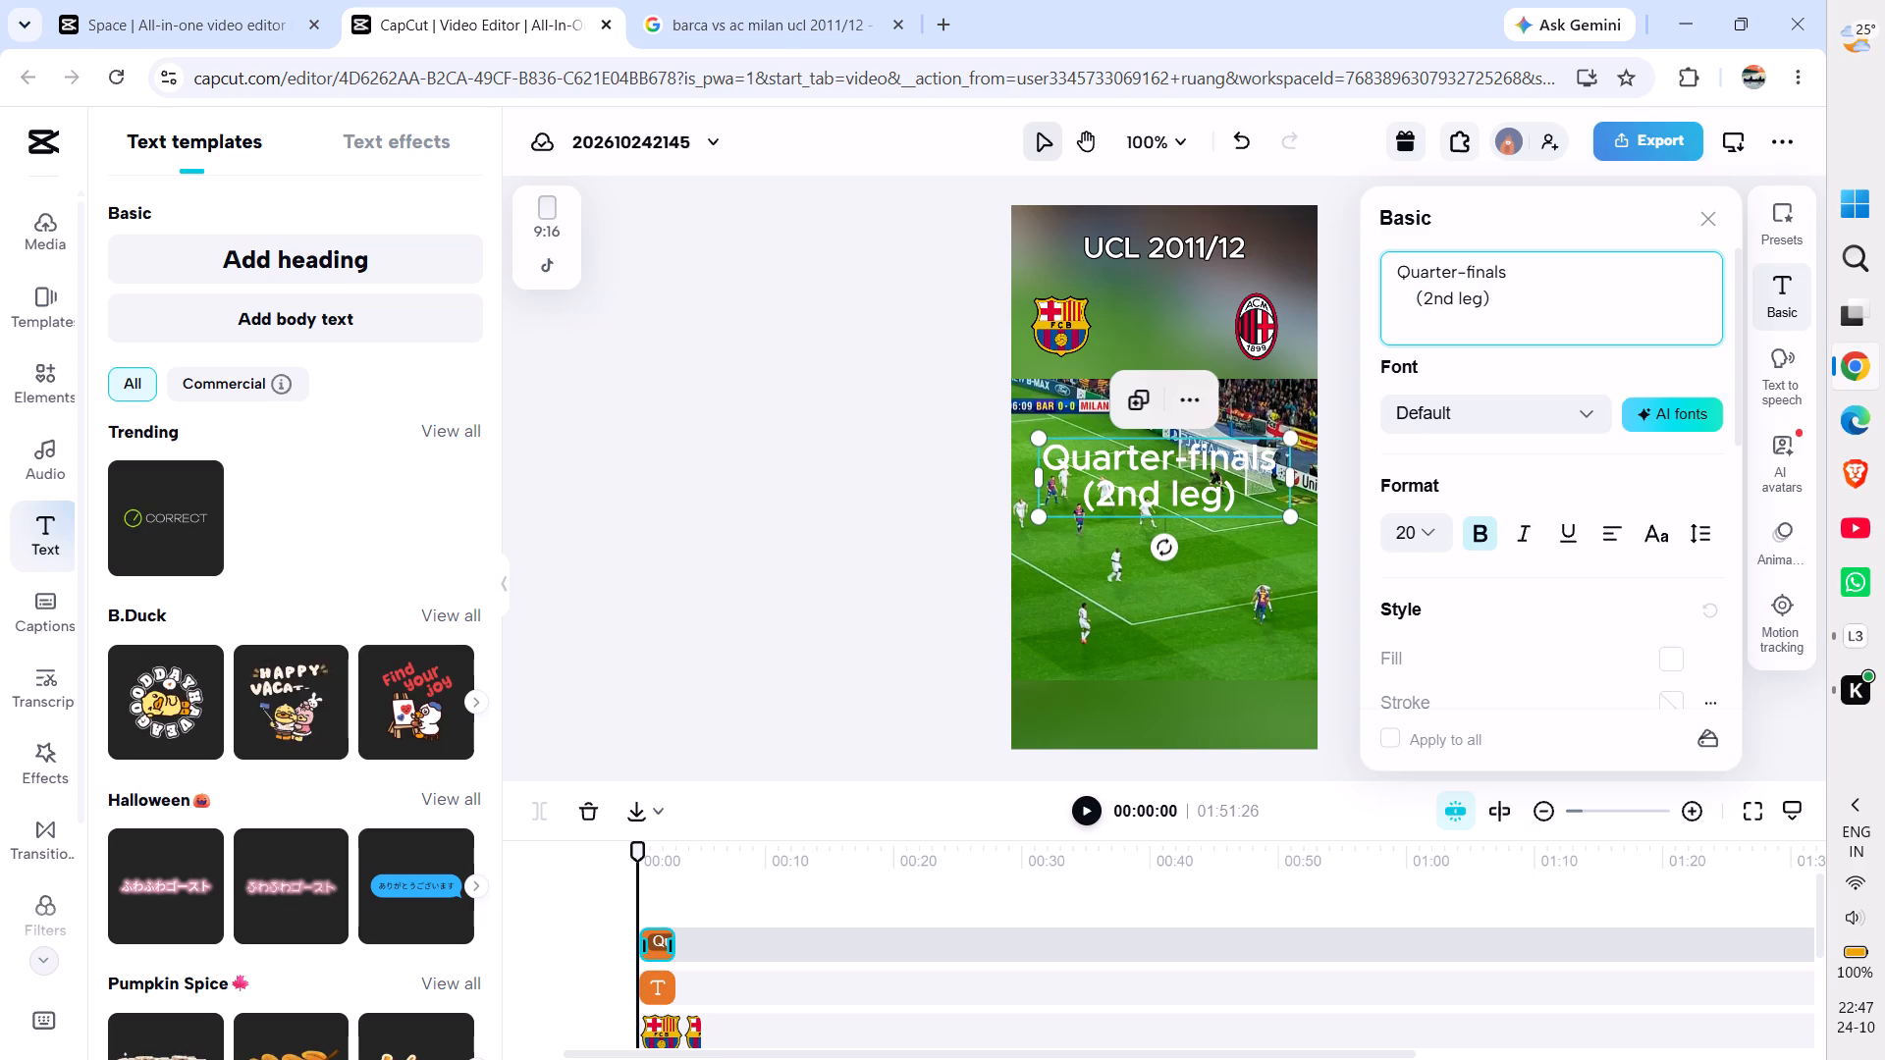
Apply the white text preset with black outline to the "Quarter-finals (2nd leg)" heading.
{"action": "left_click", "coordinate": [1781, 237]}
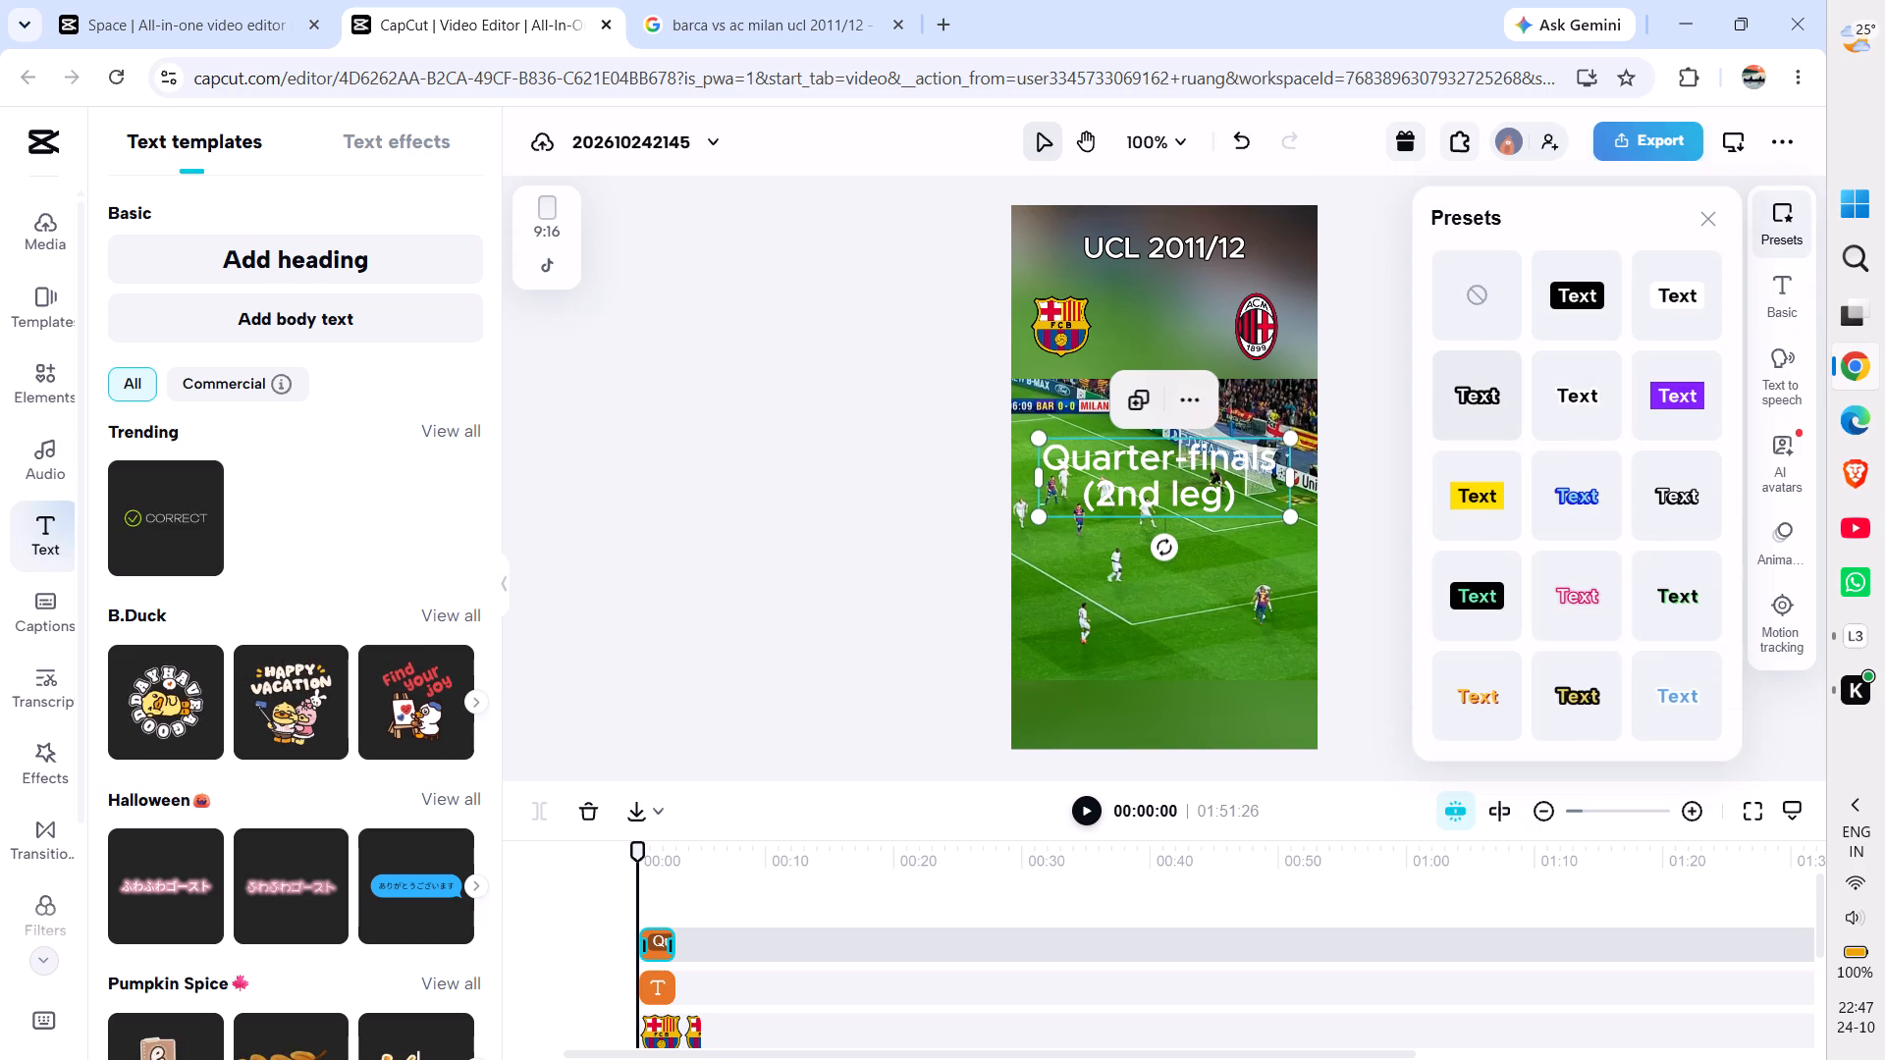
{"action": "left_click", "coordinate": [1470, 404]}
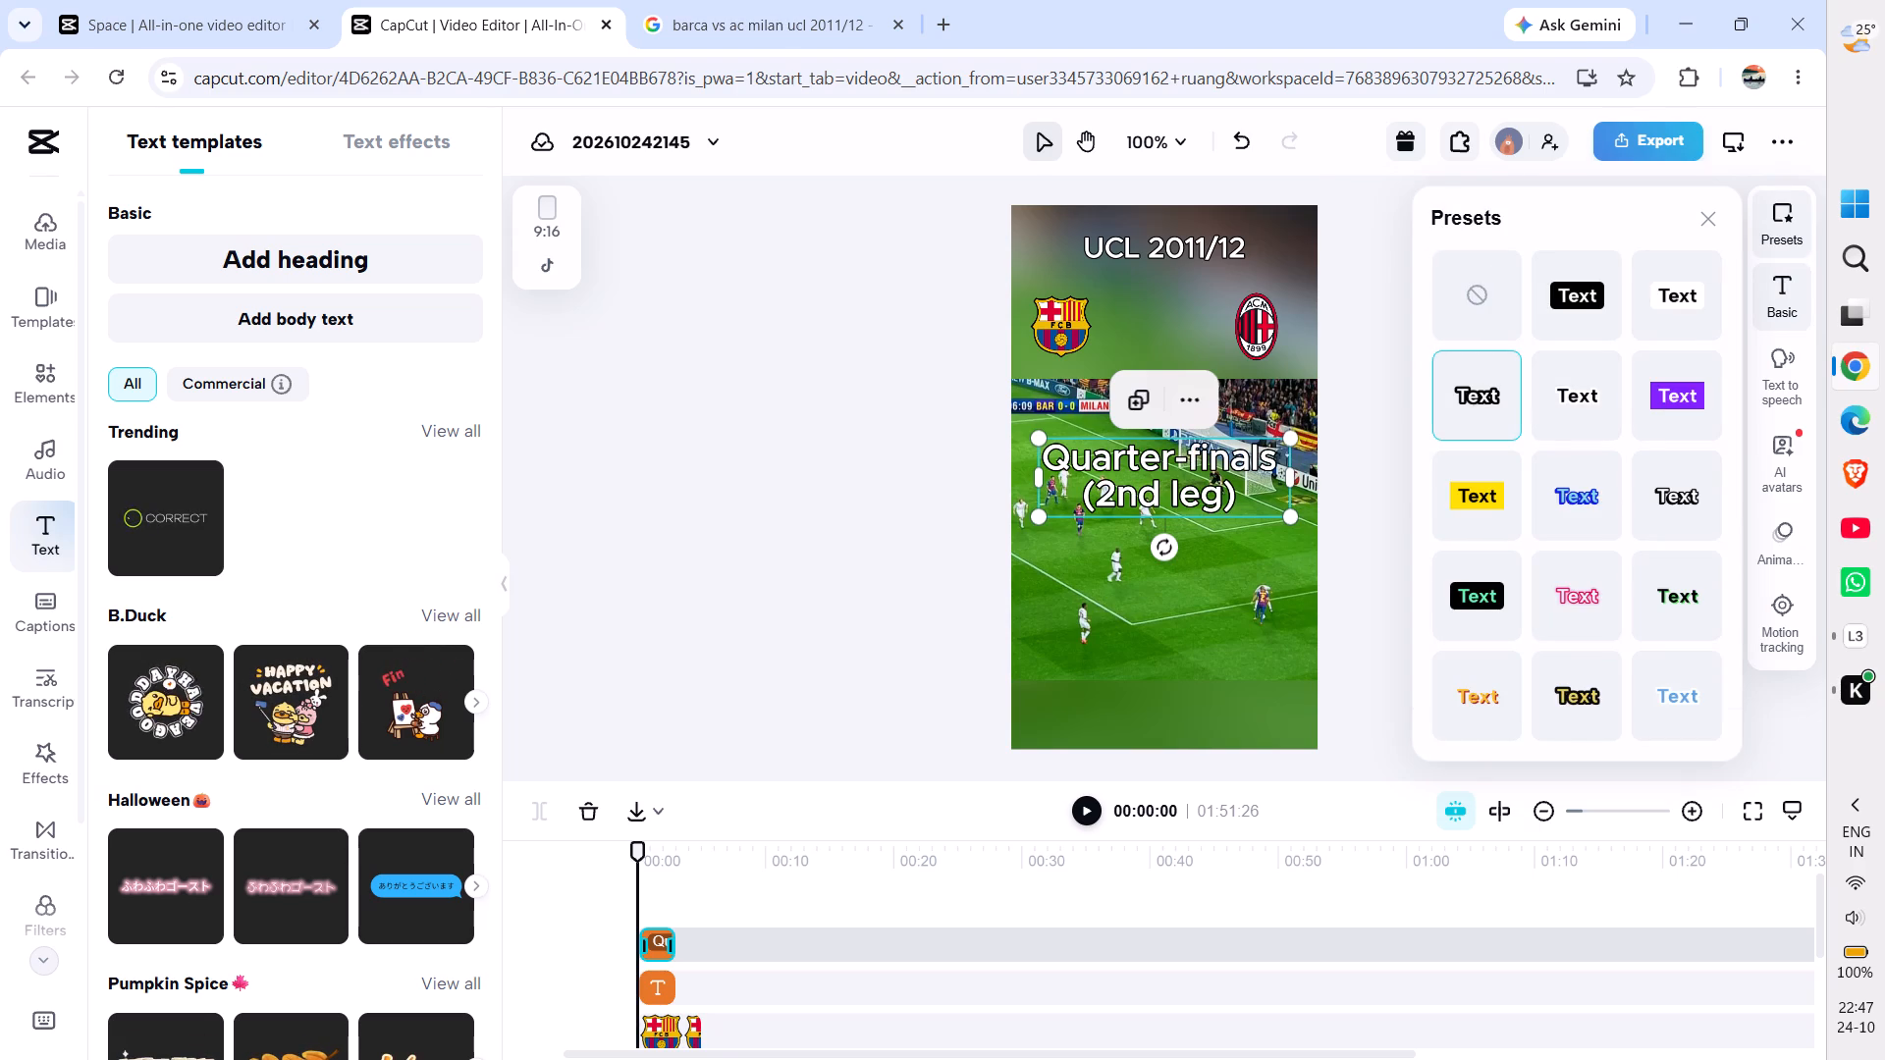
Set the "Quarter-finals (2nd leg)" heading's fill colour to the recommended light cream #ffebbe.
{"action": "left_click", "coordinate": [1789, 297]}
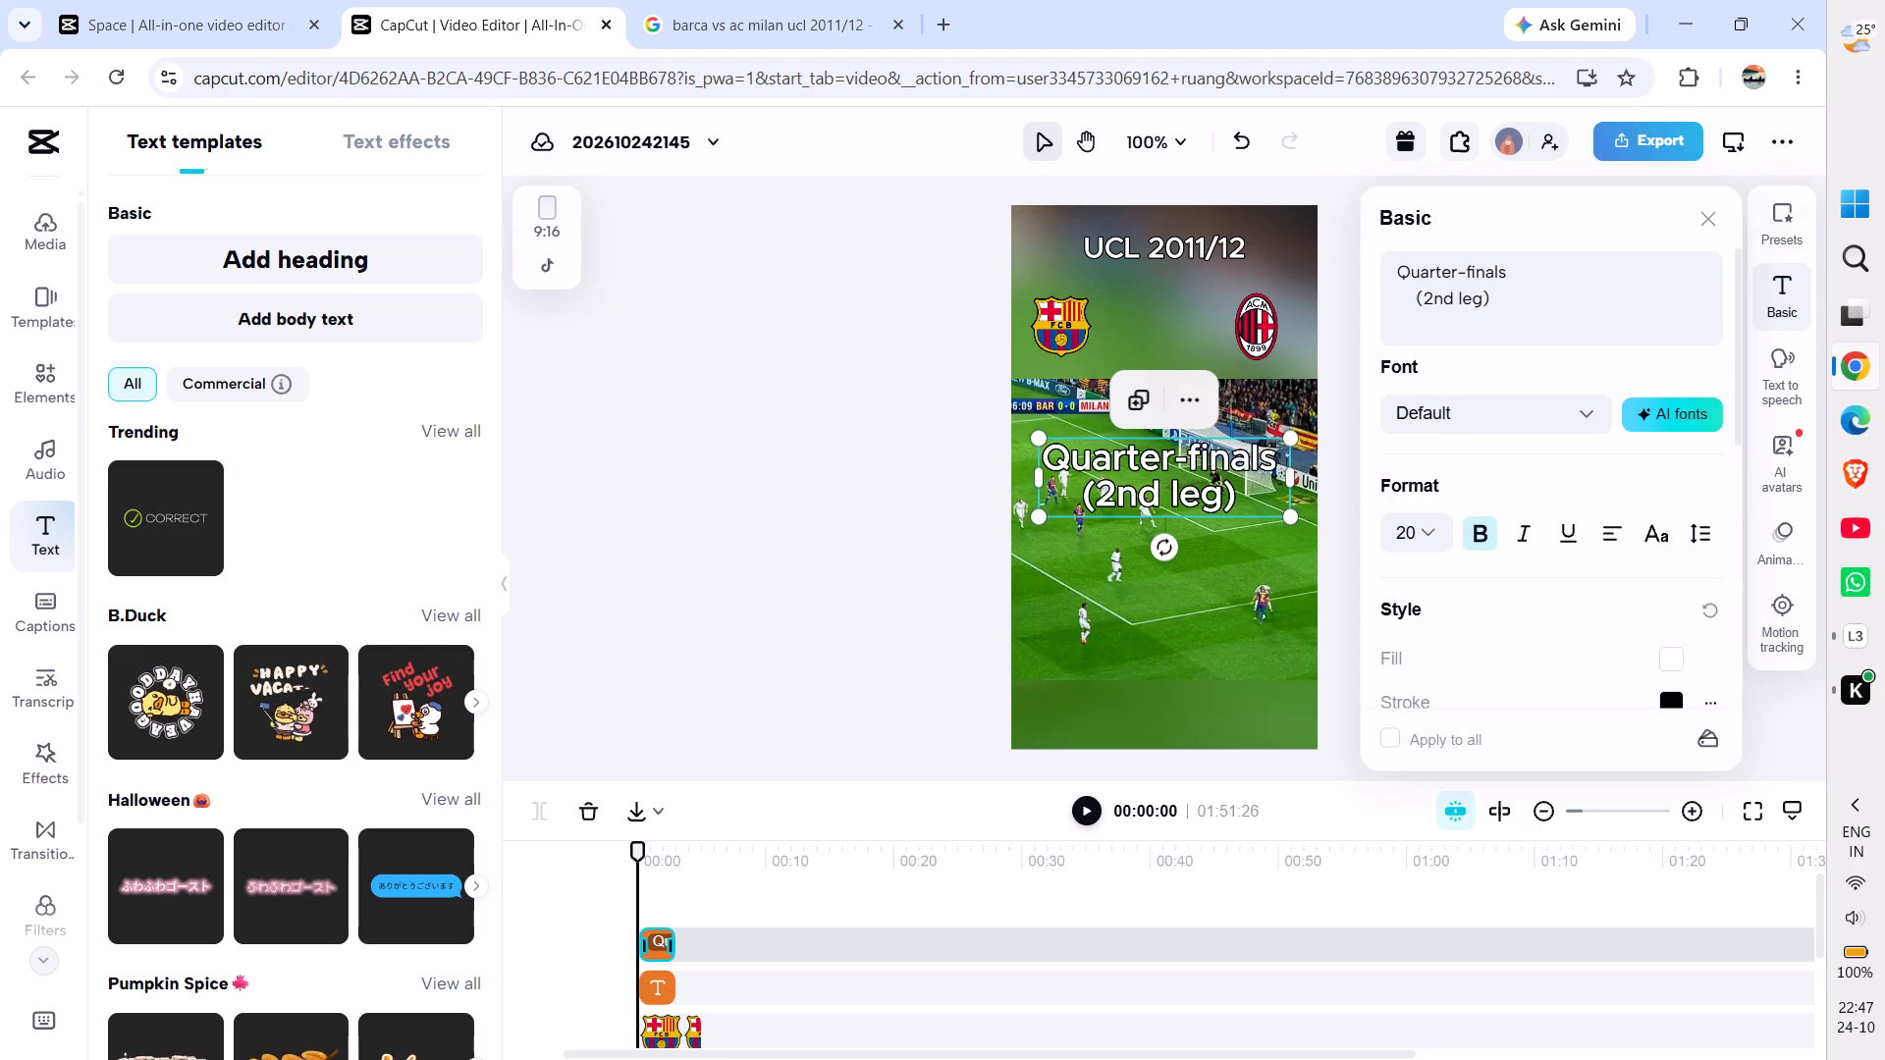
{"action": "left_click", "coordinate": [1673, 659]}
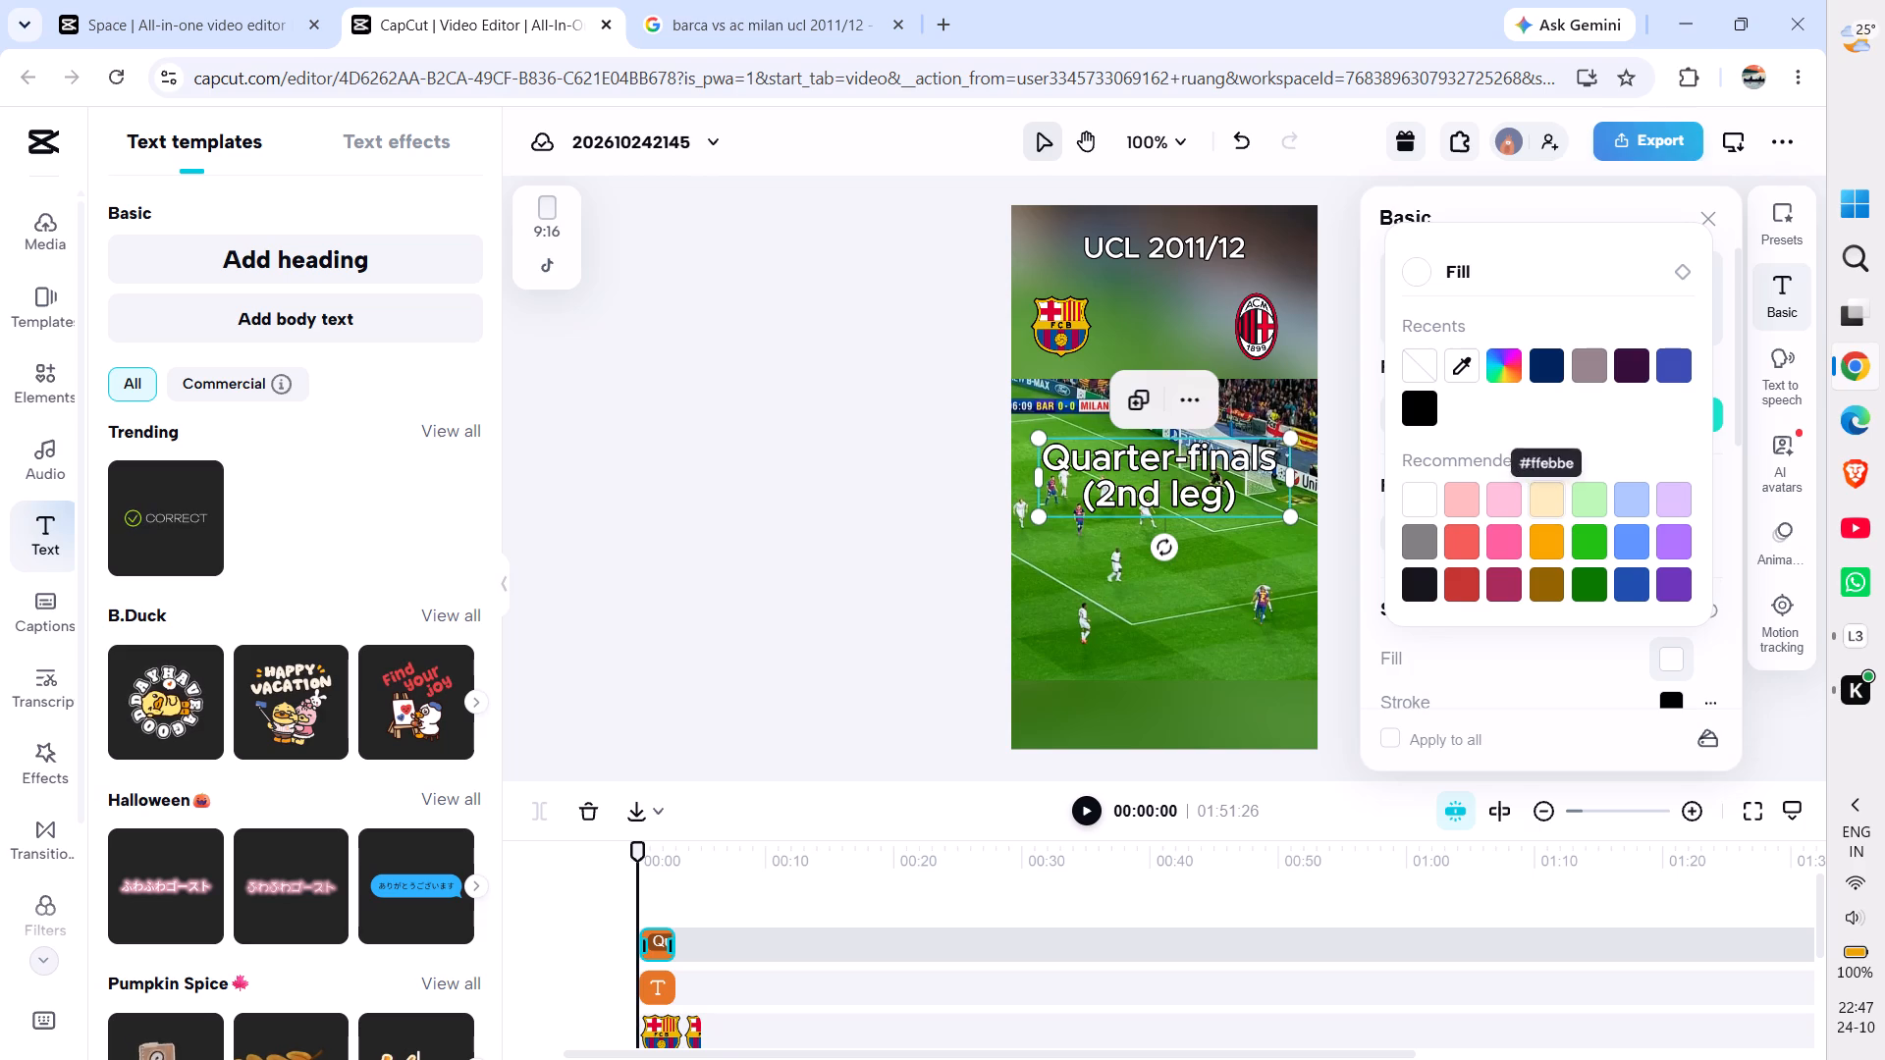
{"action": "left_click", "coordinate": [1544, 505]}
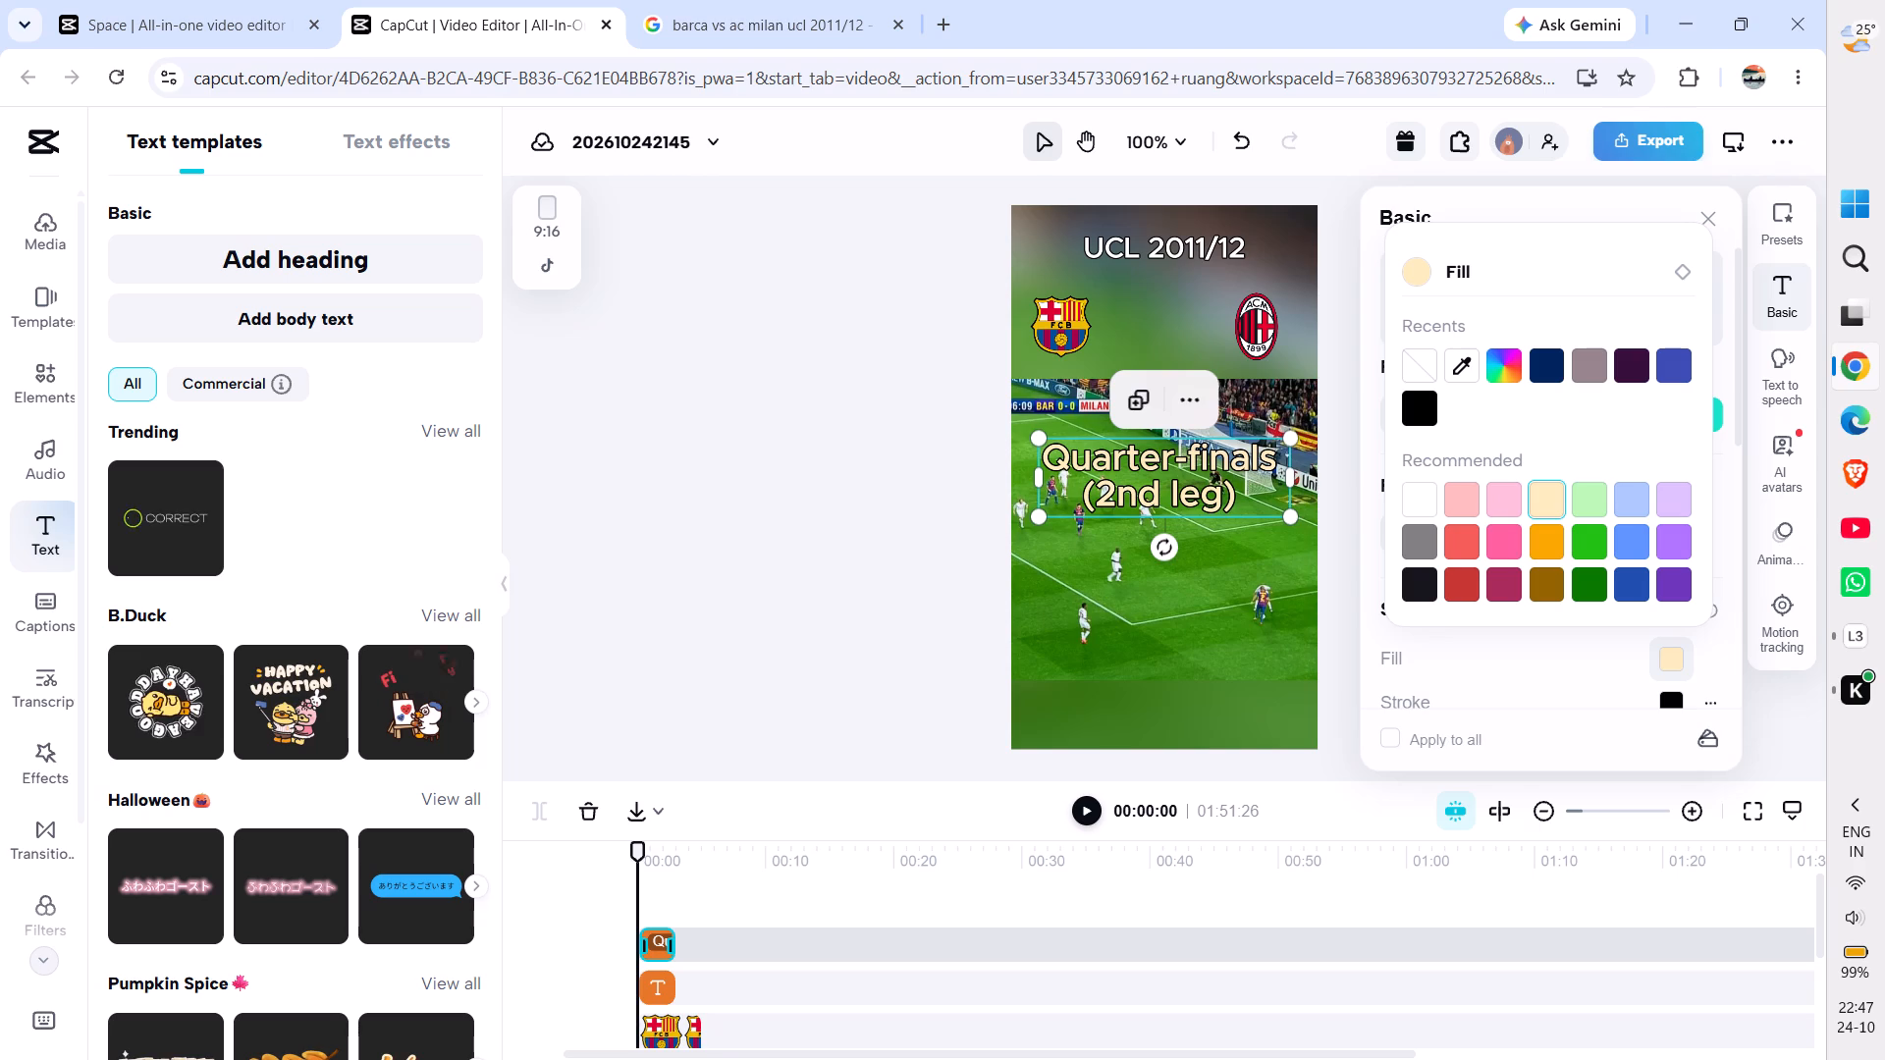
{"action": "left_click", "coordinate": [1516, 195]}
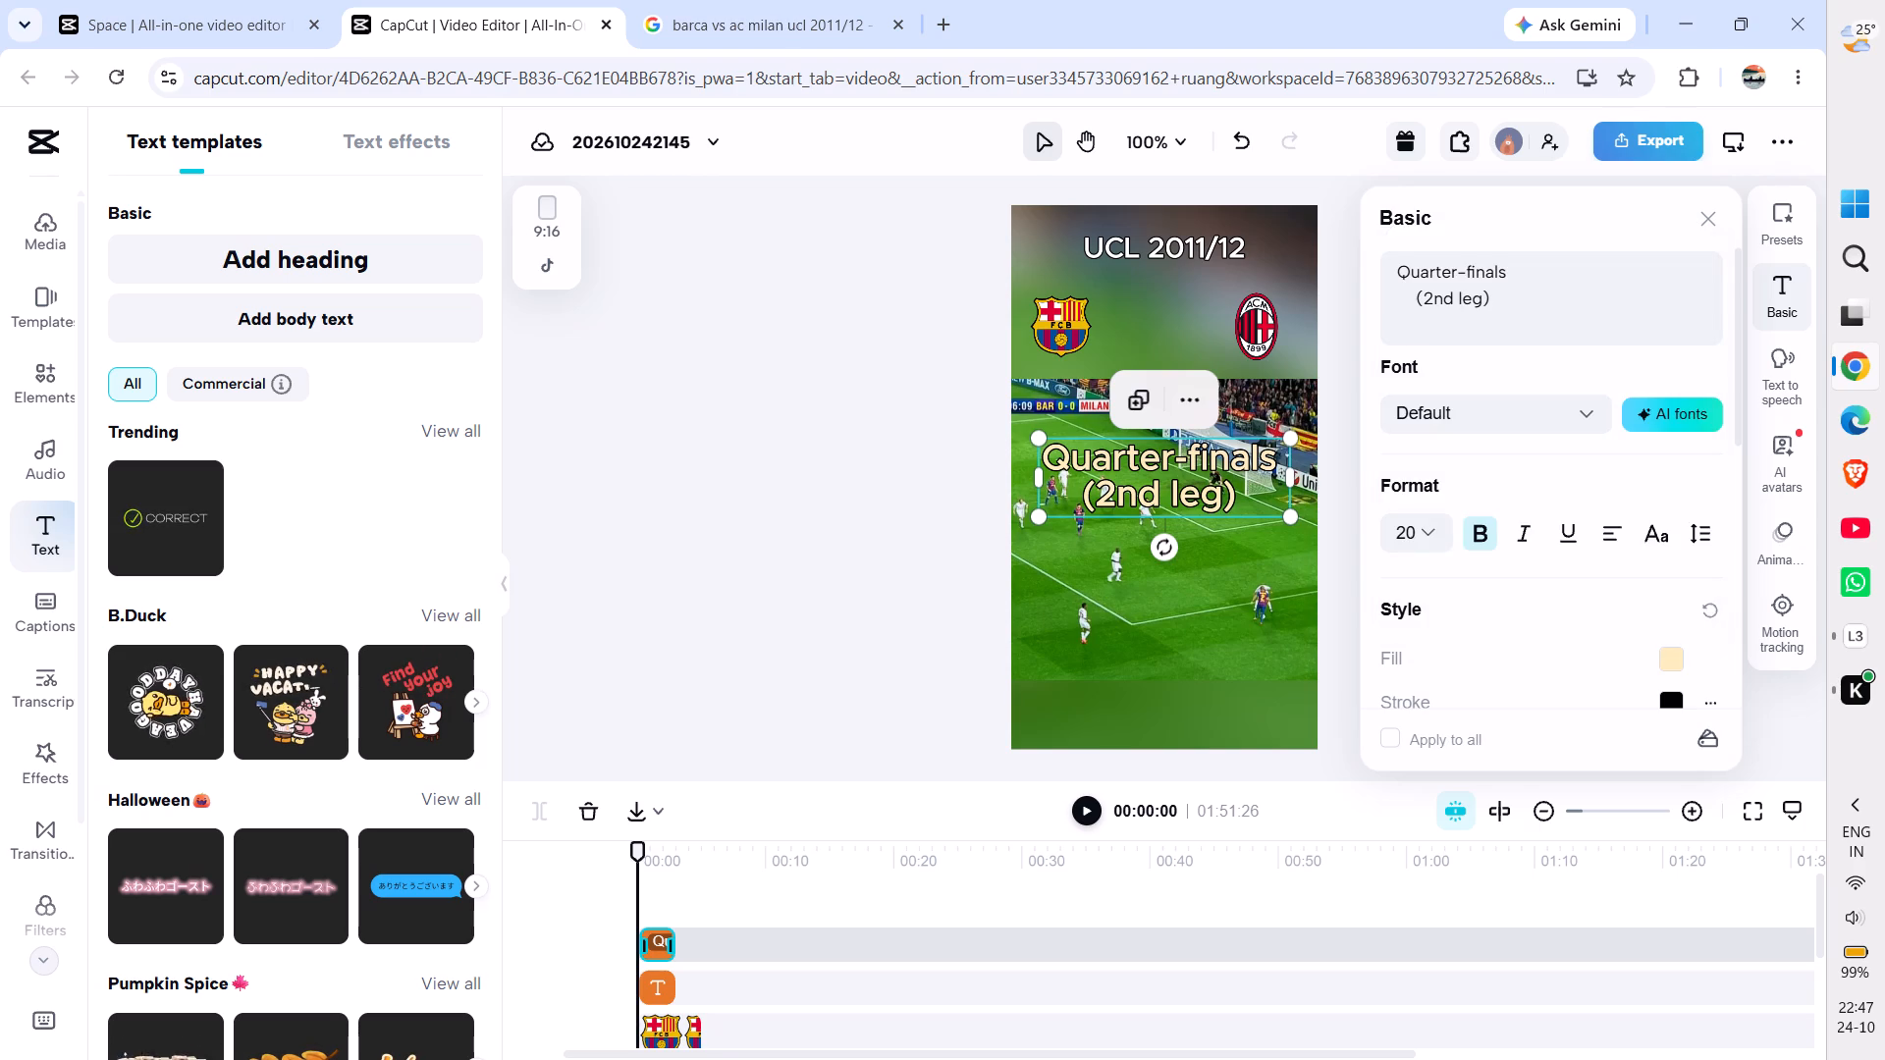
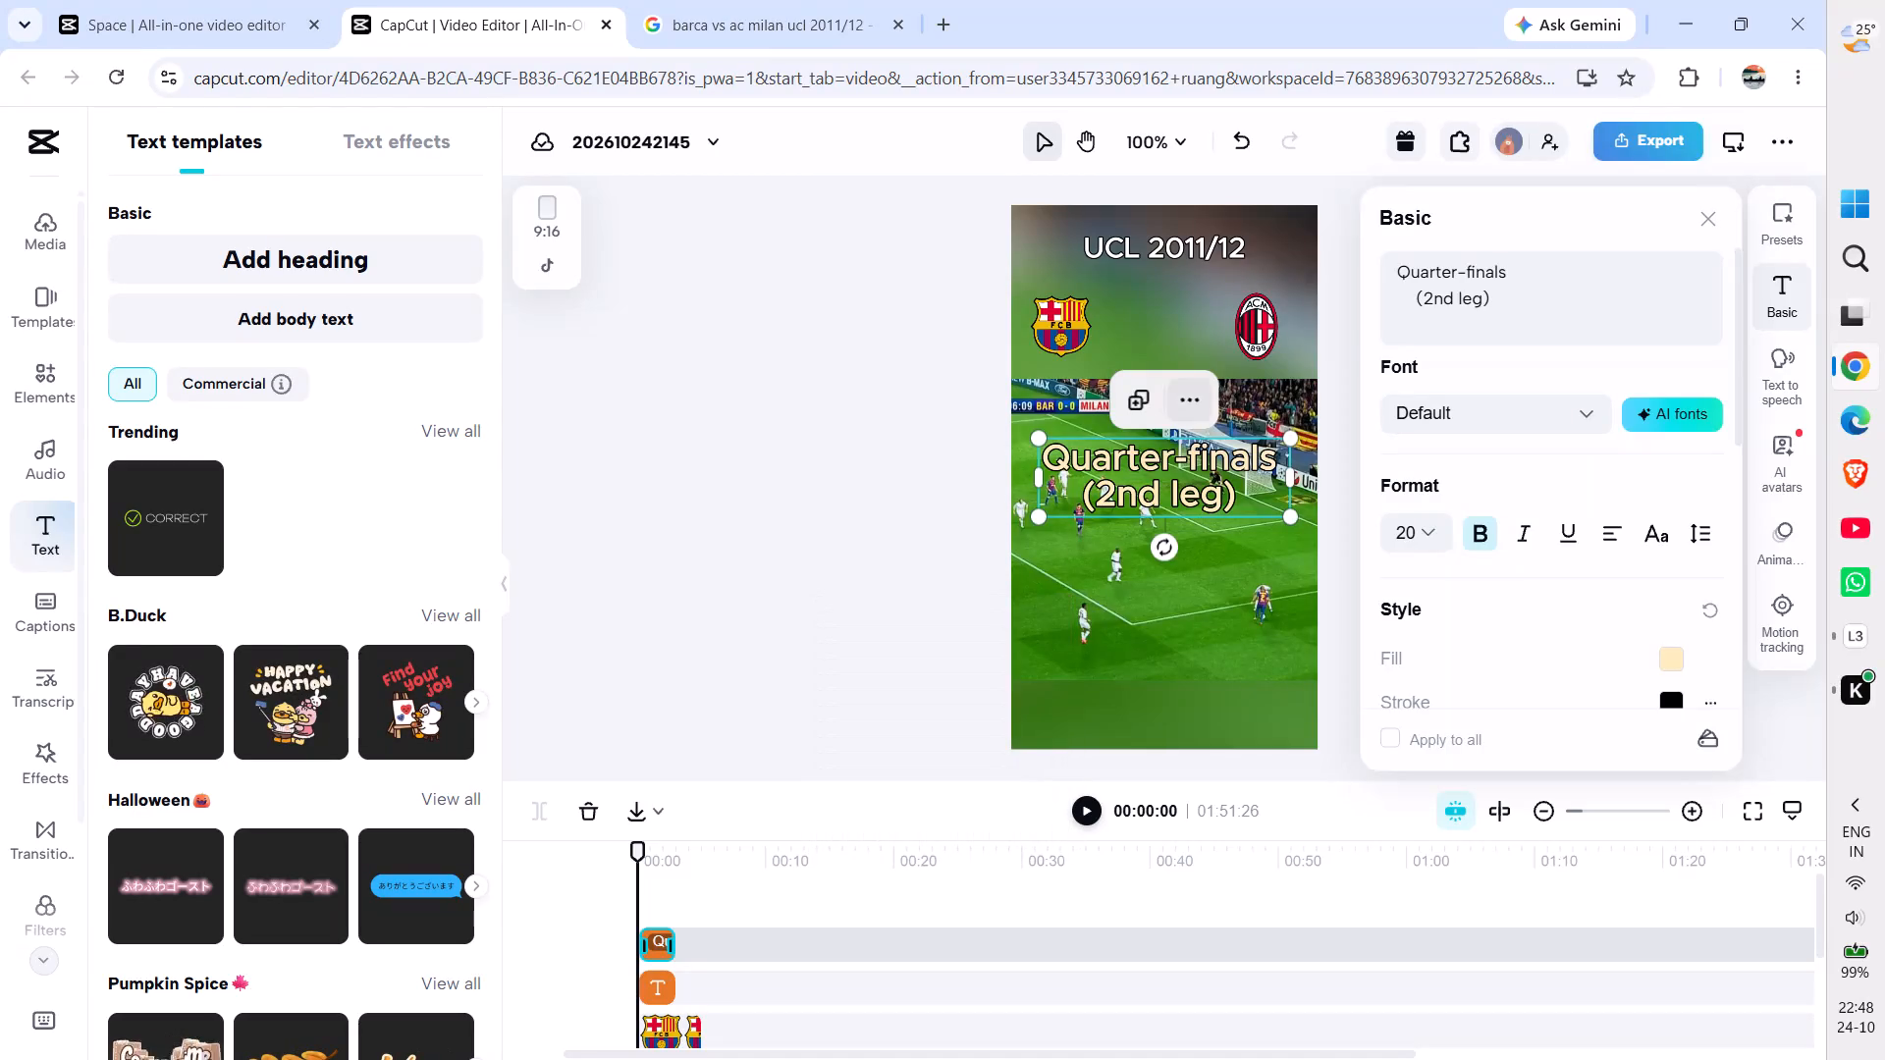
Scale the "Quarter-finals (2nd leg)" heading to 50%.
{"action": "scroll", "coordinate": [1578, 576], "scroll_direction": "down", "scroll_amount": 5}
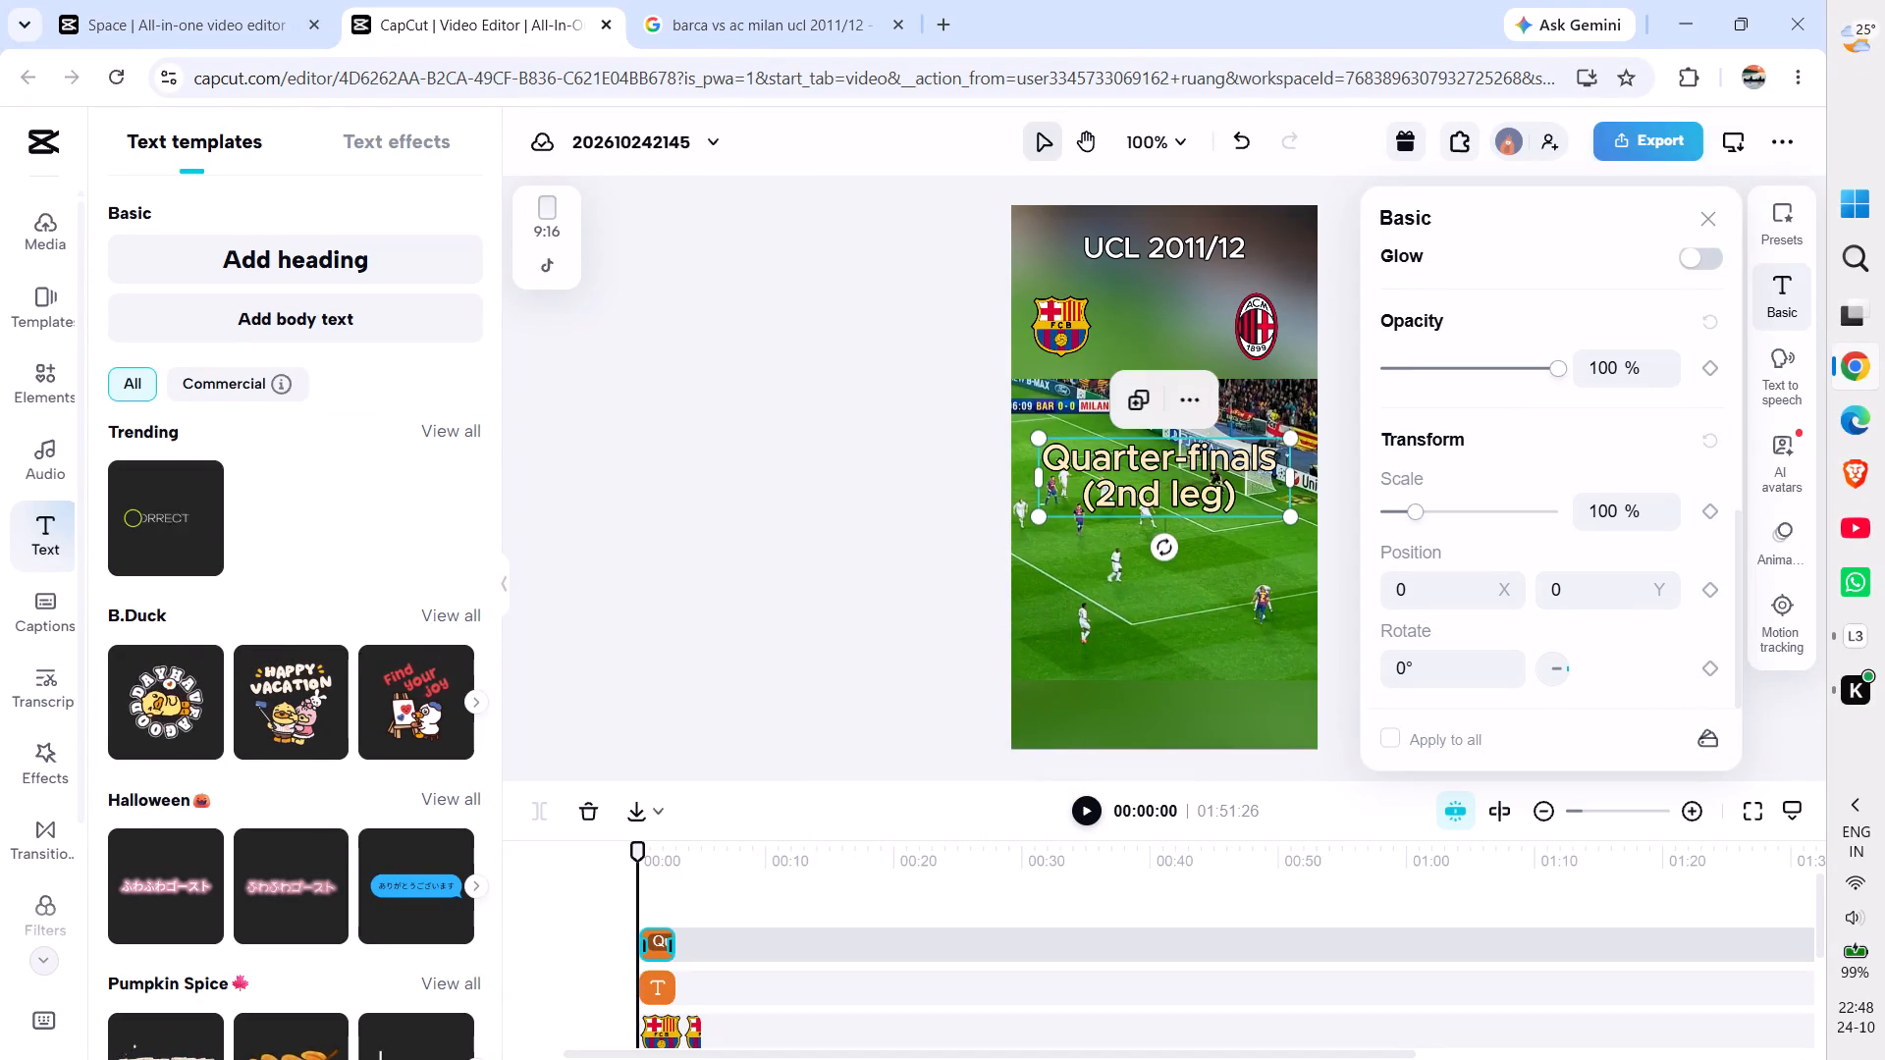
{"action": "left_click", "coordinate": [1606, 515]}
{"action": "key", "text": "BackSpace"}
{"action": "key", "text": "BackSpace"}
{"action": "key", "text": "BackSpace"}
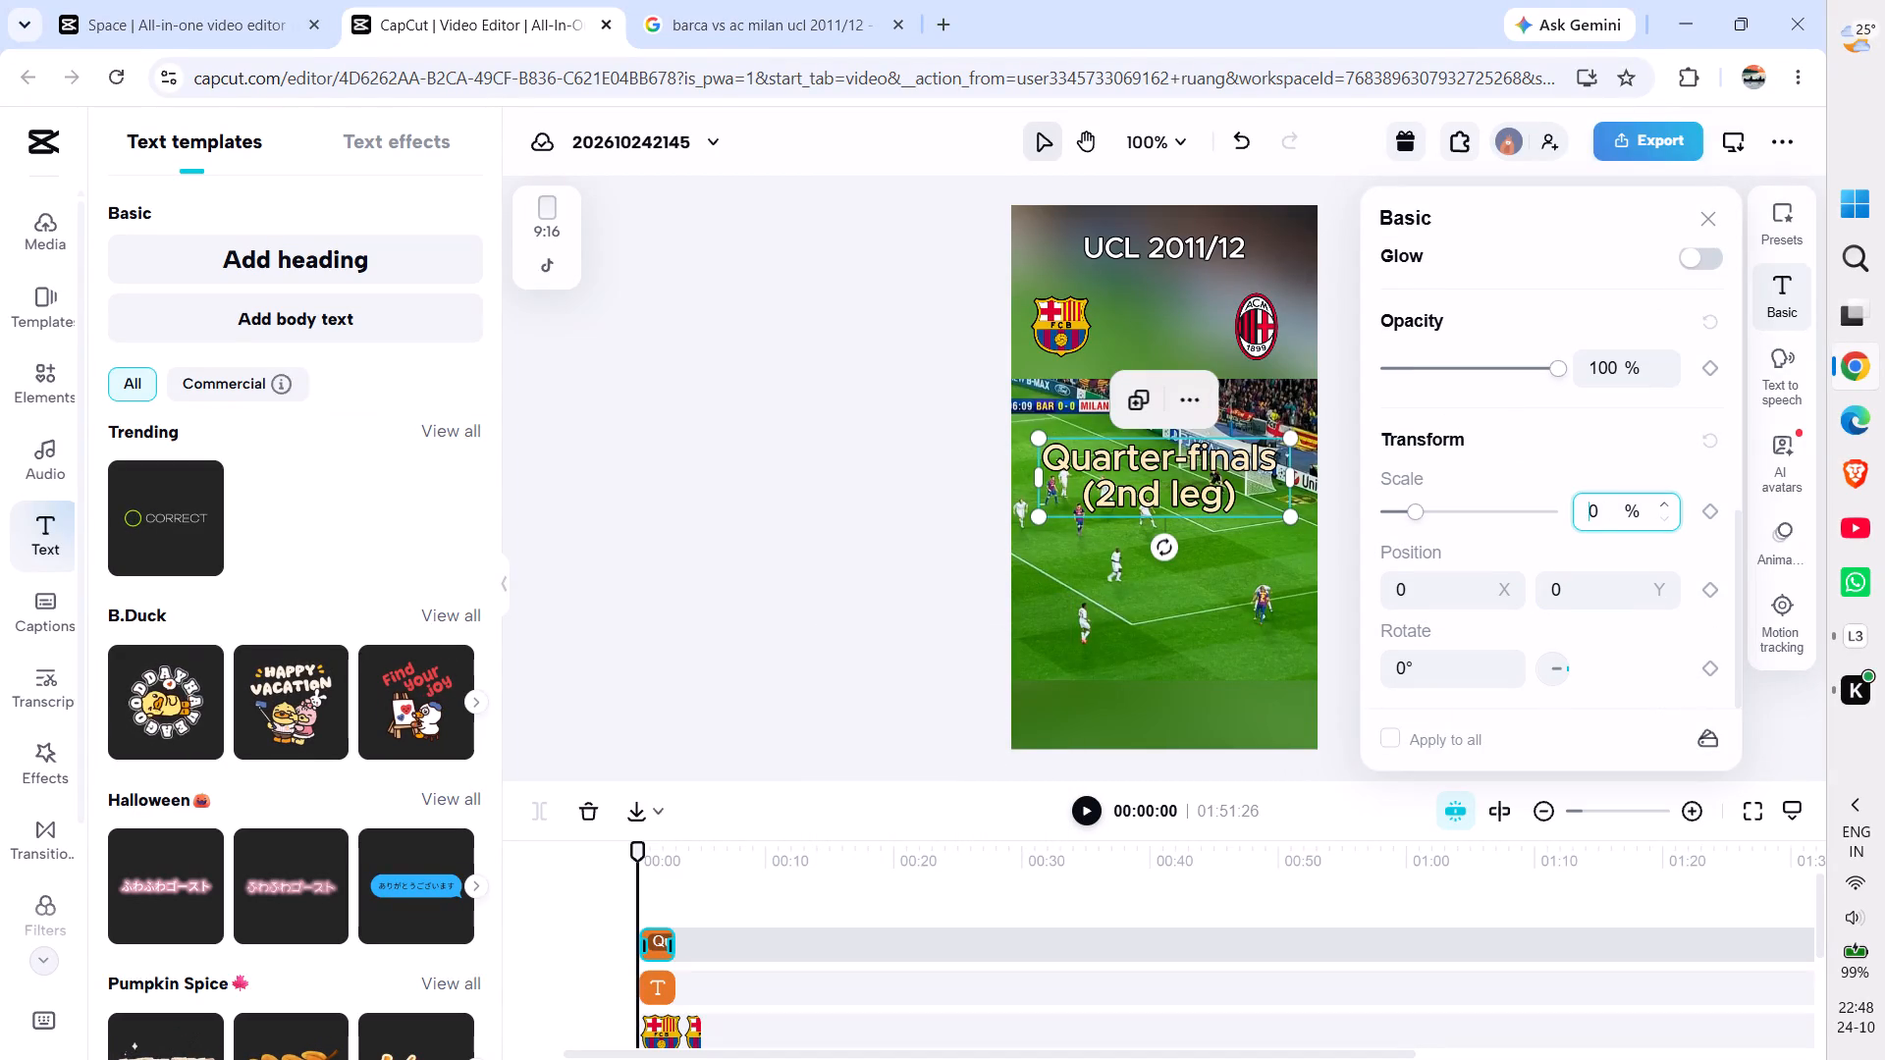
{"action": "key", "text": "5"}
{"action": "key", "text": "Return"}
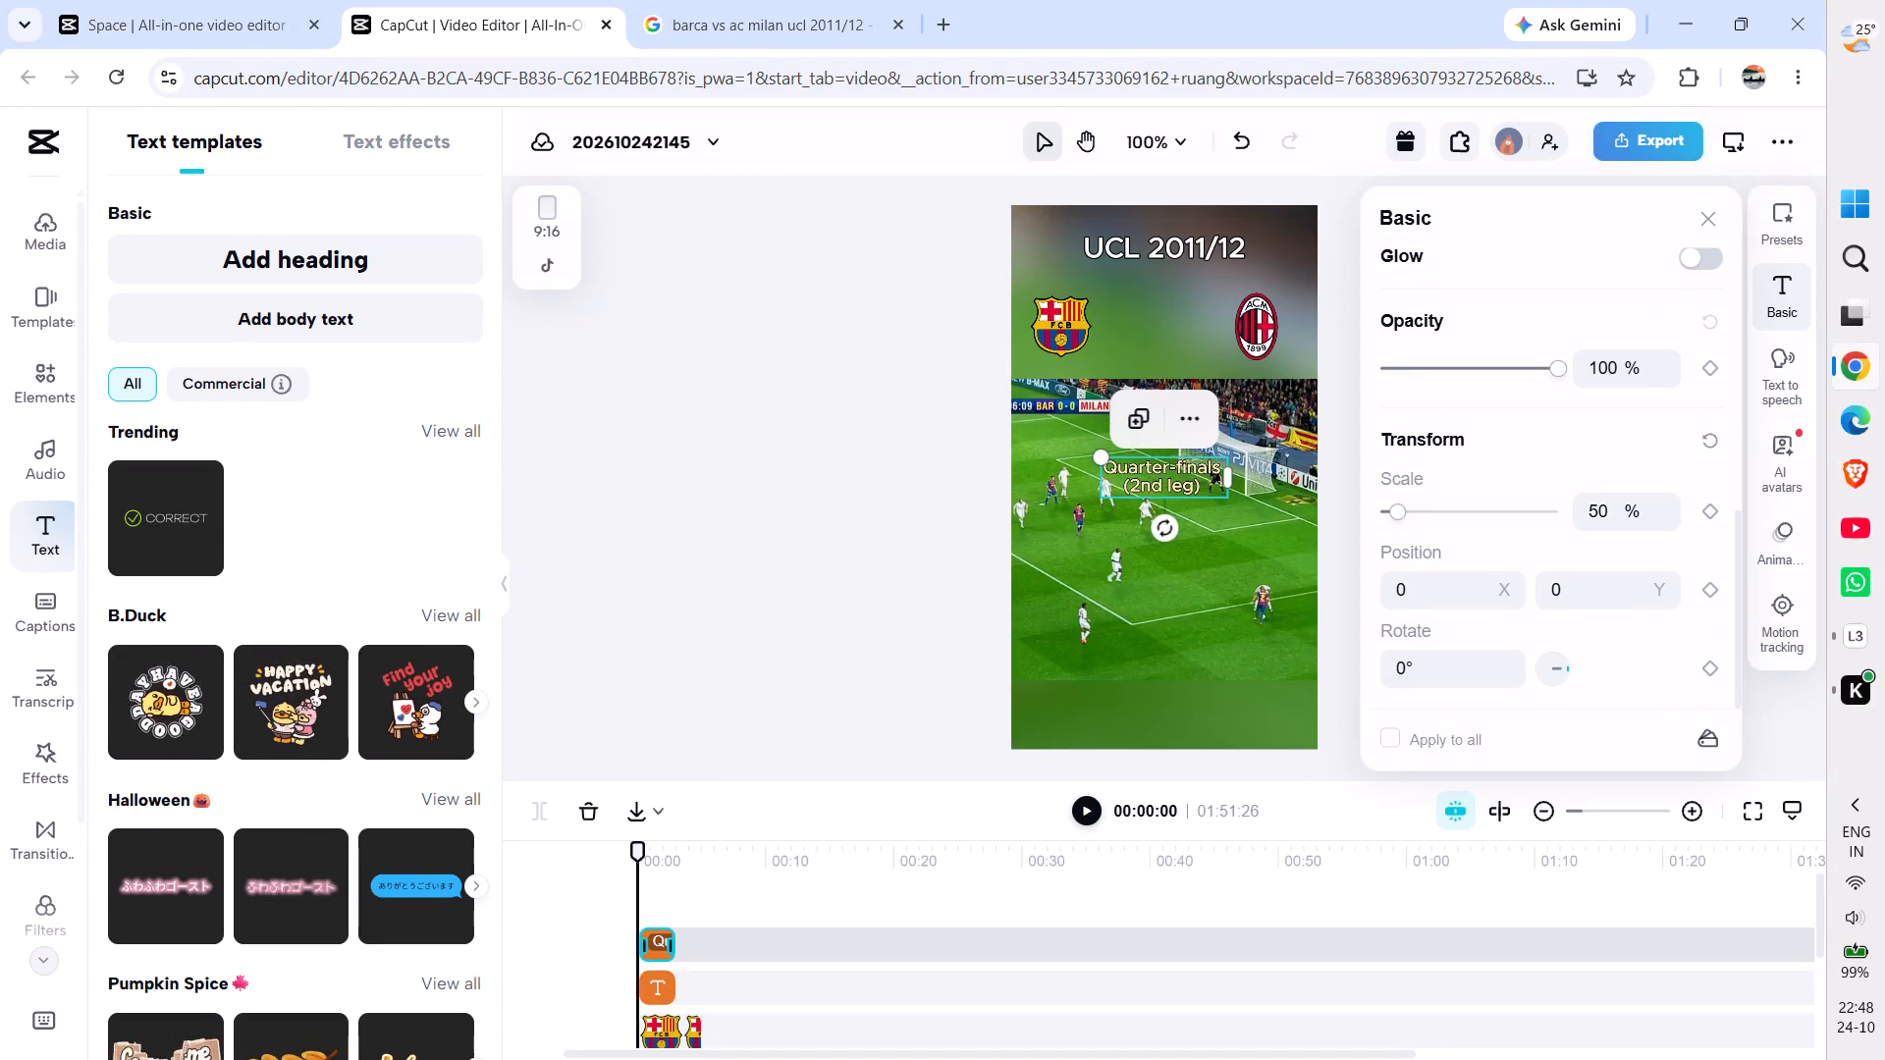
Move the "Quarter-finals (2nd leg)" heading up to sit directly beneath the "UCL 2011/12" title.
{"action": "left_click_drag", "start_coordinate": [1161, 474], "coordinate": [1158, 283]}
{"action": "left_click", "coordinate": [818, 385]}
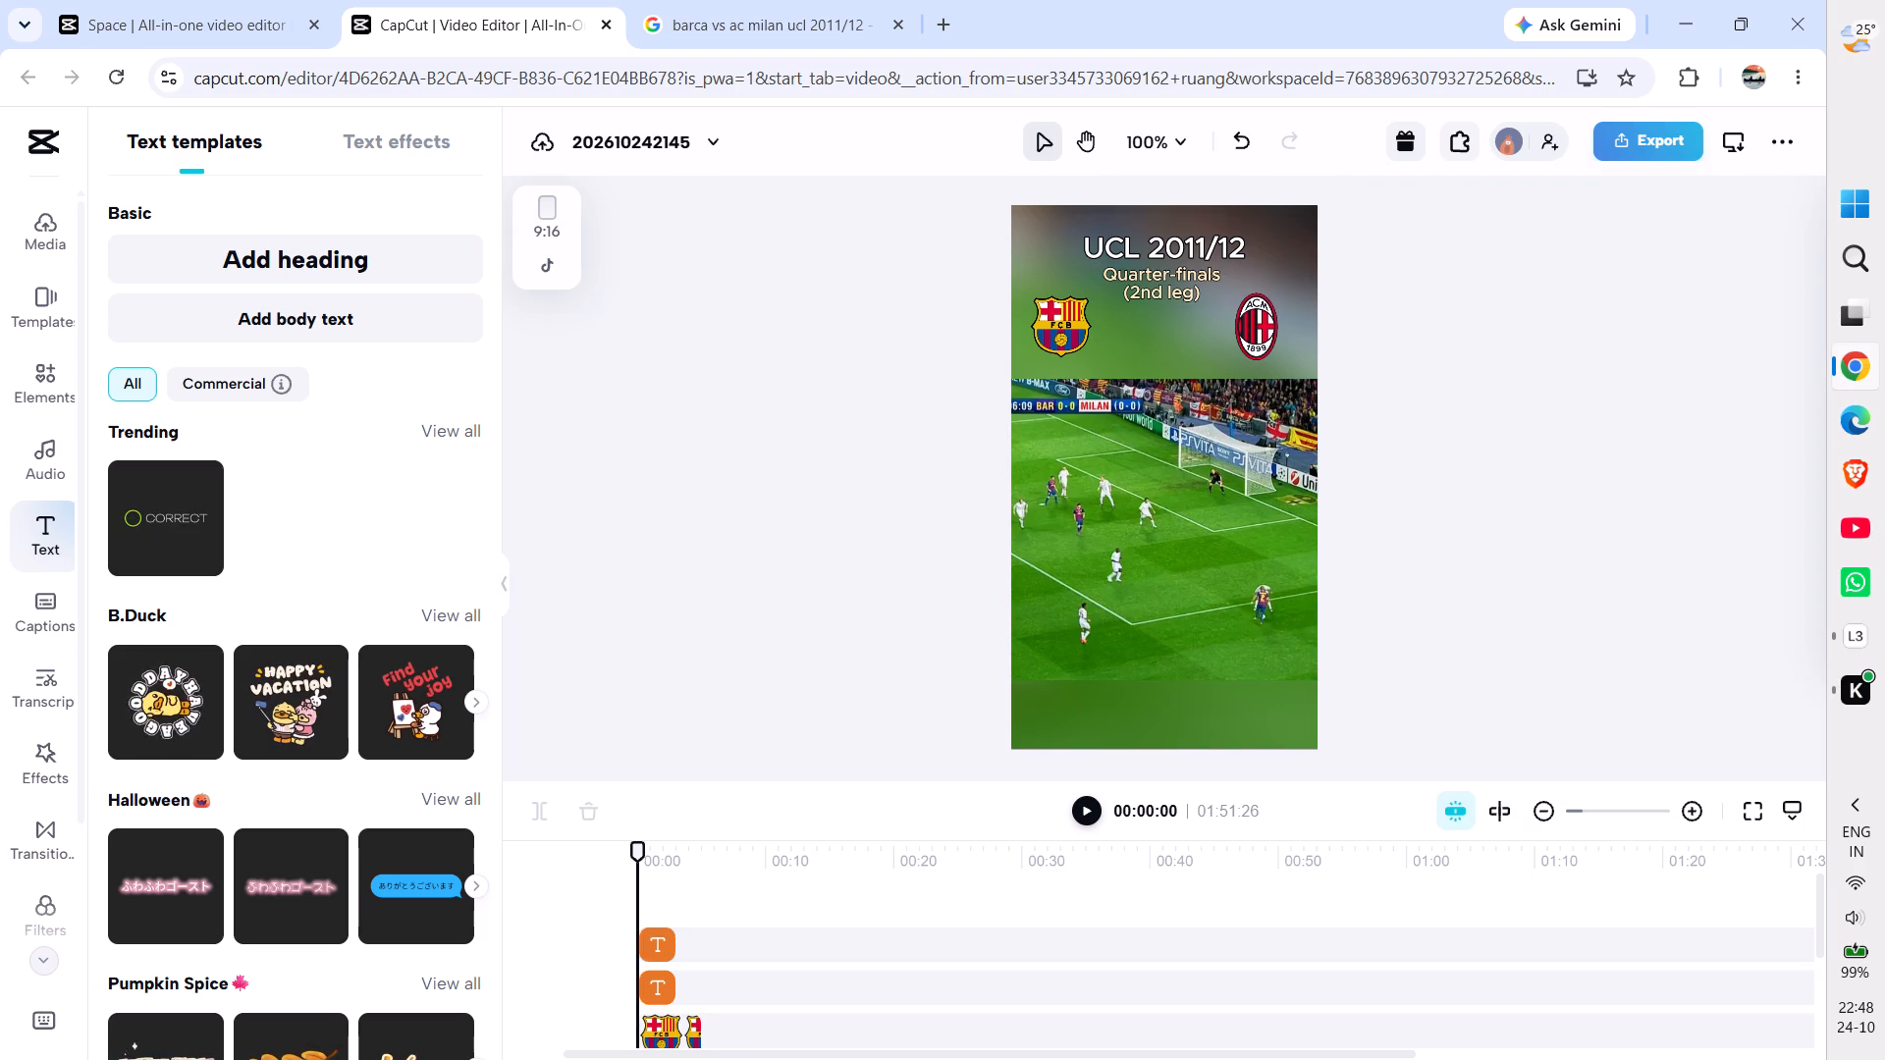
Move the Barcelona crest straight down until it rests on the upper edge of the match footage.
{"action": "left_click", "coordinate": [1153, 128]}
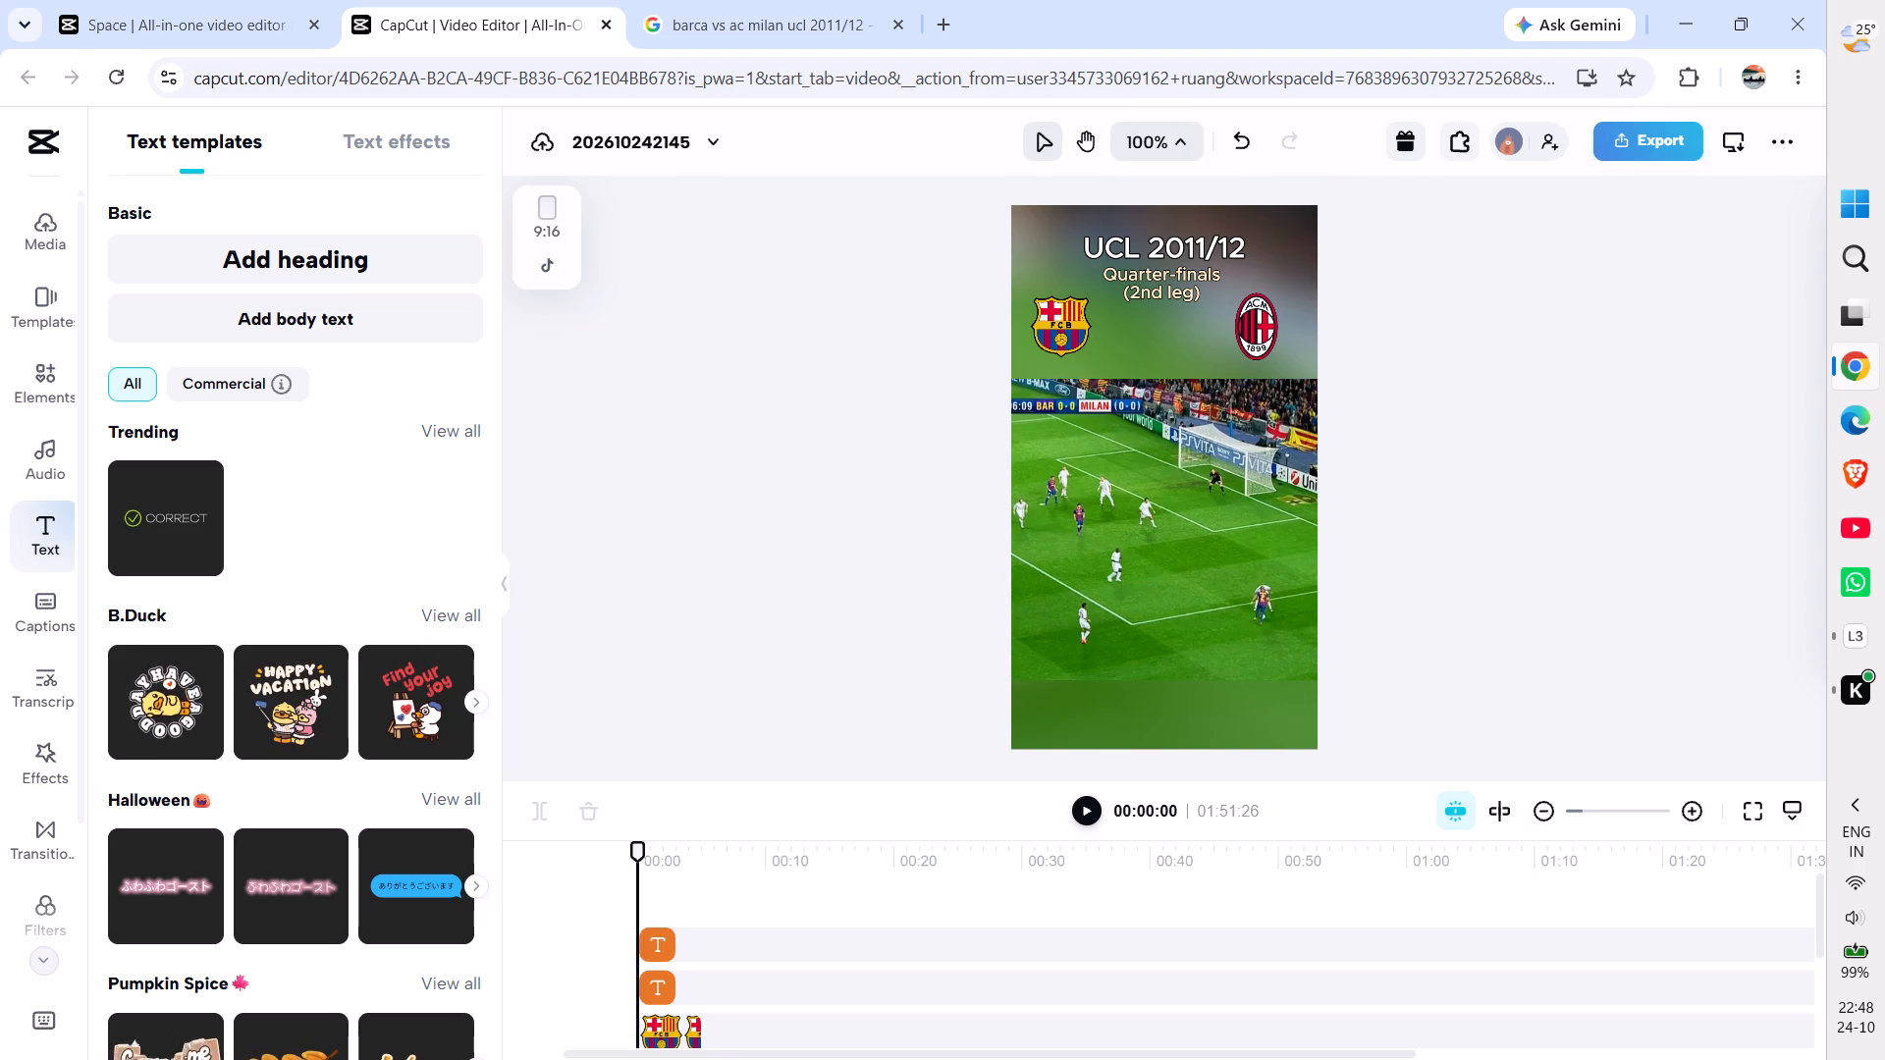
{"action": "left_click", "coordinate": [1139, 439]}
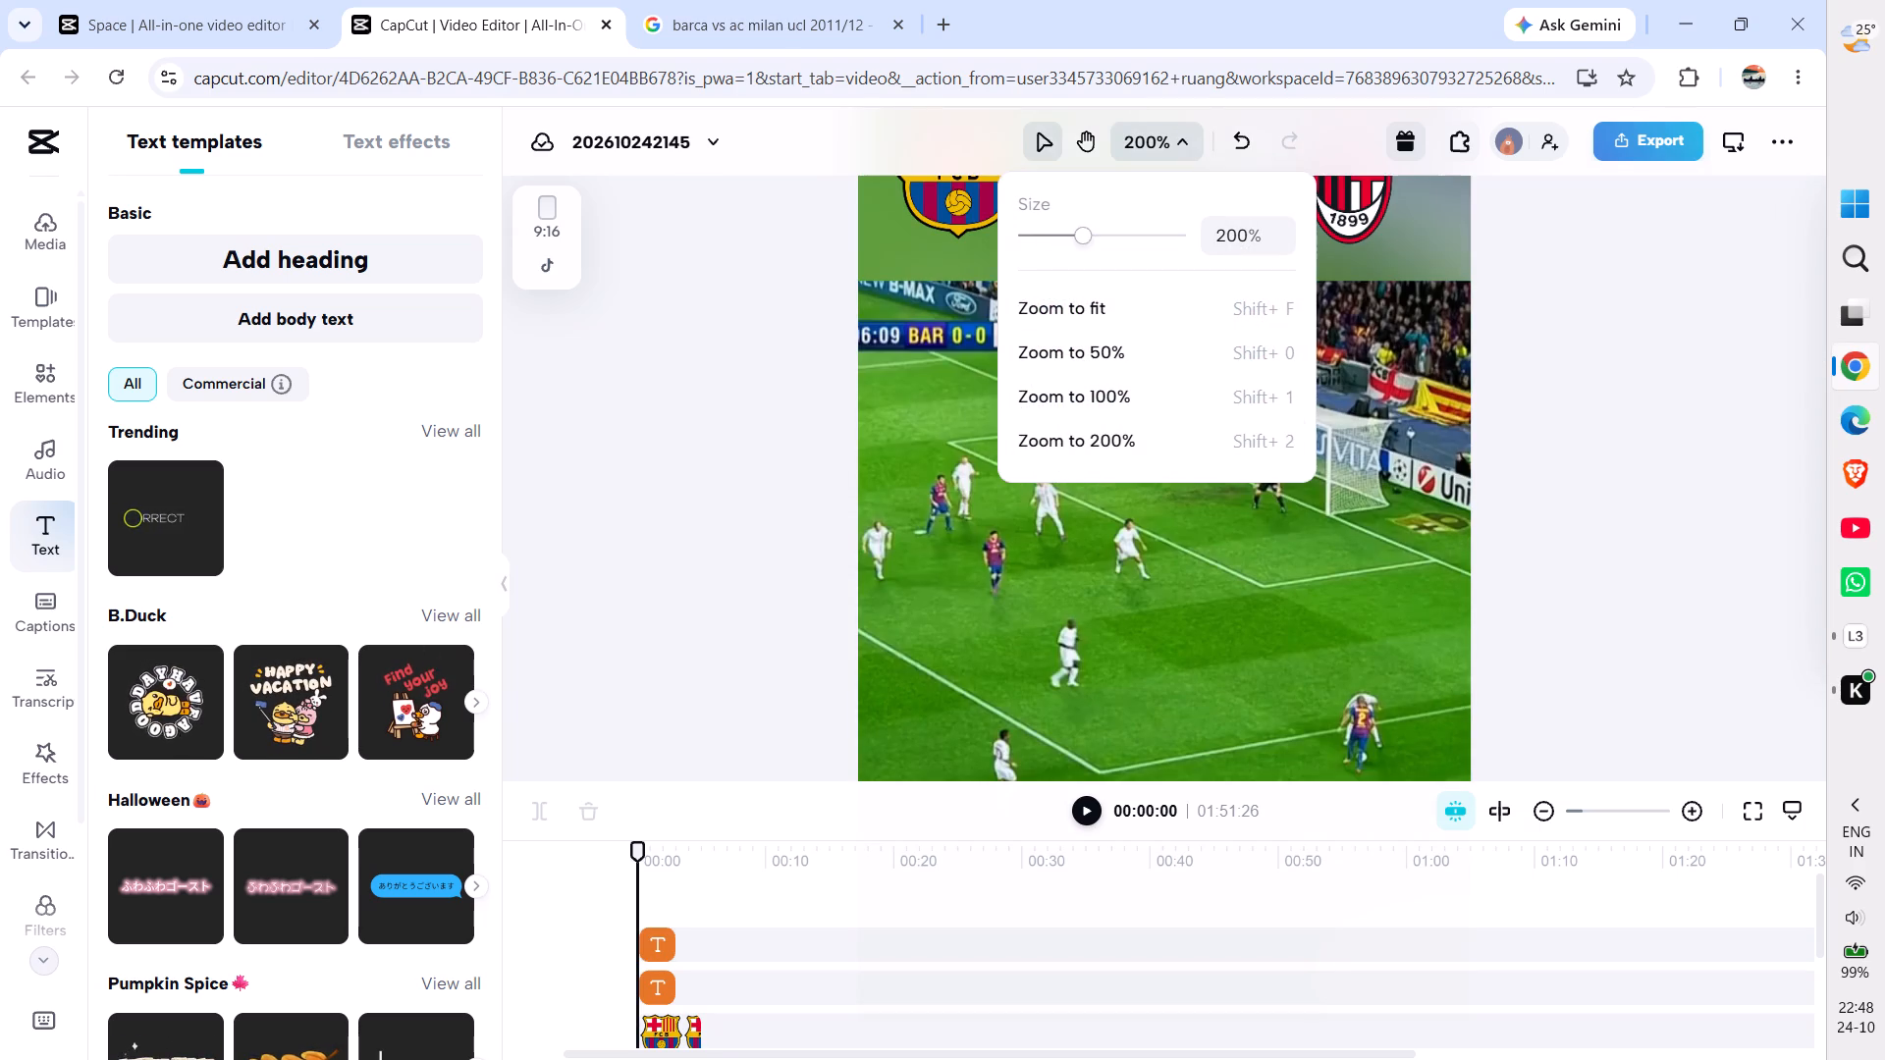
{"action": "left_click", "coordinate": [662, 392]}
{"action": "scroll", "coordinate": [662, 392], "scroll_direction": "up", "scroll_amount": 6}
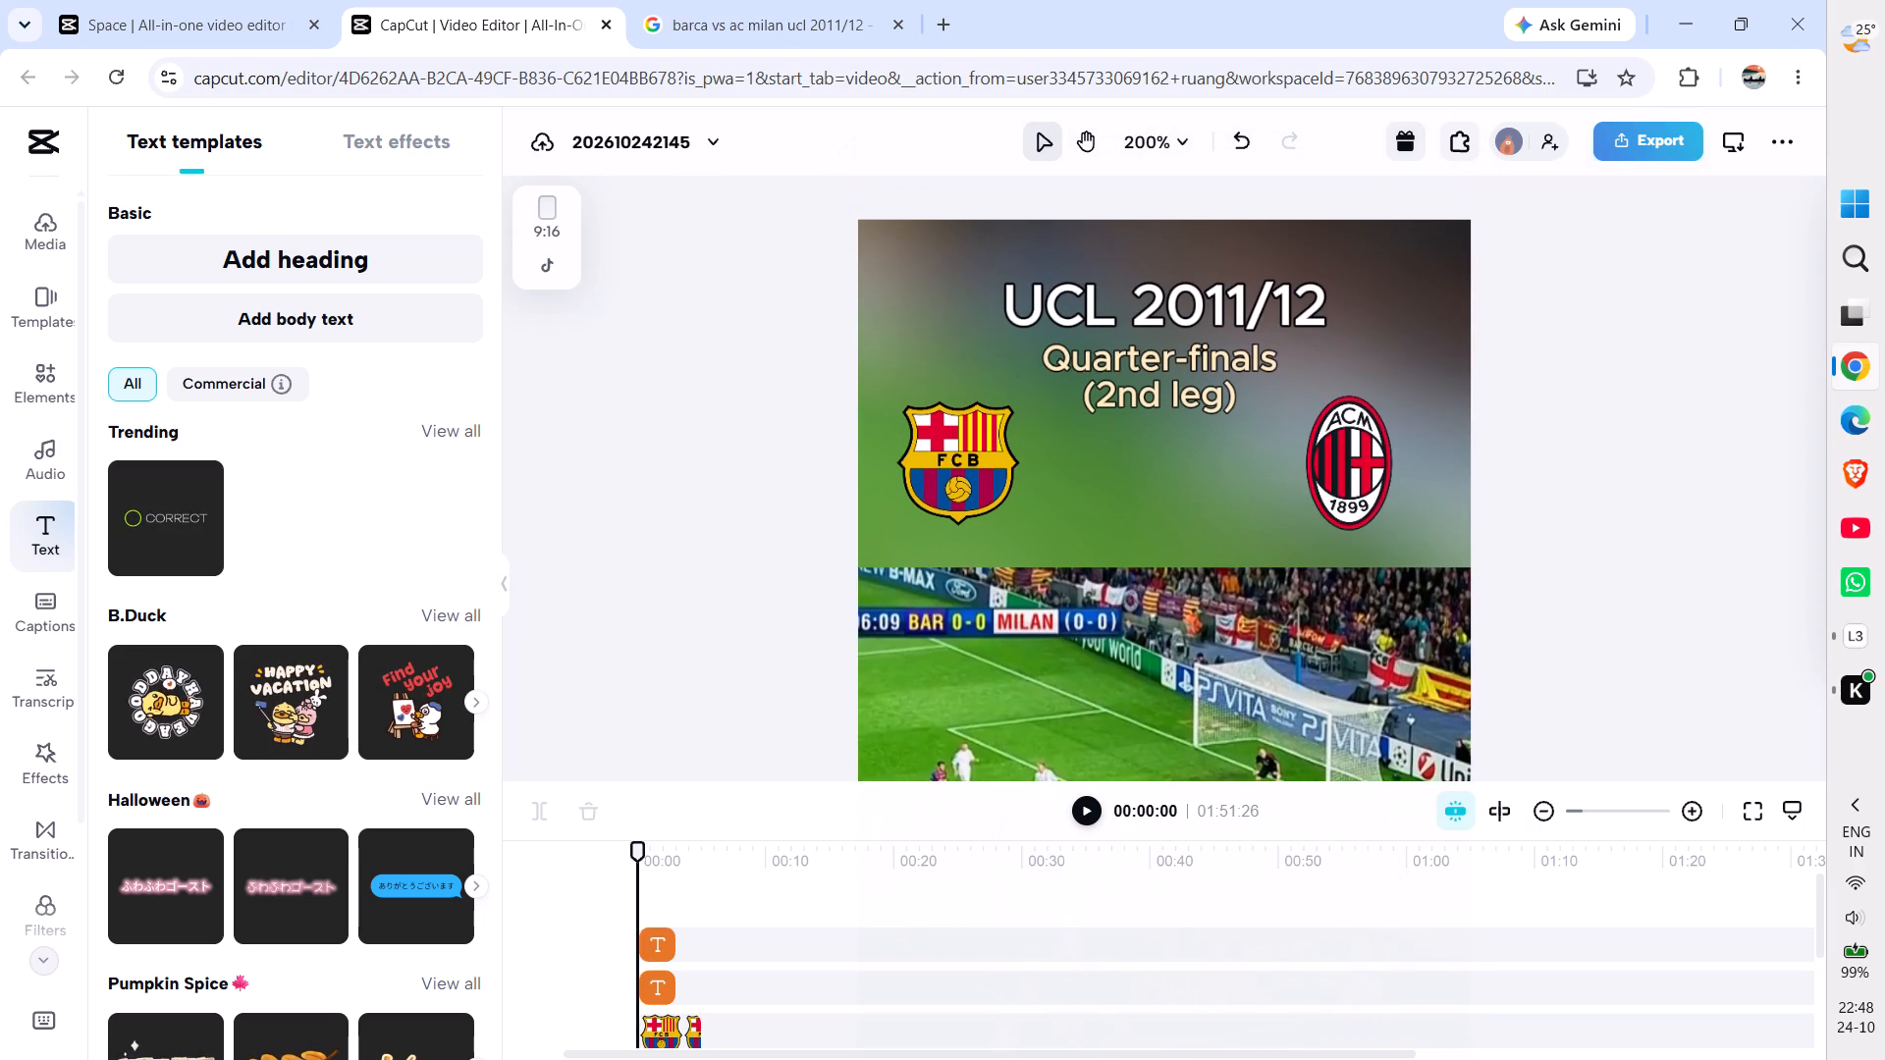
{"action": "left_click", "coordinate": [733, 534]}
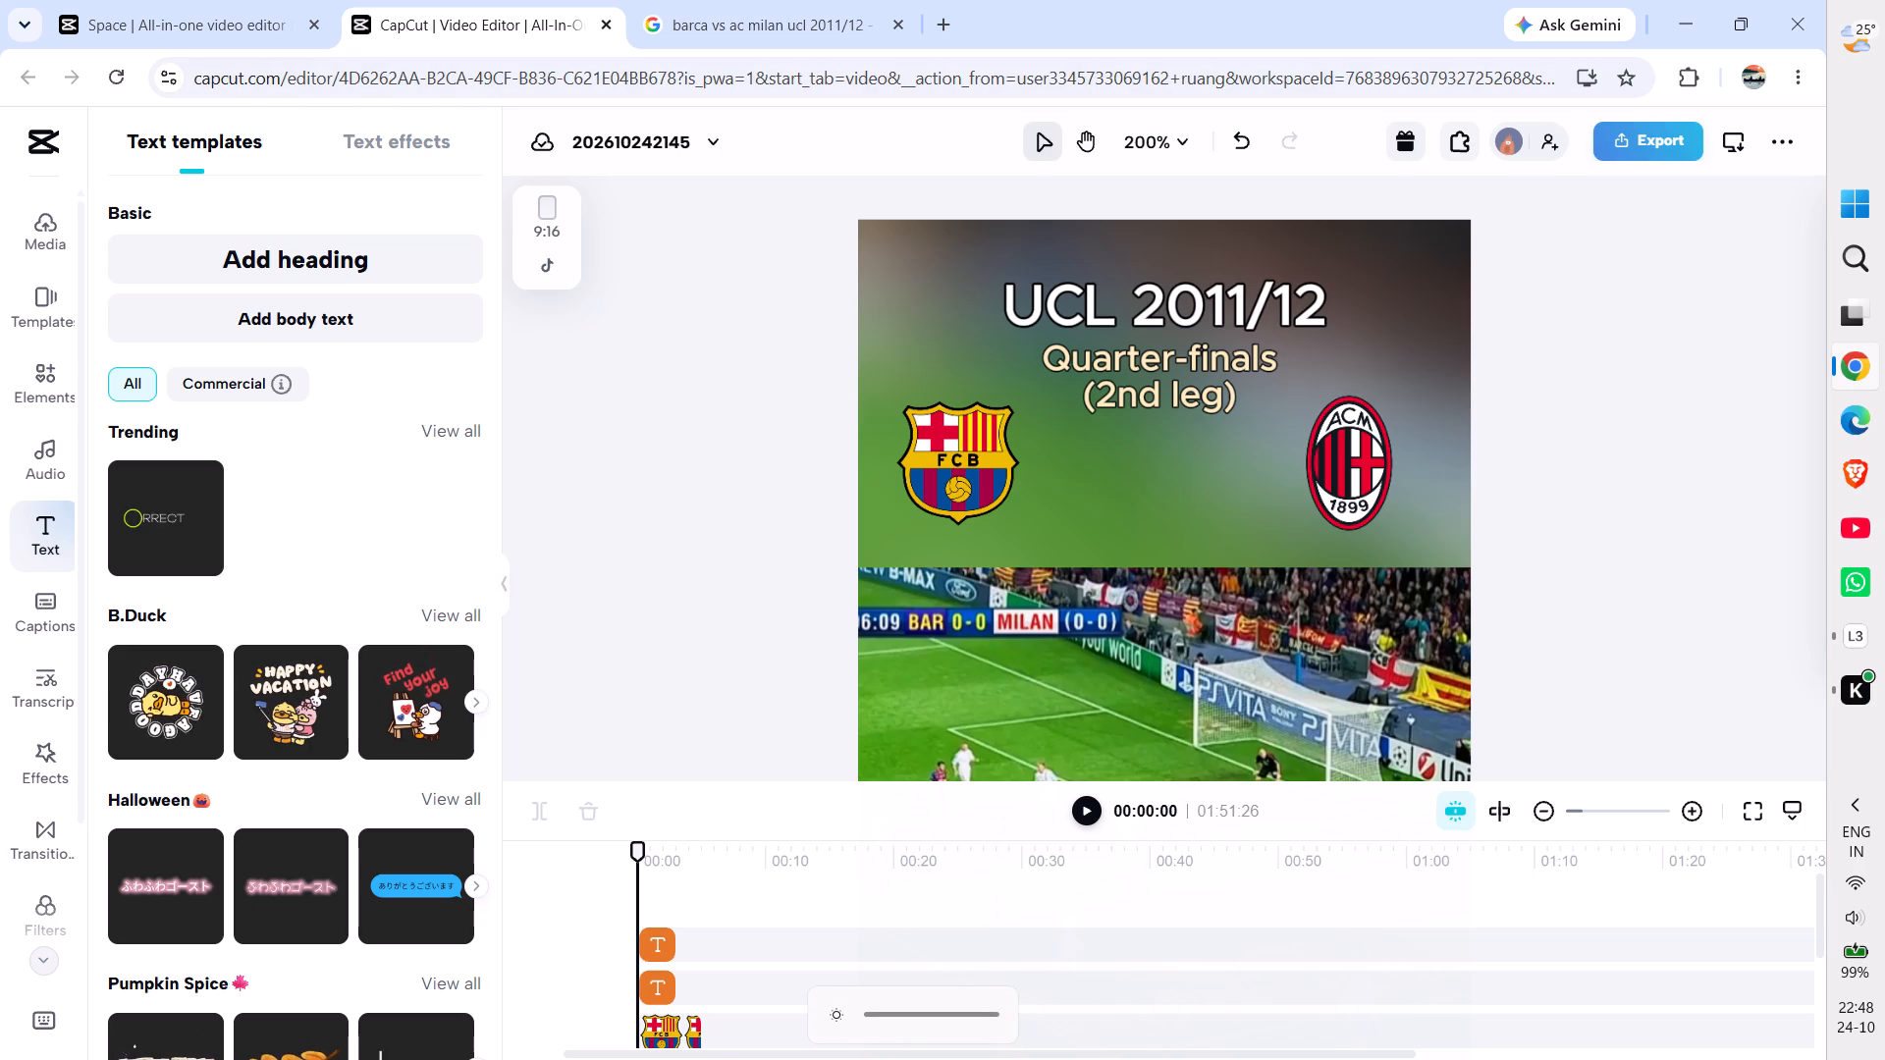
{"action": "key", "text": "ctrl+slash"}
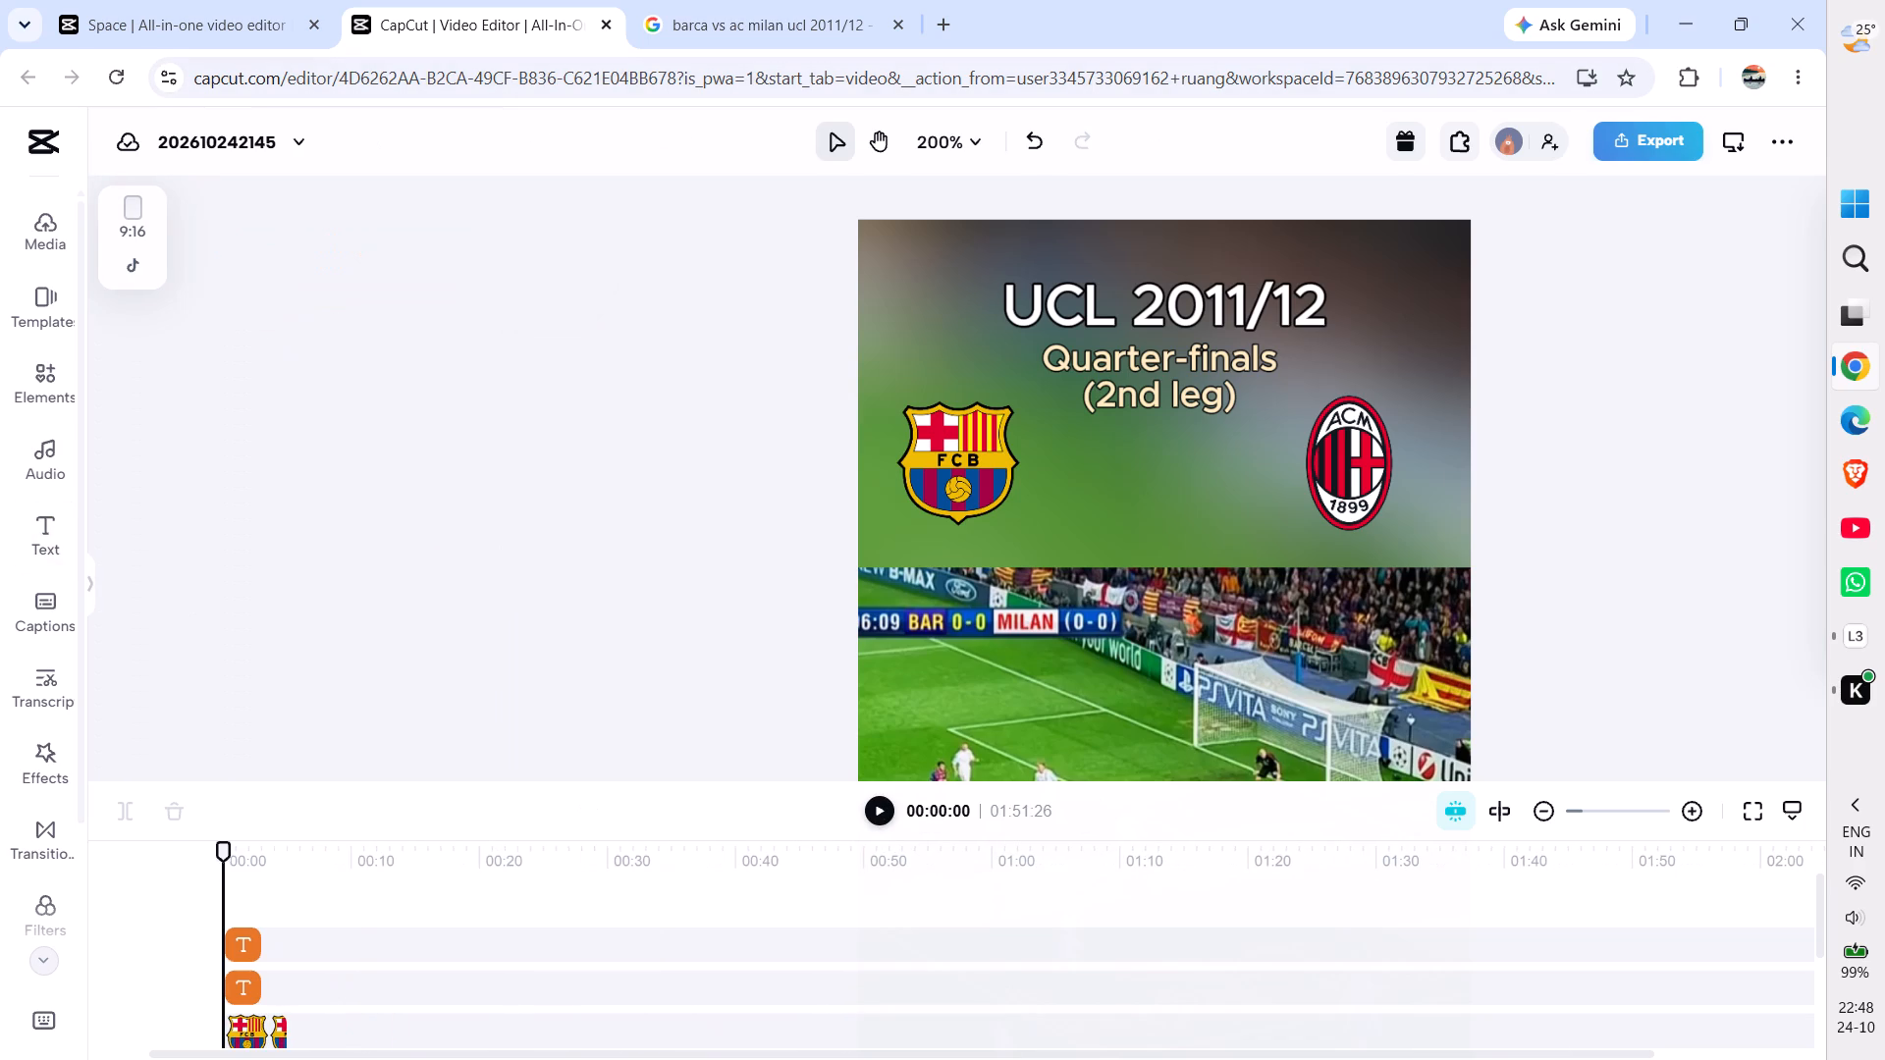
{"action": "left_click", "coordinate": [956, 467]}
{"action": "left_click_drag", "start_coordinate": [956, 467], "coordinate": [955, 497]}
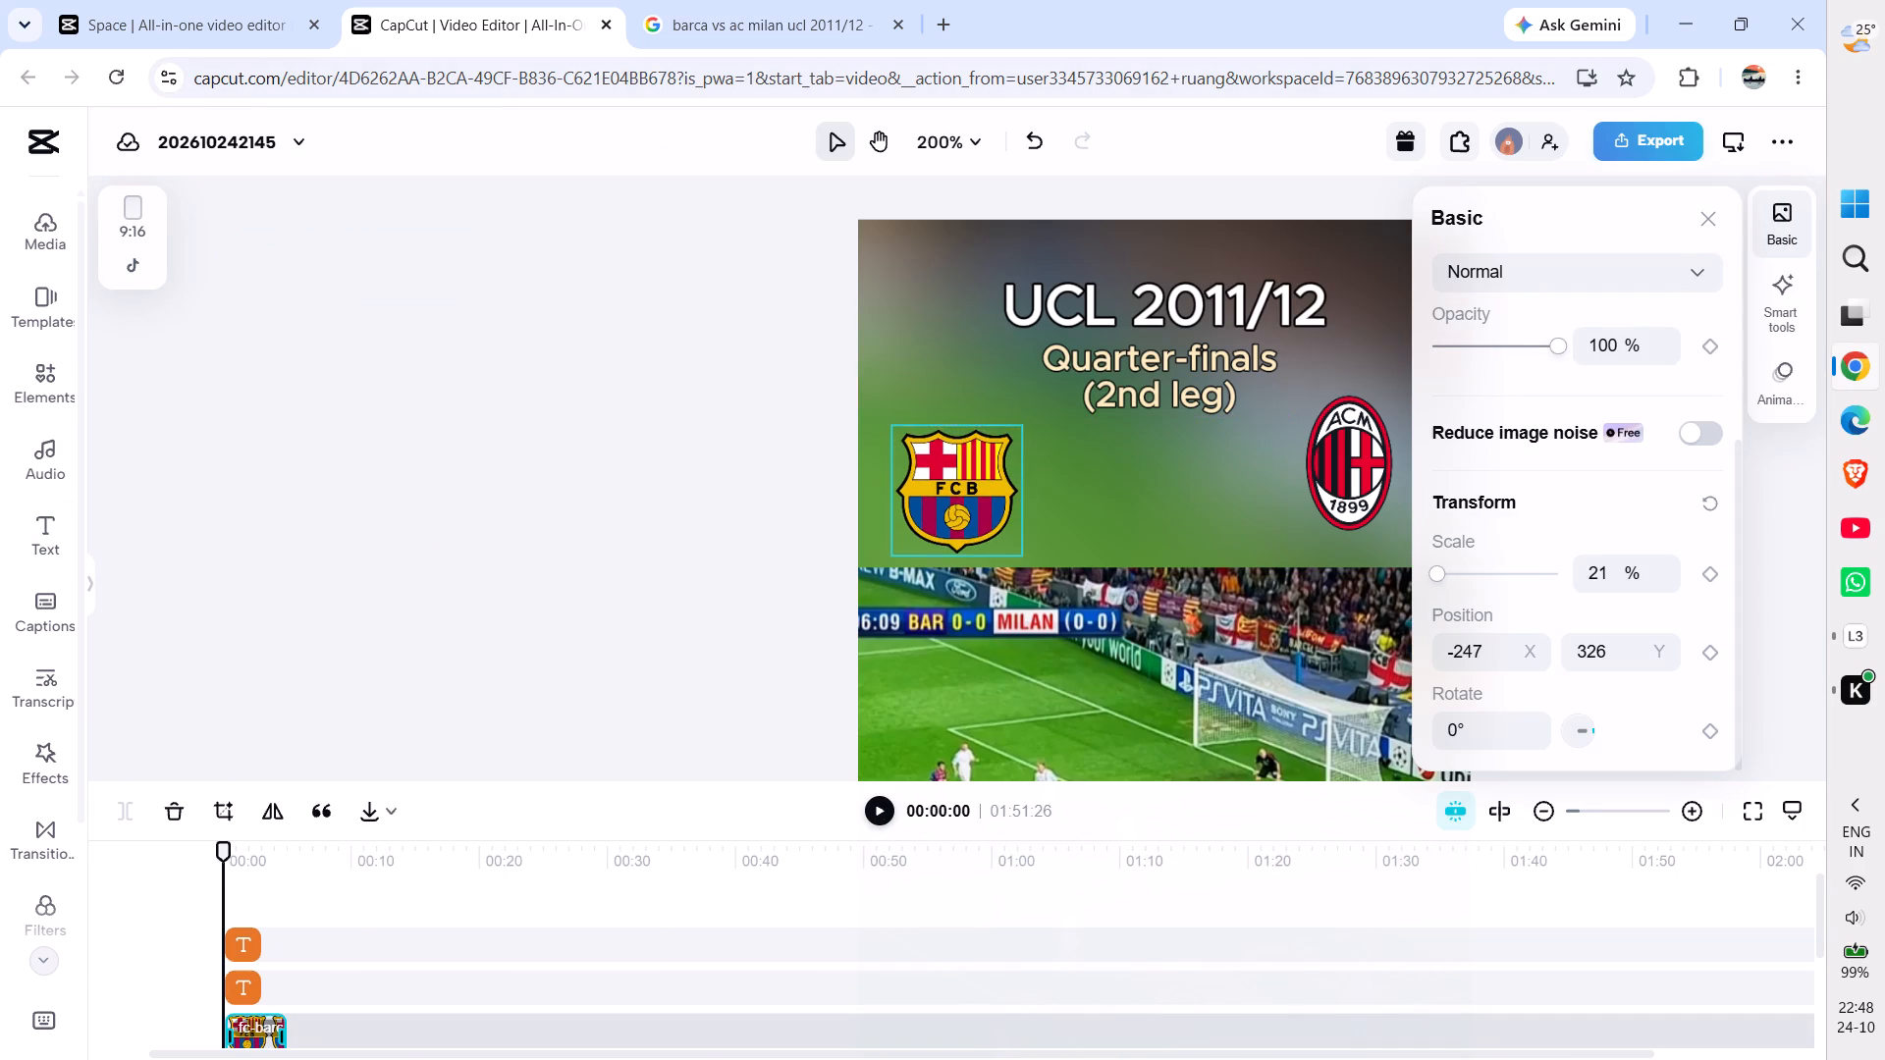
{"action": "left_click_drag", "start_coordinate": [955, 497], "coordinate": [955, 502]}
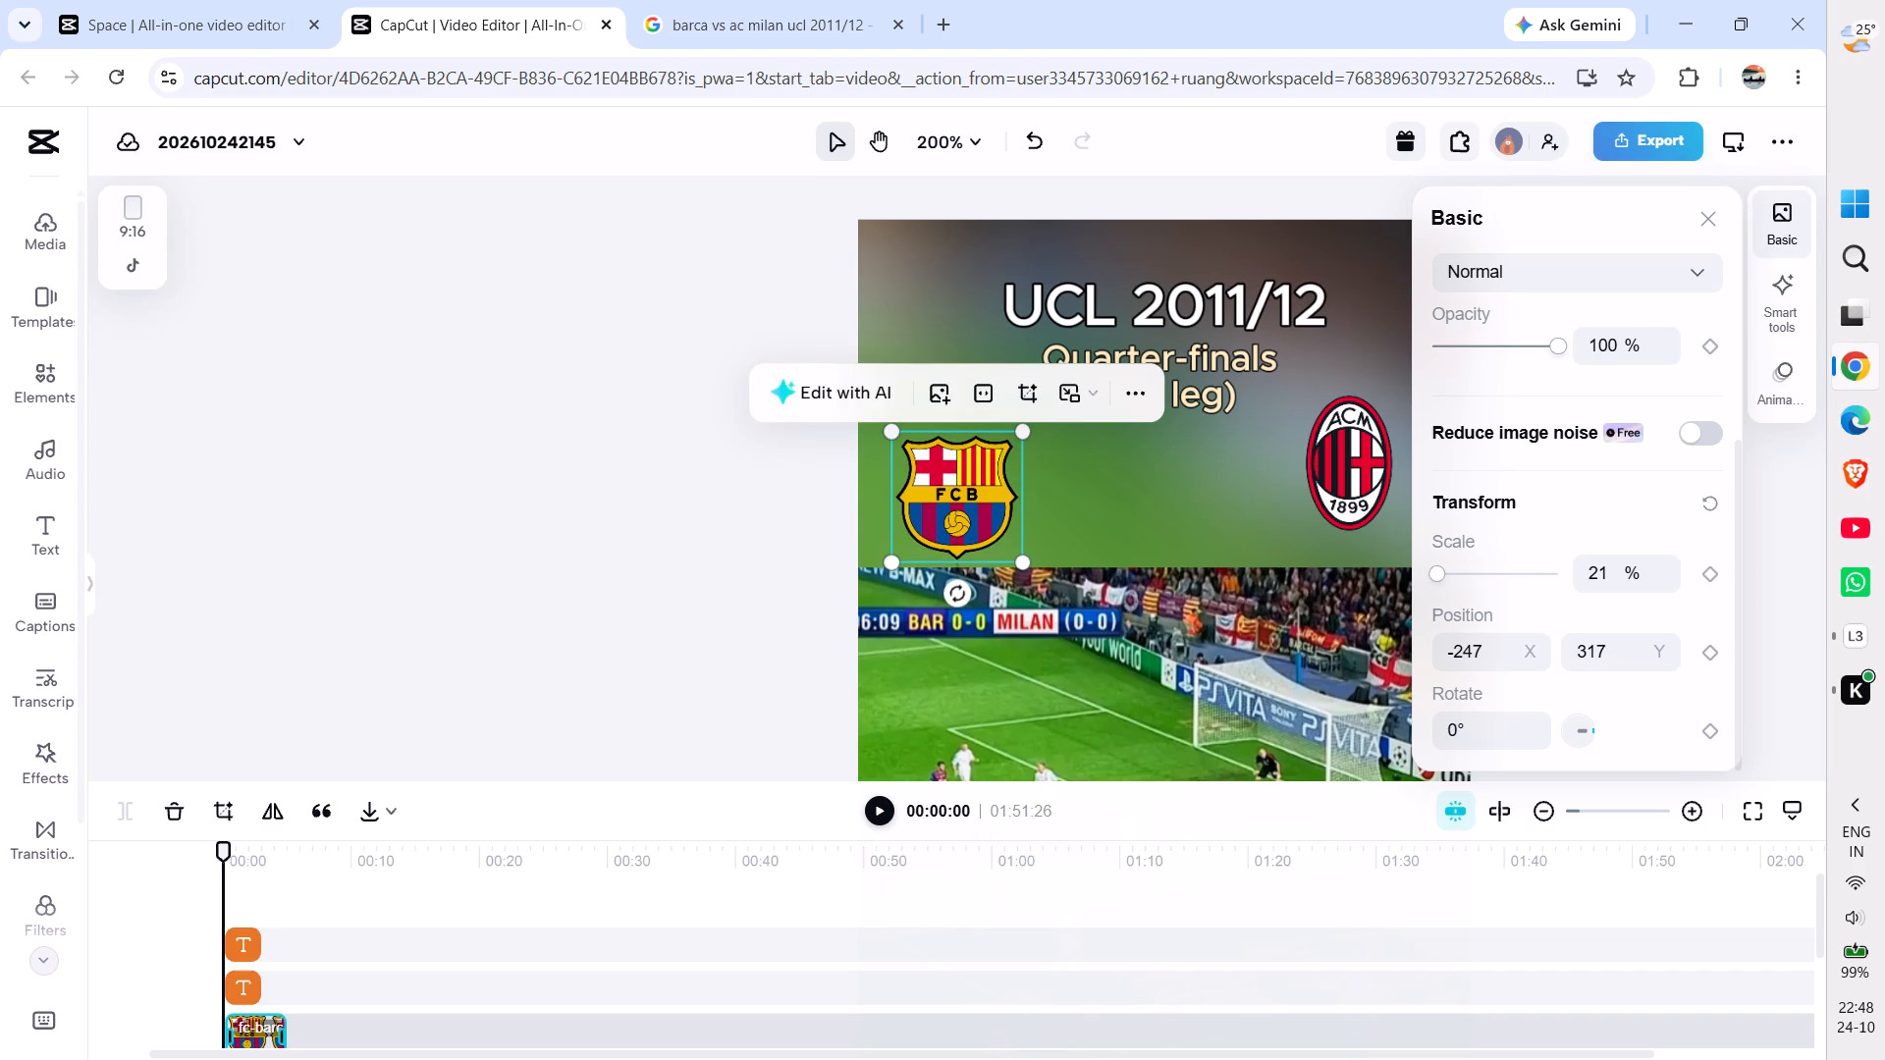
{"action": "left_click_drag", "start_coordinate": [971, 481], "coordinate": [971, 490]}
{"action": "left_click", "coordinate": [638, 512]}
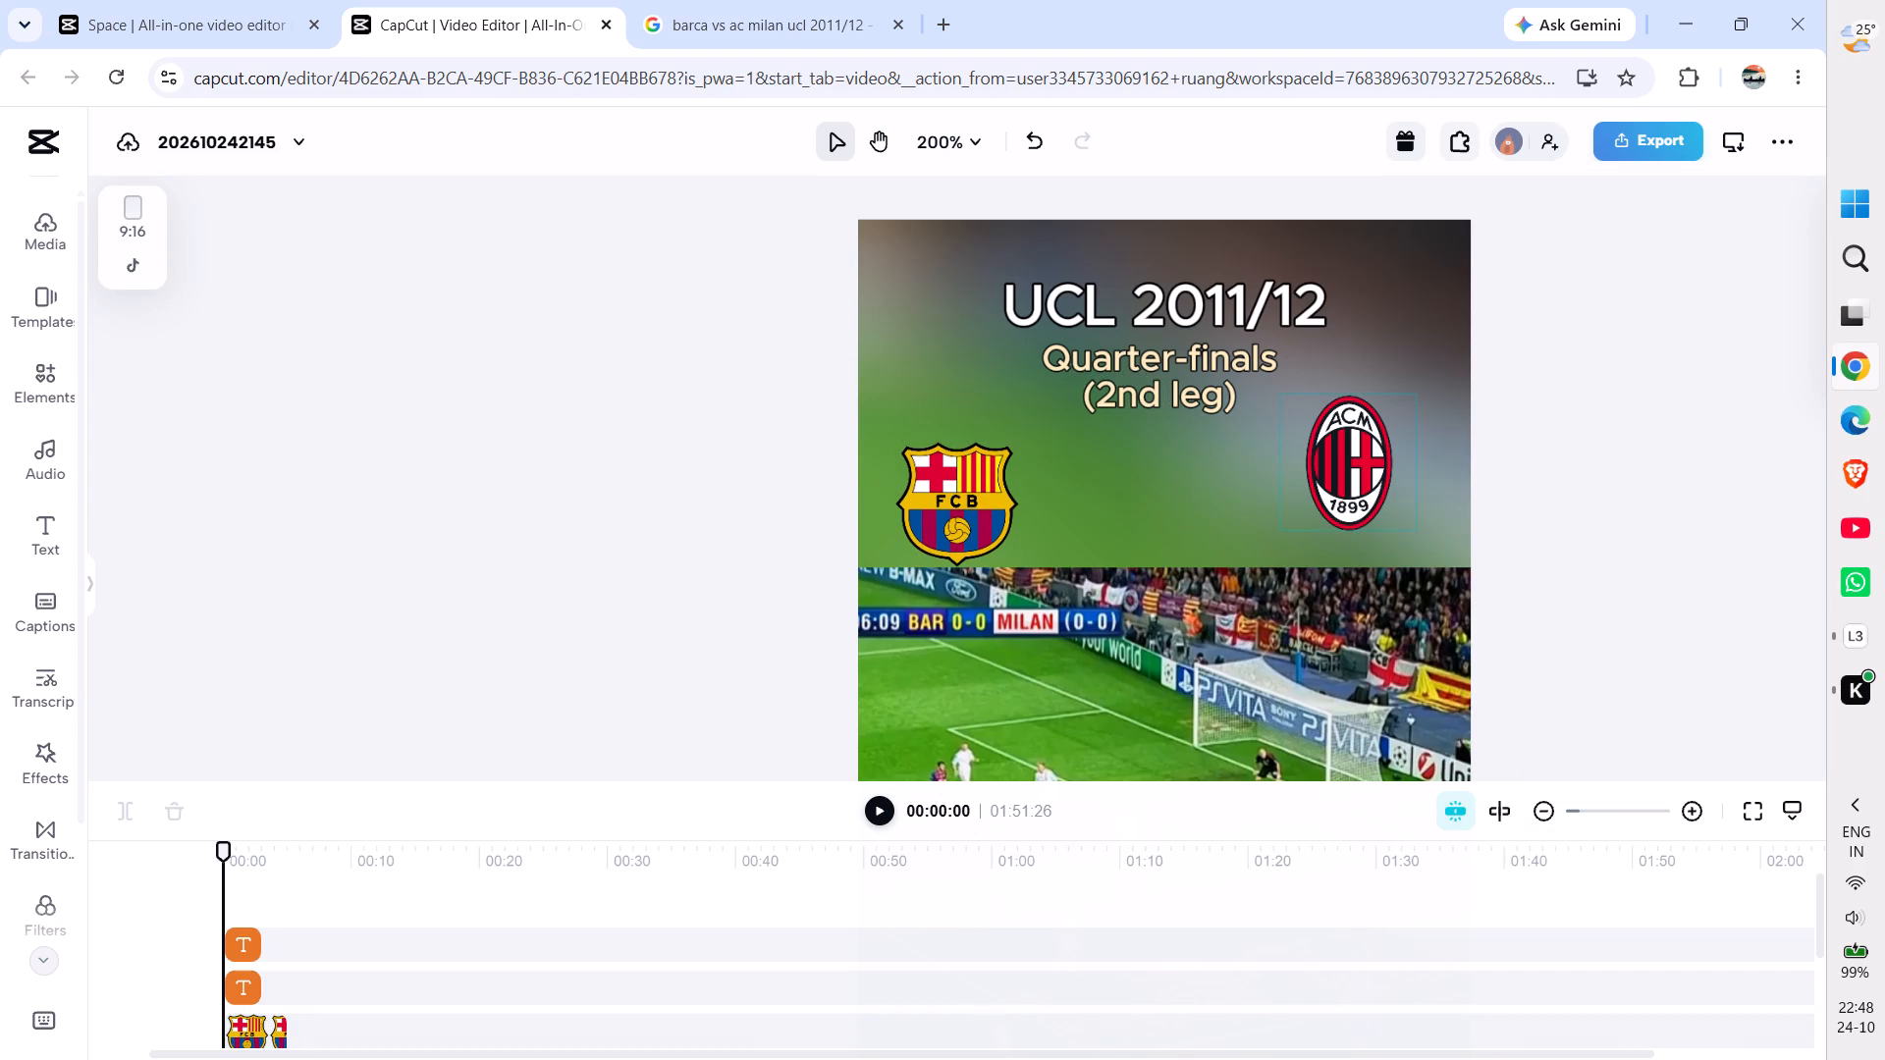
Move the AC Milan crest down level with the Barcelona crest and outward towards the right edge of the frame.
{"action": "left_click", "coordinate": [1373, 474]}
{"action": "left_click_drag", "start_coordinate": [1373, 474], "coordinate": [1379, 515]}
{"action": "left_click", "coordinate": [643, 532]}
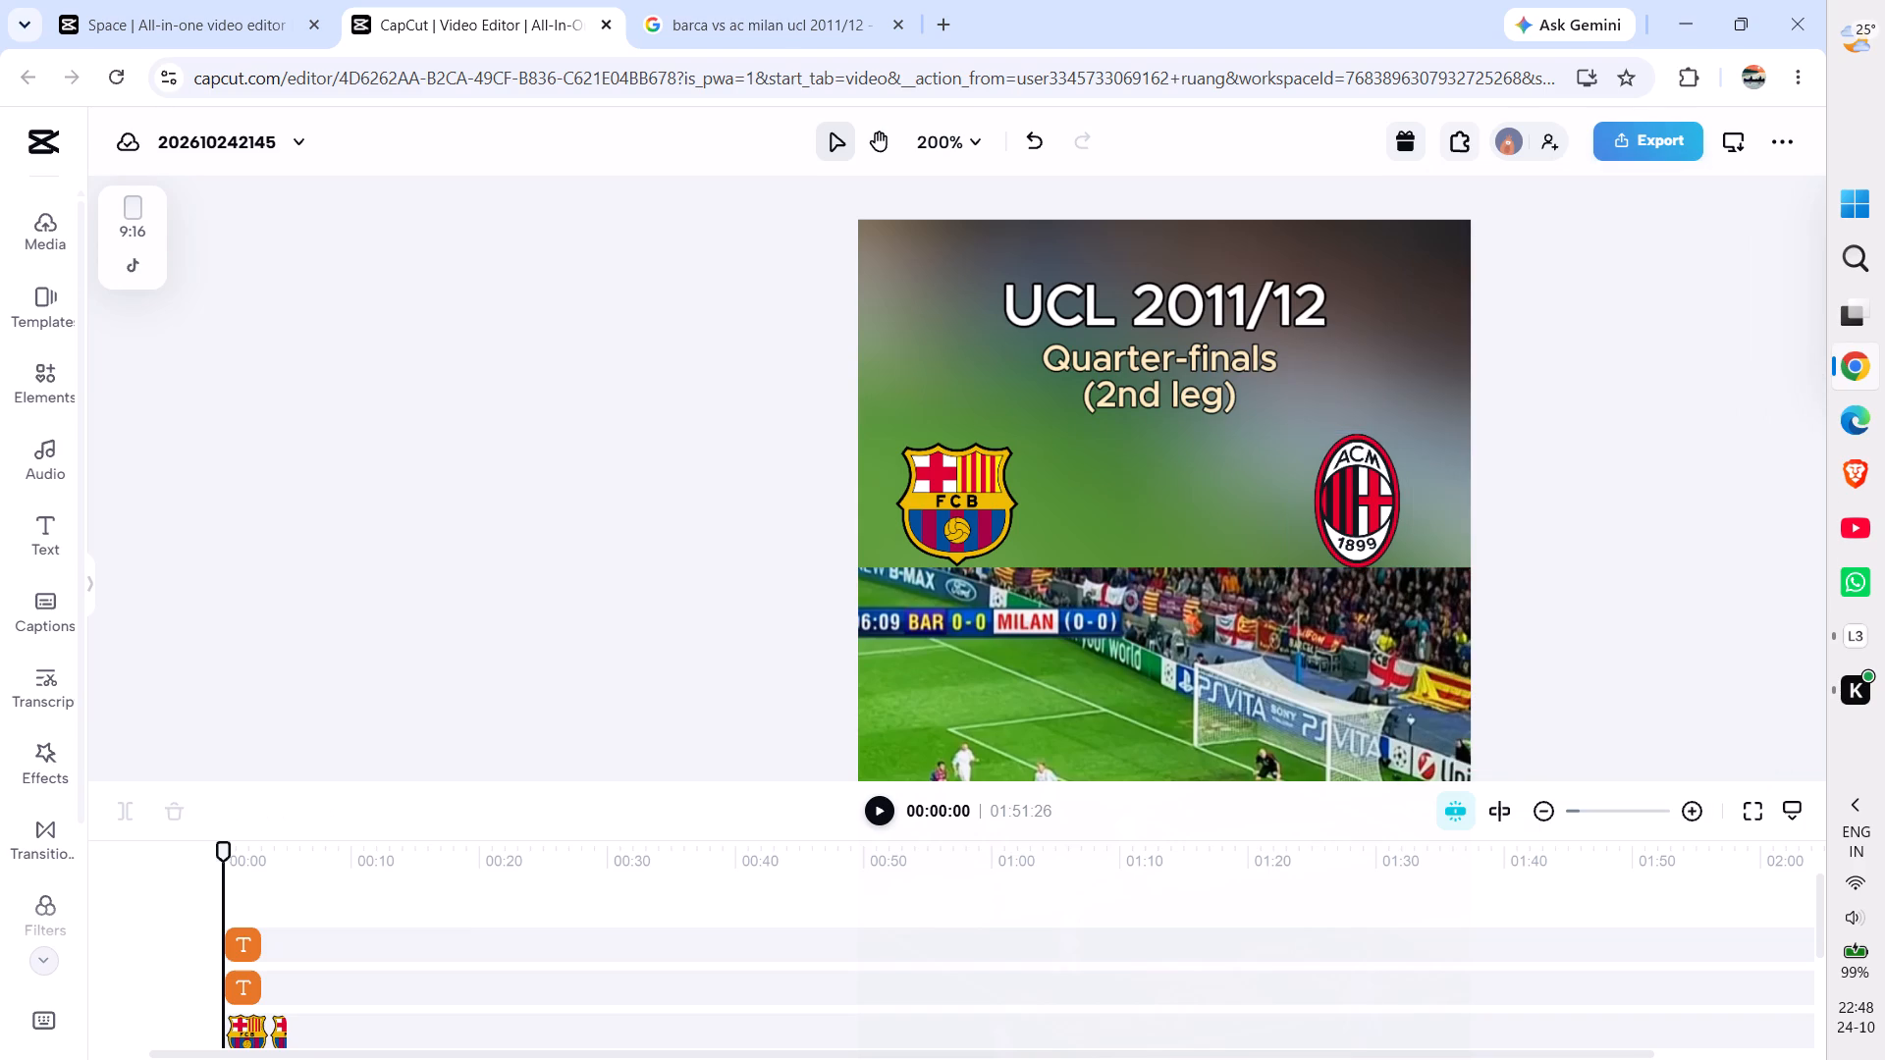
{"action": "scroll", "coordinate": [675, 531], "scroll_direction": "left", "scroll_amount": 6}
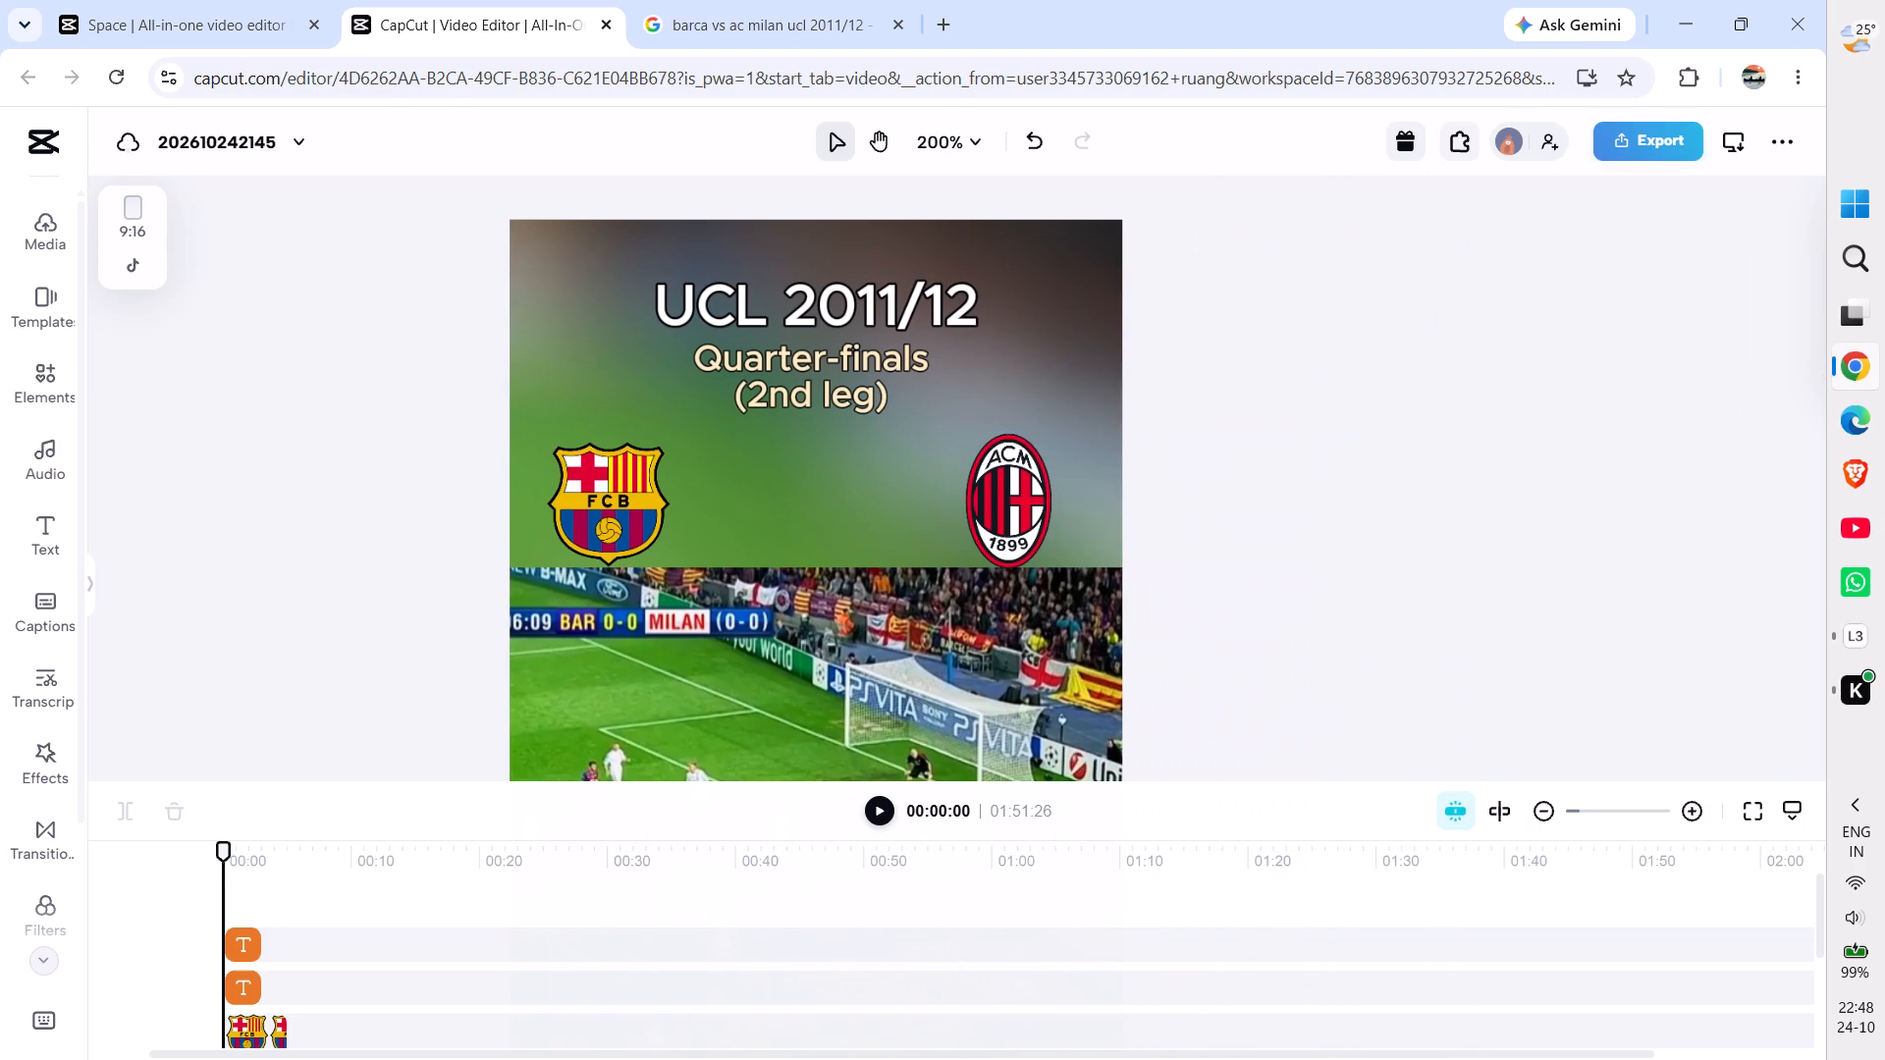
{"action": "scroll", "coordinate": [675, 531], "scroll_direction": "right", "scroll_amount": 1}
{"action": "left_click", "coordinate": [1039, 487]}
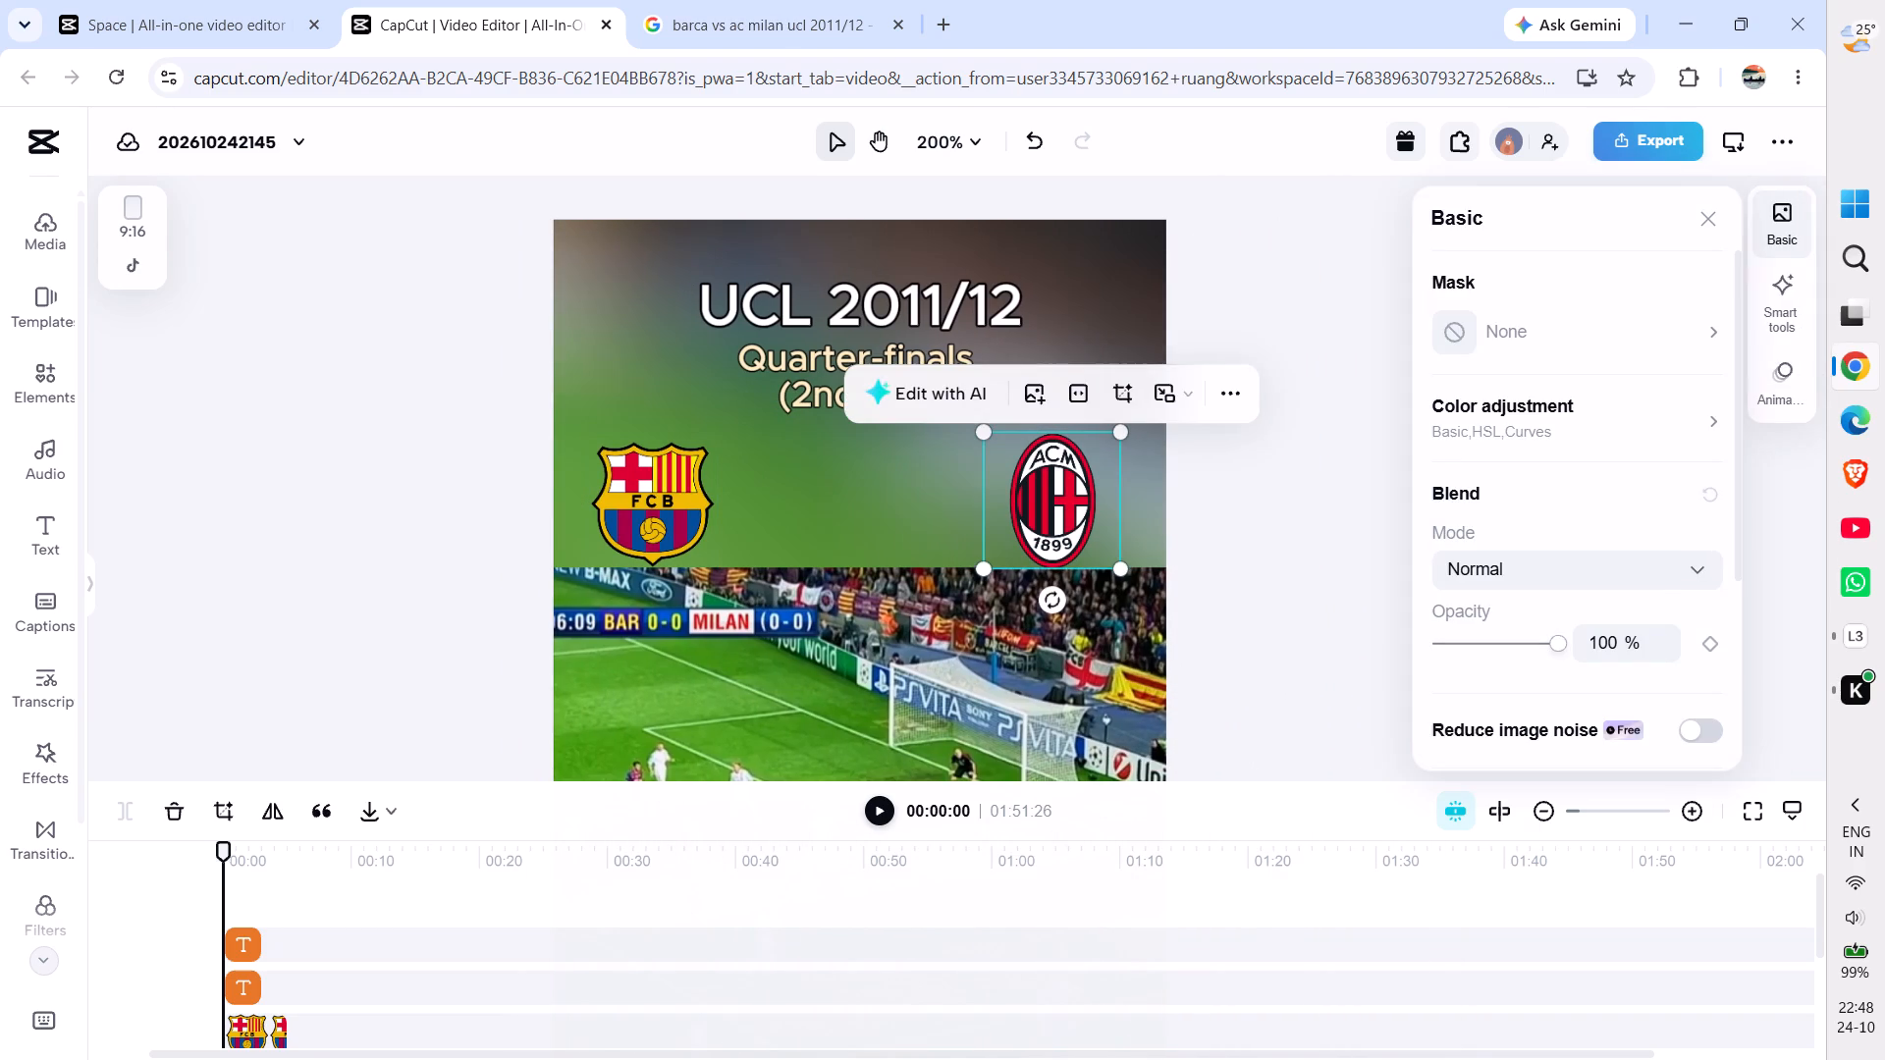
{"action": "left_click_drag", "start_coordinate": [1039, 487], "coordinate": [1064, 490]}
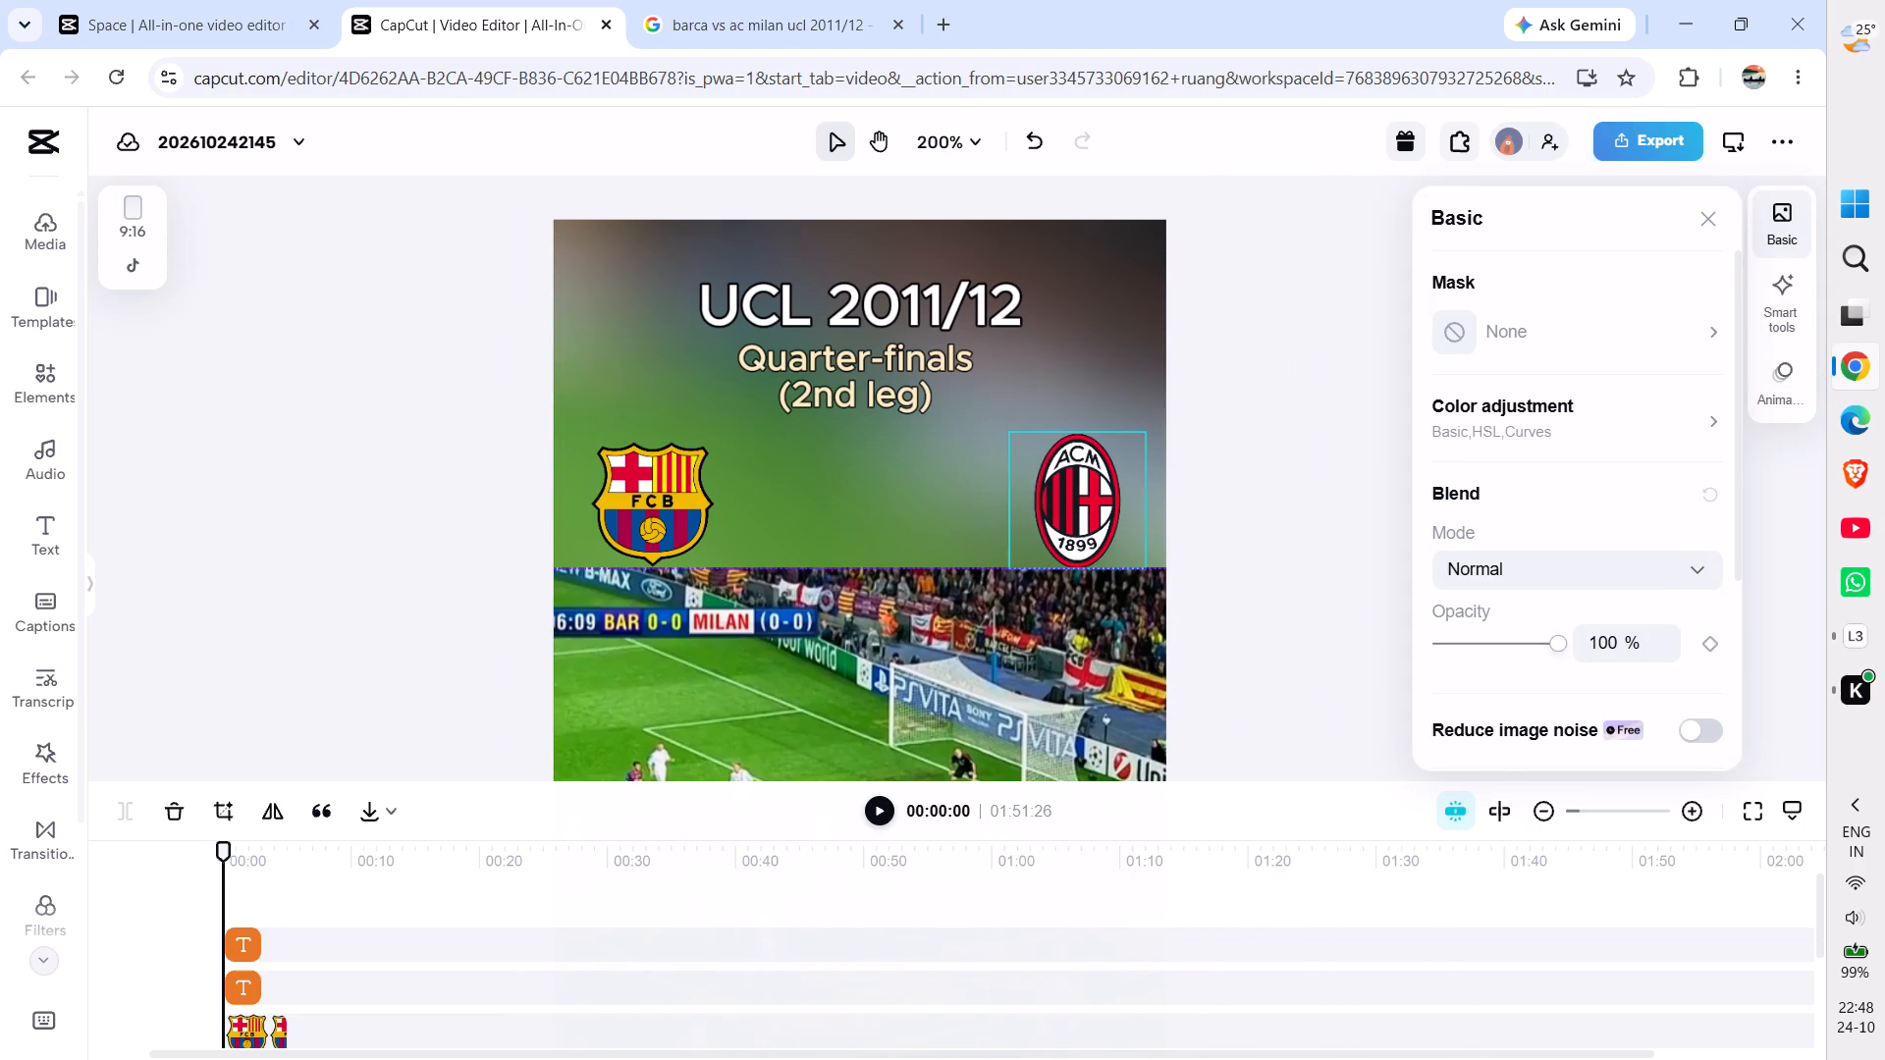
{"action": "left_click_drag", "start_coordinate": [1064, 490], "coordinate": [1073, 490]}
{"action": "left_click", "coordinate": [348, 442]}
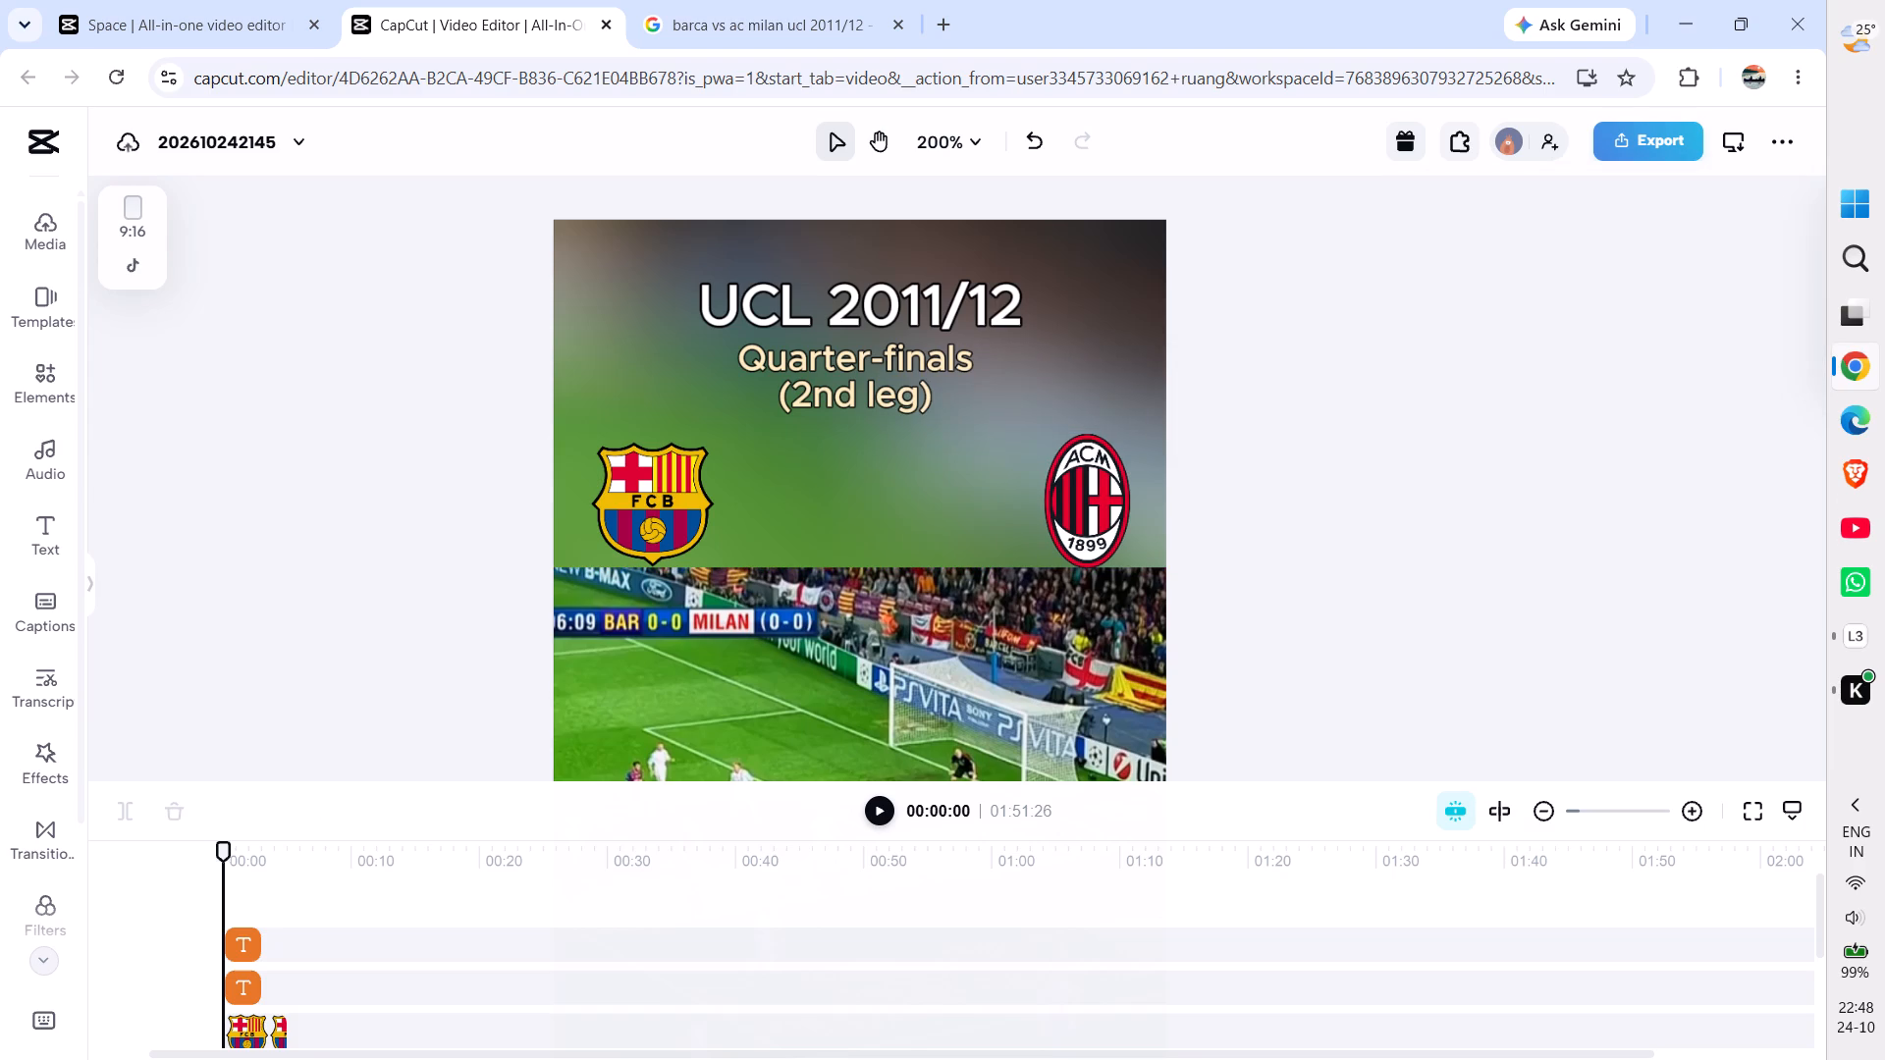
Shift the "UCL 2011/12" title slightly to the right at the same height.
{"action": "left_click", "coordinate": [859, 300]}
{"action": "left_click_drag", "start_coordinate": [859, 300], "coordinate": [868, 300]}
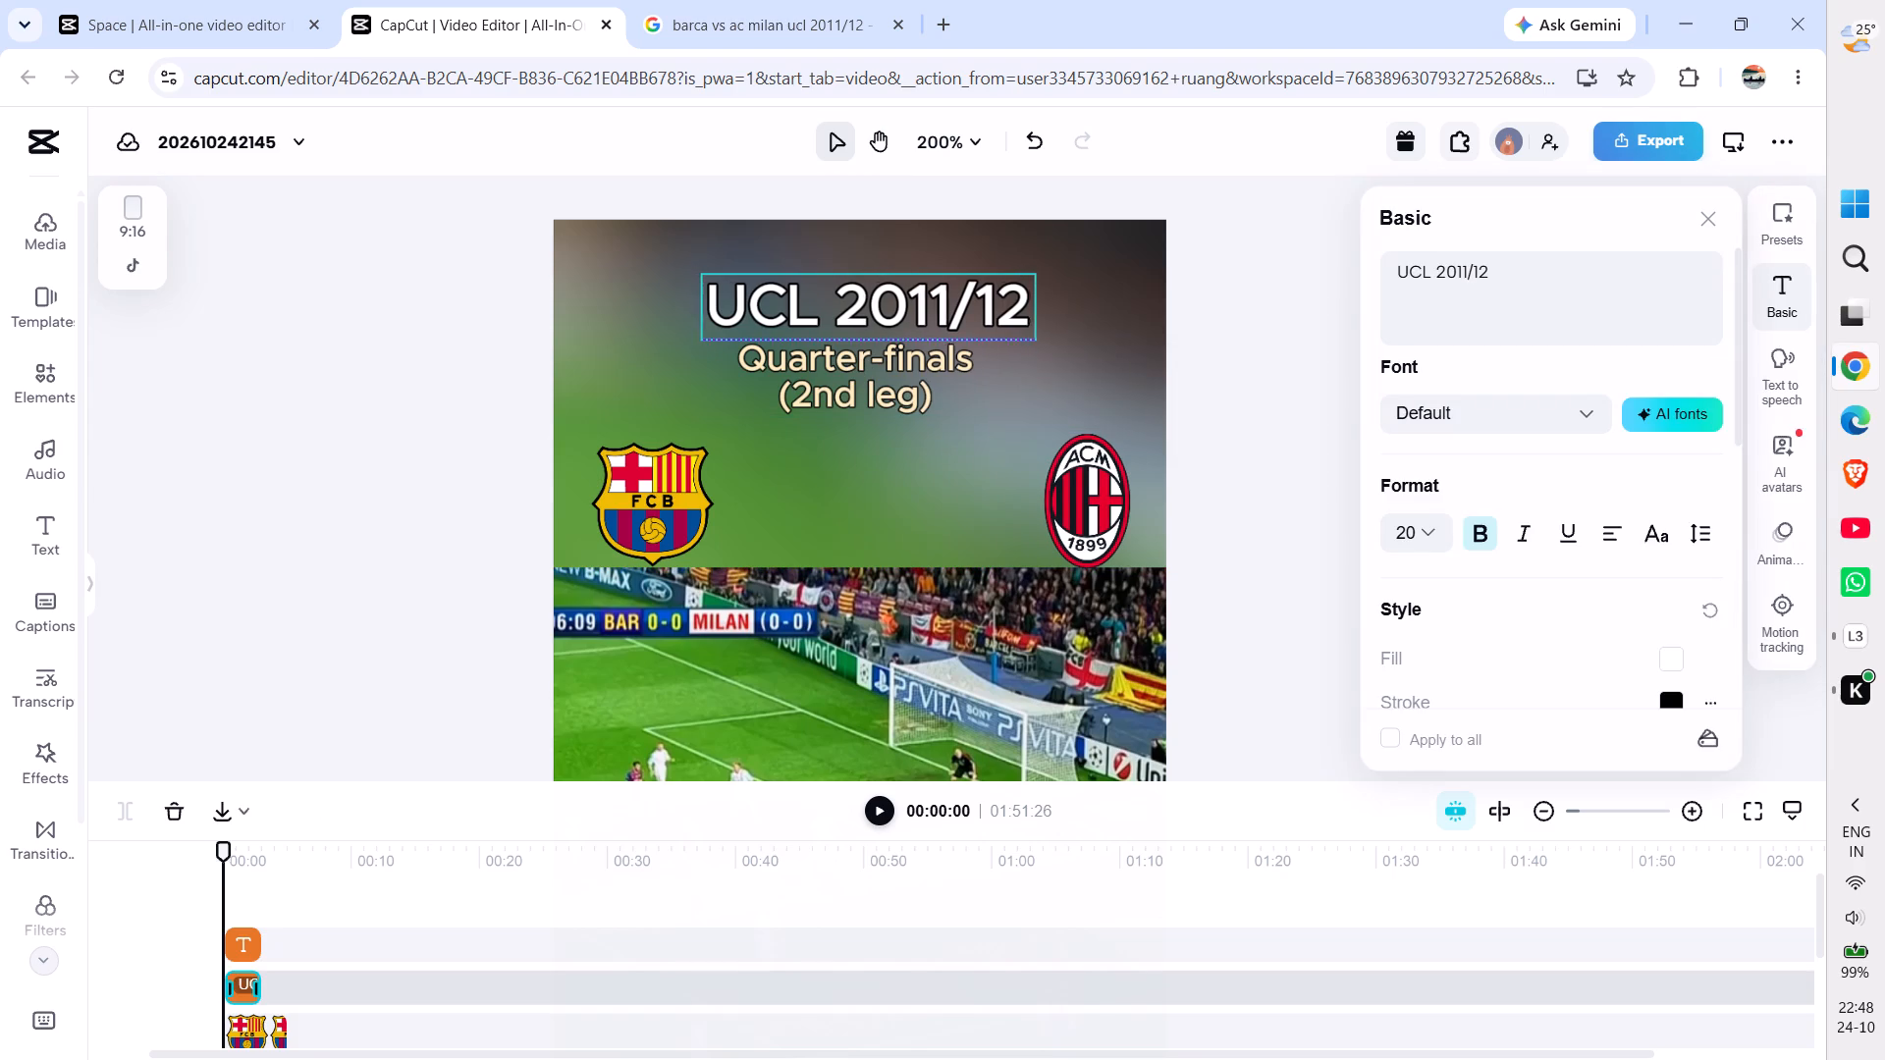
{"action": "left_click_drag", "start_coordinate": [868, 300], "coordinate": [882, 302]}
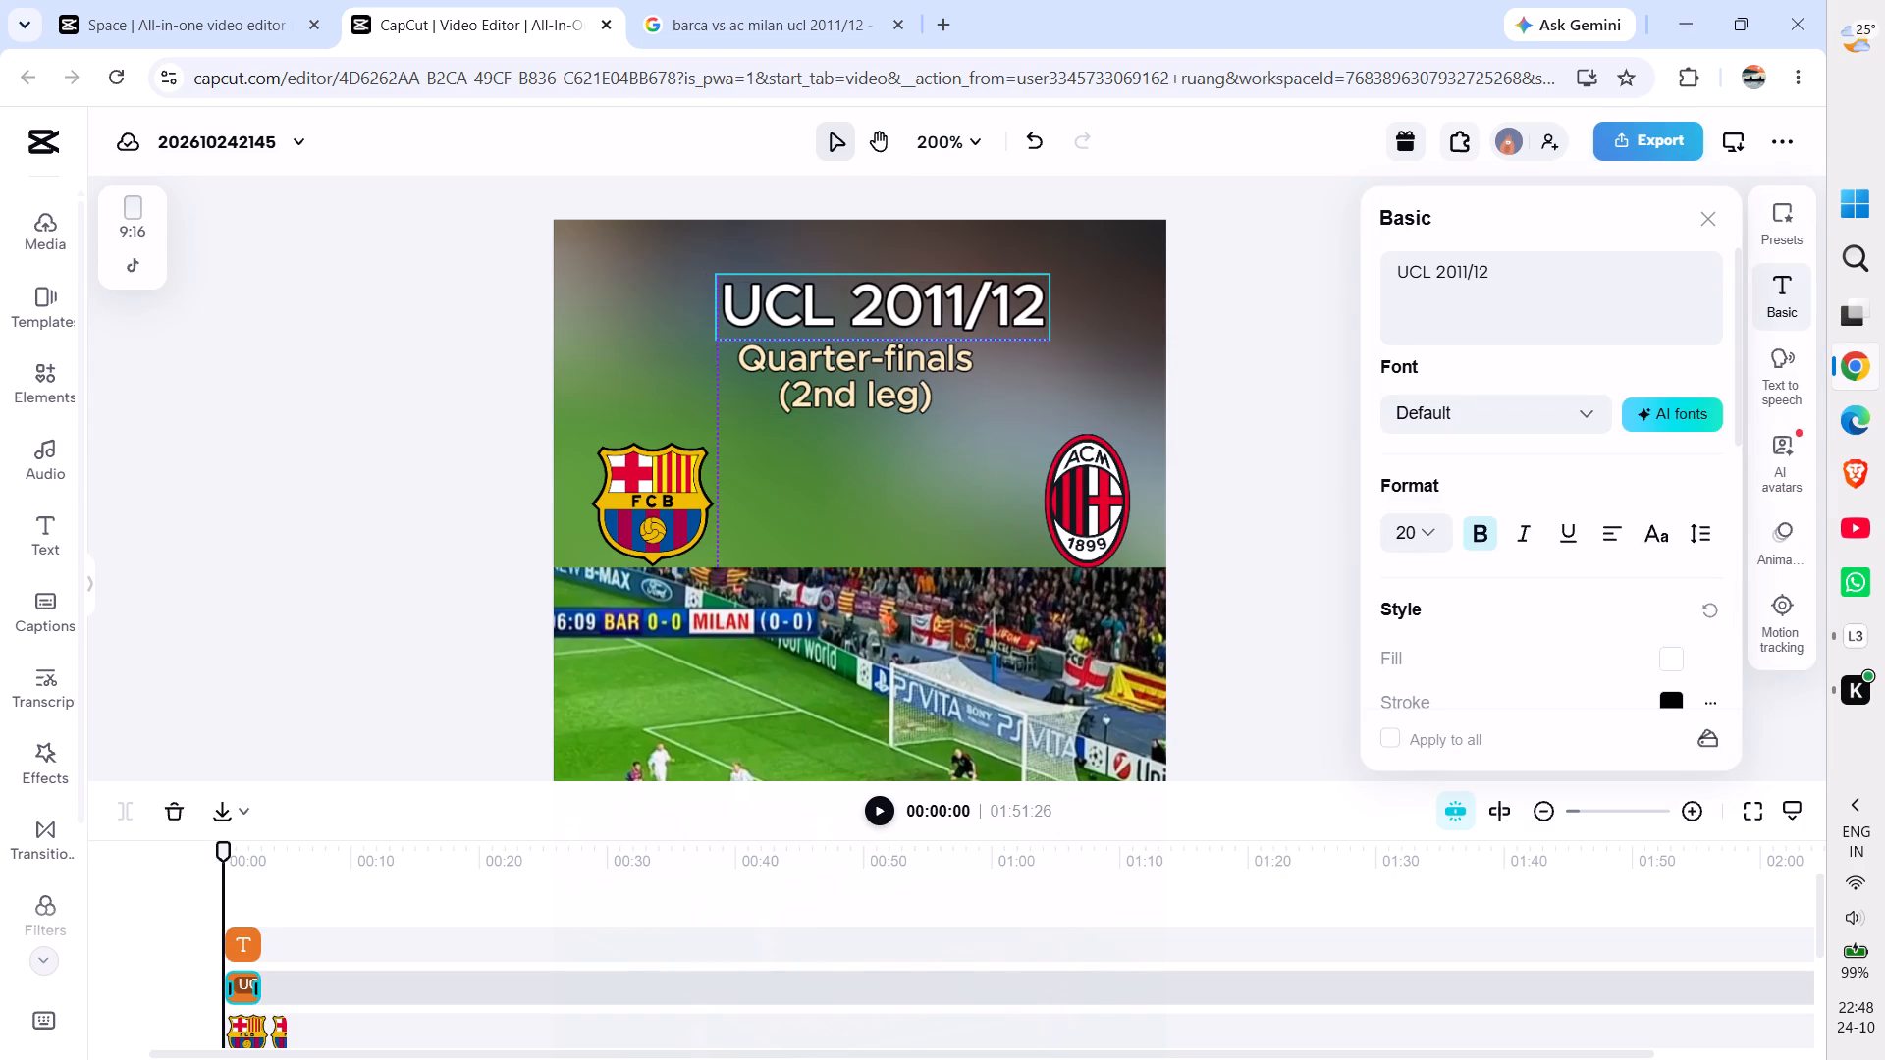
Shift the "Quarter-finals (2nd leg)" heading slightly right so it is centred under the "UCL 2011/12" title.
{"action": "left_click", "coordinate": [842, 377]}
{"action": "left_click_drag", "start_coordinate": [842, 377], "coordinate": [862, 377]}
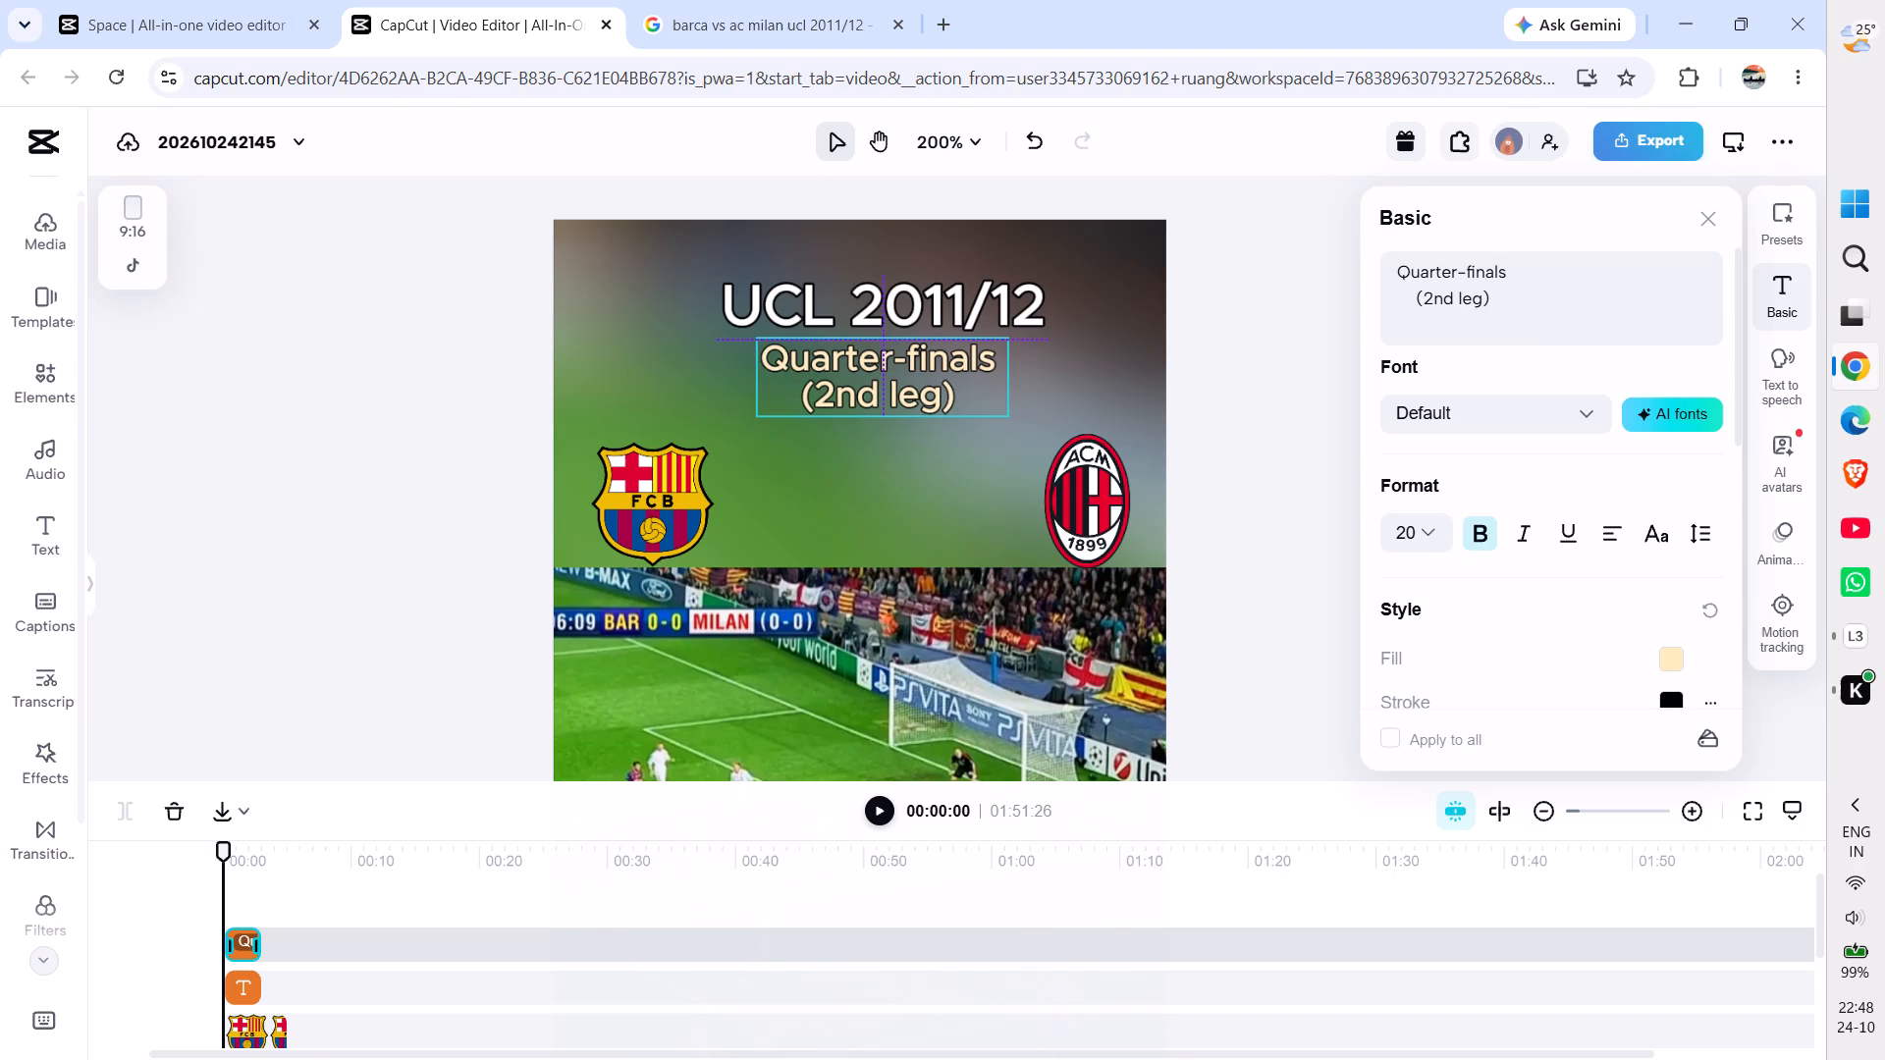
{"action": "left_click_drag", "start_coordinate": [862, 377], "coordinate": [870, 377]}
{"action": "left_click", "coordinate": [330, 488]}
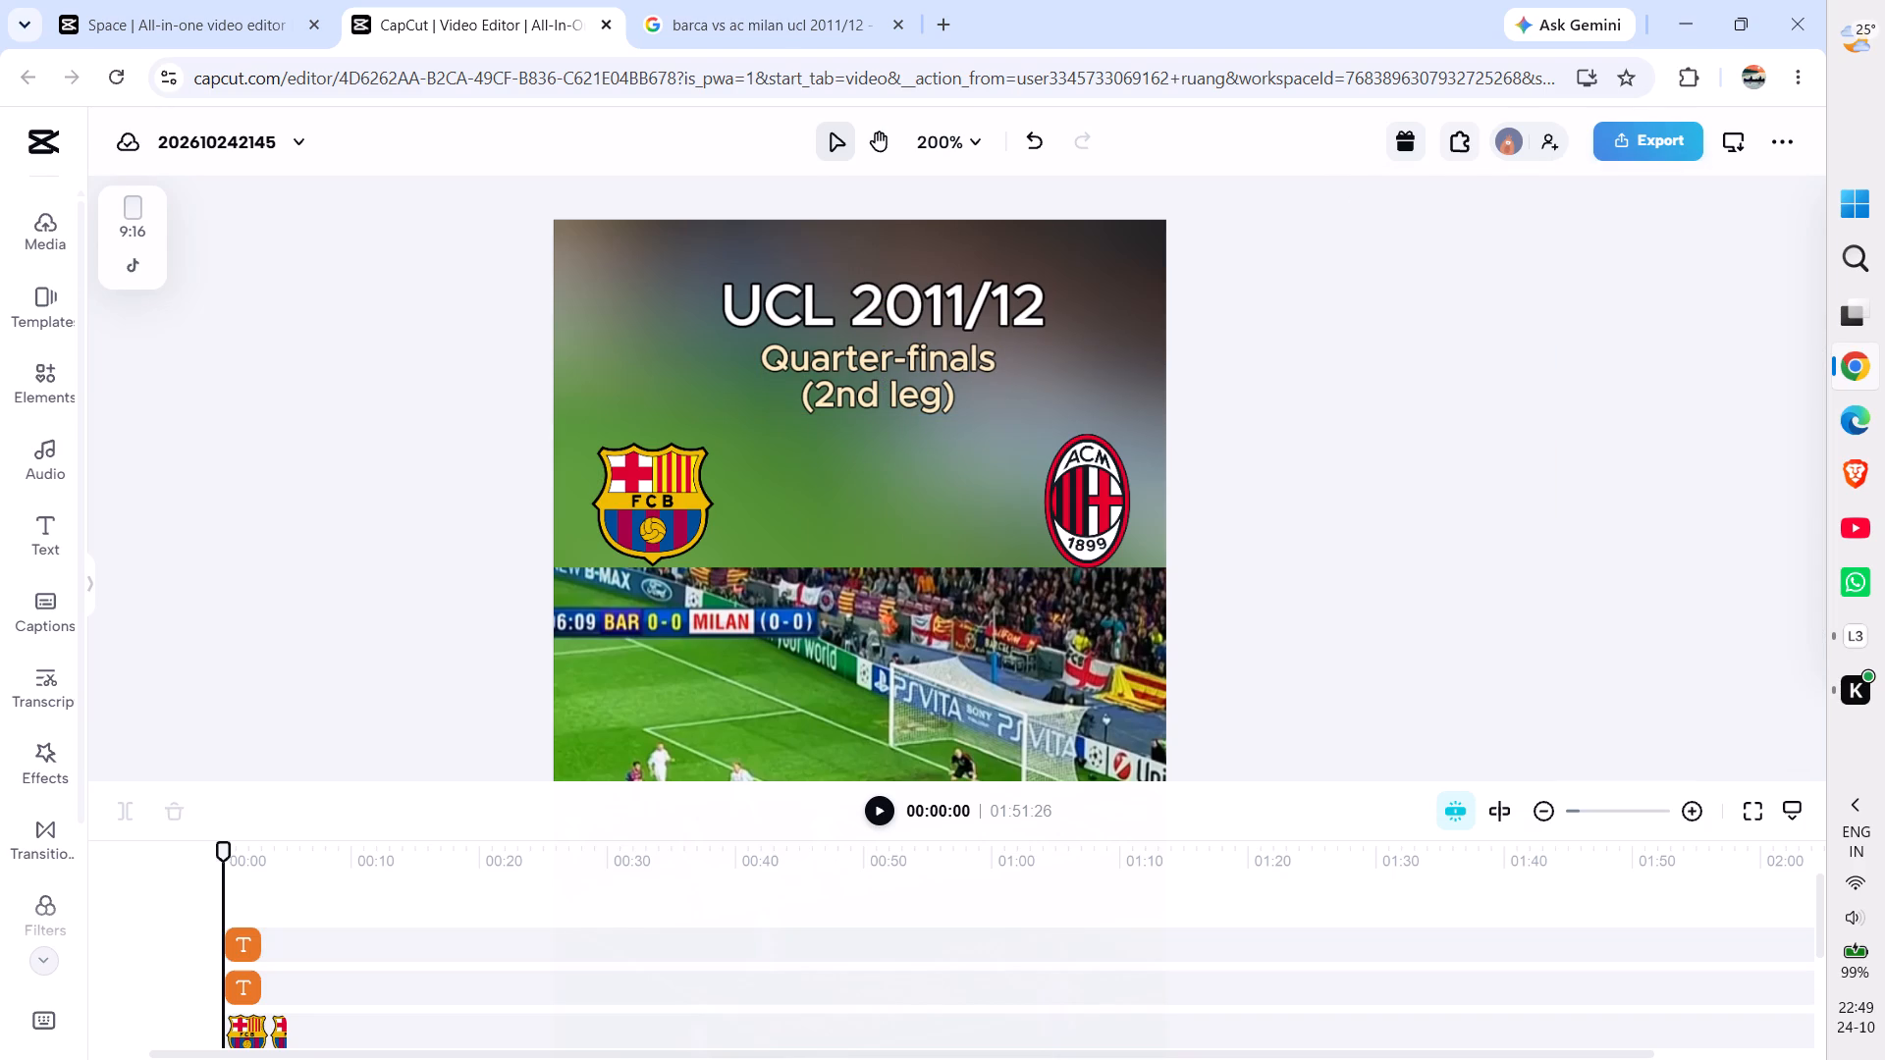
Add a third heading at the start of the video and clear its placeholder text.
{"action": "left_click", "coordinate": [60, 531]}
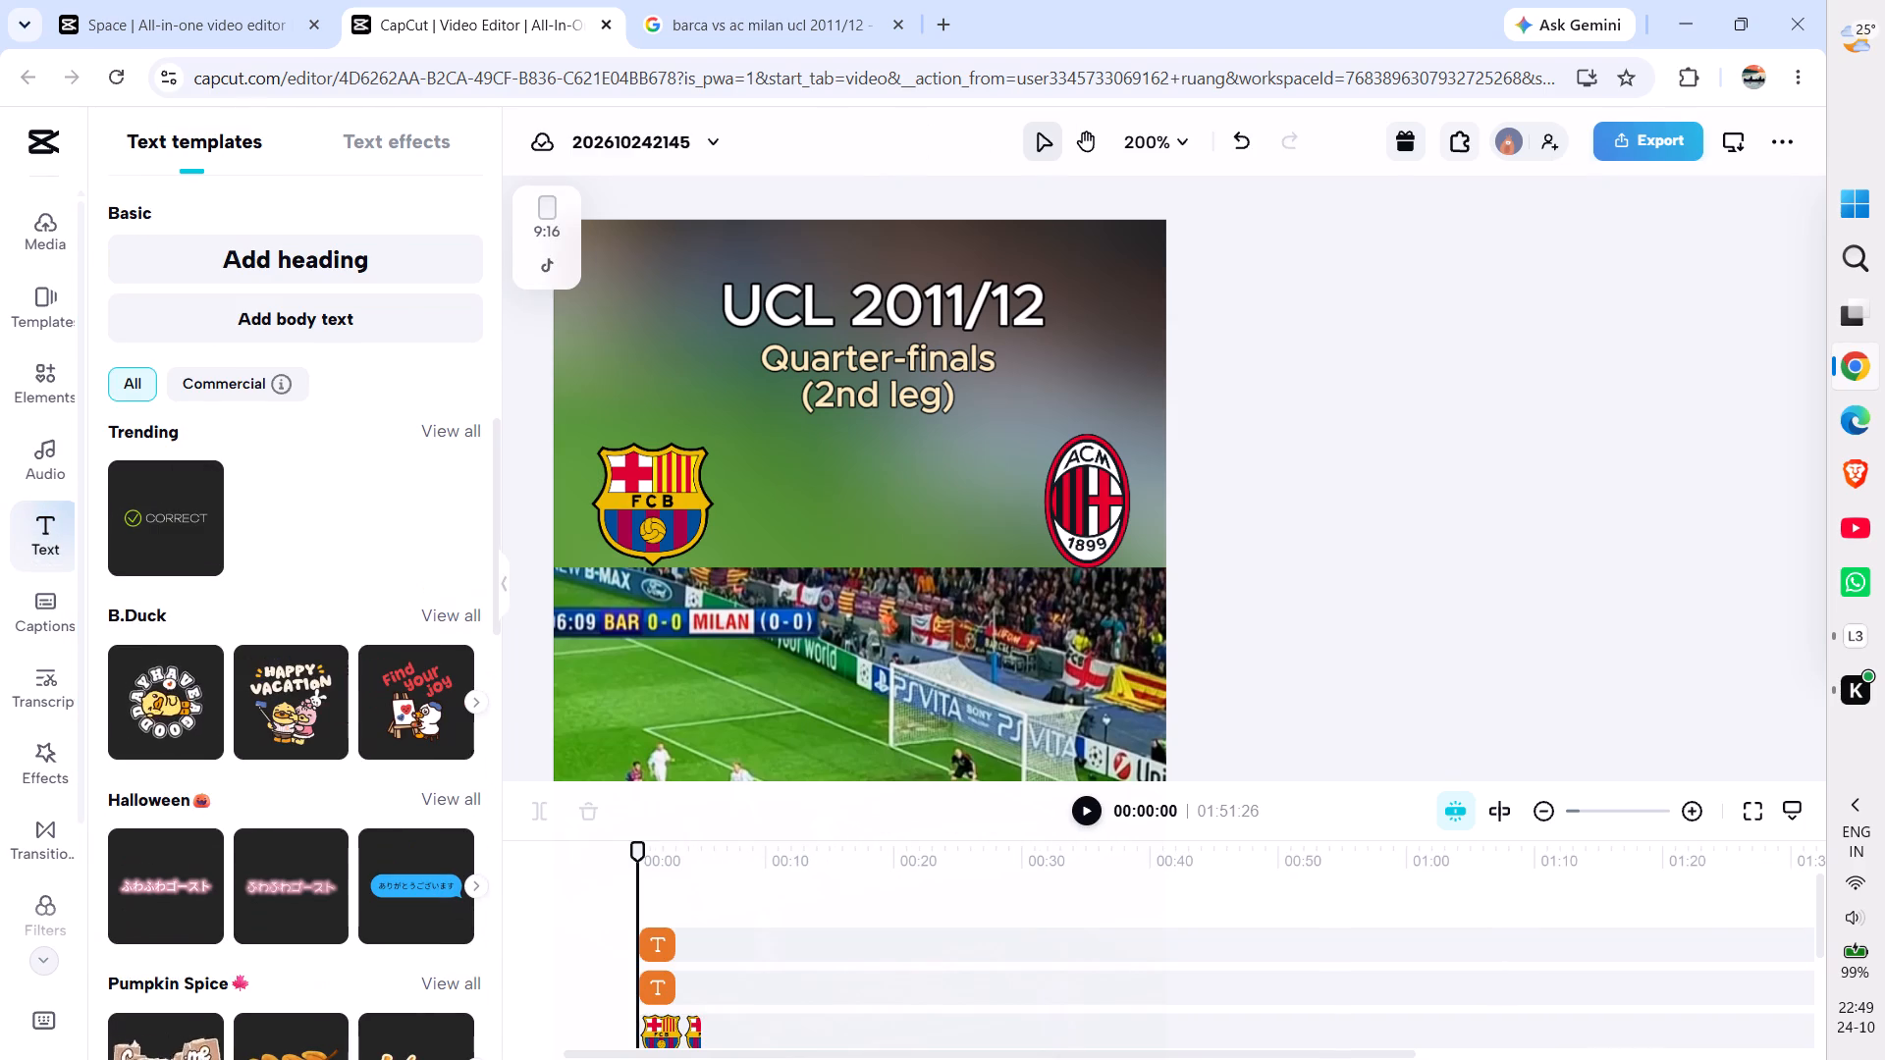
{"action": "left_click", "coordinate": [354, 257]}
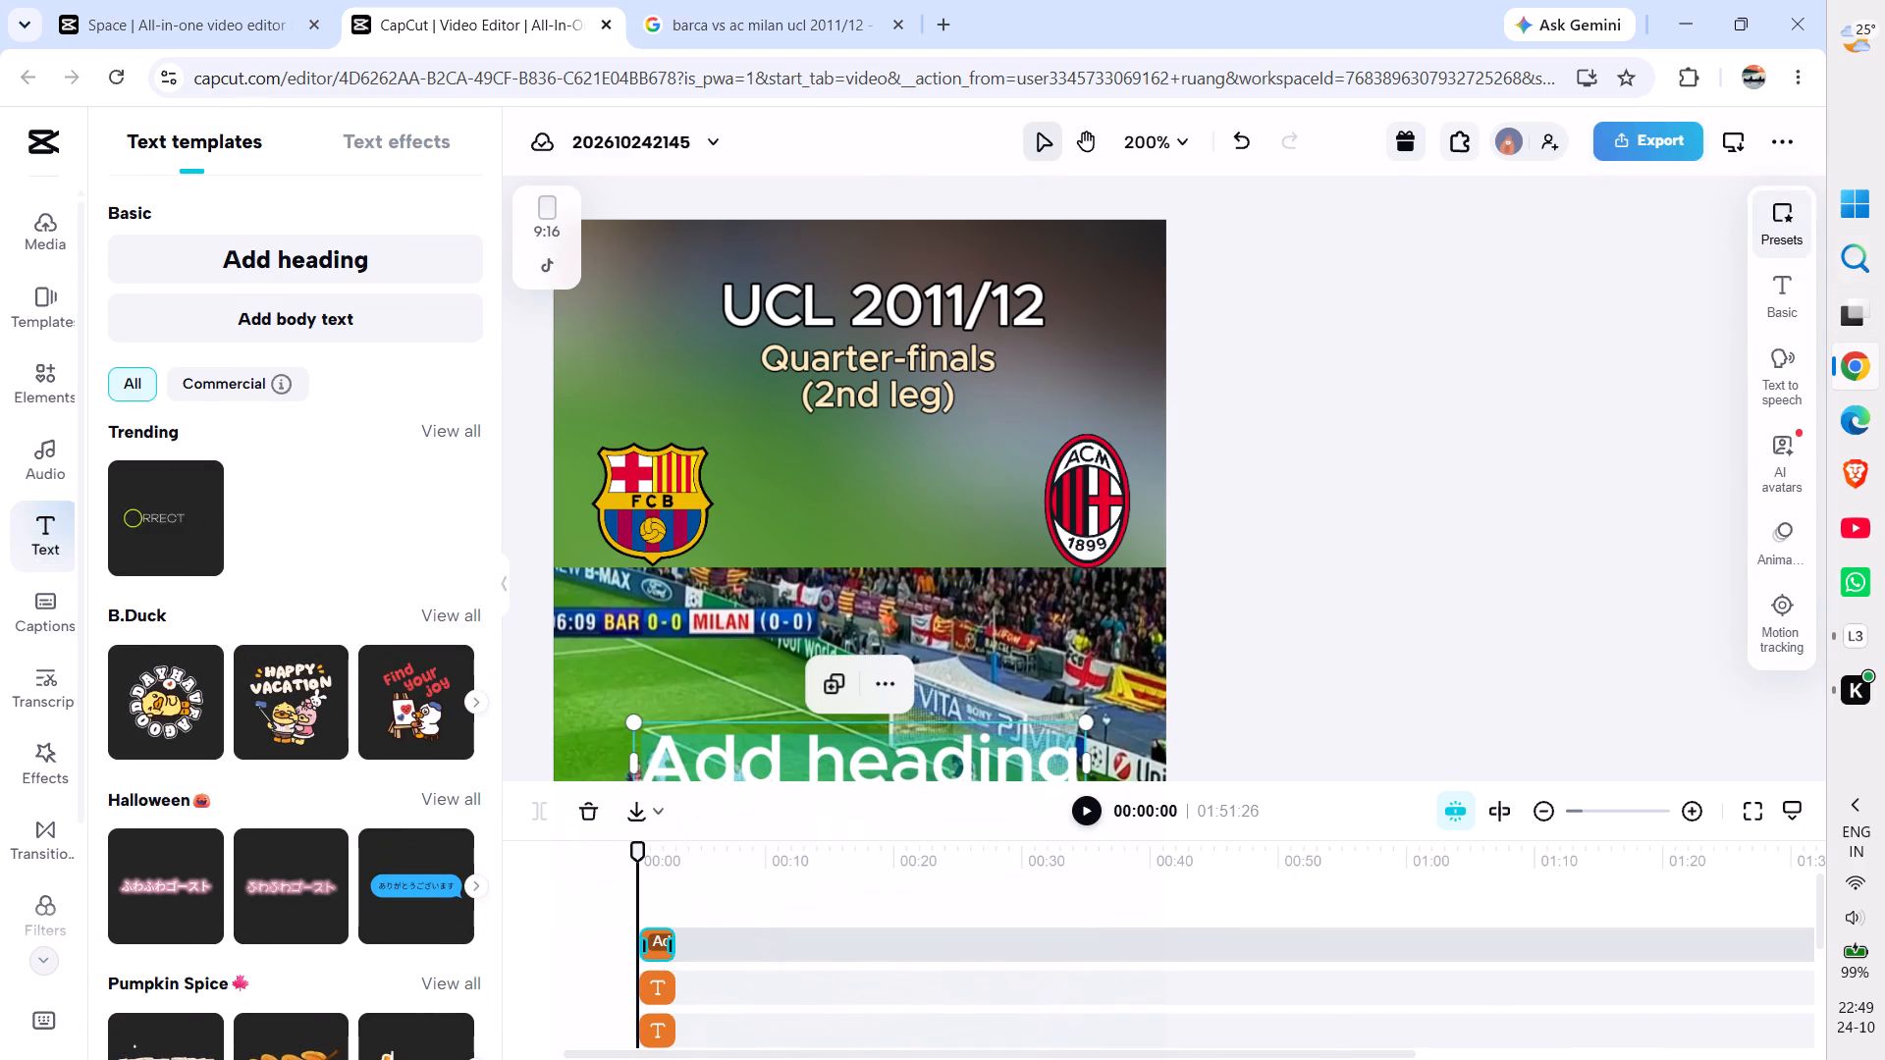
{"action": "left_click", "coordinate": [1781, 289]}
{"action": "left_click", "coordinate": [1601, 287]}
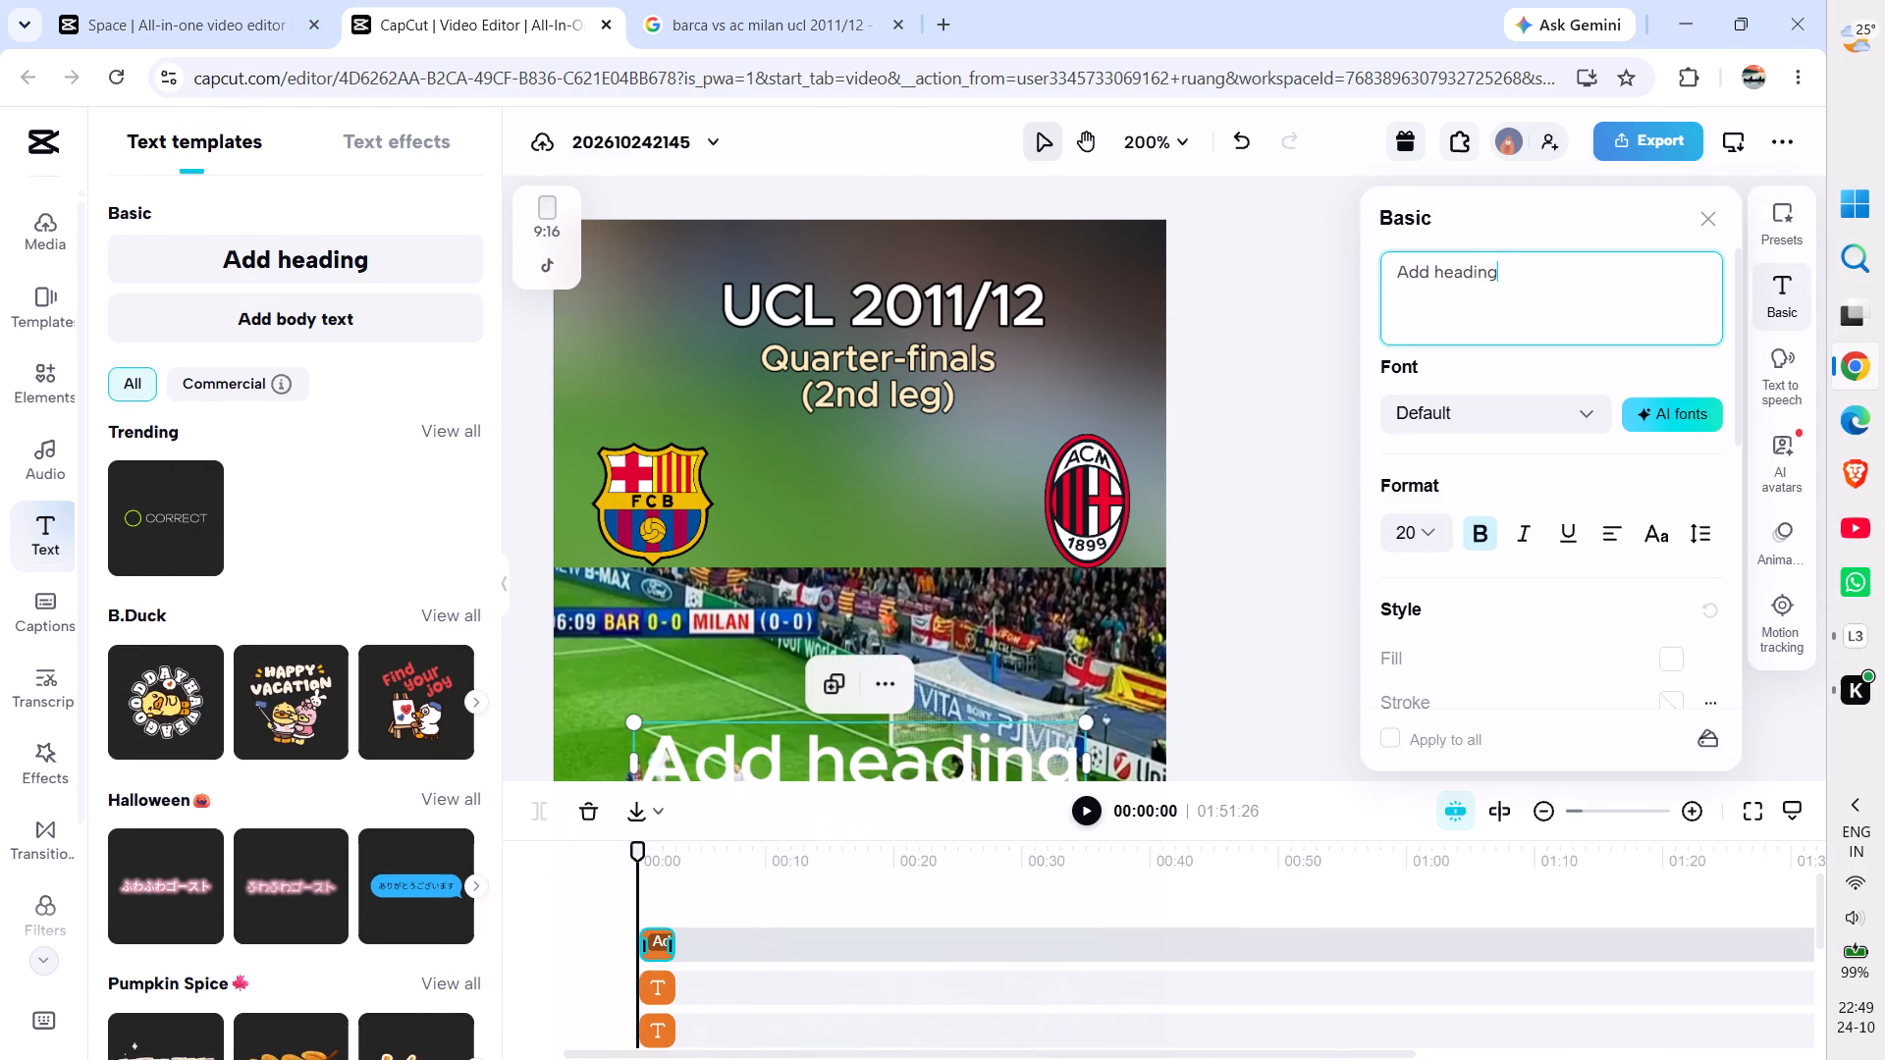
{"action": "key", "text": "BackSpace"}
{"action": "key", "text": "BackSpace"}
{"action": "key", "text": "BackSpace"}
{"action": "key", "text": "BackSpace"}
{"action": "key", "text": "BackSpace"}
{"action": "key", "text": "BackSpace"}
{"action": "key", "text": "BackSpace"}
{"action": "key", "text": "BackSpace"}
{"action": "key", "text": "BackSpace"}
{"action": "key", "text": "BackSpace"}
{"action": "key", "text": "BackSpace"}
{"action": "key", "text": "BackSpace"}
{"action": "key", "text": "BackSpace"}
{"action": "key", "text": "BackSpace"}
{"action": "key", "text": "BackSpace"}
{"action": "key", "text": "BackSpace"}
{"action": "key", "text": "BackSpace"}
{"action": "key", "text": "BackSpace"}
{"action": "key", "text": "BackSpace"}
{"action": "key", "text": "BackSpace"}
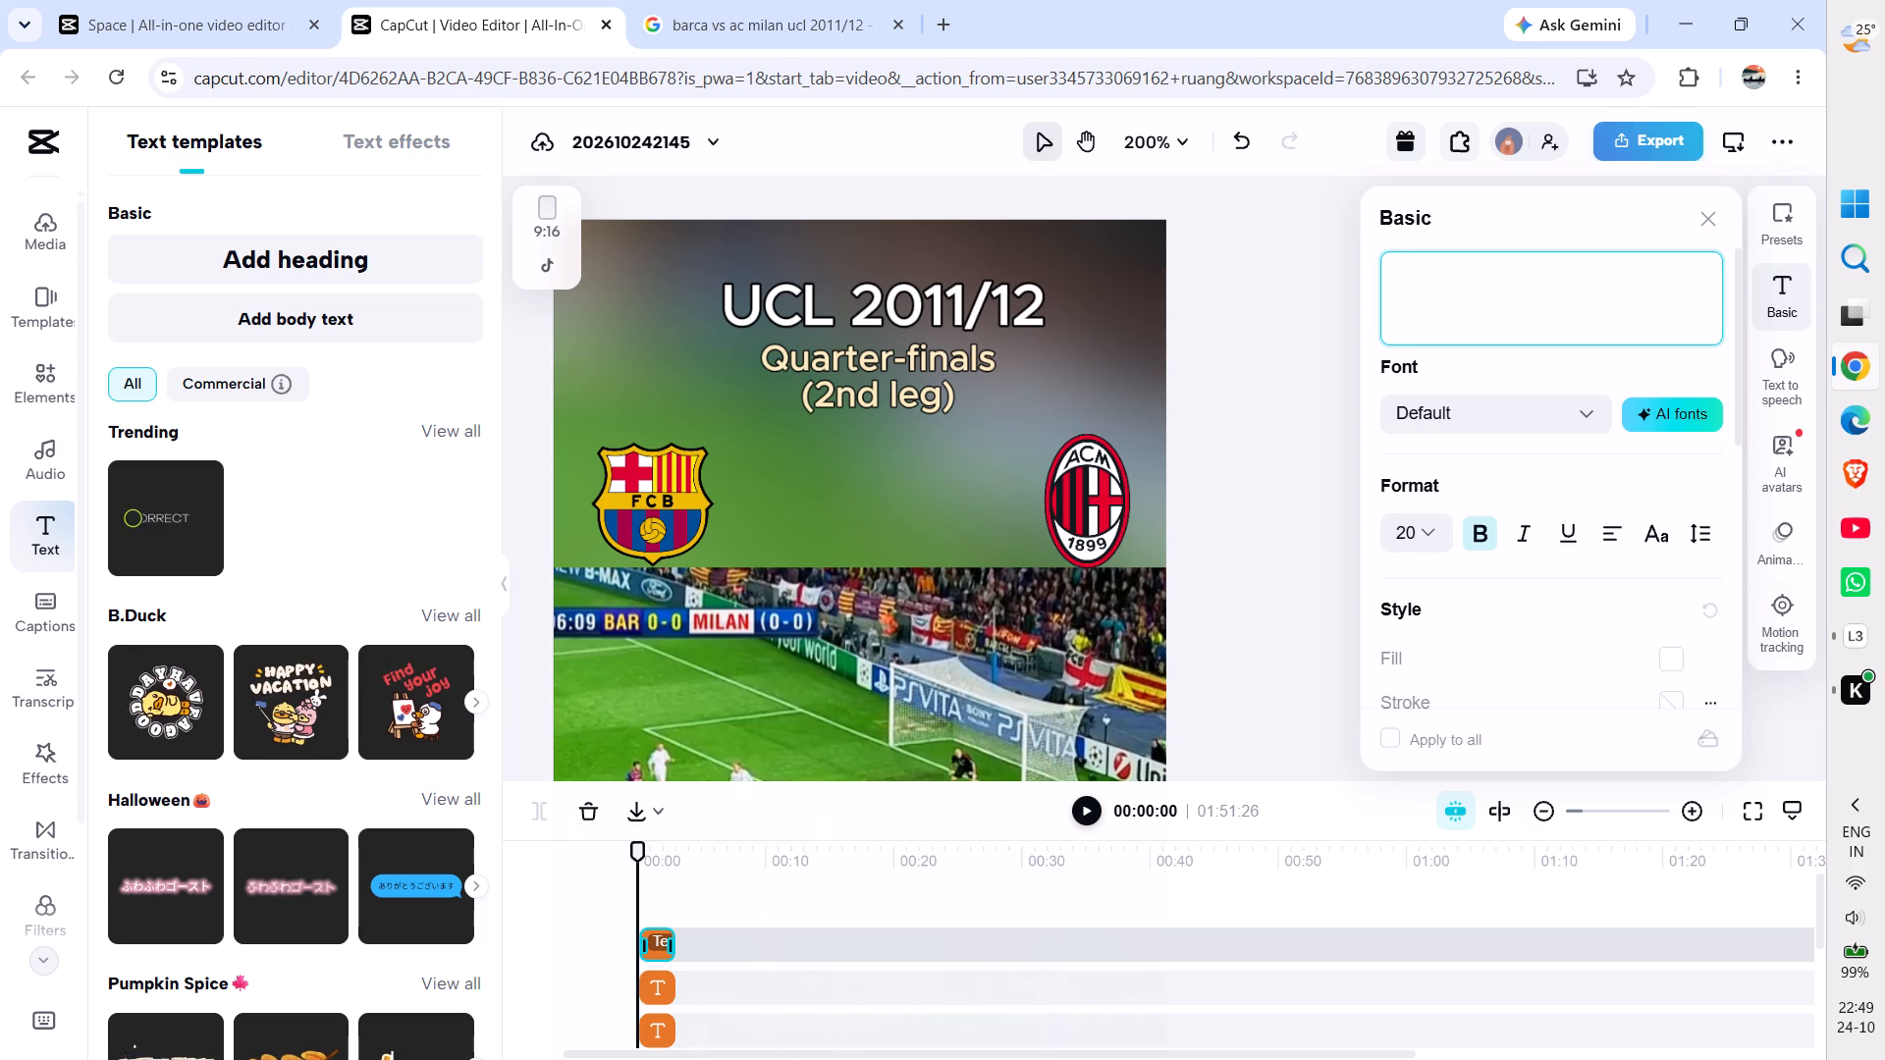
Enter the score text "(0) 0 -" in the new empty heading.
{"action": "key", "text": "shift+parenleft"}
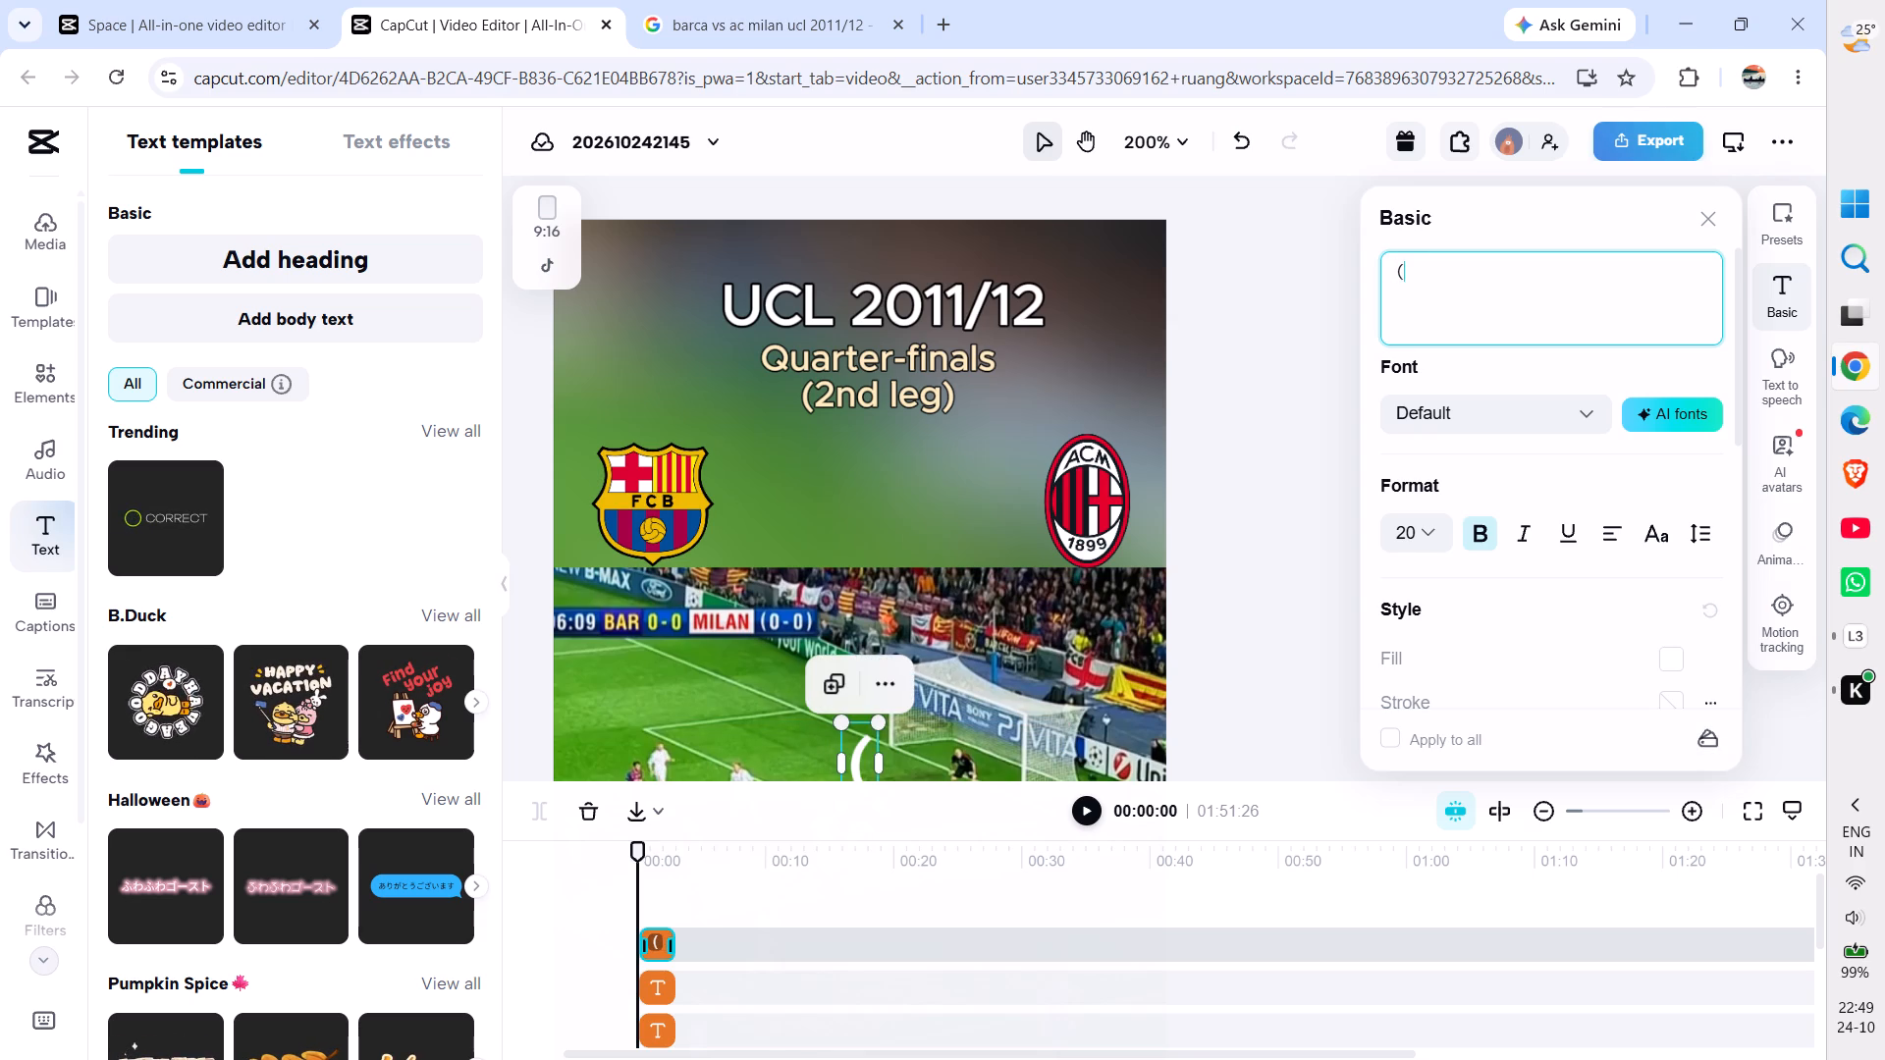
{"action": "key", "text": "0"}
{"action": "key", "text": "shift+parenright"}
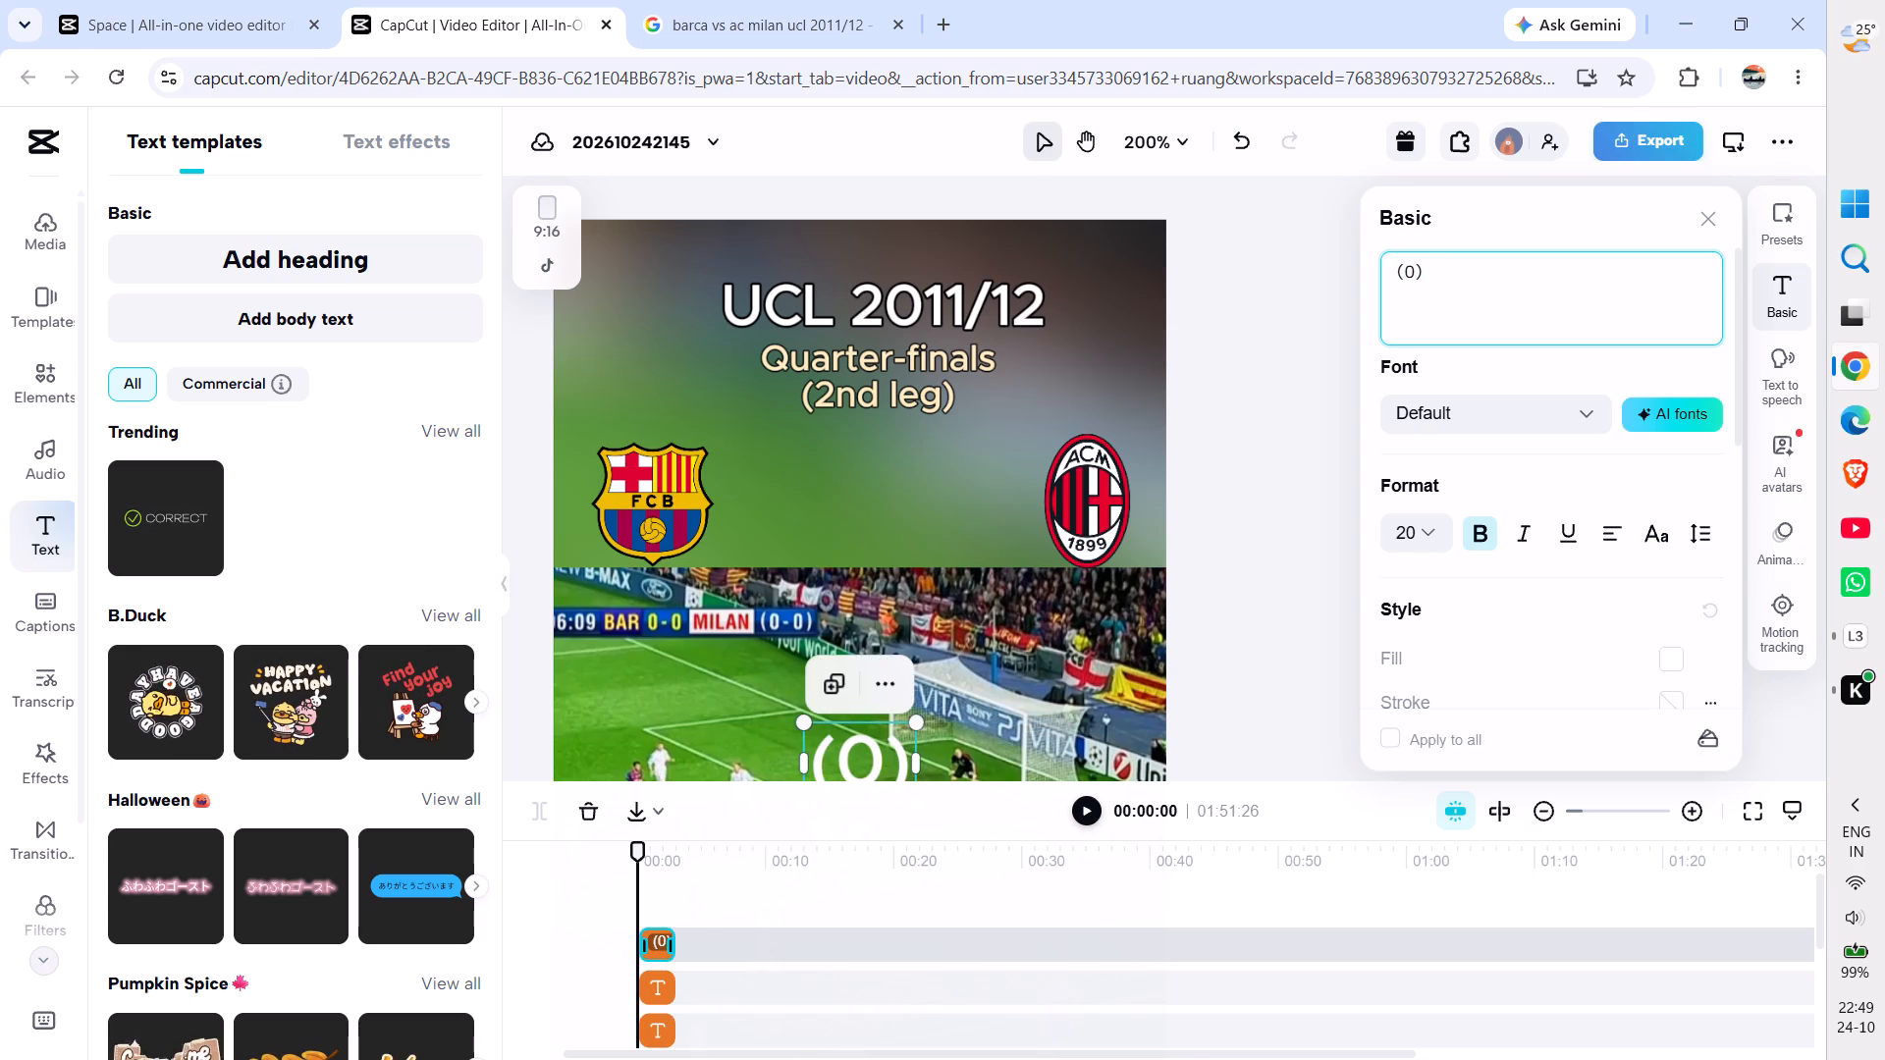
{"action": "key", "text": "space"}
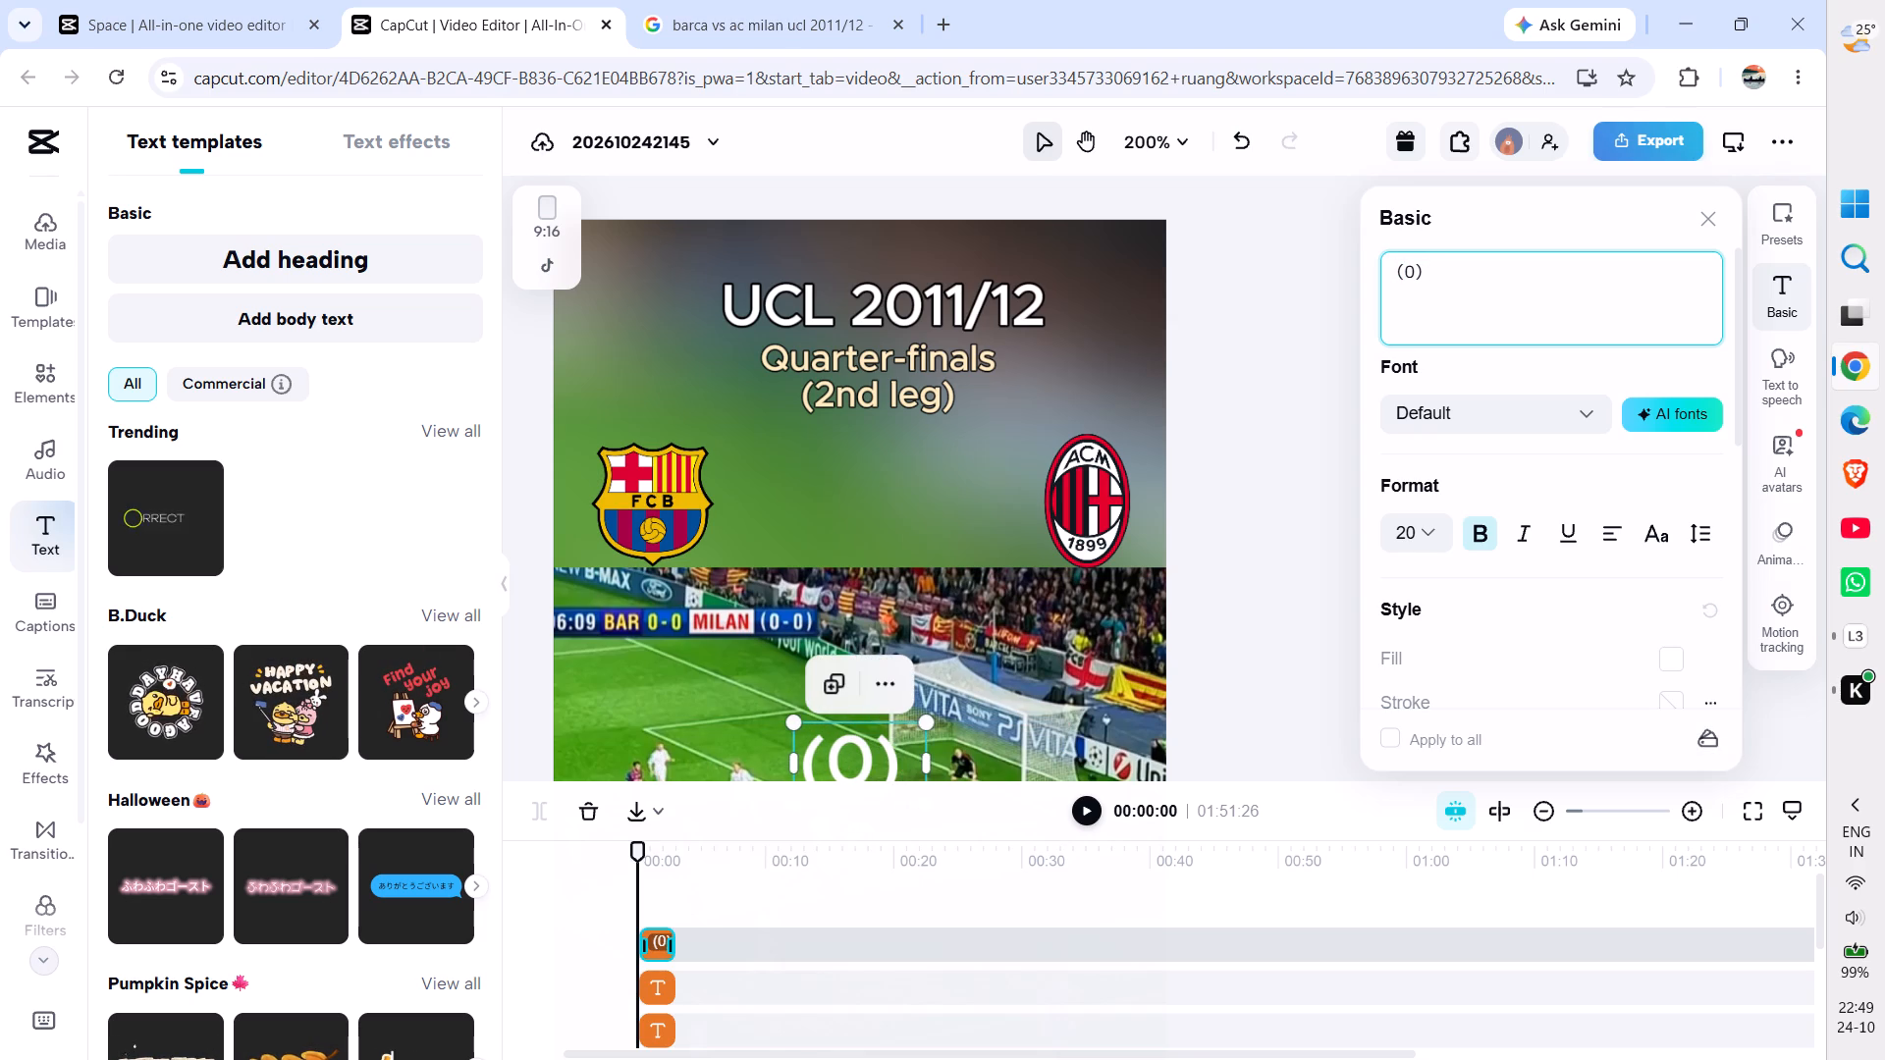
{"action": "key", "text": "shift+parenright"}
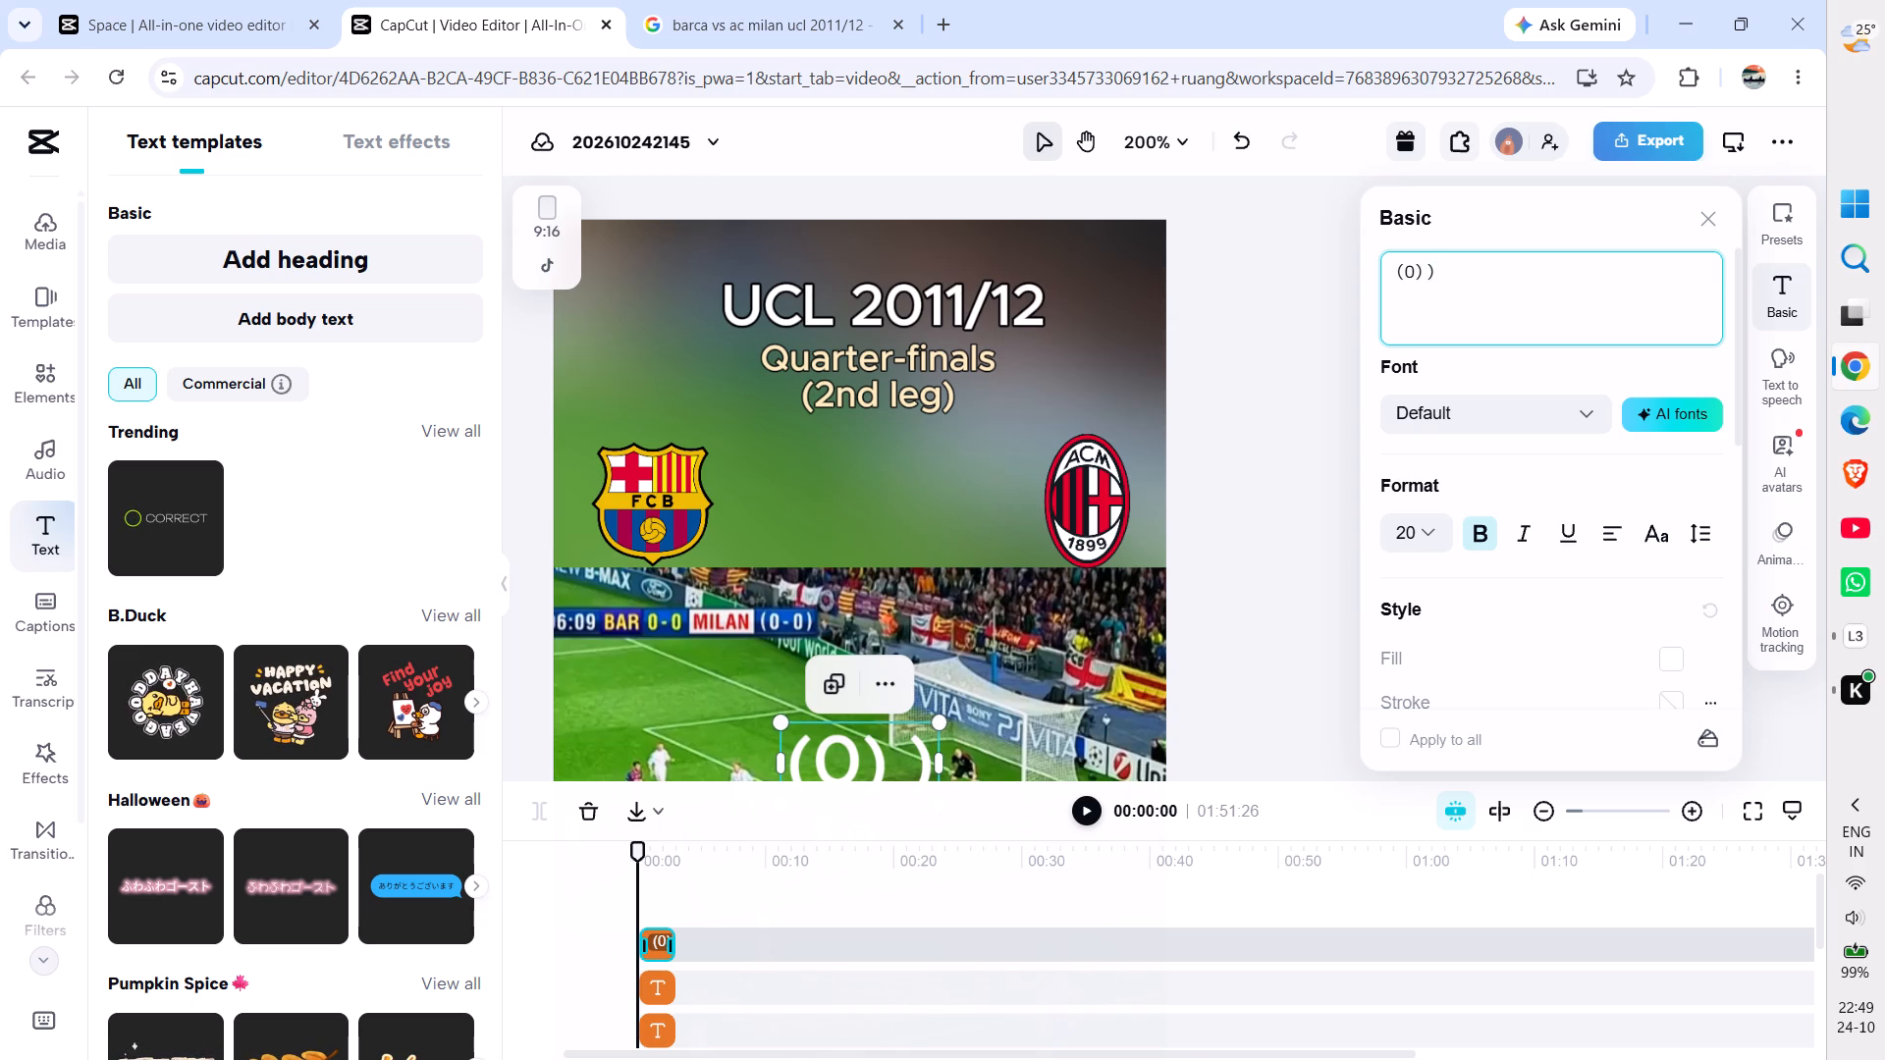
{"action": "key", "text": "BackSpace"}
{"action": "key", "text": "0"}
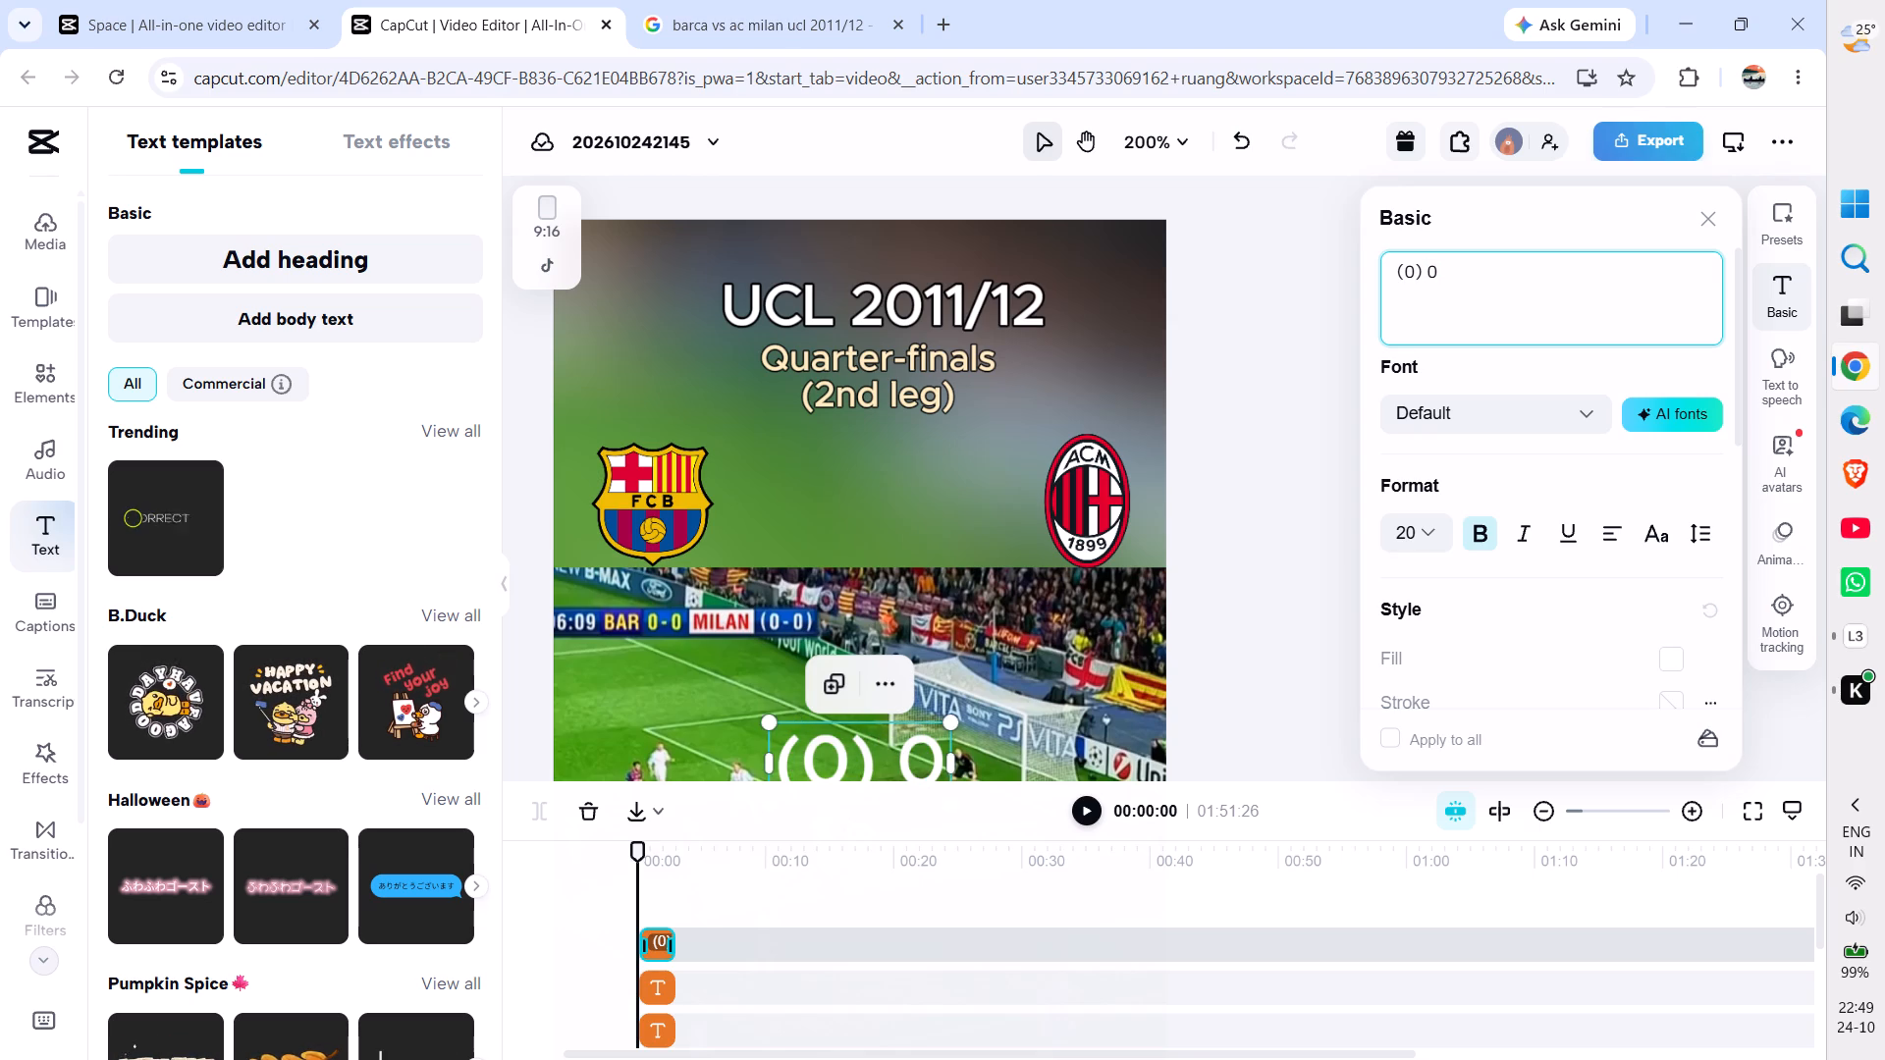
{"action": "key", "text": "space"}
{"action": "type", "text": "-"}
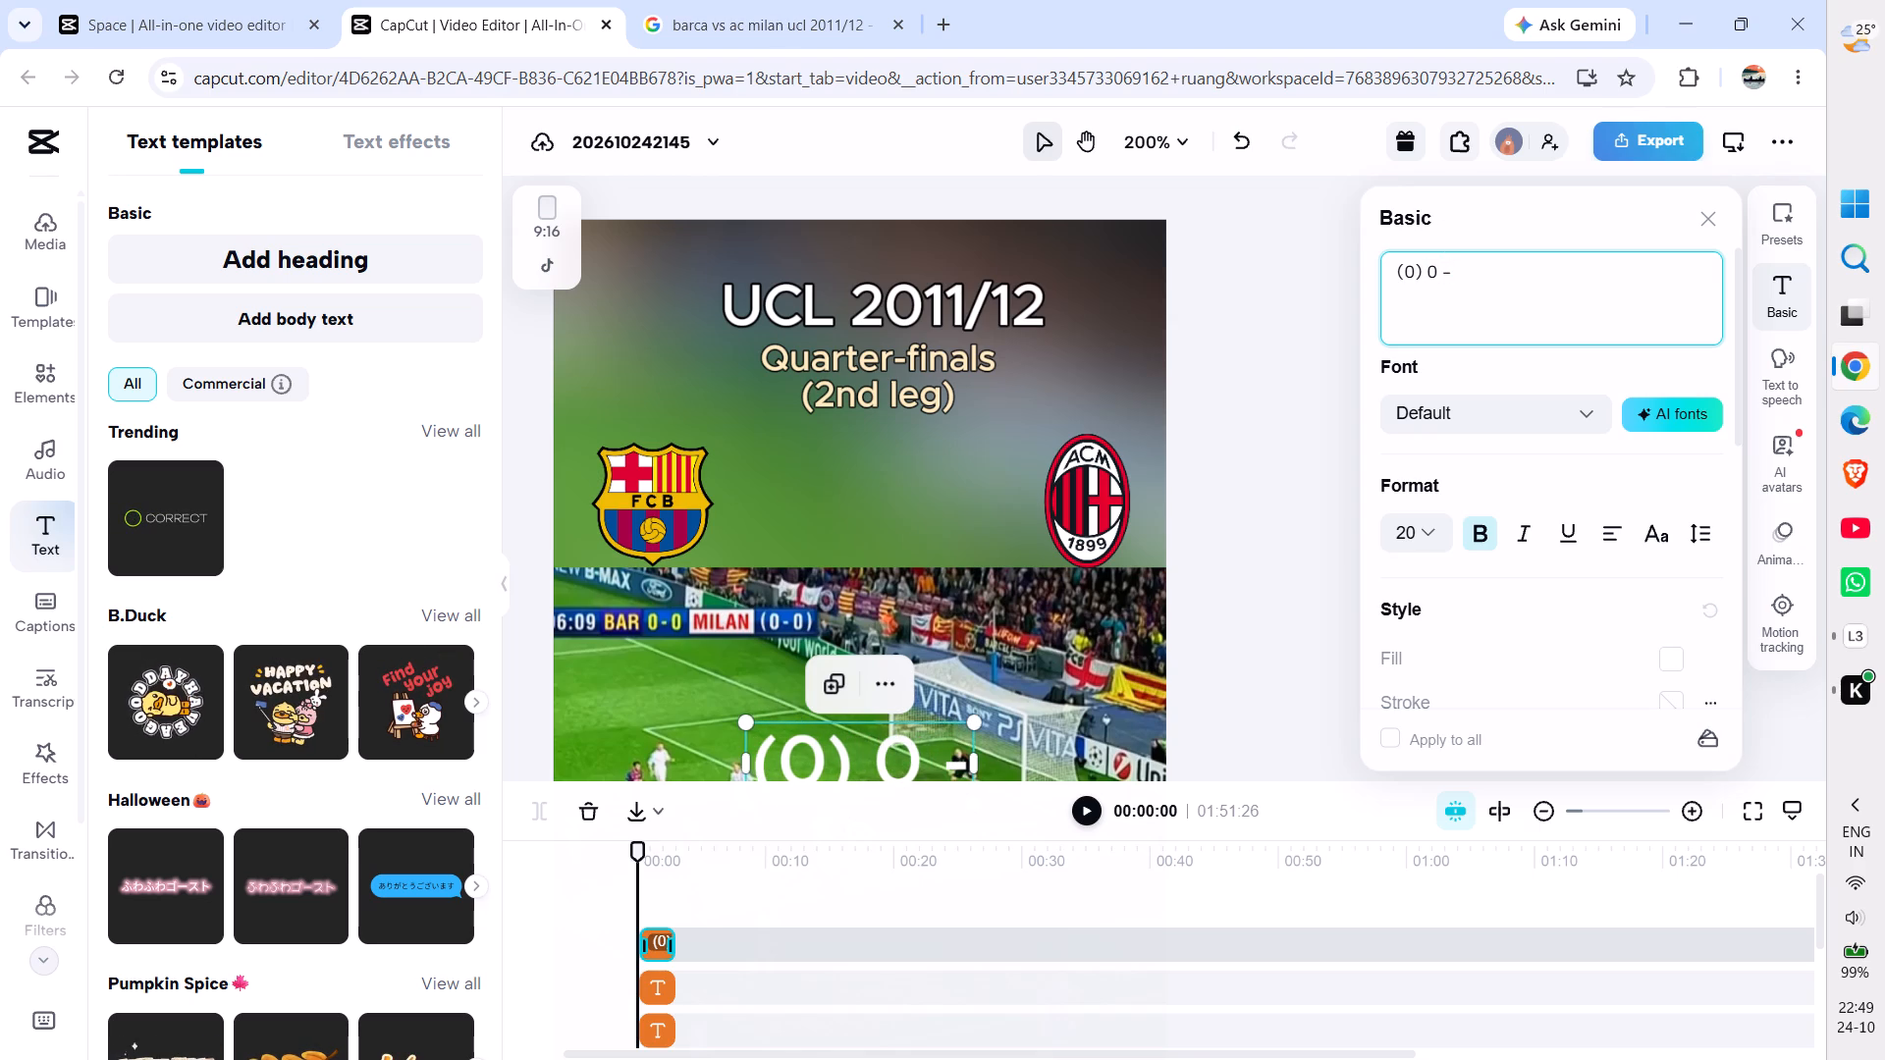
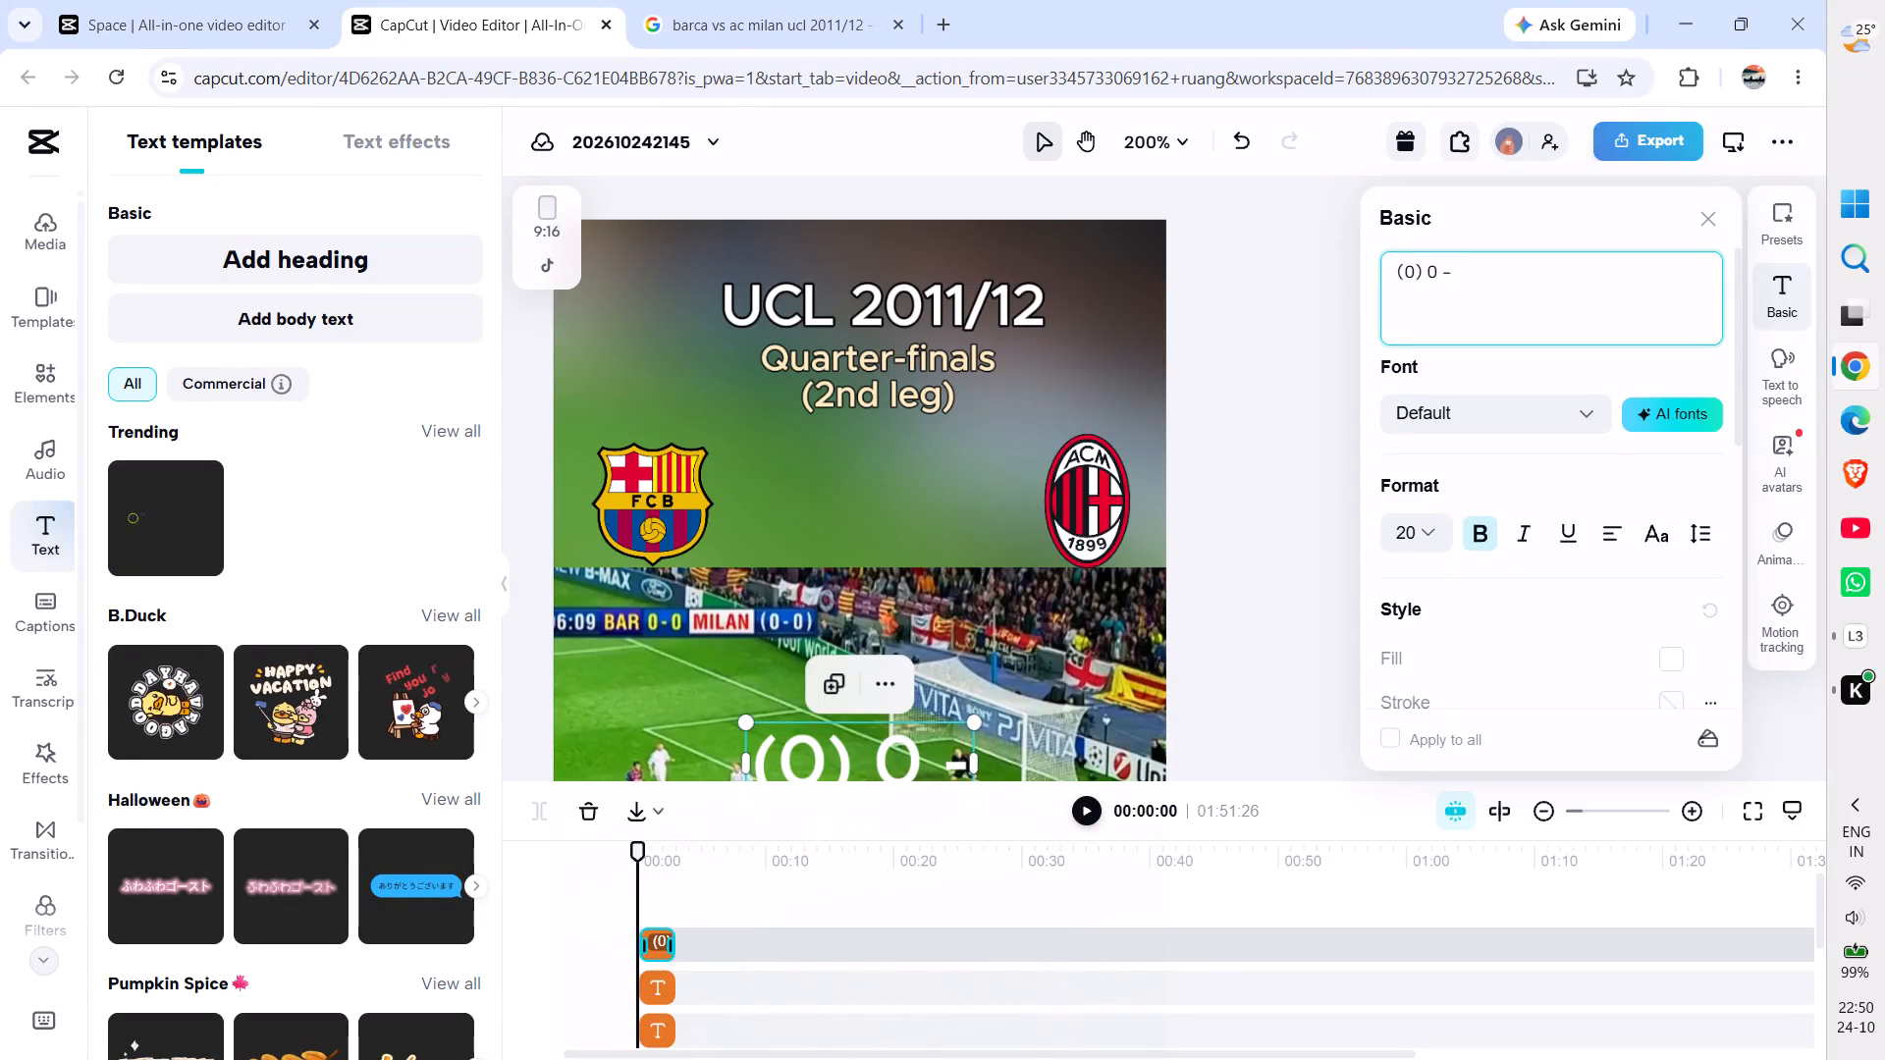
Complete the score heading's text so it reads "(0) 0 - 0 (0)".
{"action": "key", "text": "space"}
{"action": "key", "text": "0"}
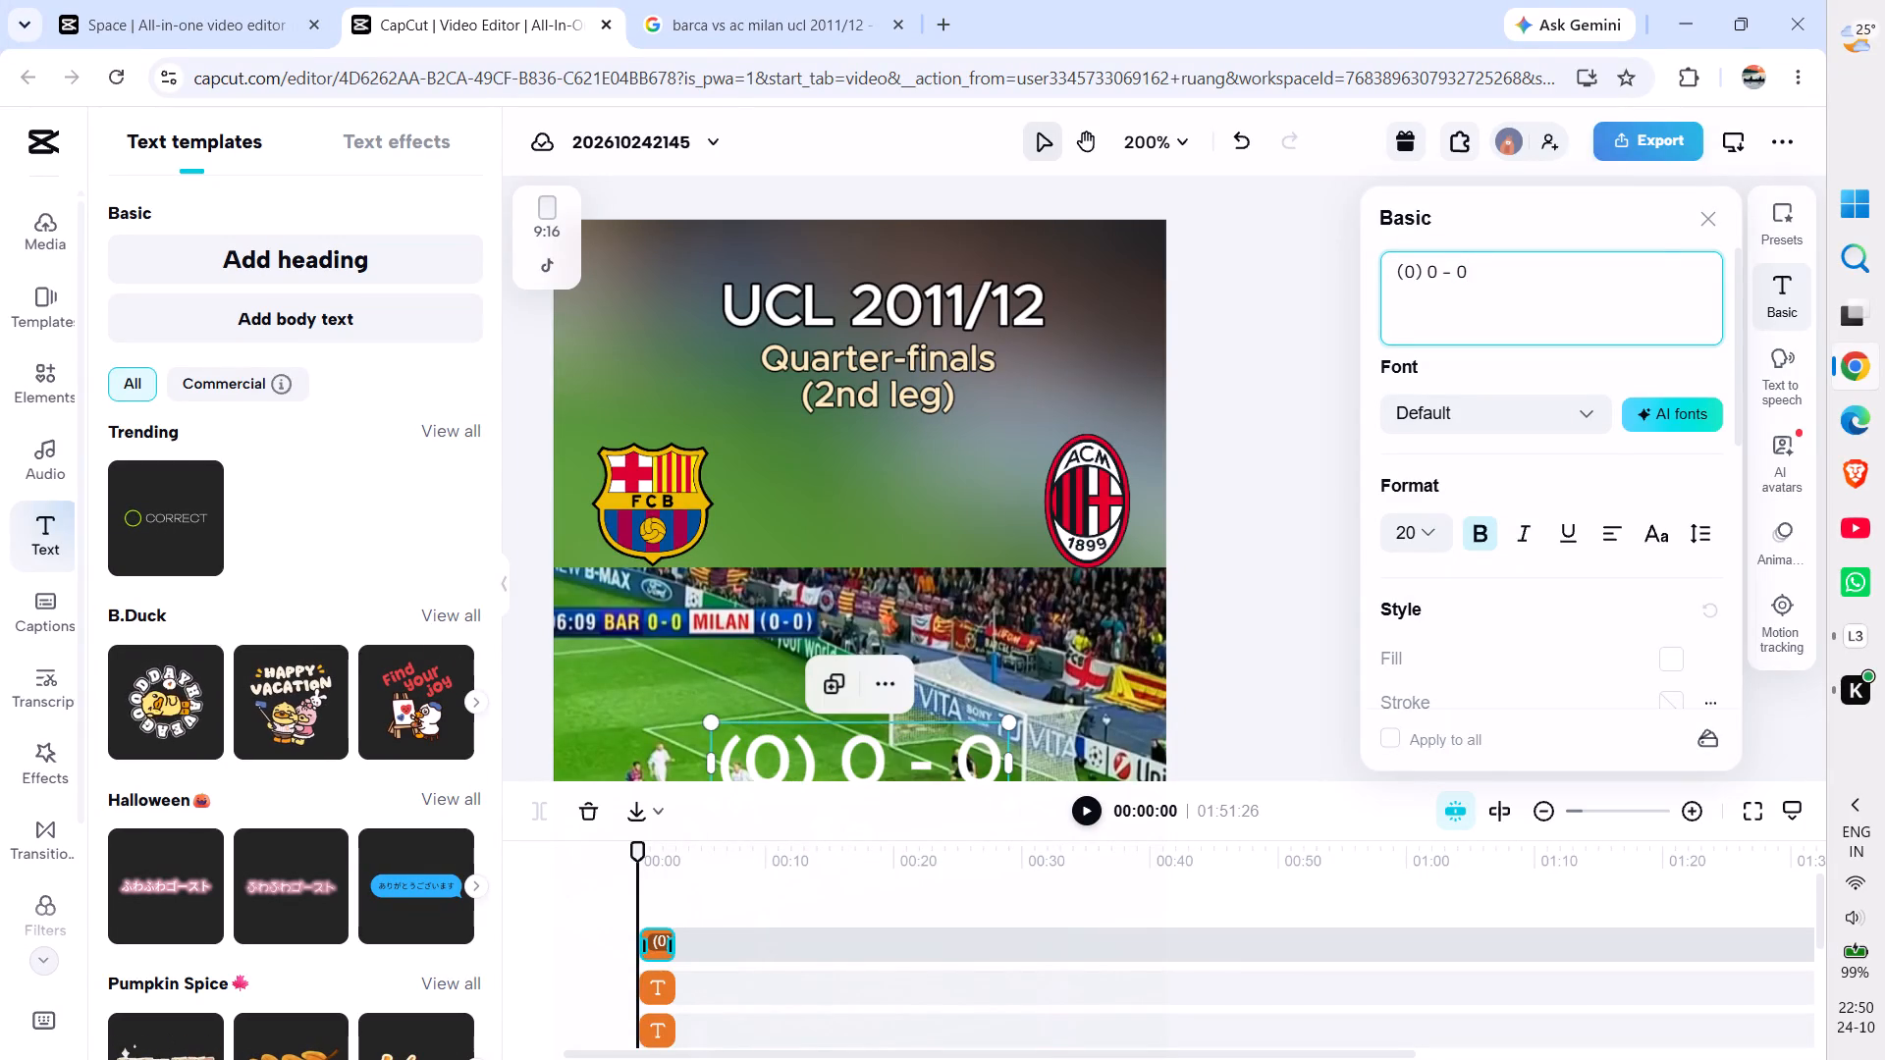
{"action": "key", "text": "space"}
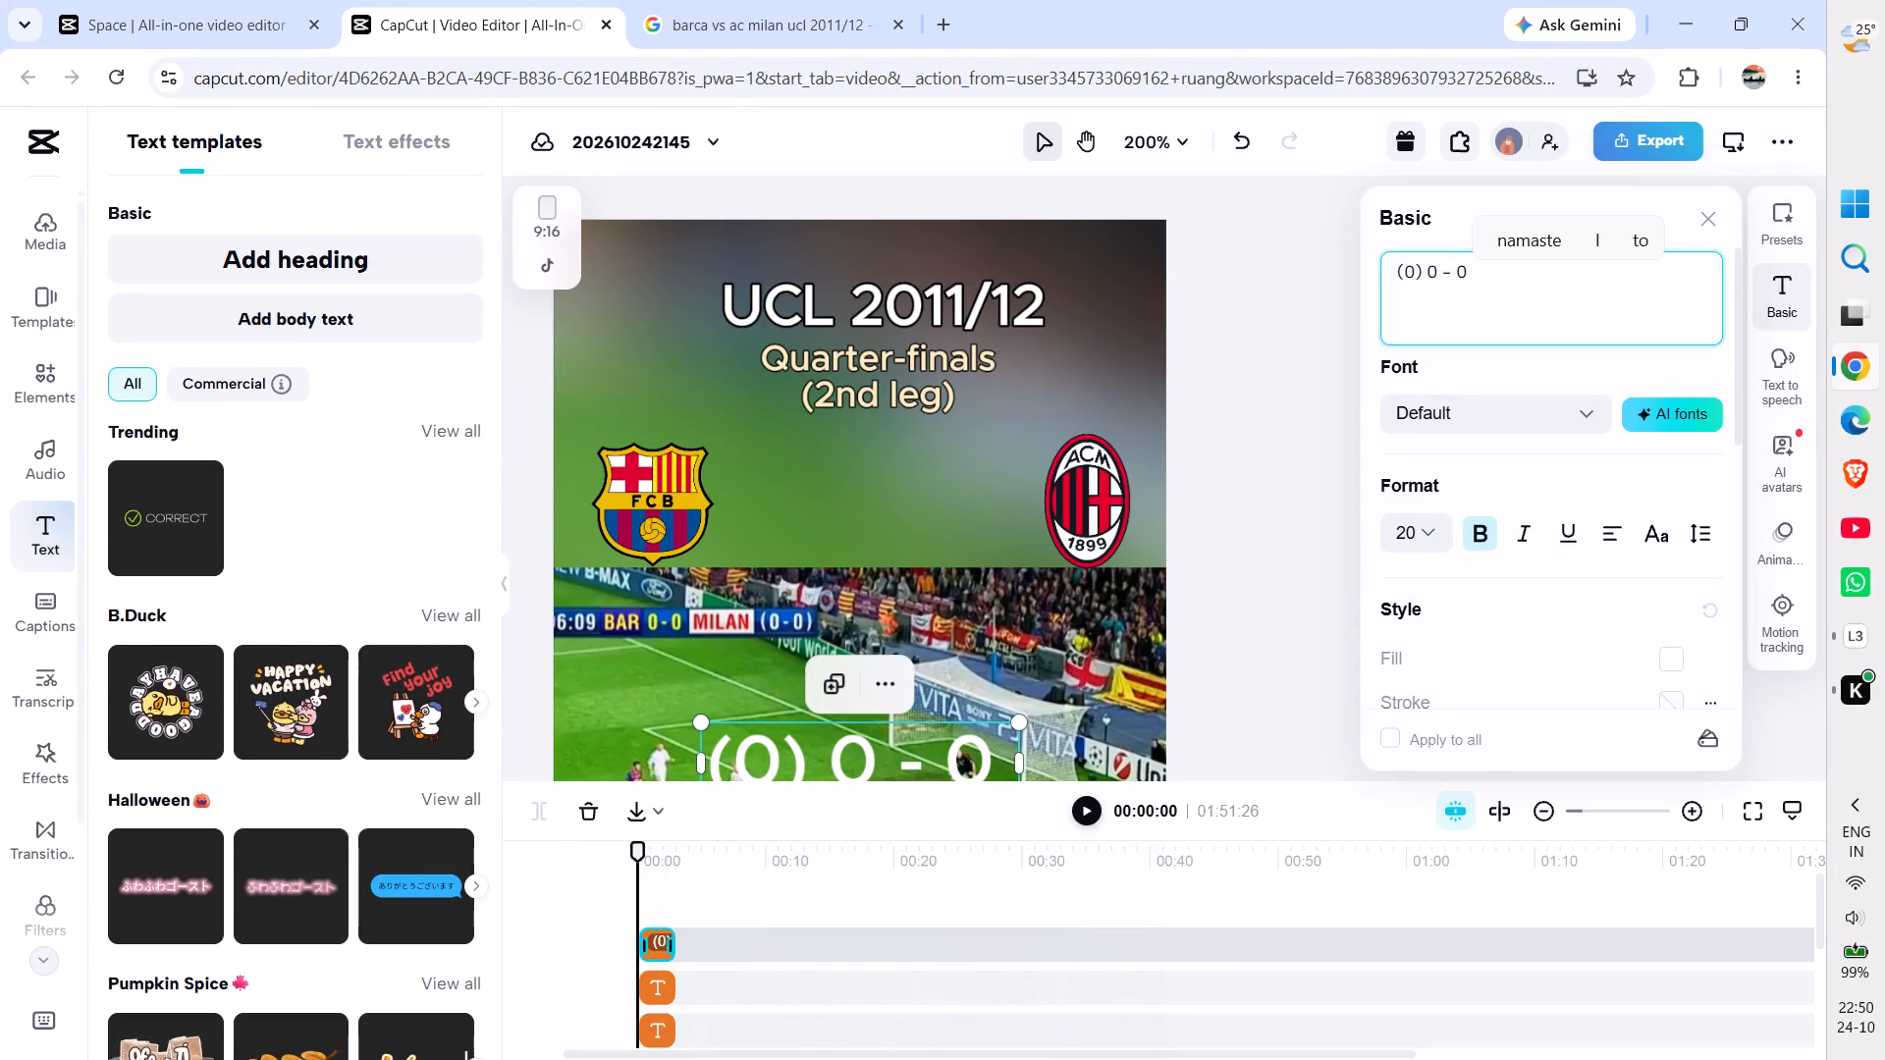
{"action": "key", "text": "shift+parenleft"}
{"action": "key", "text": "0"}
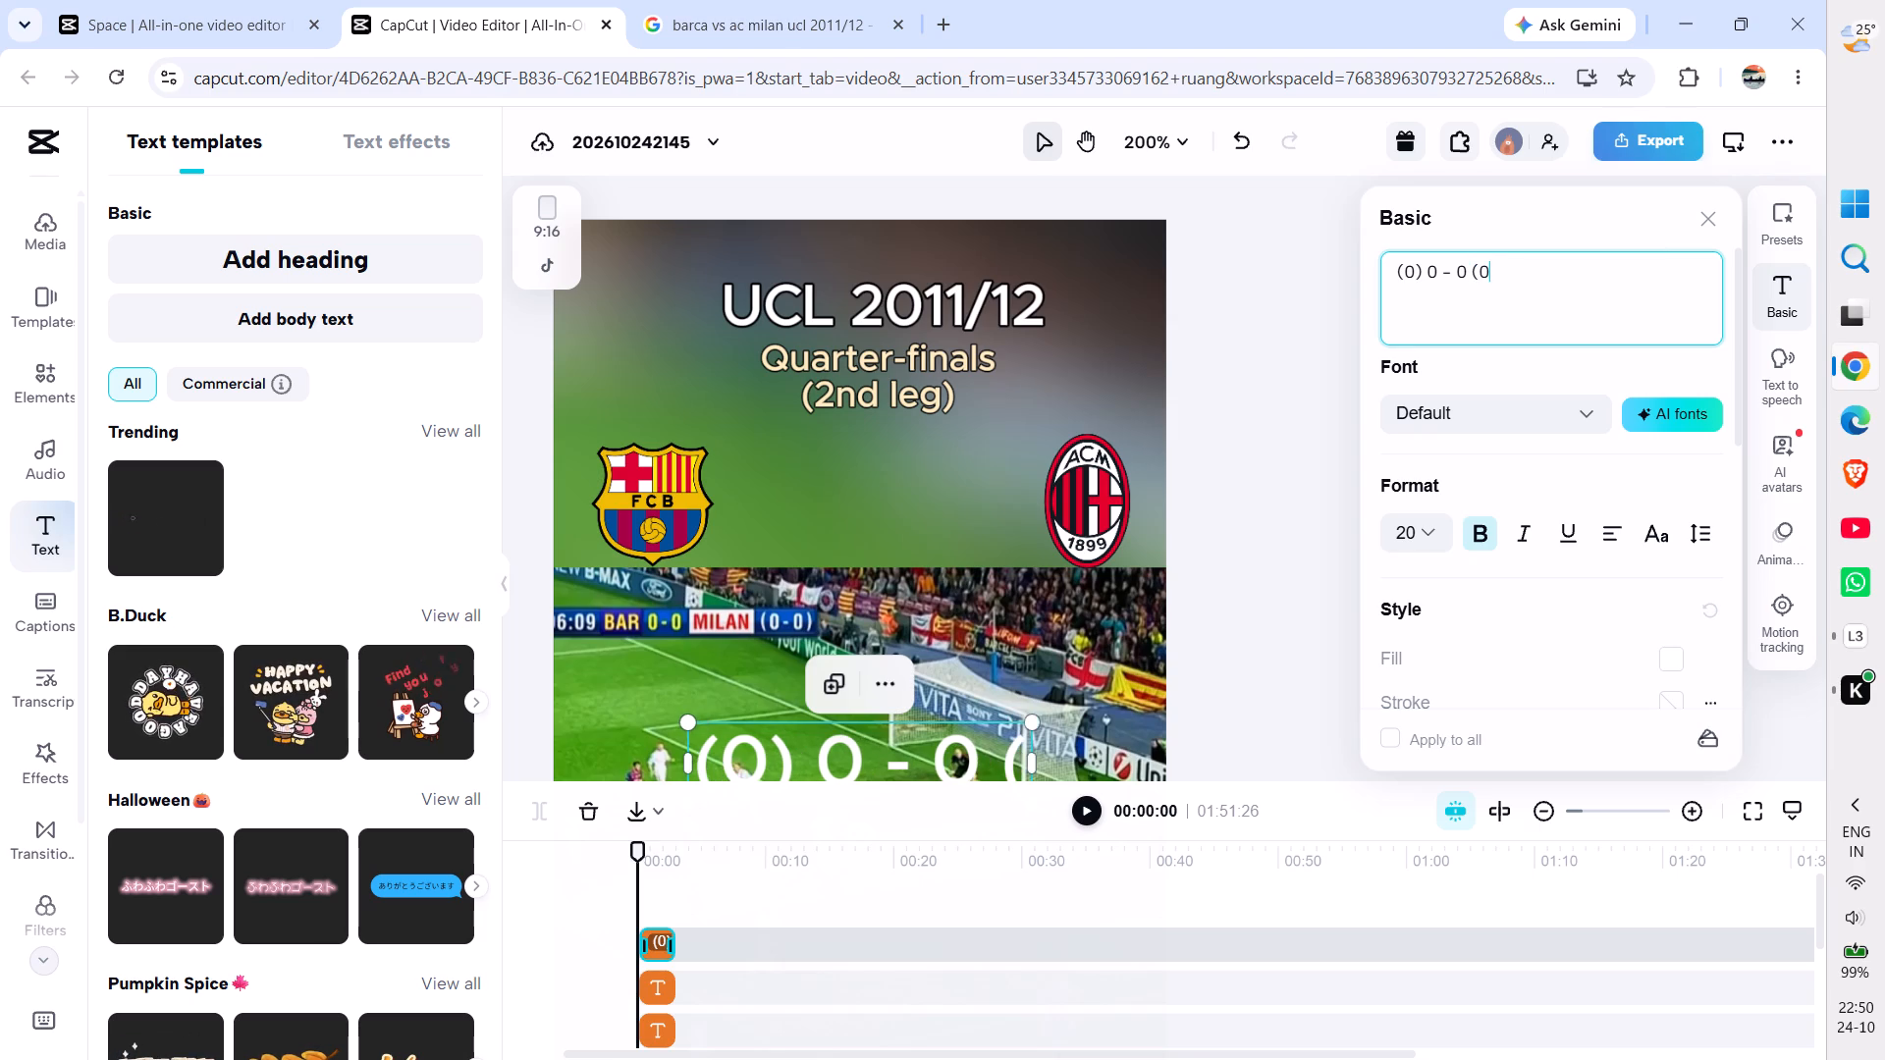
{"action": "key", "text": "shift+parenright"}
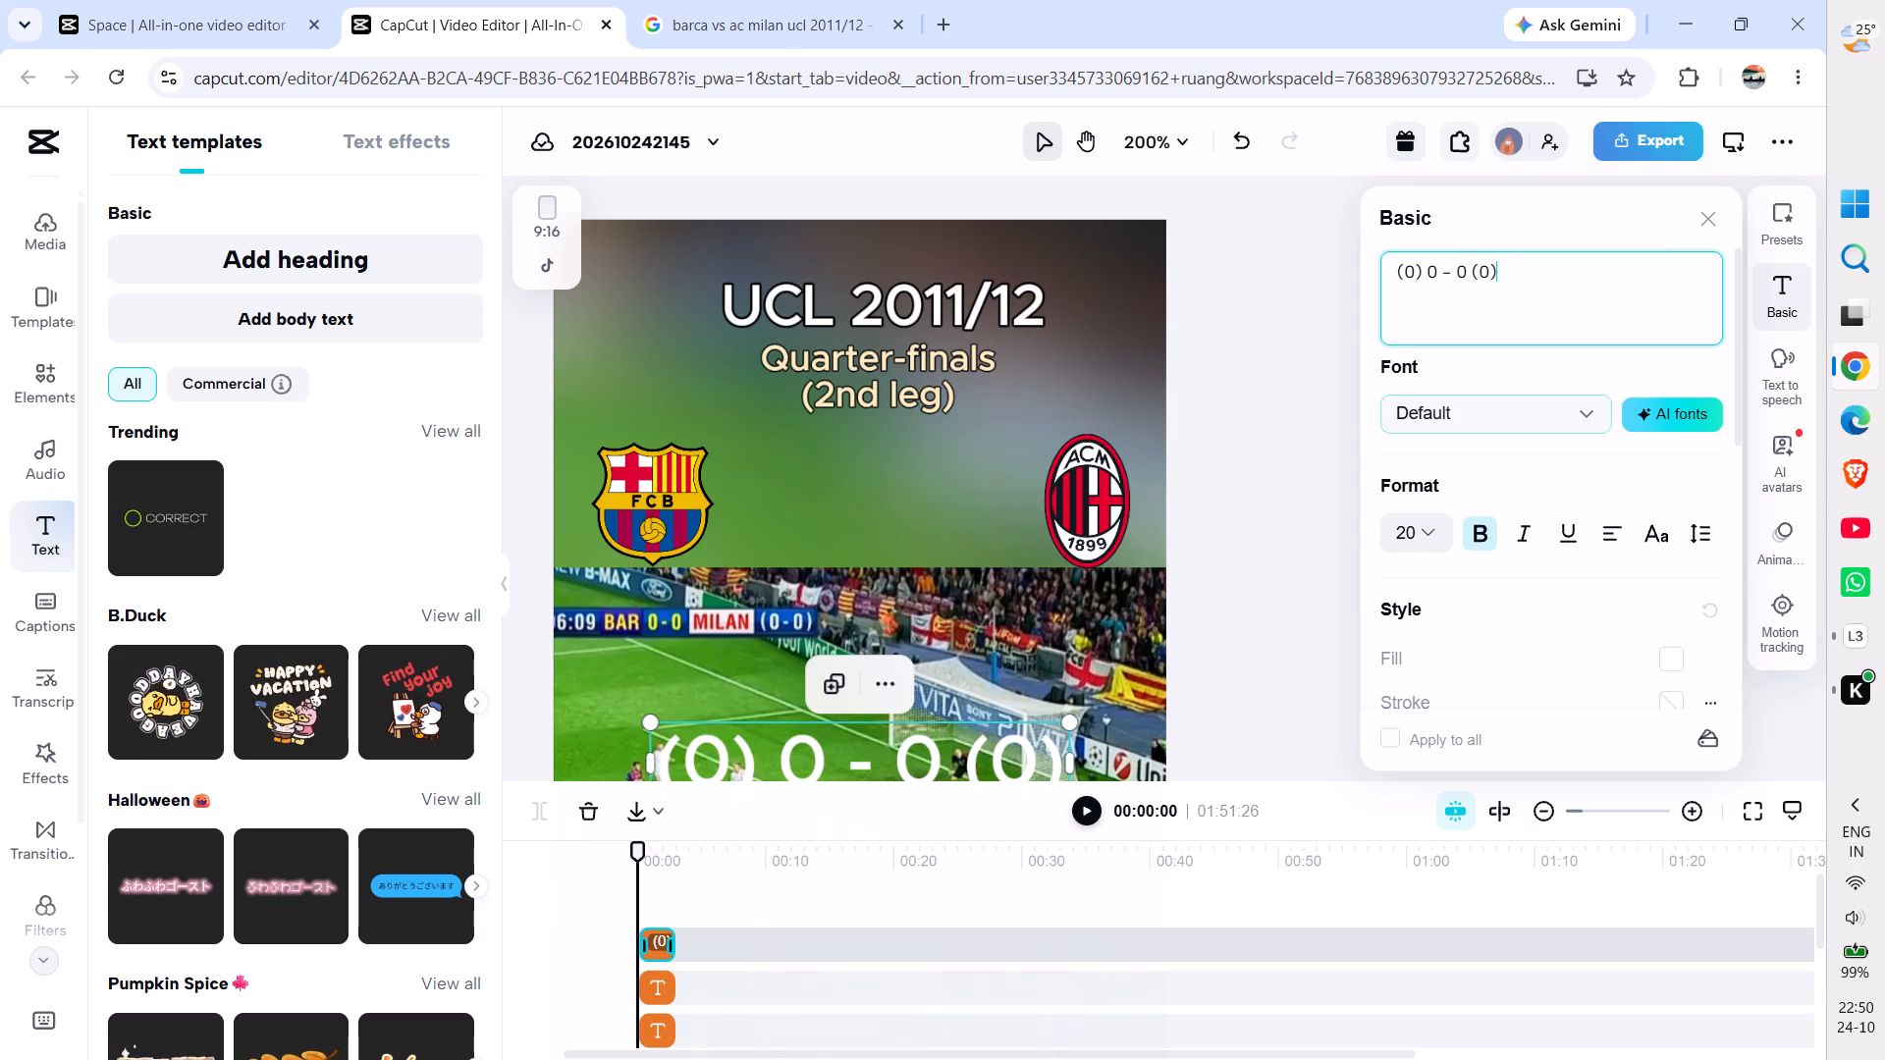
Apply the white text preset with a black outline to the score heading.
{"action": "left_click", "coordinate": [1782, 250]}
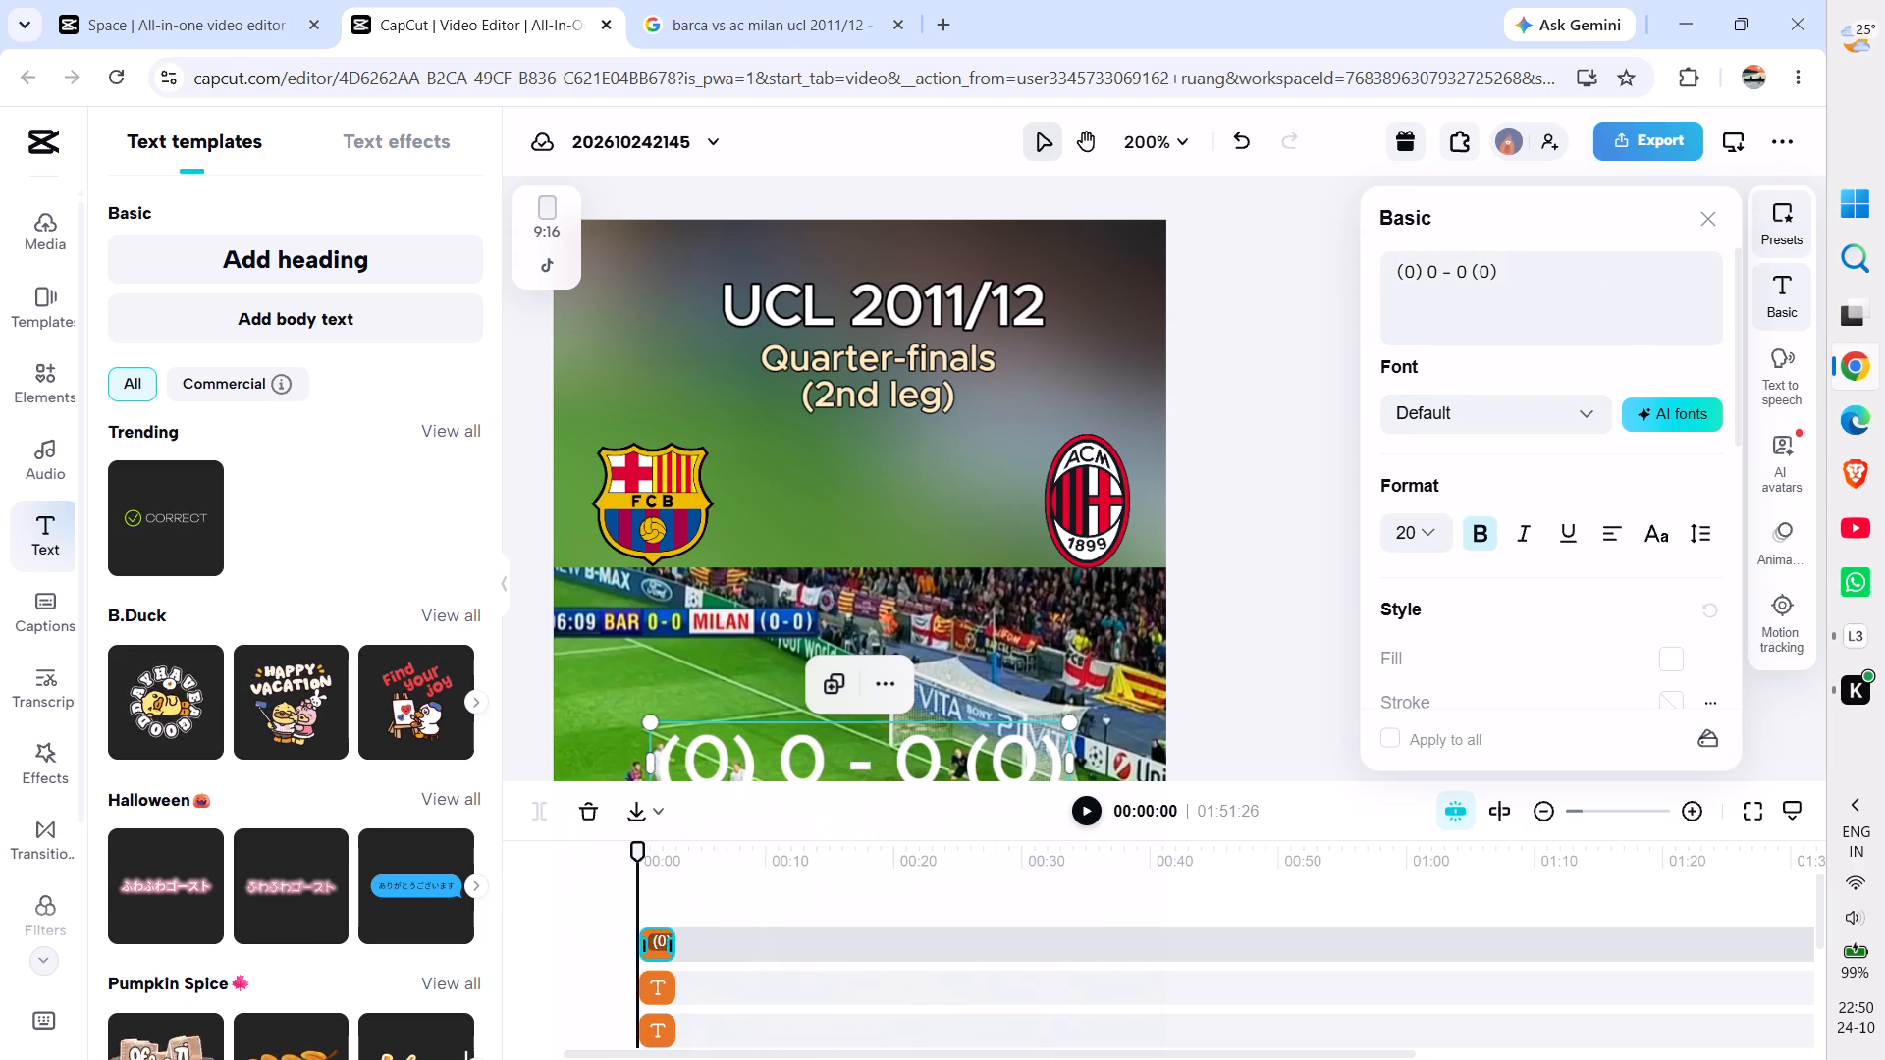
{"action": "left_click", "coordinate": [1480, 395]}
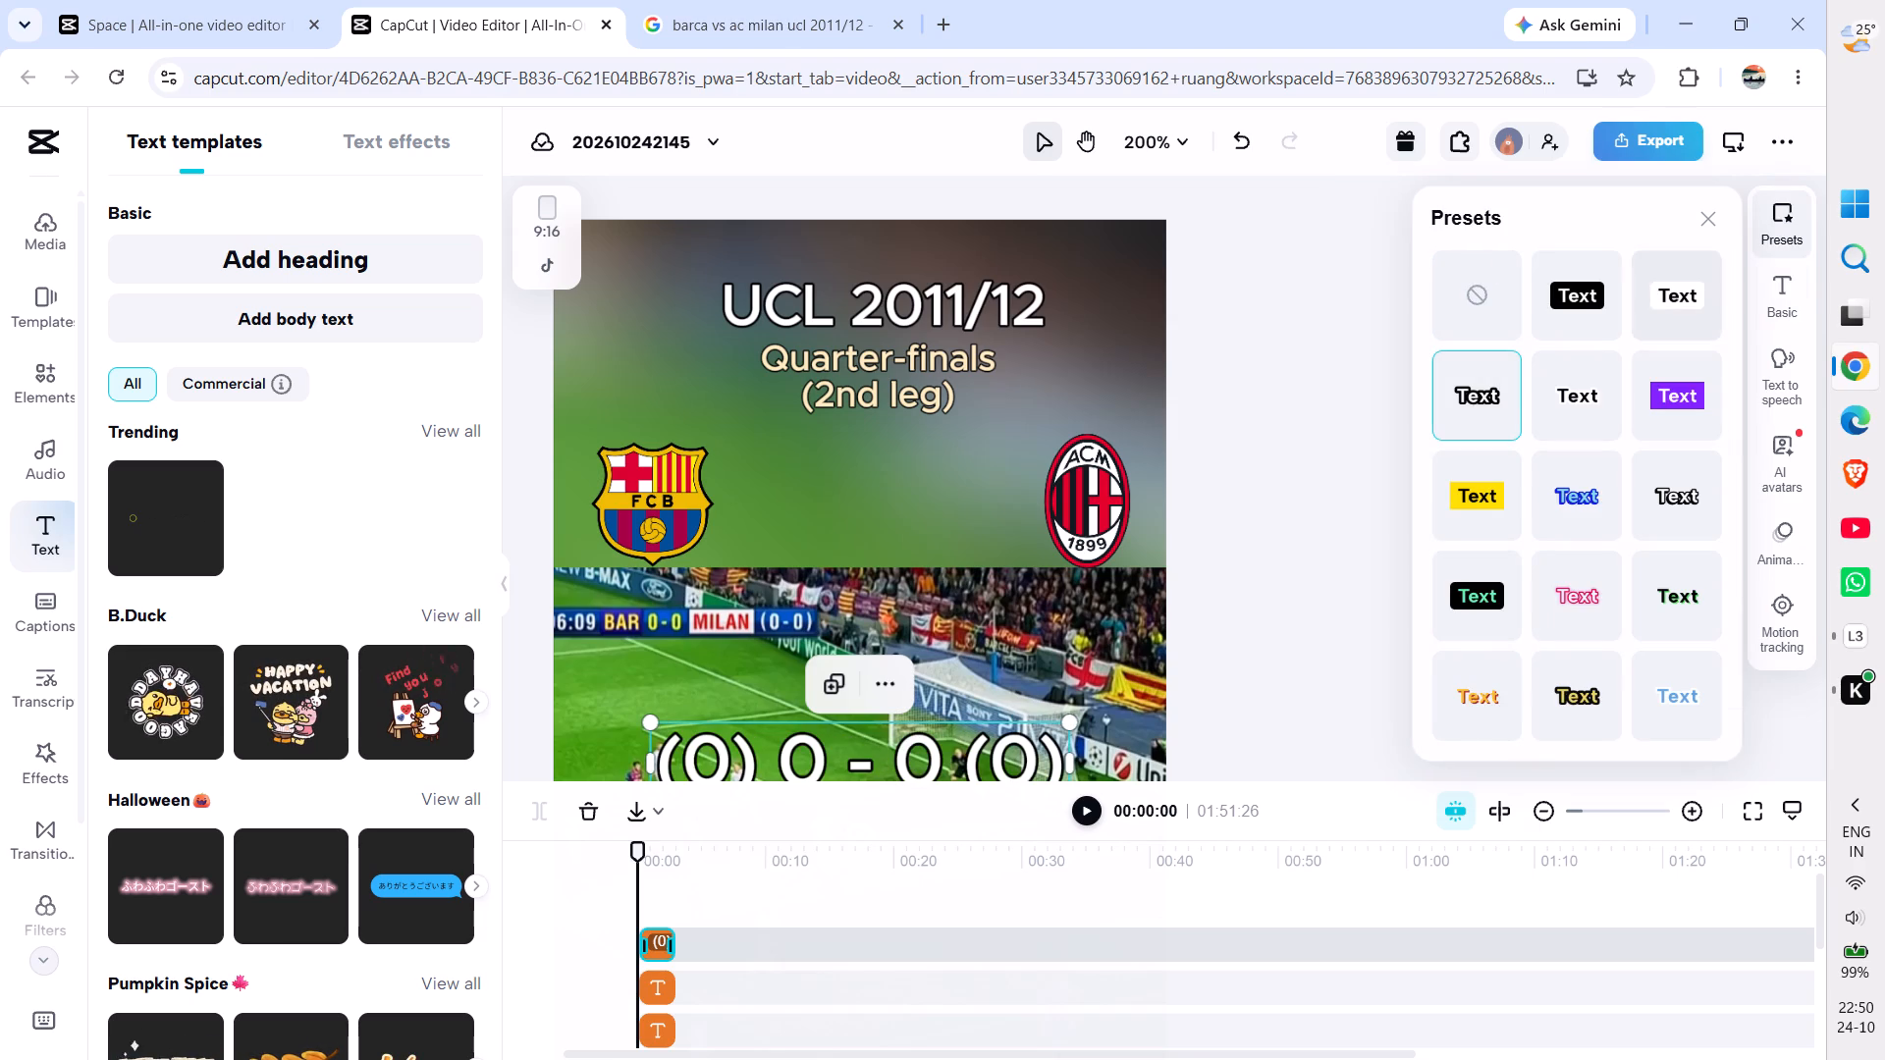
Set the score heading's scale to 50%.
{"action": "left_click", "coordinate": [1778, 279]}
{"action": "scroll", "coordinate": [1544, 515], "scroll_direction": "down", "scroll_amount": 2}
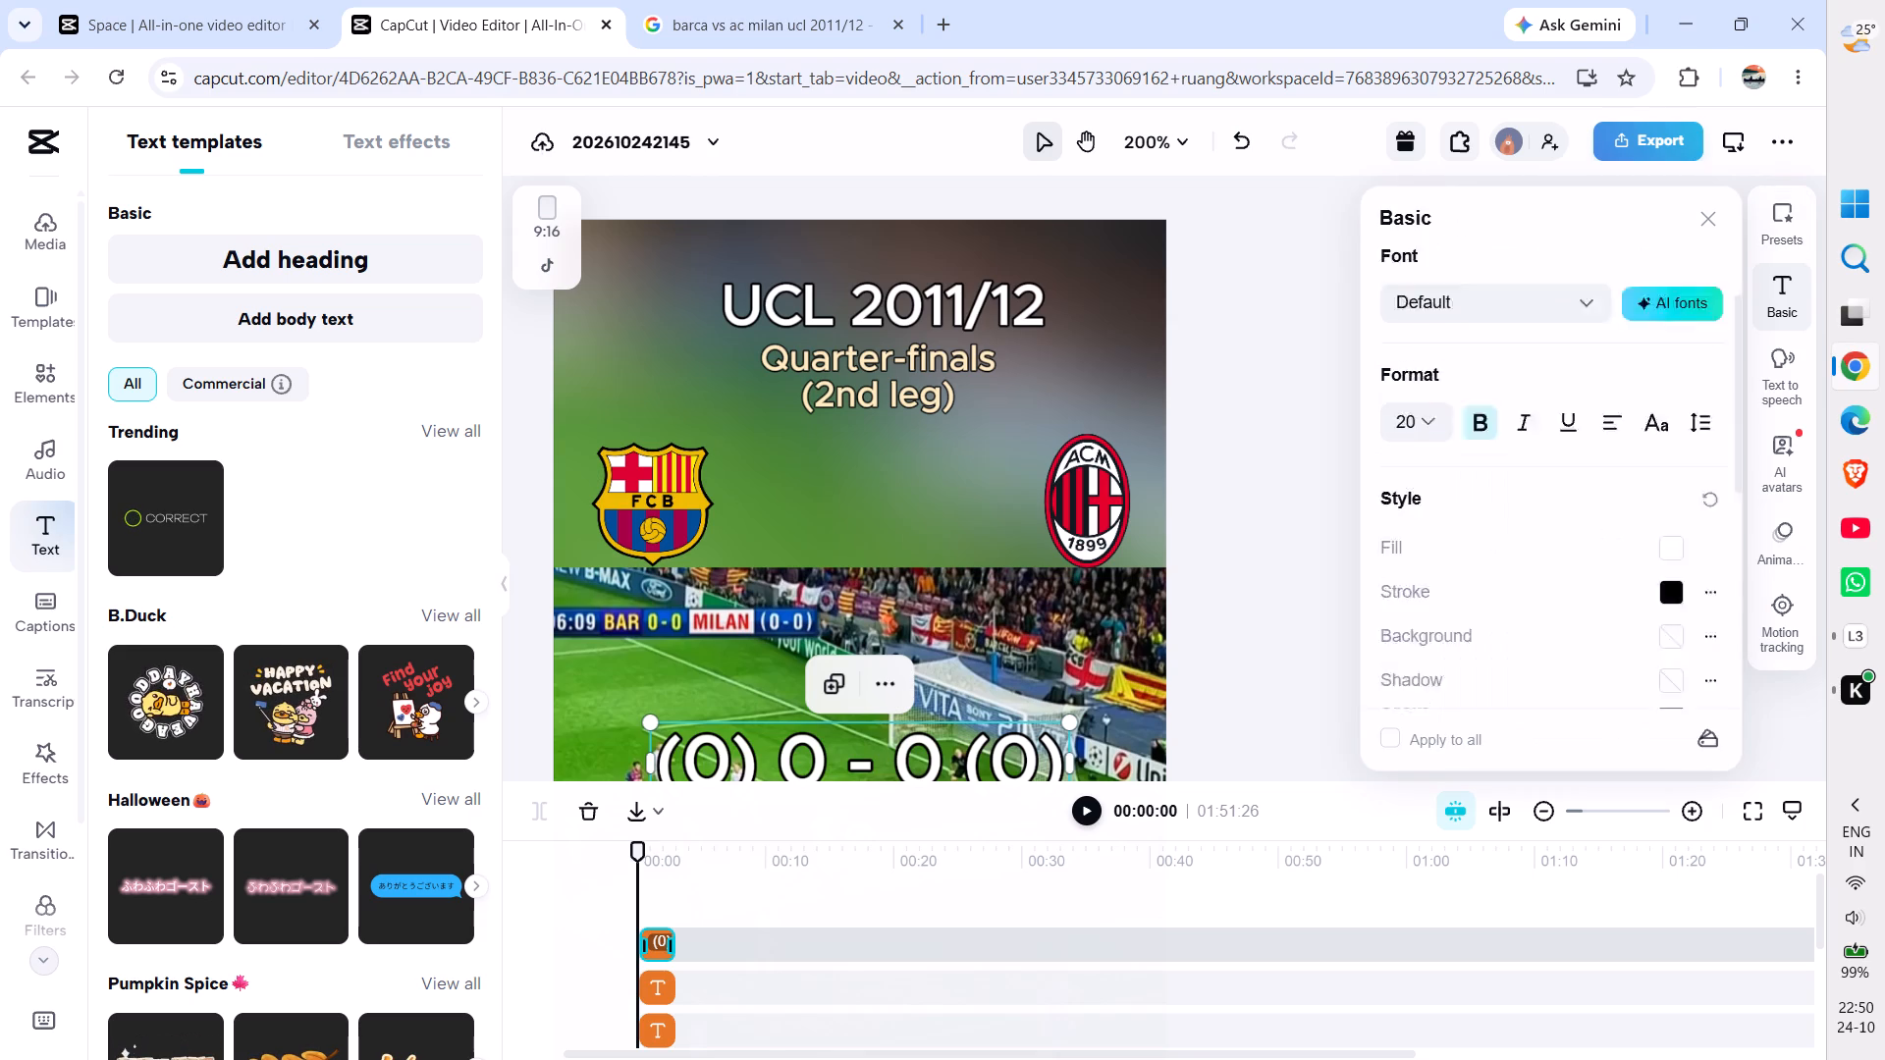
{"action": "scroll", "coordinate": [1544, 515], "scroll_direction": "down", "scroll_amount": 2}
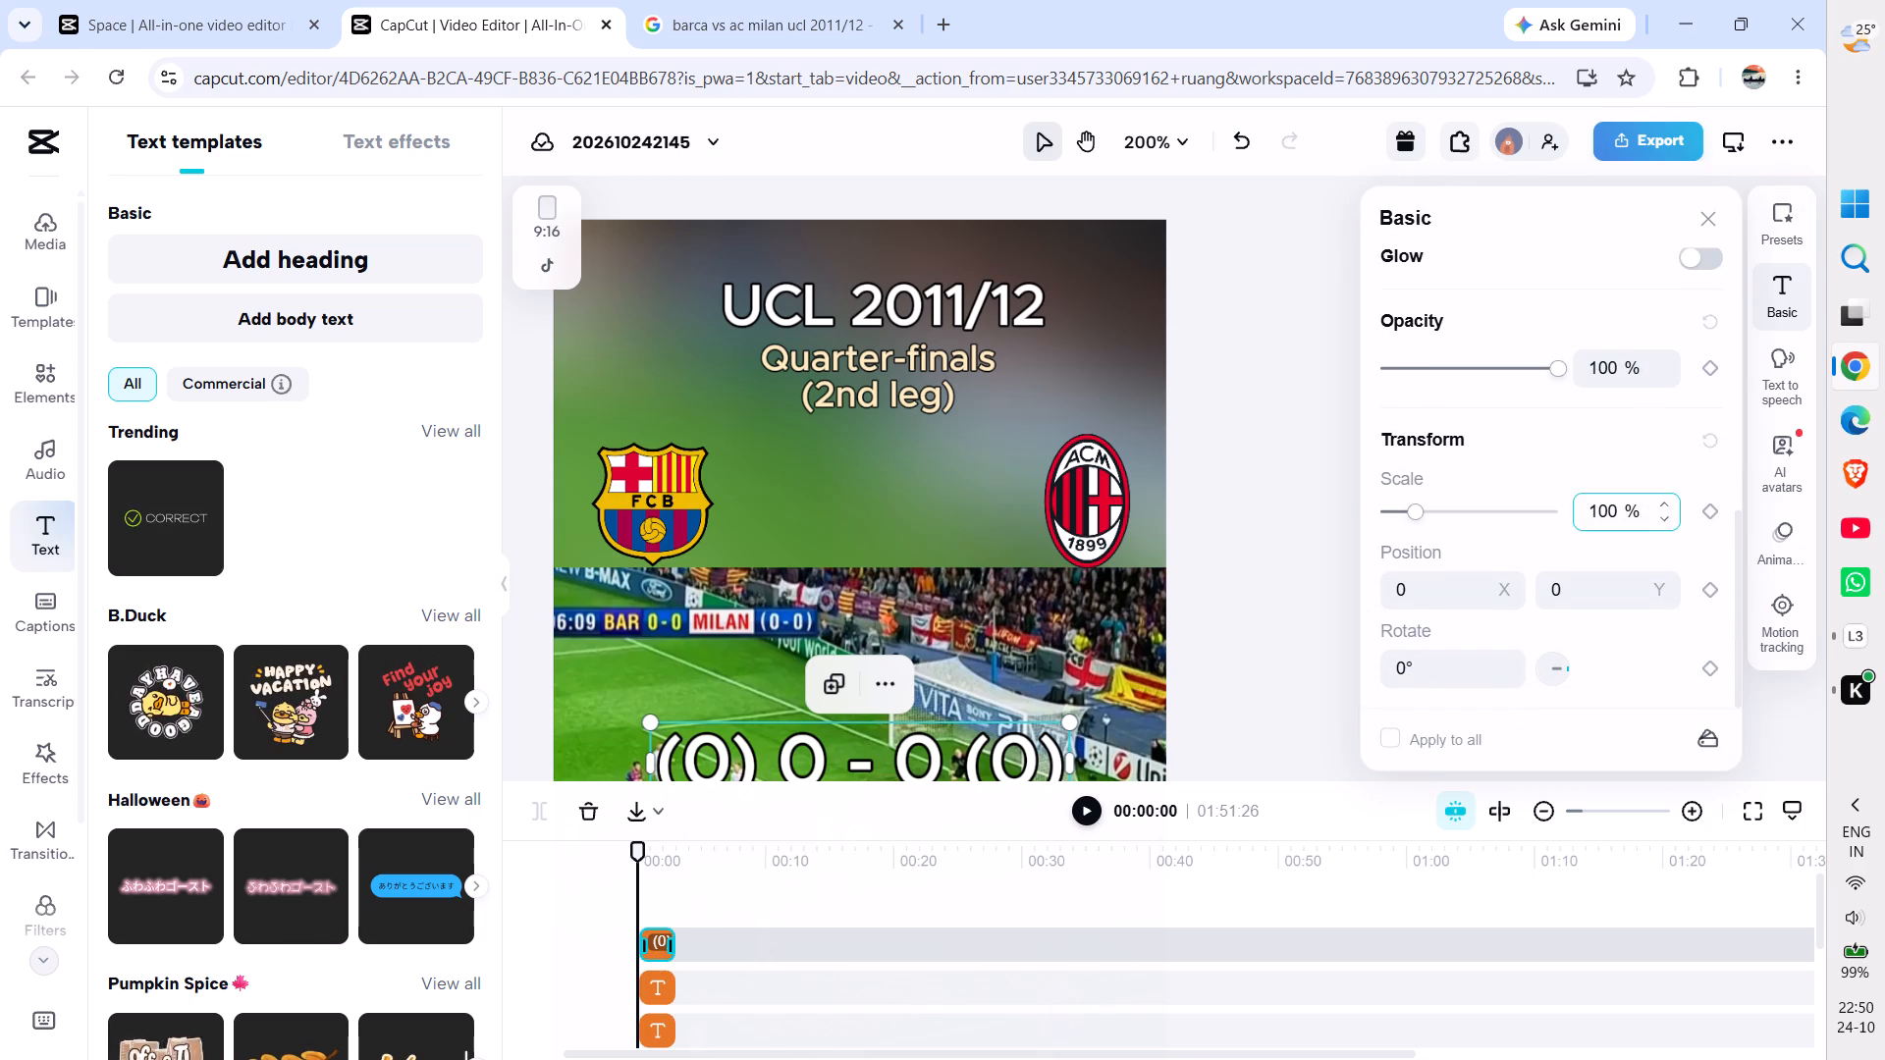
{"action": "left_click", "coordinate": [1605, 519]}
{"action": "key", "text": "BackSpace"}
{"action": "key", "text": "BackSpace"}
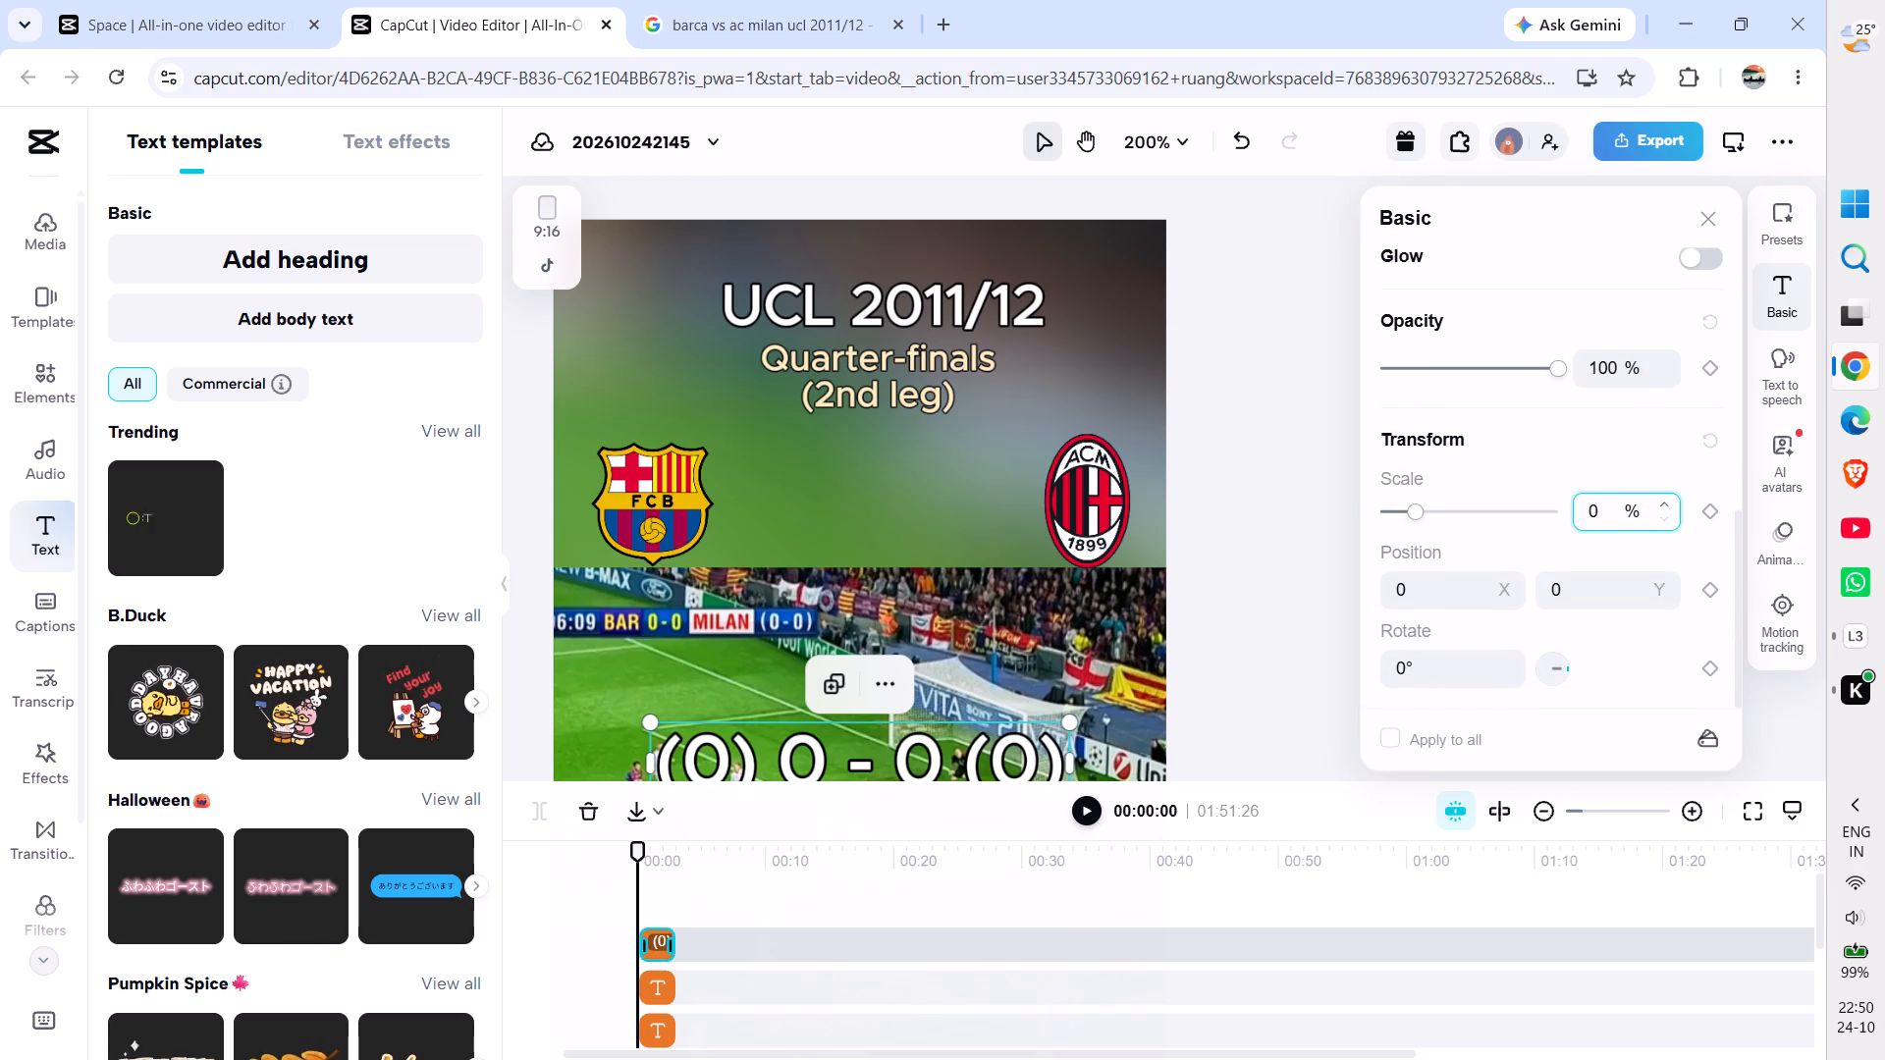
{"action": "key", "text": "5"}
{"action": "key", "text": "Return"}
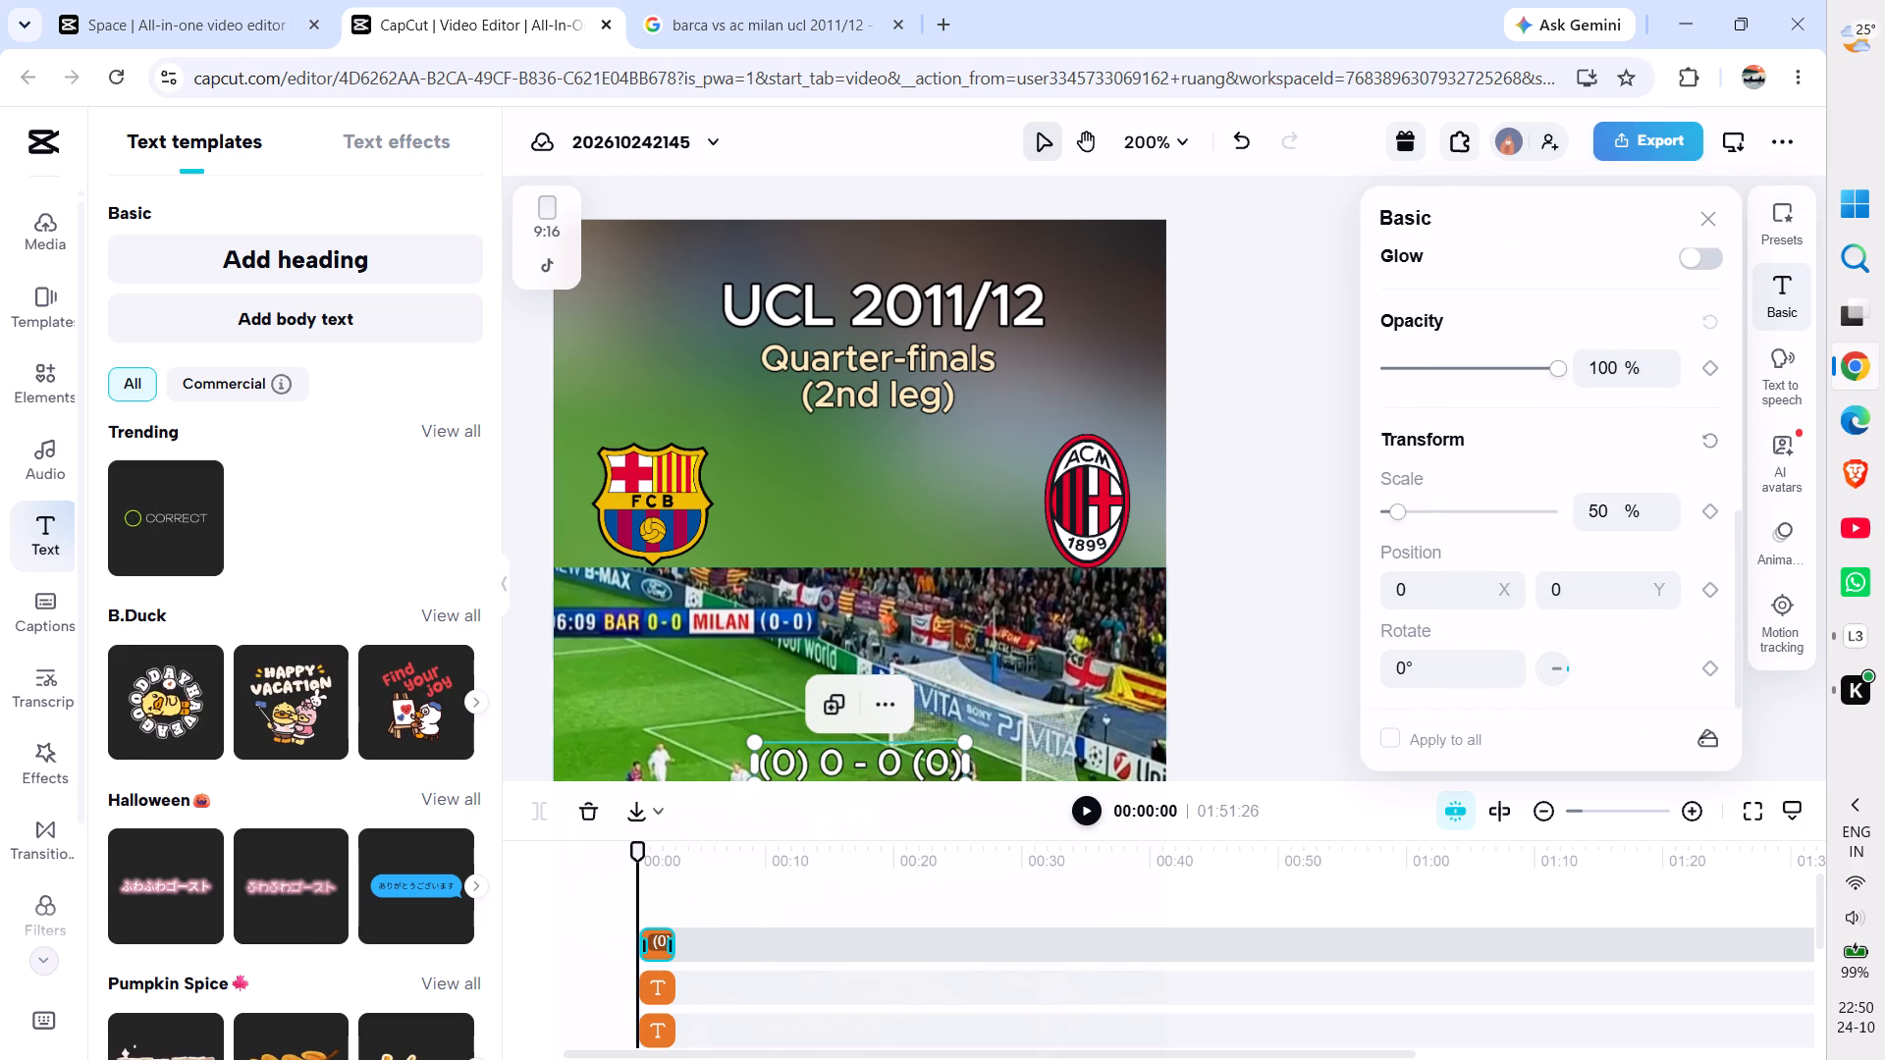
Move the score heading up between the Barcelona and AC Milan crests, at about X 13, Y 321.
{"action": "left_click_drag", "start_coordinate": [871, 771], "coordinate": [882, 502]}
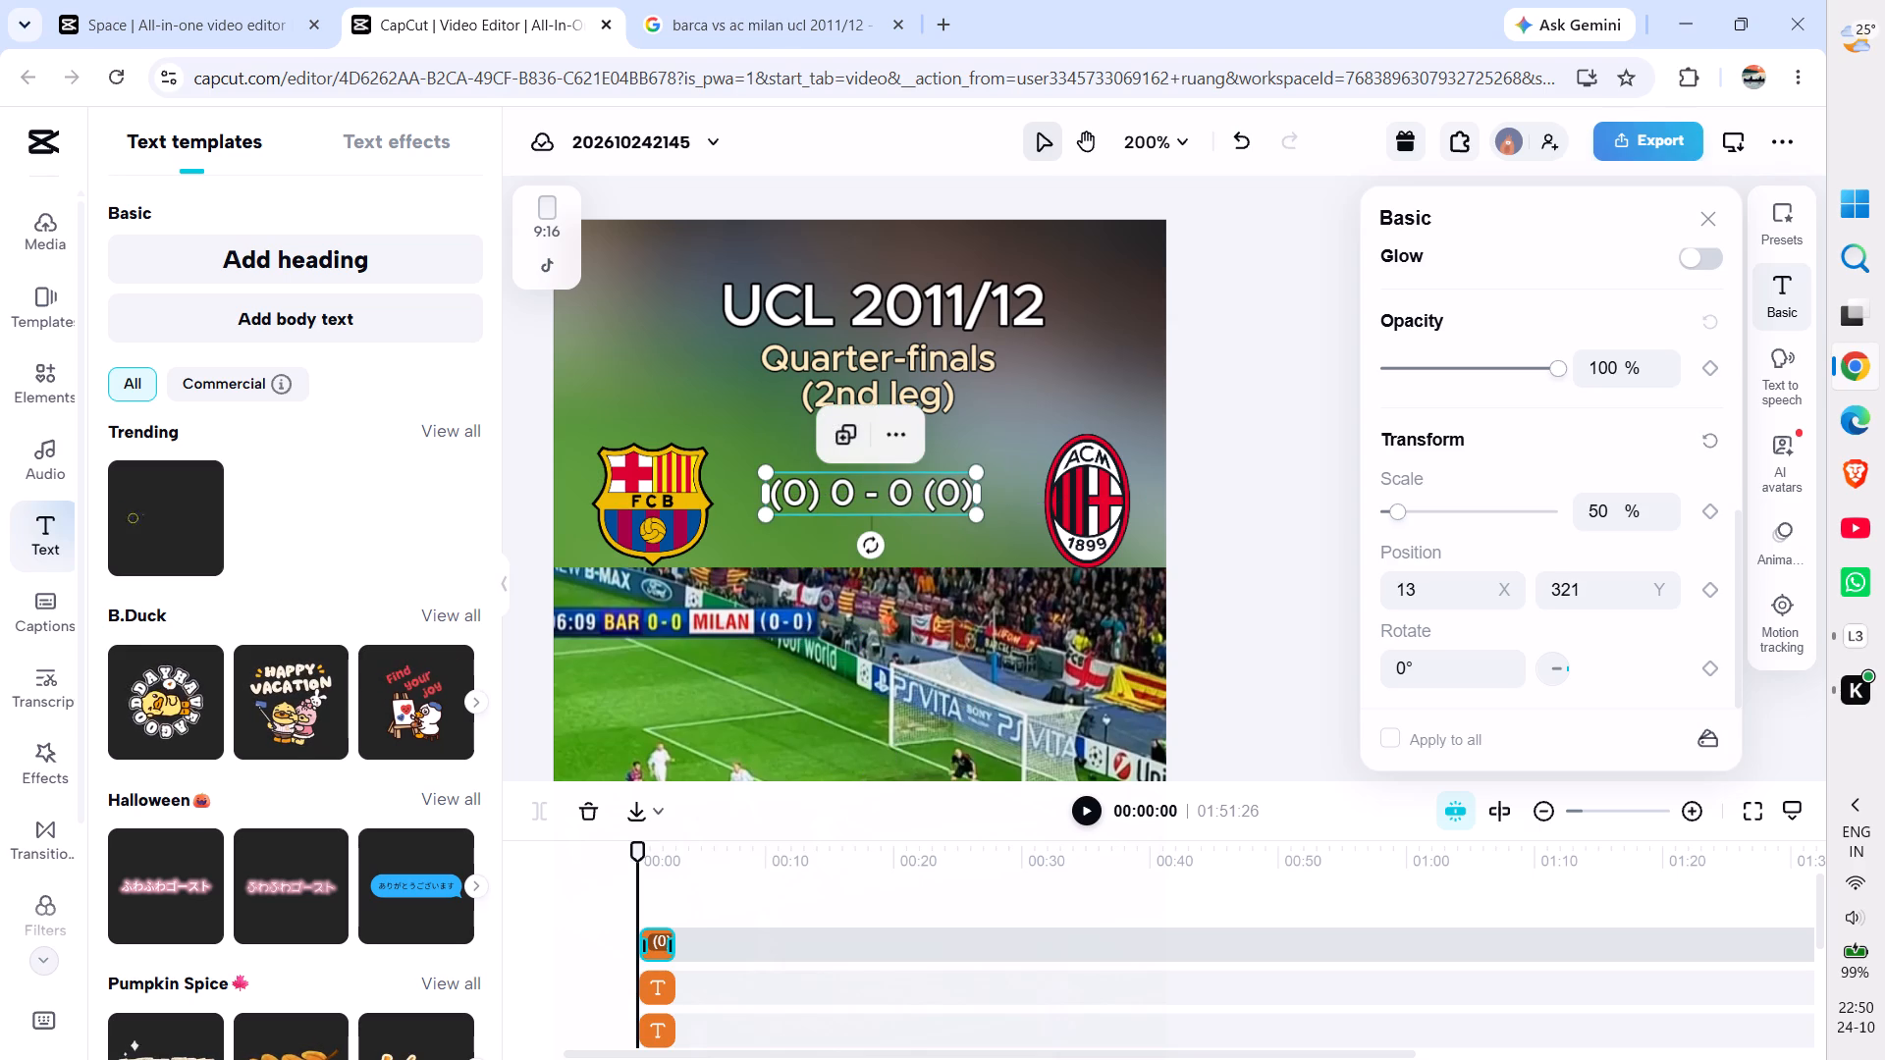
Set the score heading's scale to 70%.
{"action": "left_click", "coordinate": [1595, 509]}
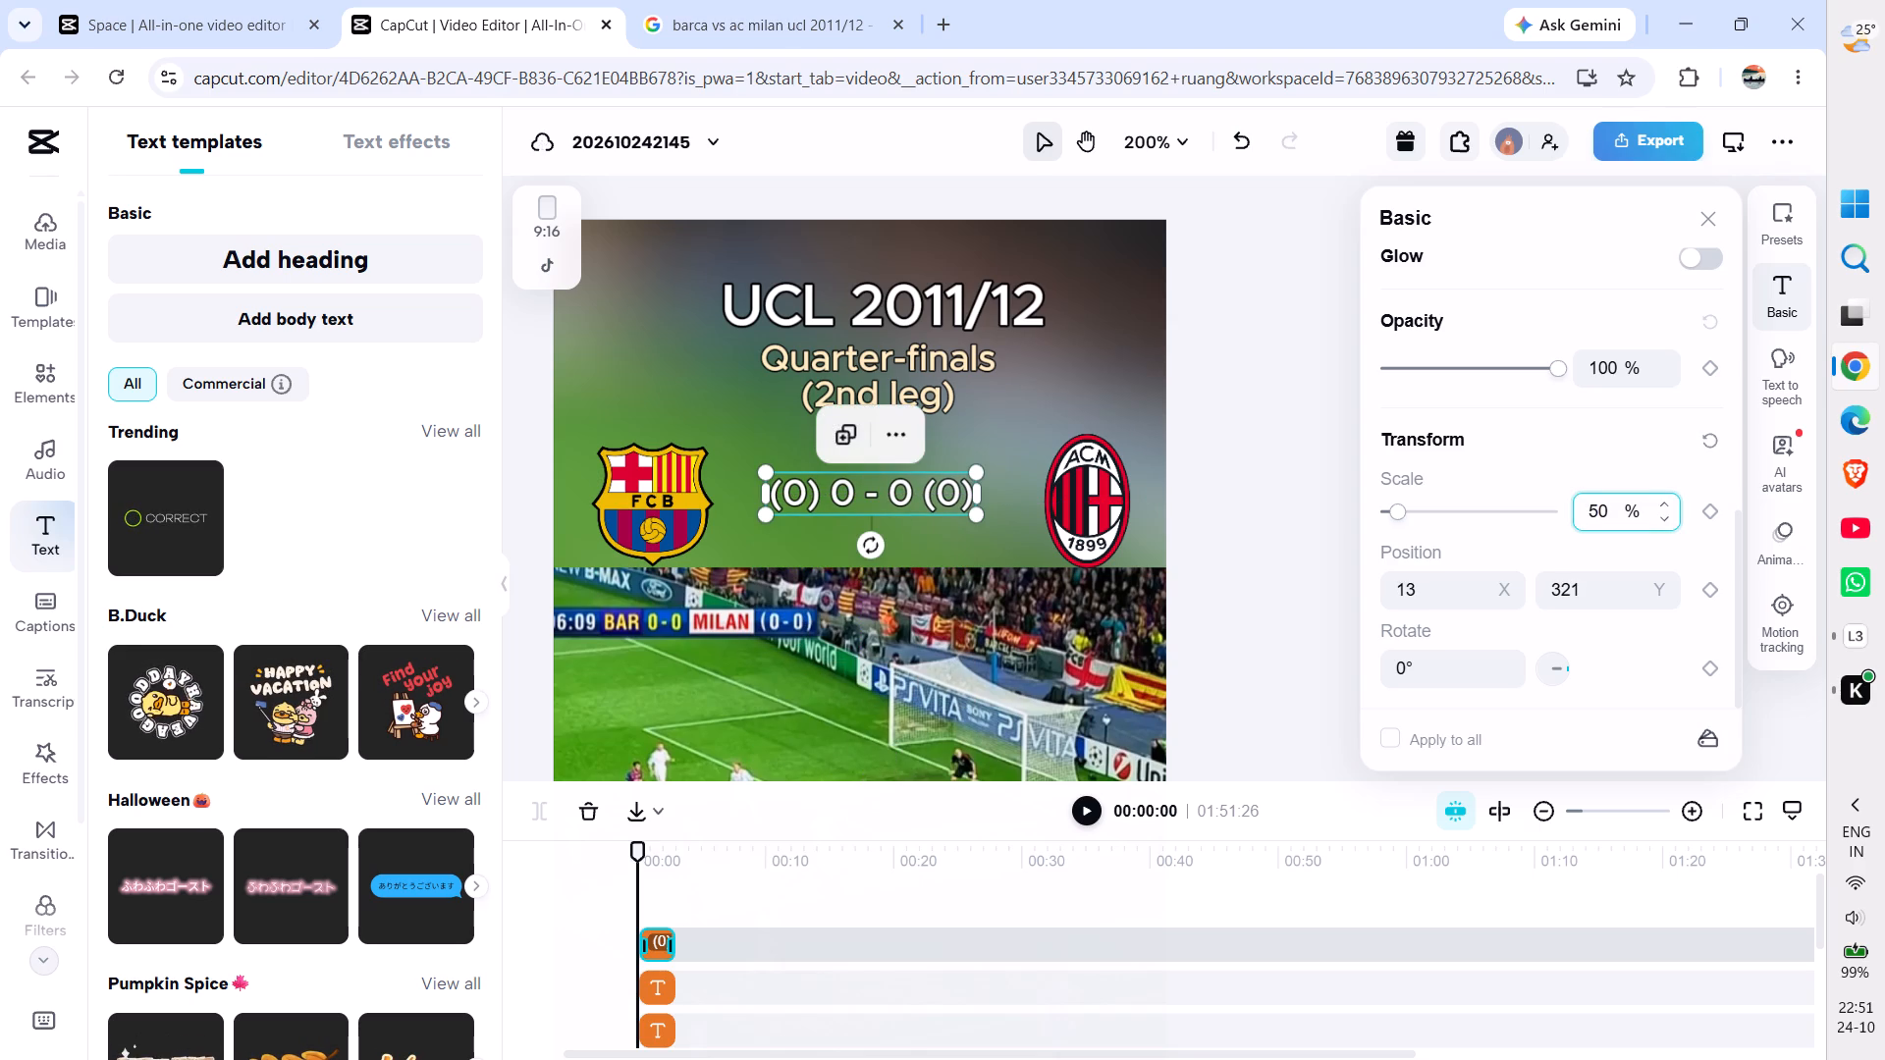
{"action": "key", "text": "BackSpace"}
{"action": "key", "text": "7"}
{"action": "key", "text": "Return"}
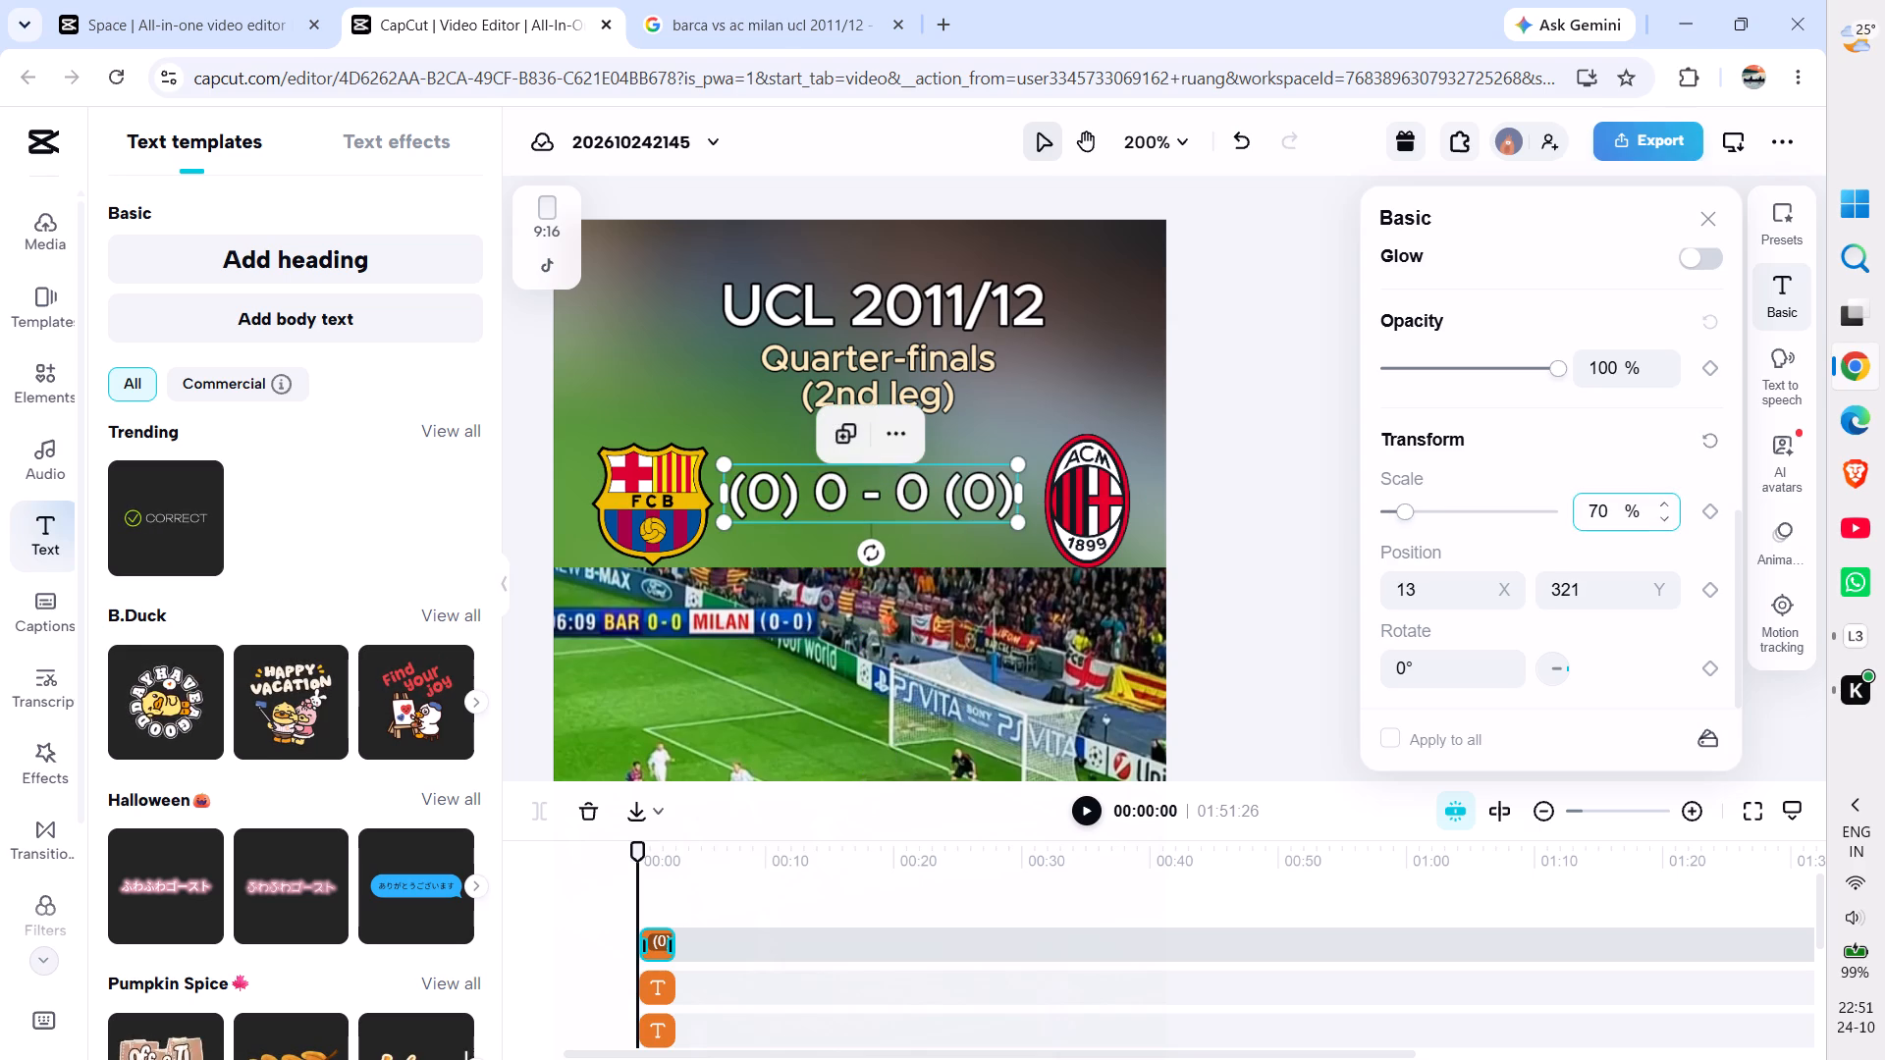
Shift the score heading slightly right between the crests to about X 27, Y 321, and deselect it.
{"action": "left_click_drag", "start_coordinate": [857, 504], "coordinate": [870, 507]}
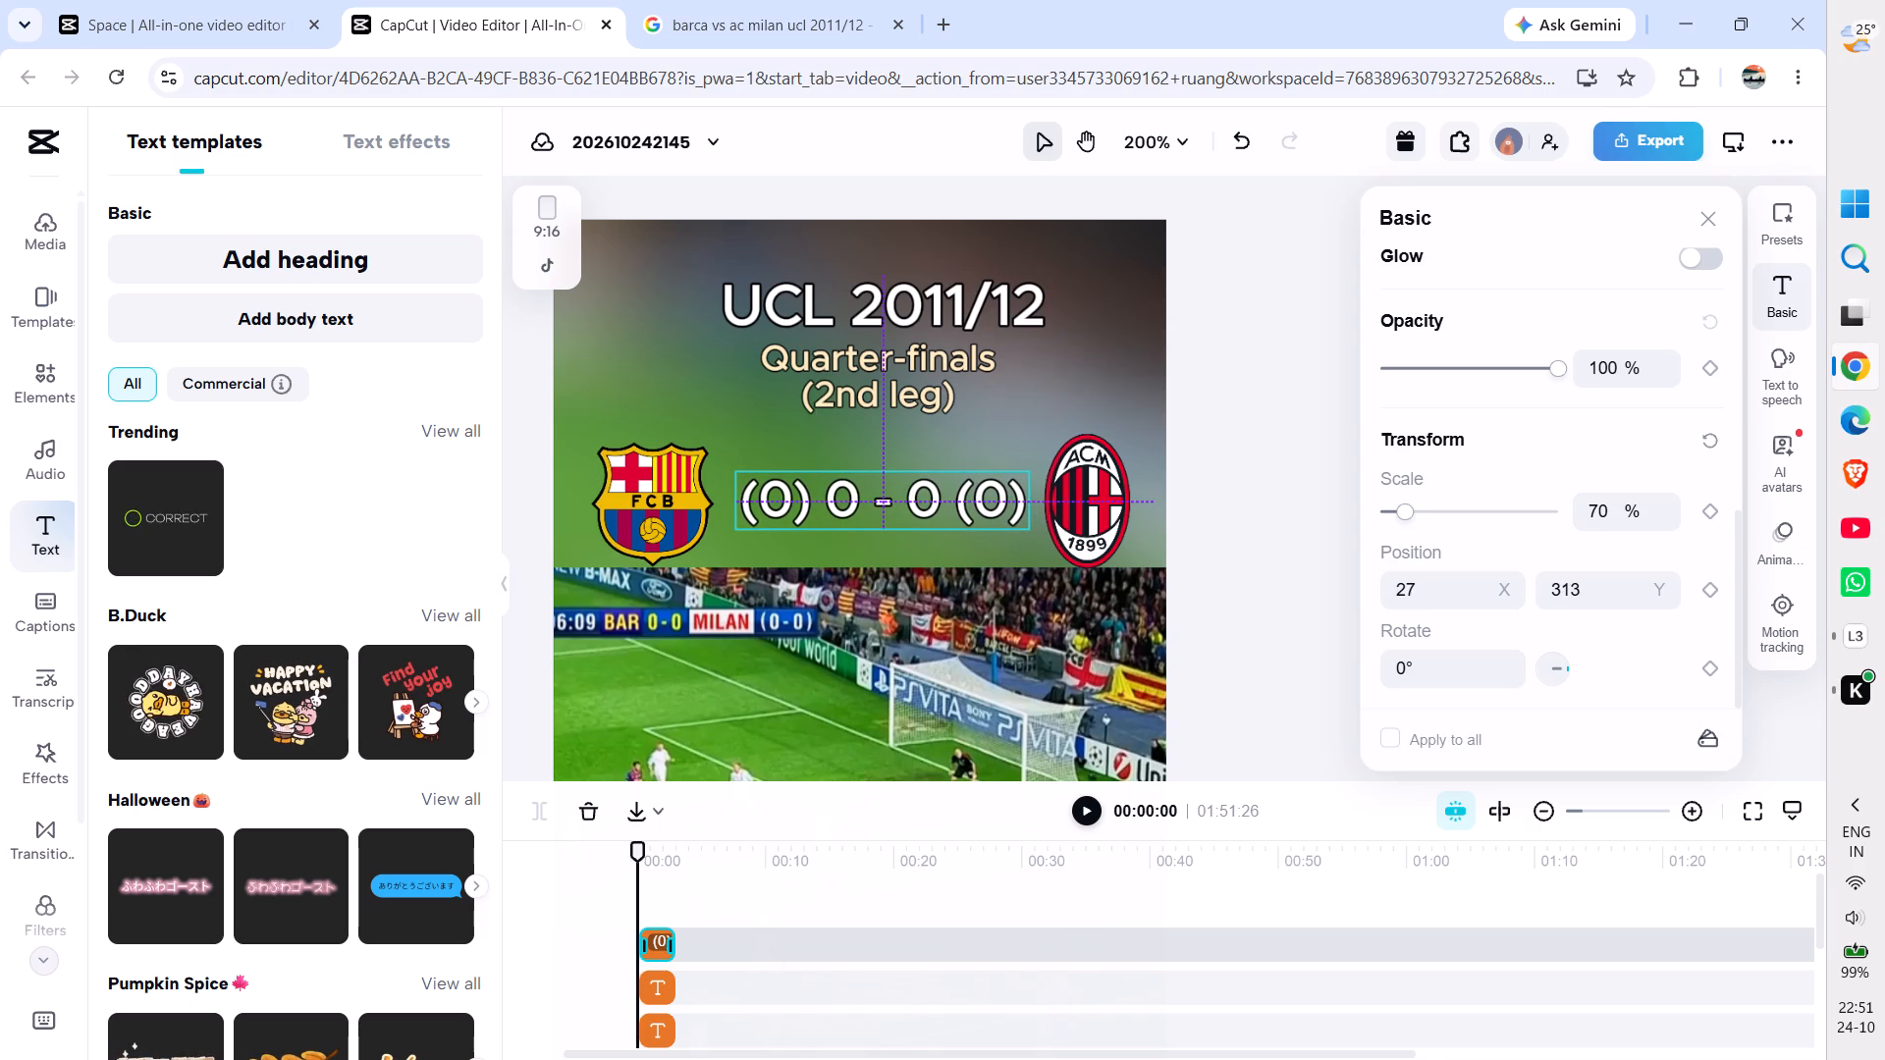
{"action": "left_click_drag", "start_coordinate": [870, 507], "coordinate": [869, 504]}
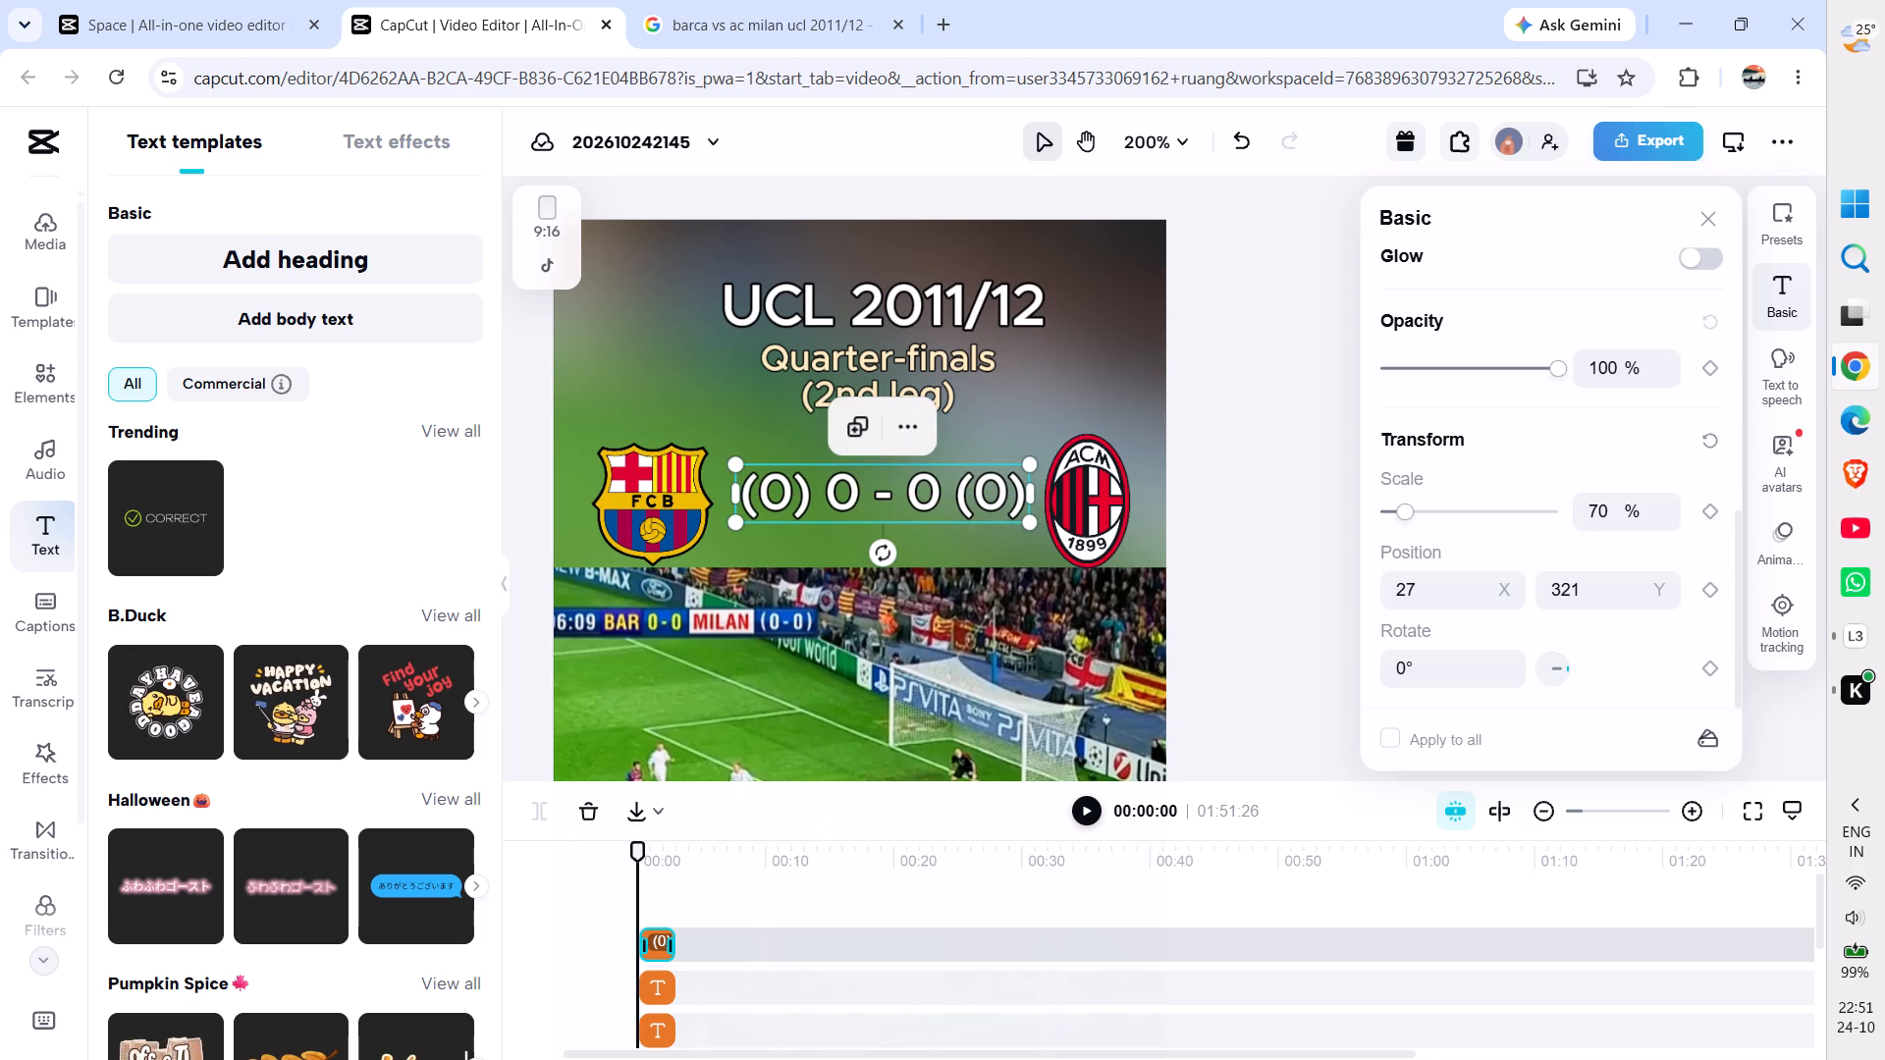
{"action": "left_click", "coordinate": [1251, 346]}
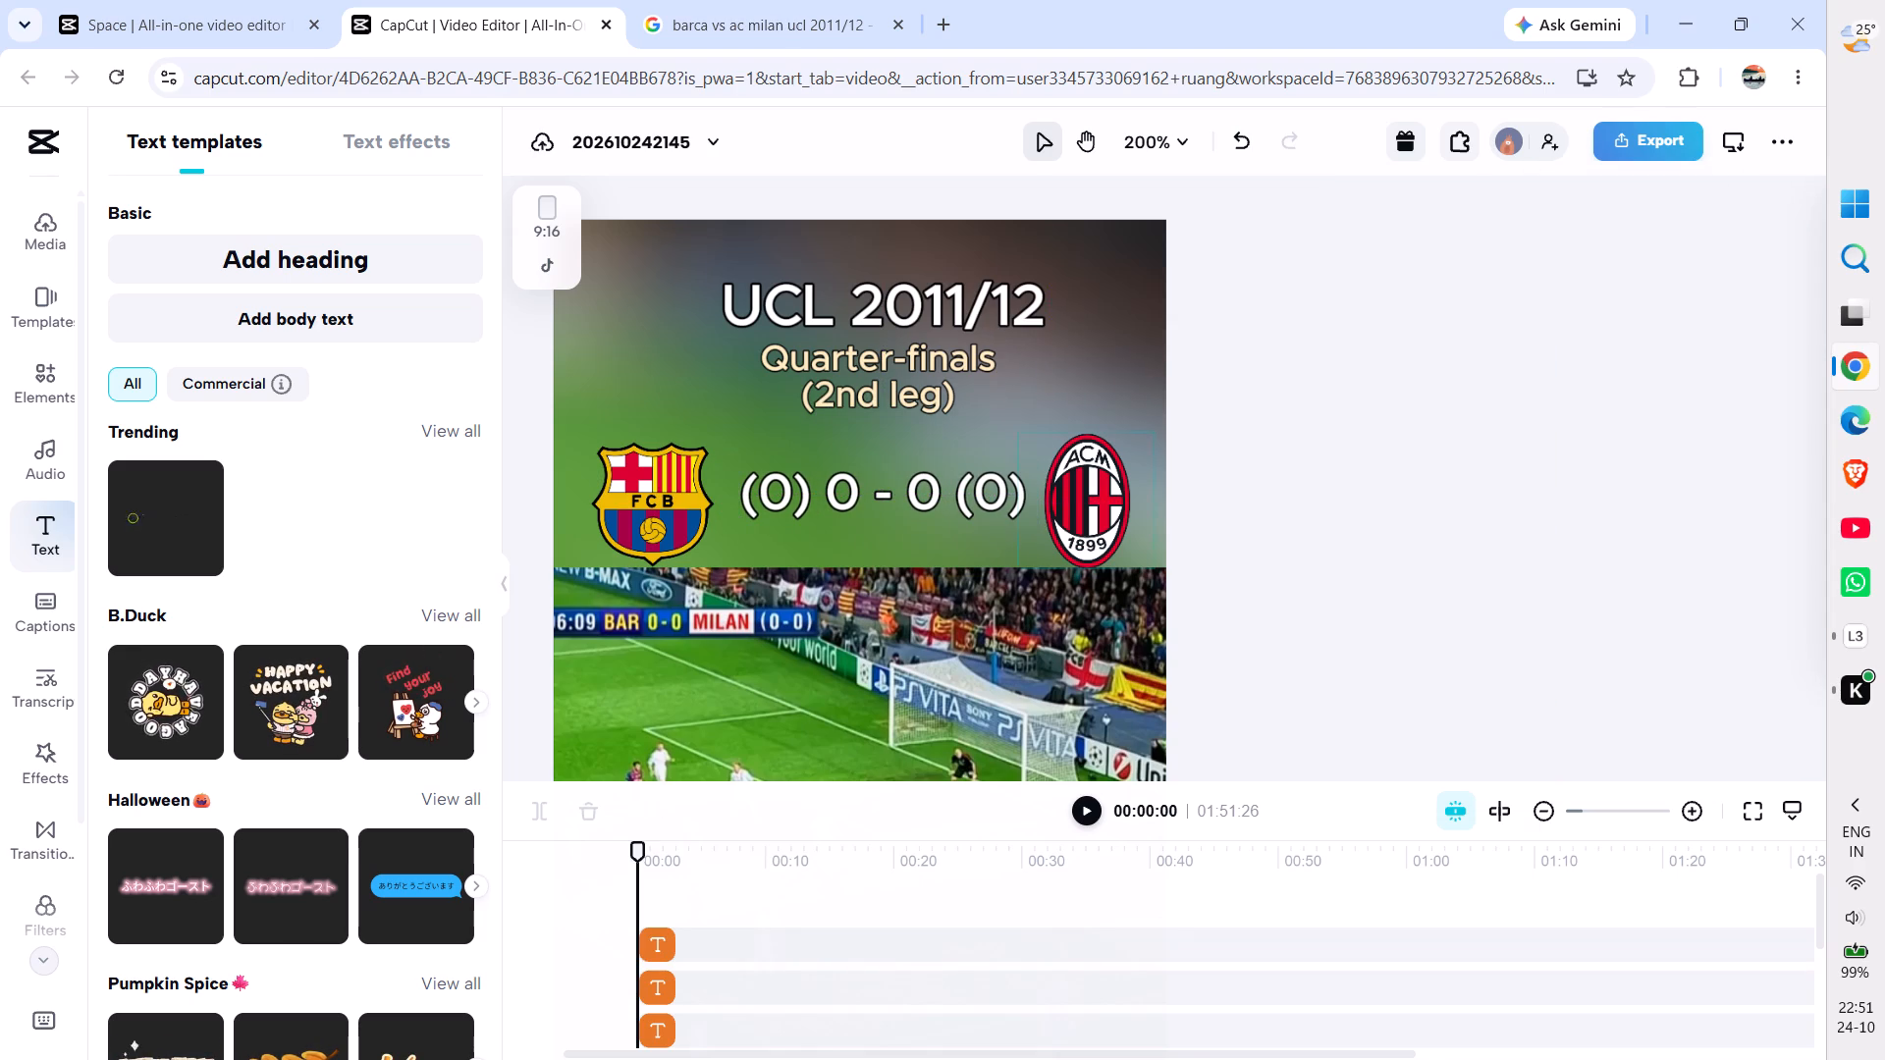
Shift the AC Milan crest slightly right, away from the score, and deselect it.
{"action": "left_click", "coordinate": [1105, 492]}
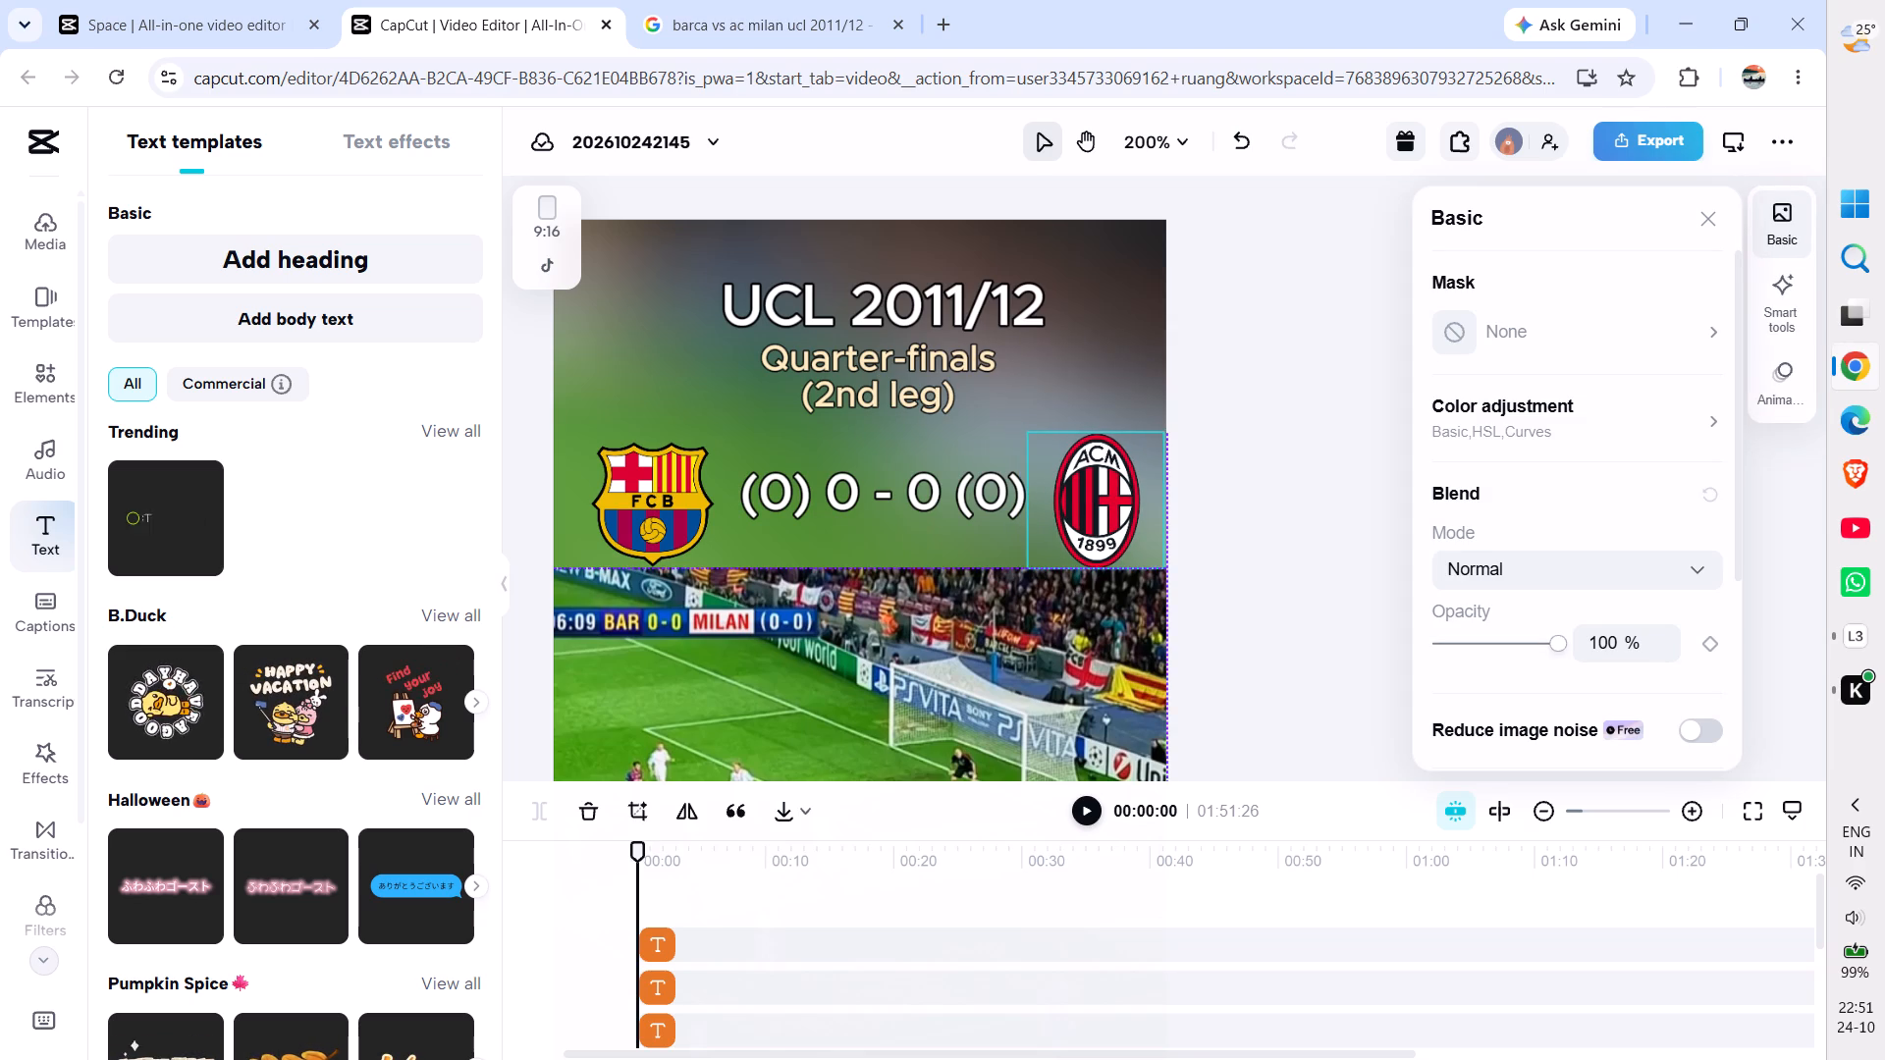
{"action": "left_click", "coordinate": [1277, 478]}
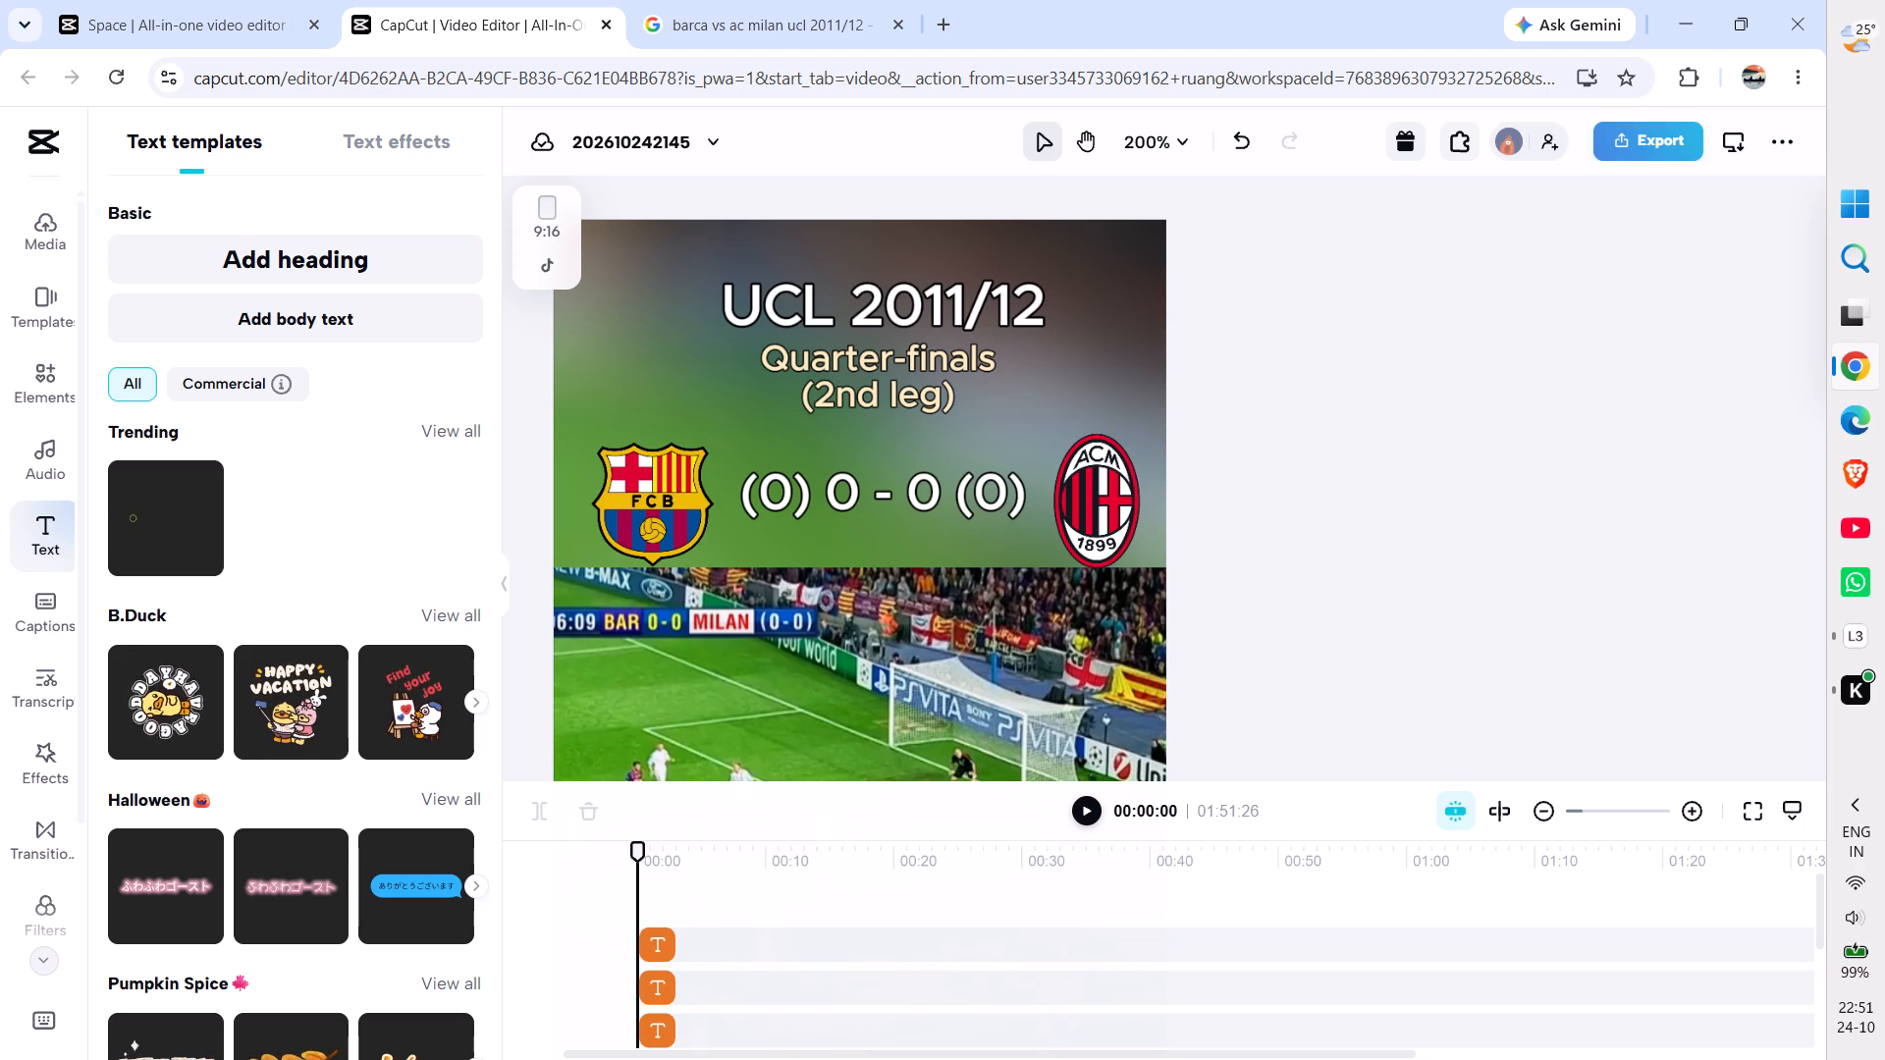
Extend the AC Milan crest clip on the timeline to about 01:23.
{"action": "key", "text": "ctrl+slash"}
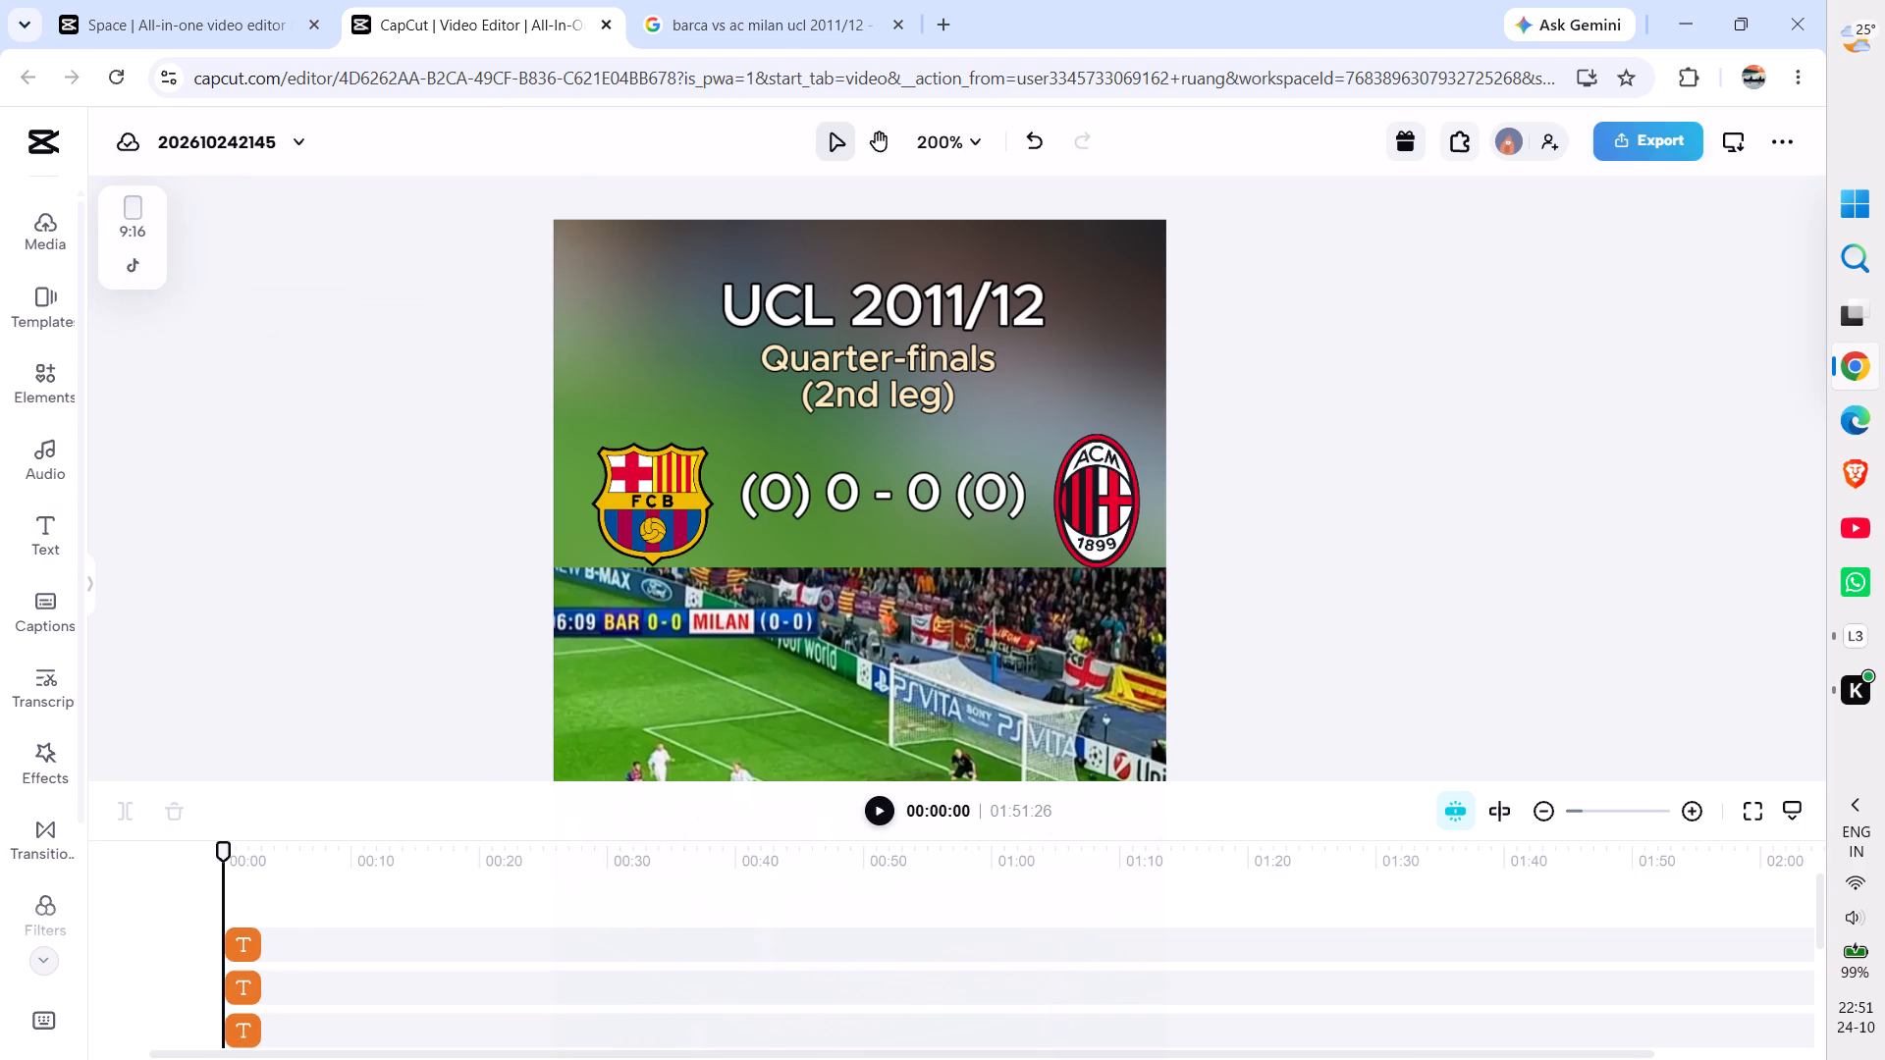
{"action": "key", "text": "shift+f"}
{"action": "key", "text": "ctrl+minus"}
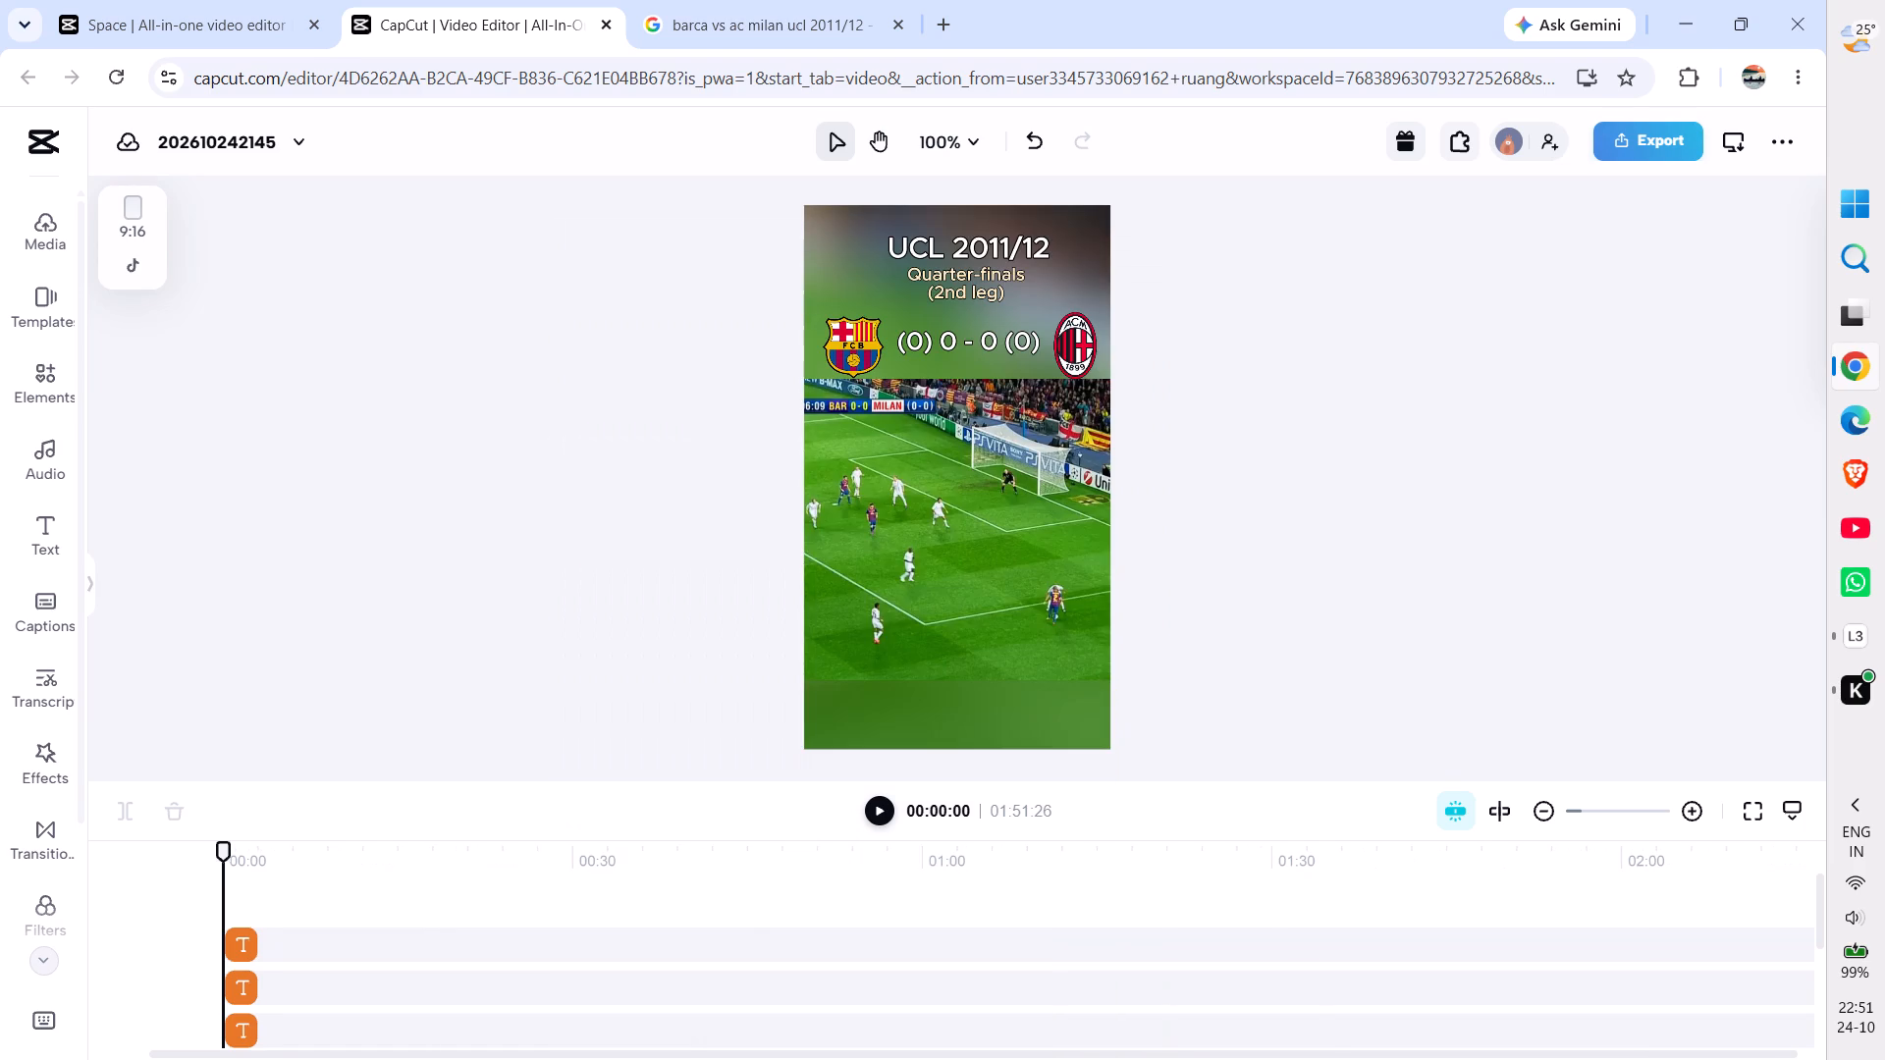
{"action": "key", "text": "ctrl+equal"}
{"action": "key", "text": "ctrl+equal"}
{"action": "key", "text": "ctrl+equal"}
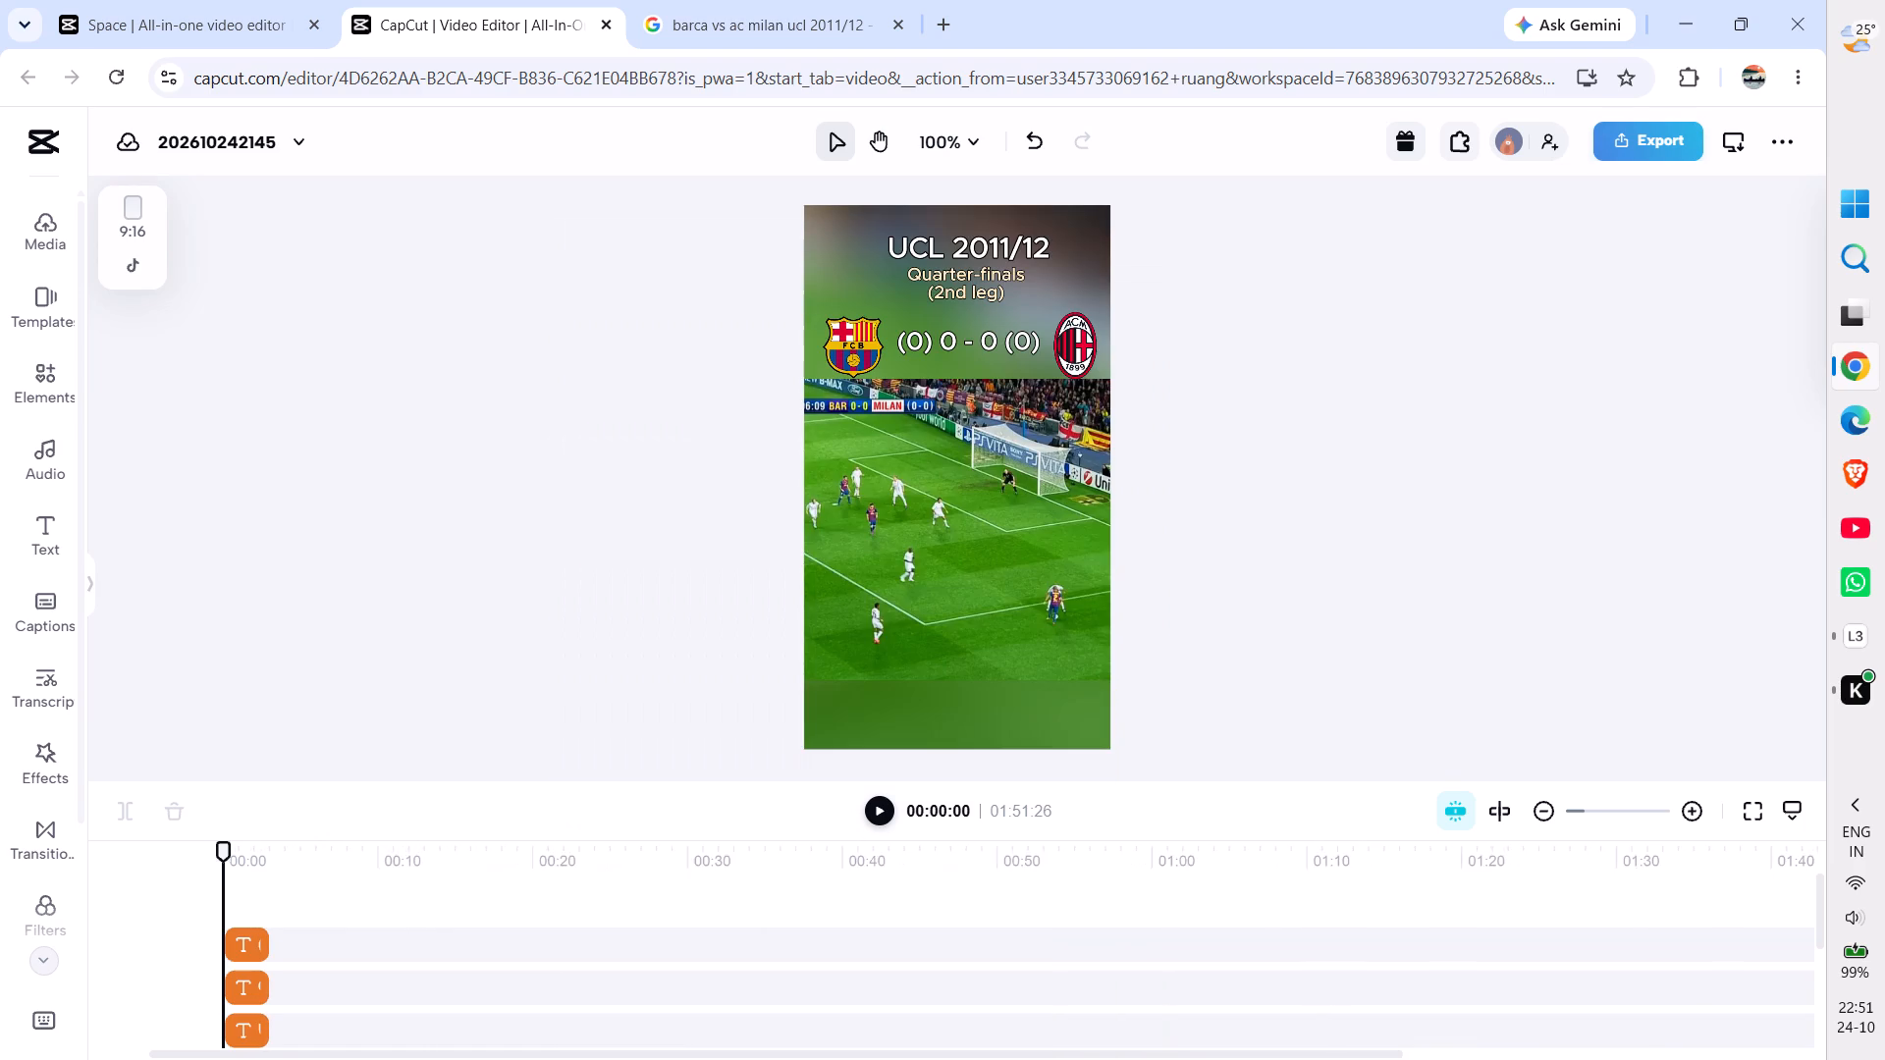
{"action": "key", "text": "ctrl+equal"}
{"action": "scroll", "coordinate": [1067, 917], "scroll_direction": "down", "scroll_amount": 1}
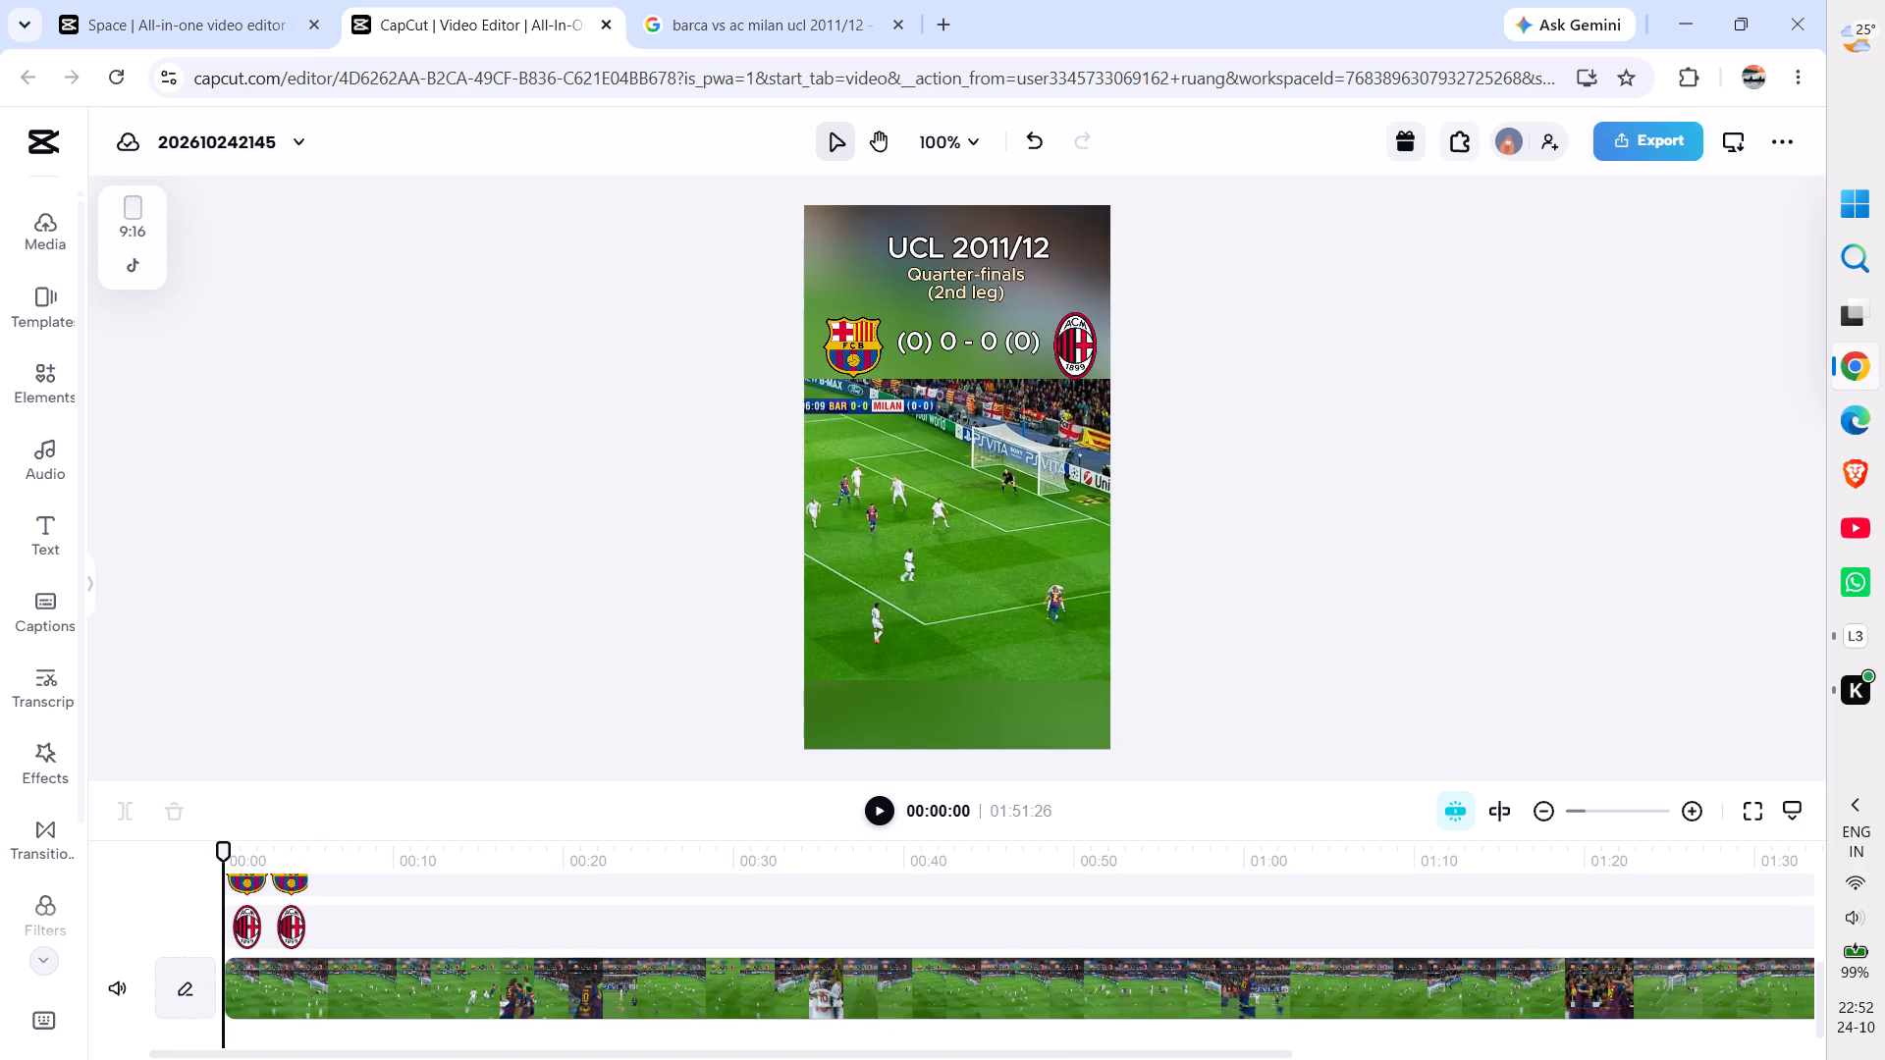
{"action": "scroll", "coordinate": [1067, 917], "scroll_direction": "down", "scroll_amount": 1}
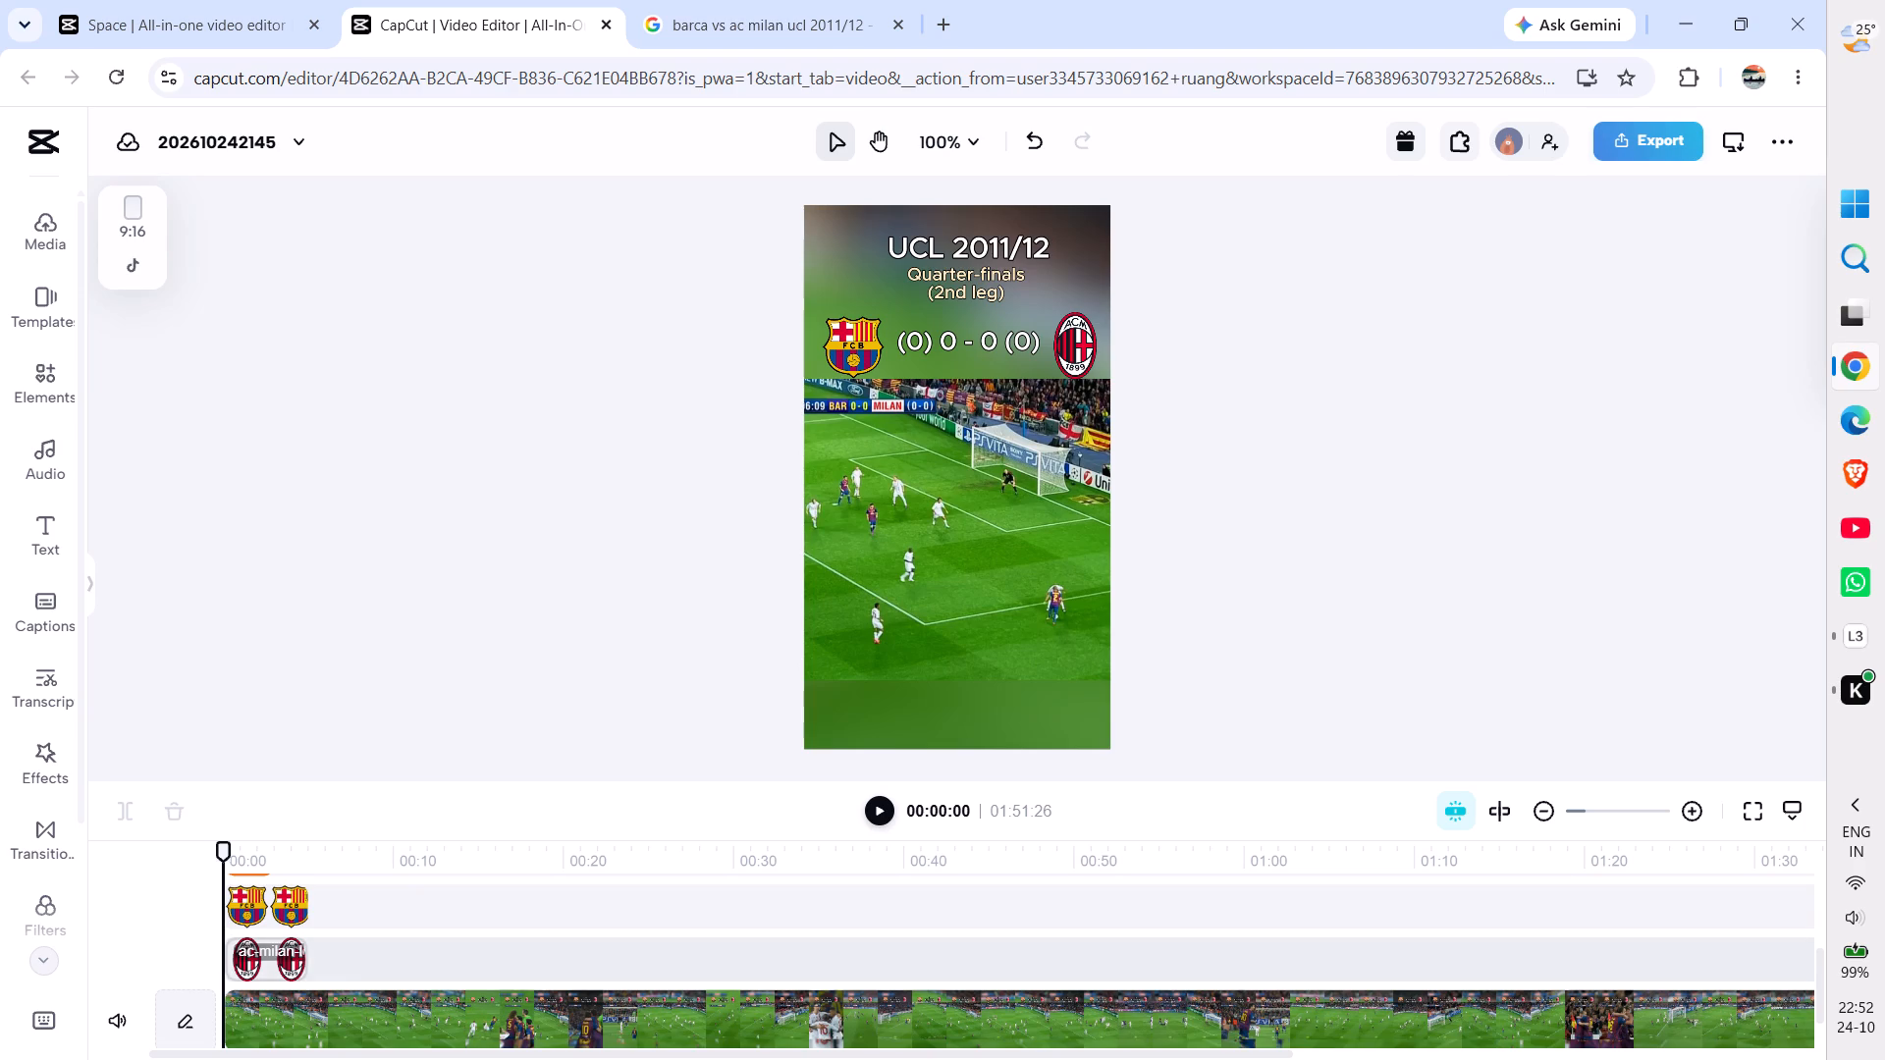
{"action": "left_click", "coordinate": [273, 974]}
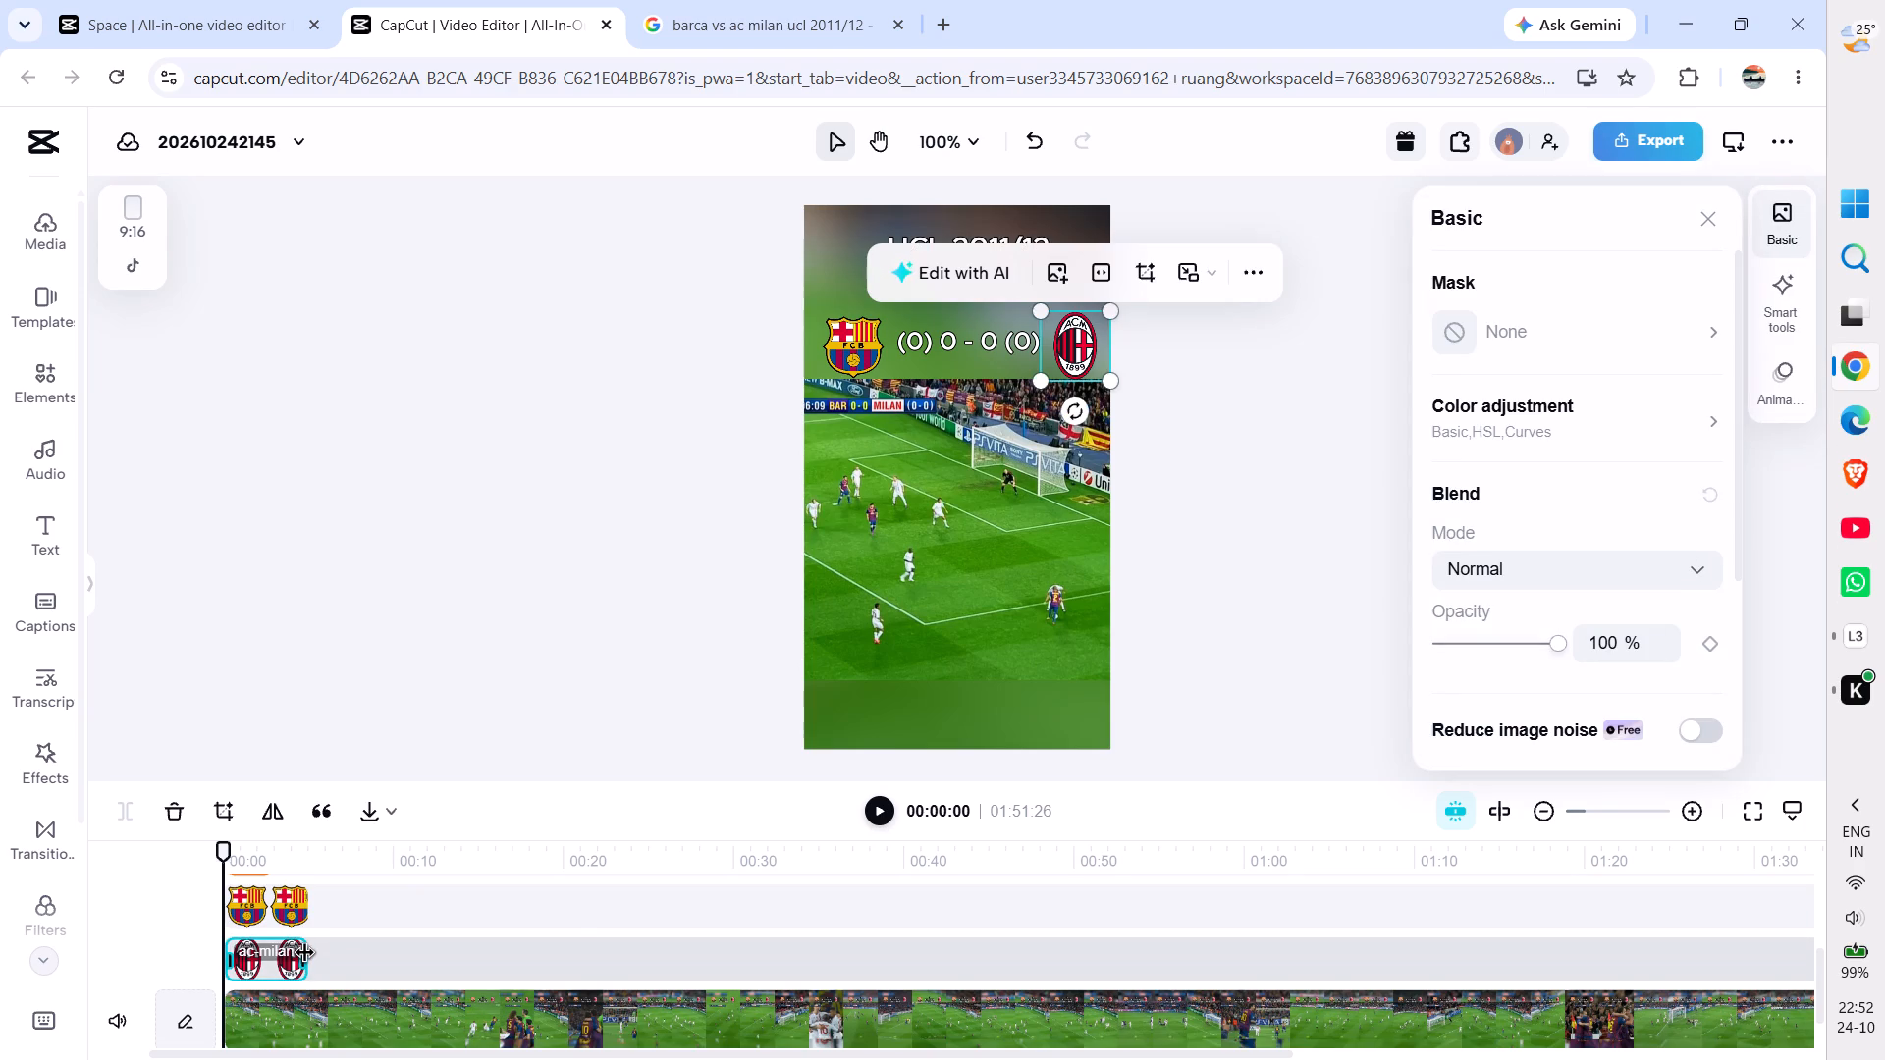
{"action": "left_click_drag", "start_coordinate": [305, 955], "coordinate": [1647, 961]}
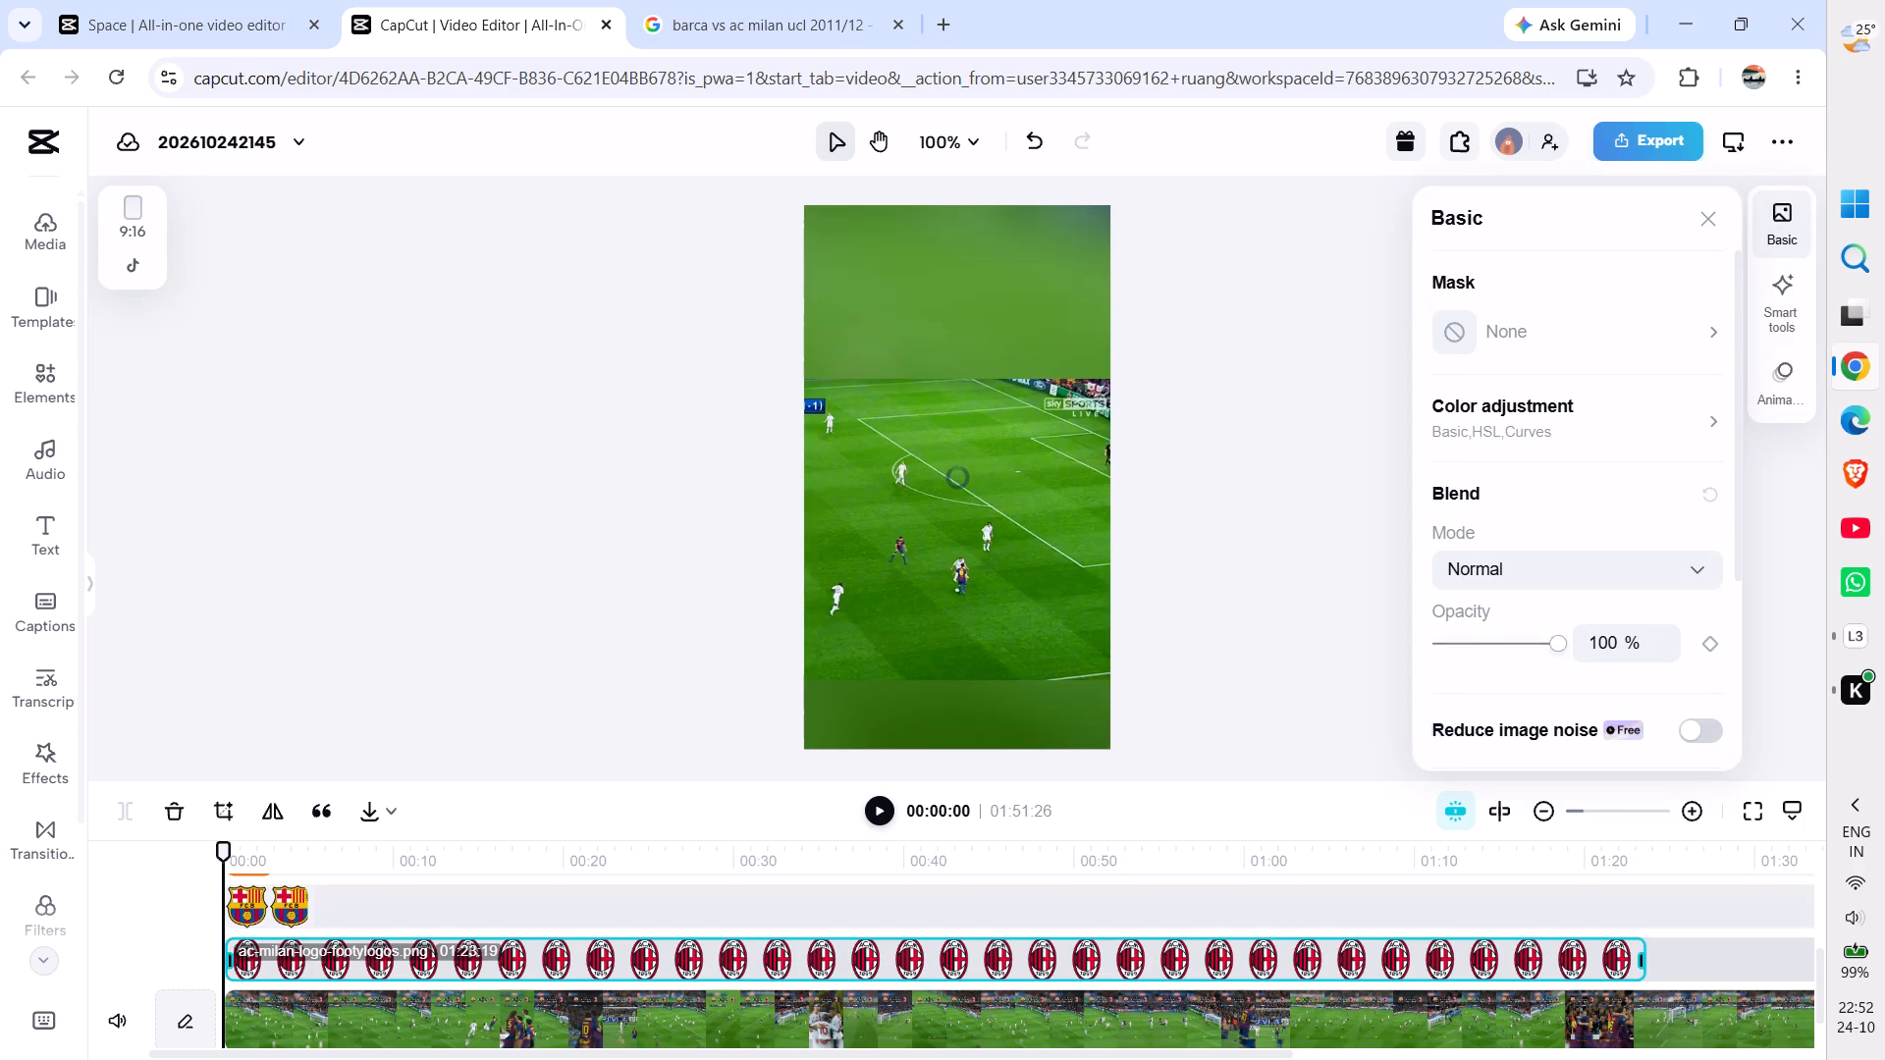
Extend the Barcelona crest clip on the timeline to about 01:21.
{"action": "left_click", "coordinate": [289, 909]}
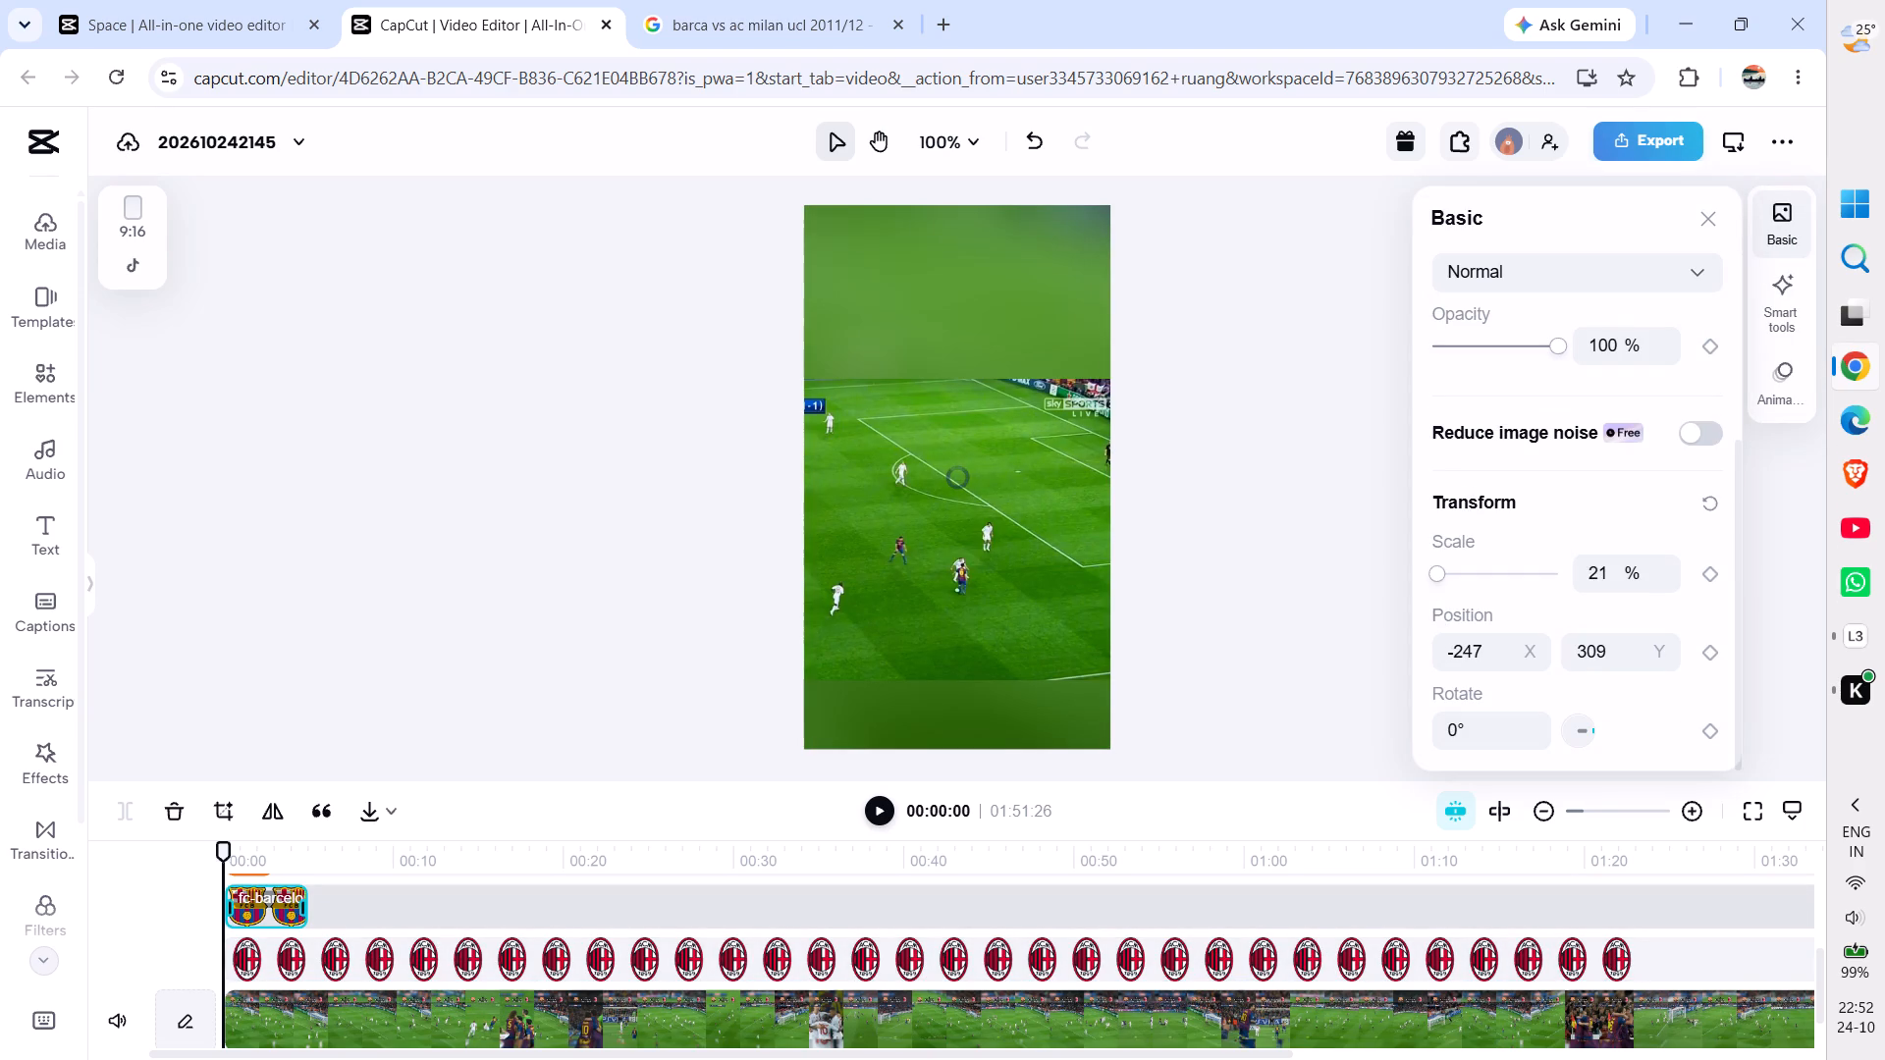
{"action": "left_click_drag", "start_coordinate": [305, 905], "coordinate": [1518, 929]}
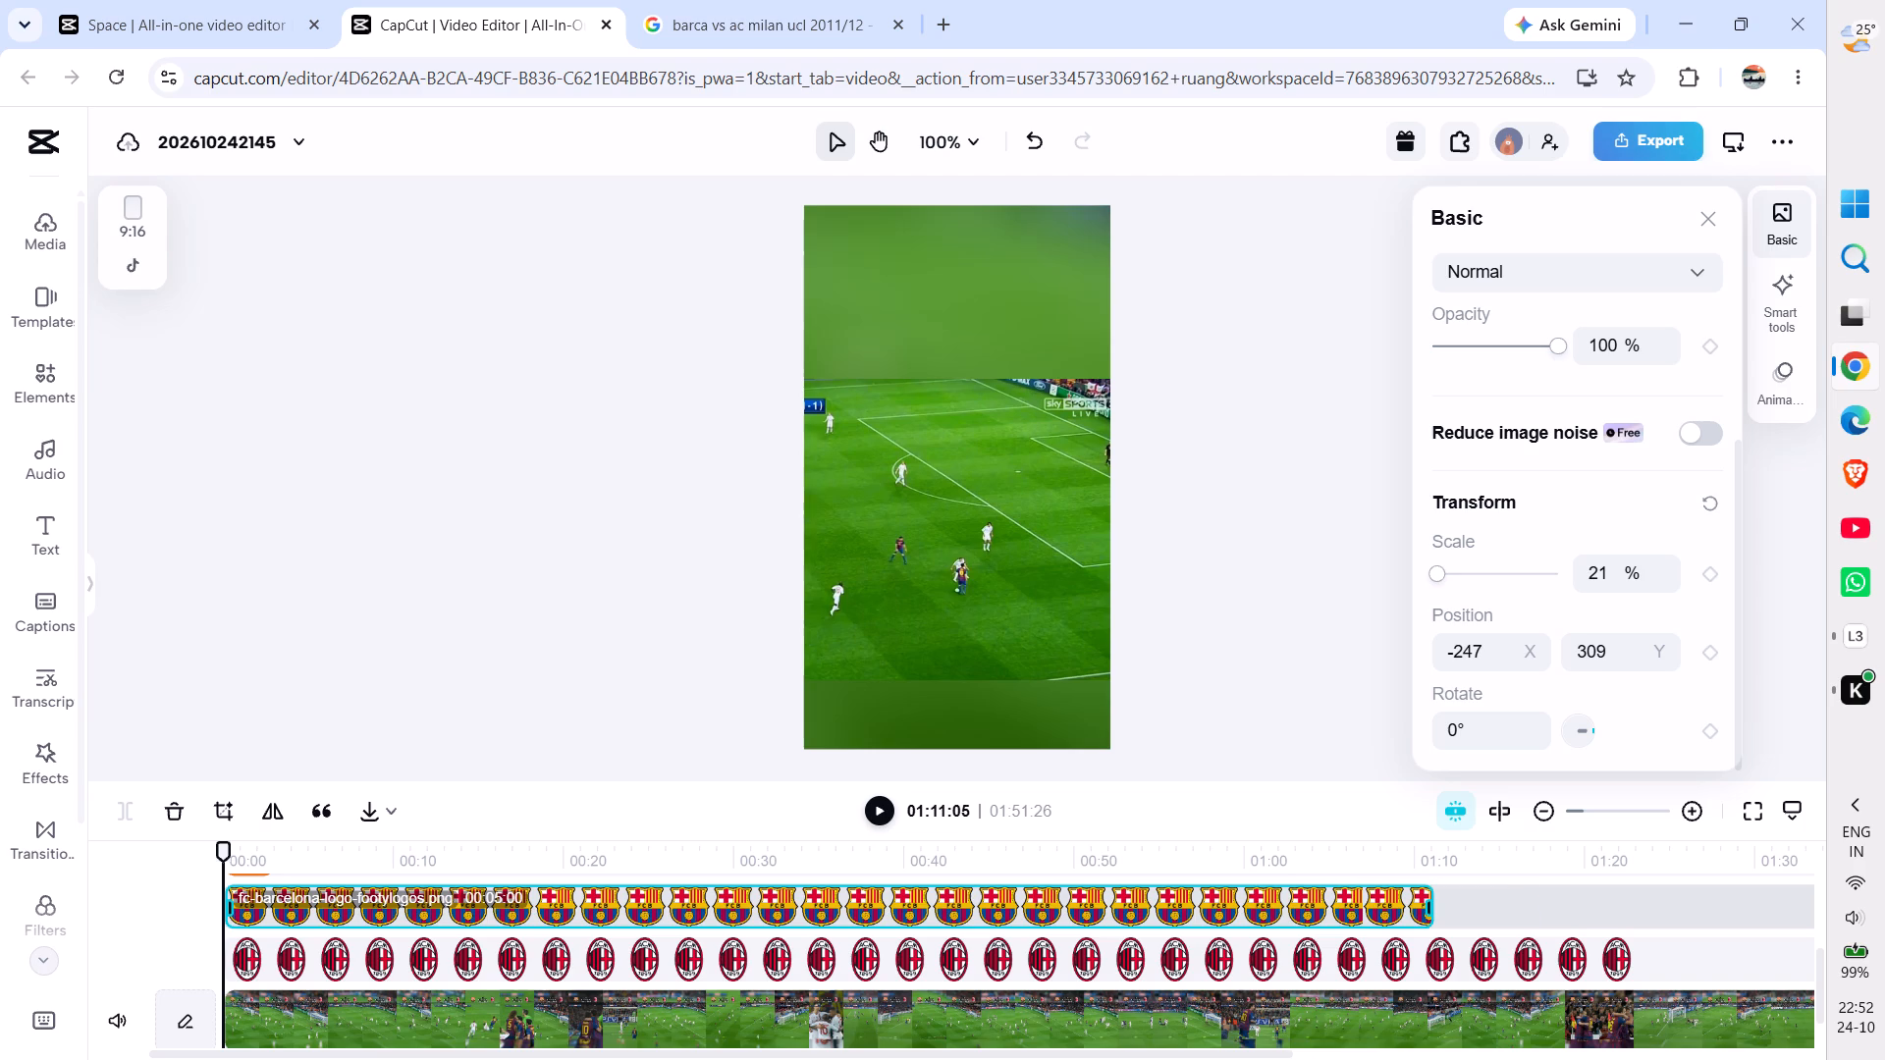
{"action": "left_click_drag", "start_coordinate": [1518, 929], "coordinate": [1612, 929]}
Extend the "UCL 2011/12" title clip on the timeline to about 01:24.
{"action": "scroll", "coordinate": [1300, 940], "scroll_direction": "up", "scroll_amount": 1}
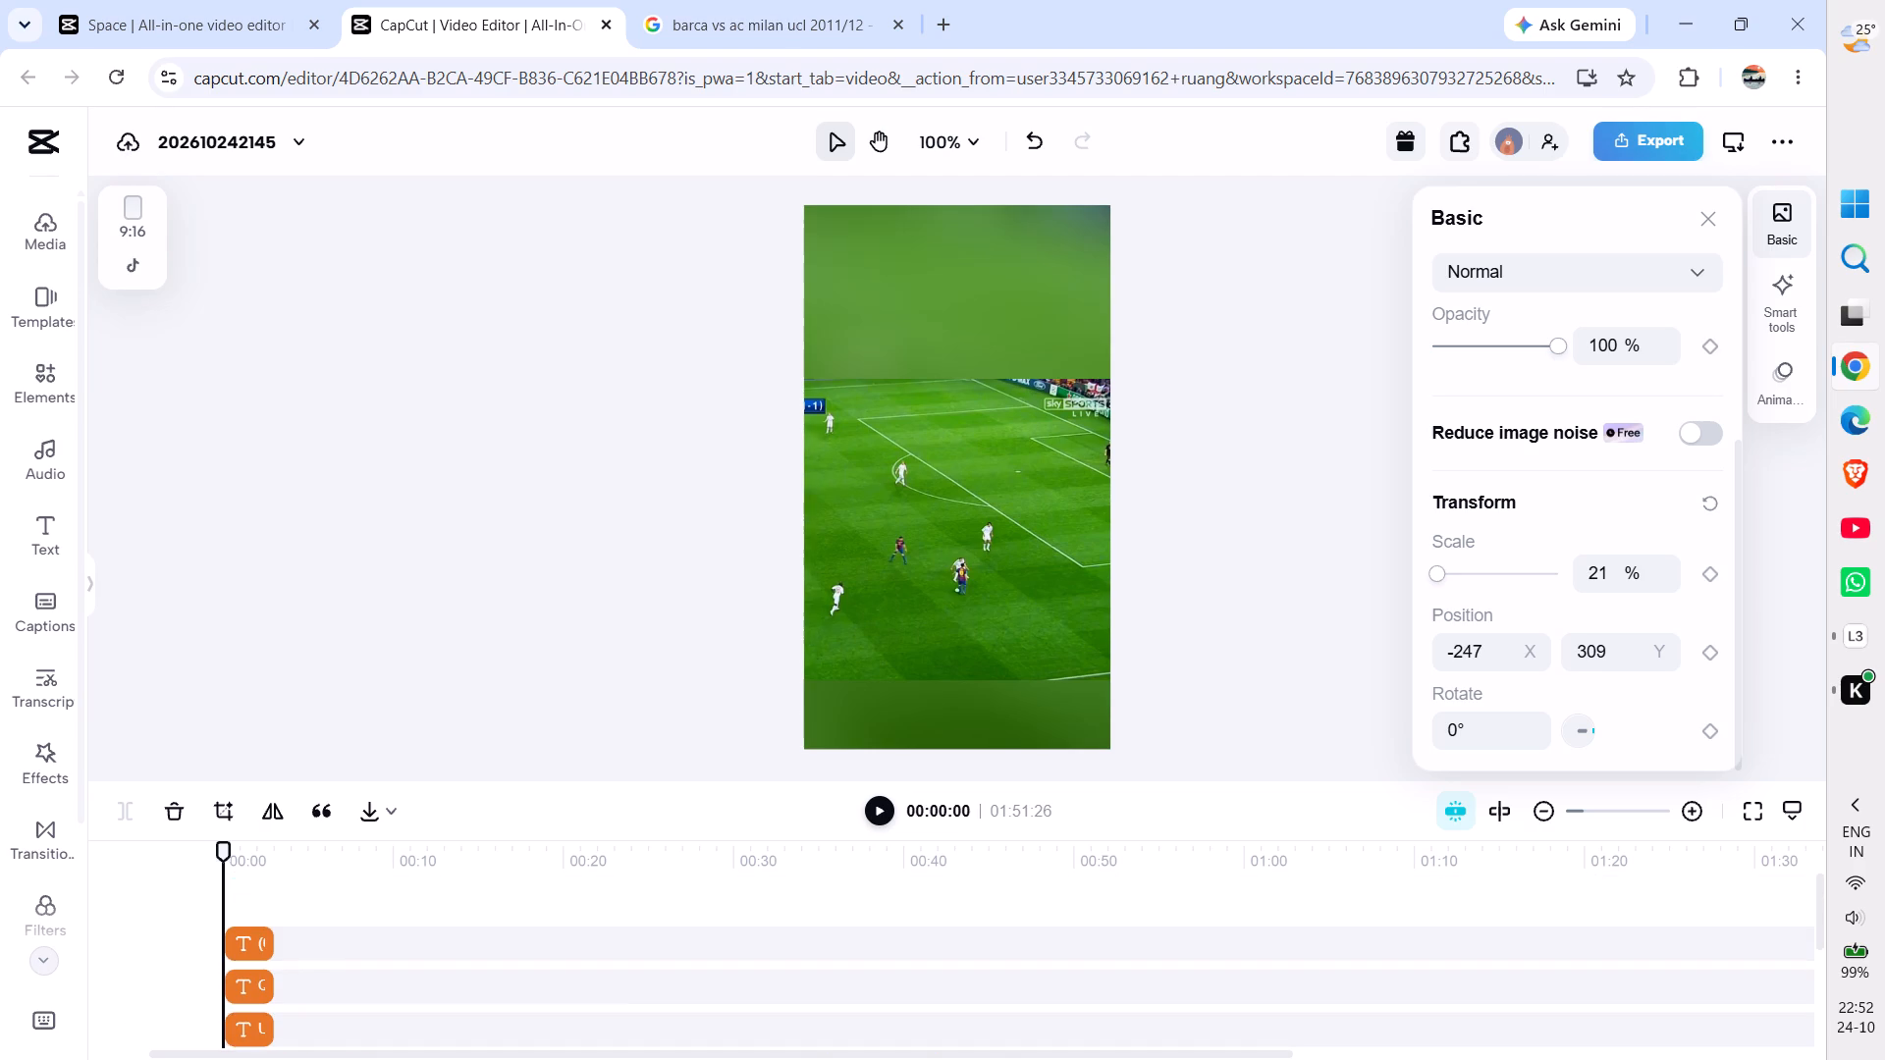
{"action": "left_click", "coordinate": [624, 917]}
{"action": "scroll", "coordinate": [624, 917], "scroll_direction": "down", "scroll_amount": 1}
{"action": "scroll", "coordinate": [718, 937], "scroll_direction": "down", "scroll_amount": 1}
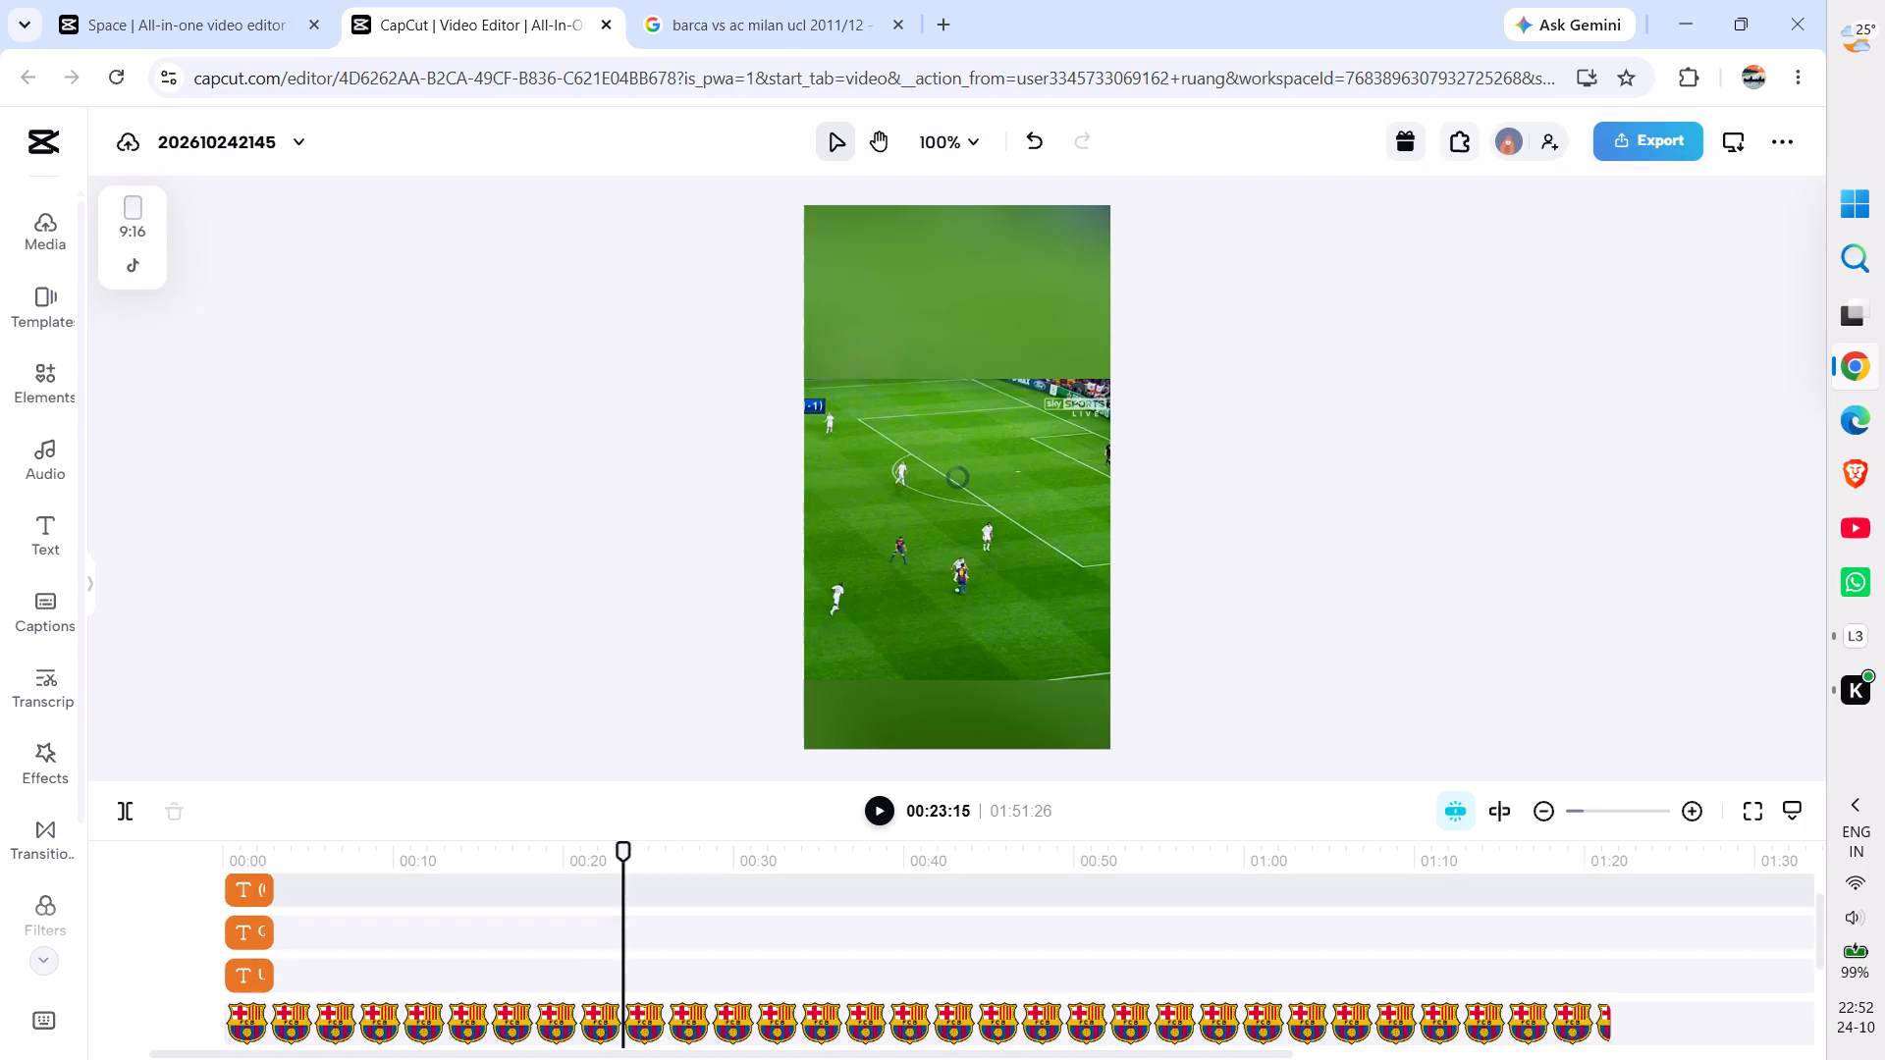
{"action": "scroll", "coordinate": [718, 937], "scroll_direction": "down", "scroll_amount": 1}
{"action": "left_click", "coordinate": [252, 943]}
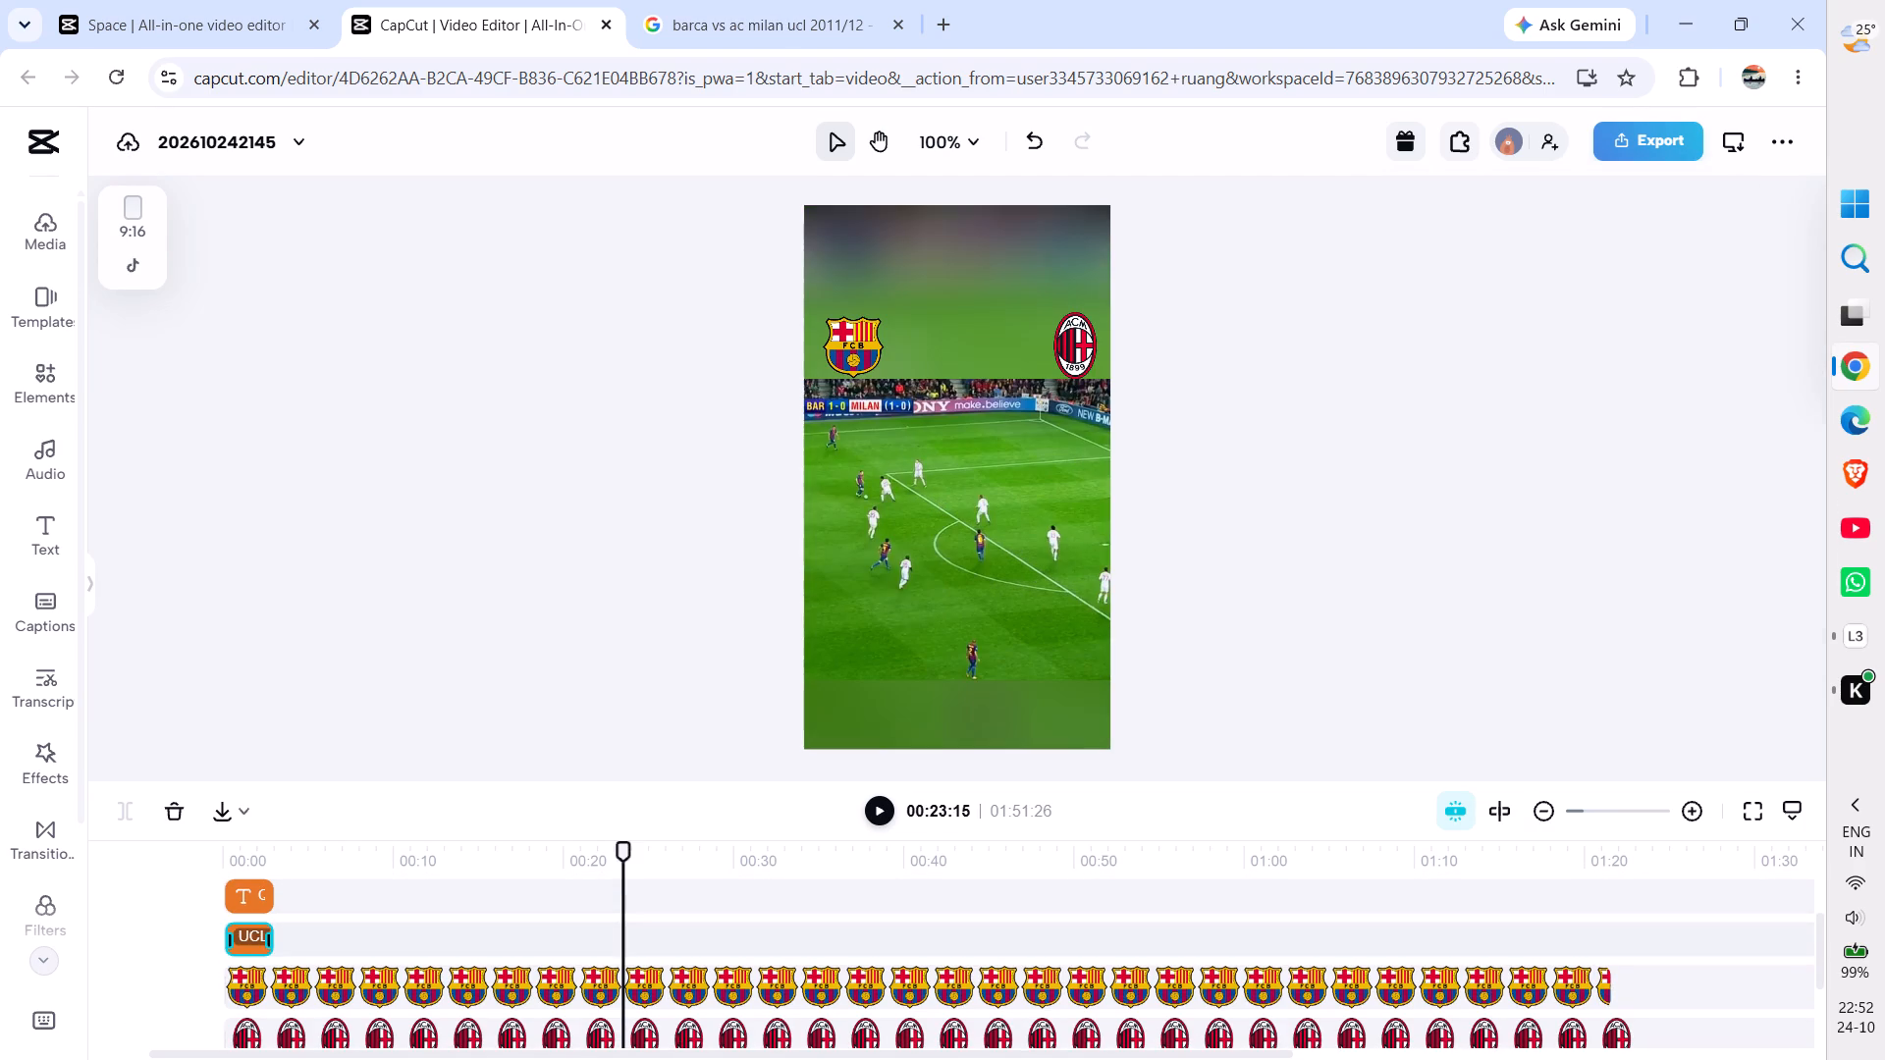
{"action": "left_click_drag", "start_coordinate": [267, 939], "coordinate": [1107, 953]}
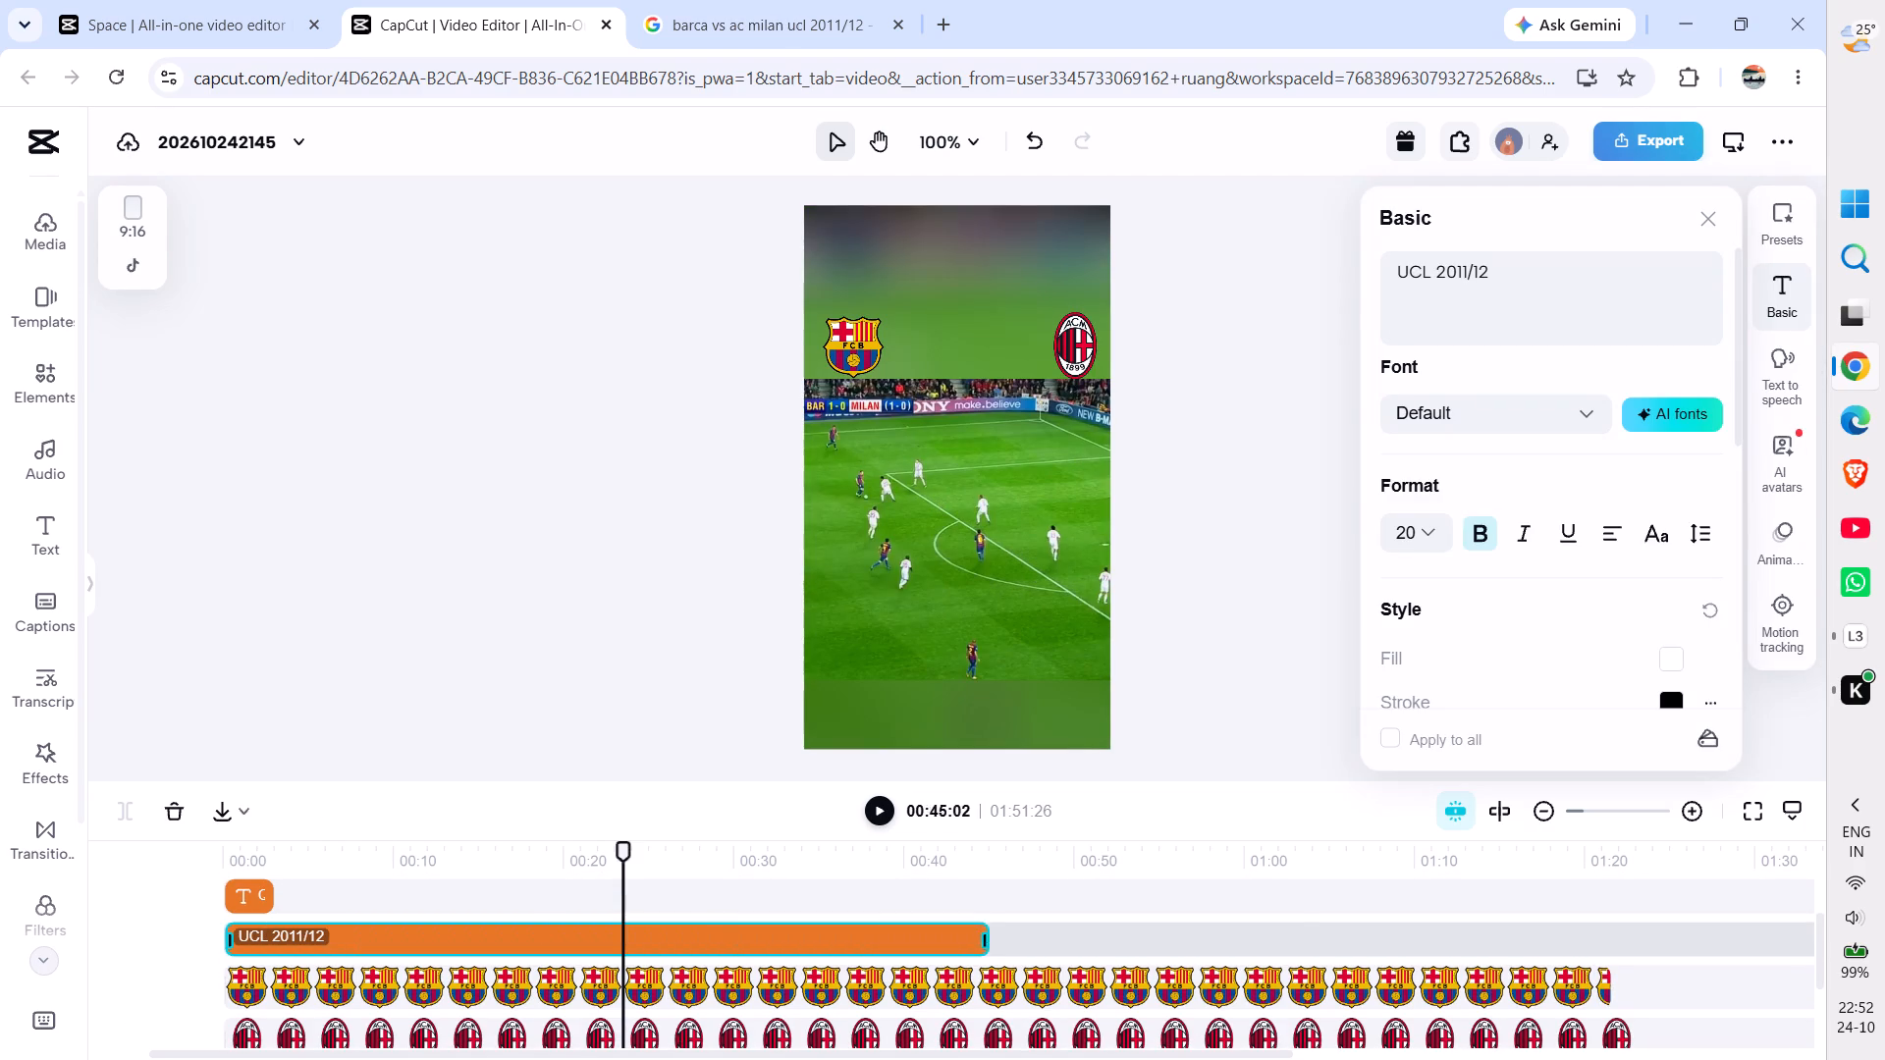
{"action": "left_click_drag", "start_coordinate": [1107, 953], "coordinate": [1661, 941]}
Extend the "Quarter-finals (2nd leg)" heading clip on the timeline to about 01:16.
{"action": "scroll", "coordinate": [1199, 994], "scroll_direction": "up", "scroll_amount": 1}
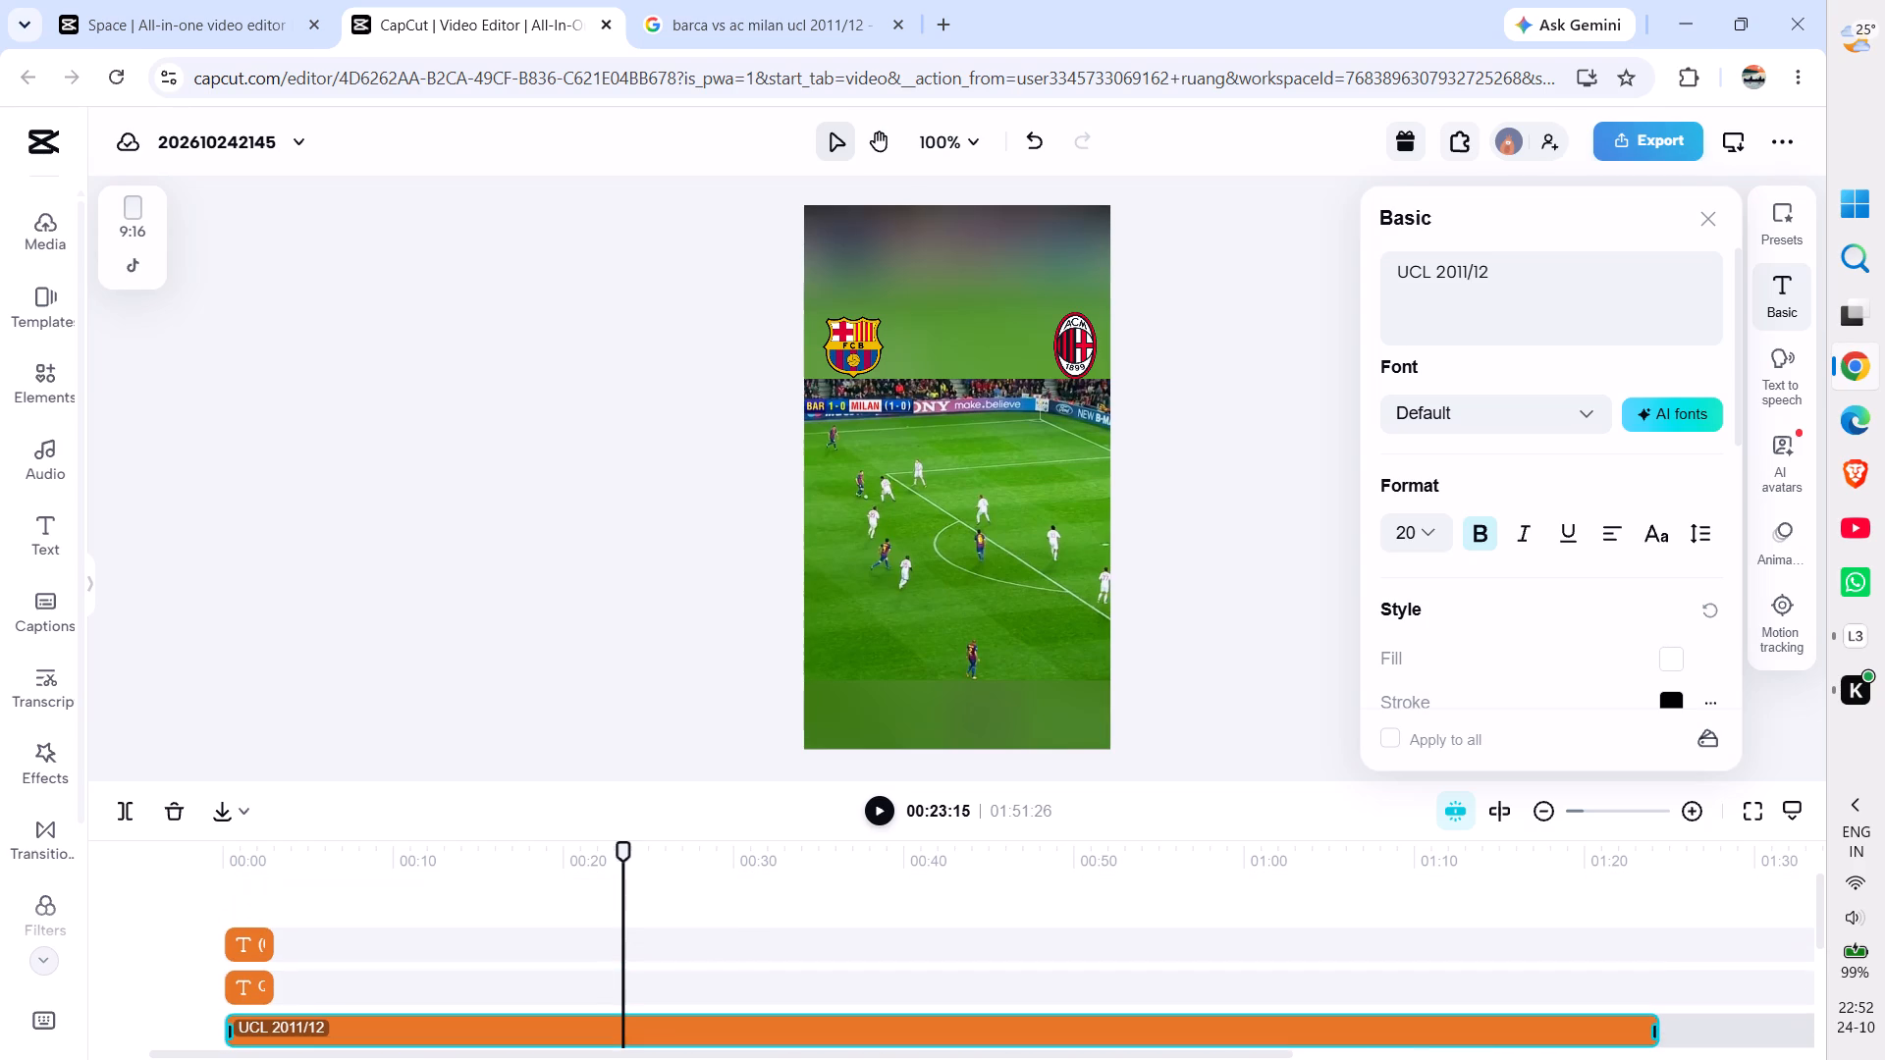
{"action": "scroll", "coordinate": [1199, 994], "scroll_direction": "up", "scroll_amount": 1}
{"action": "left_click", "coordinate": [251, 989]}
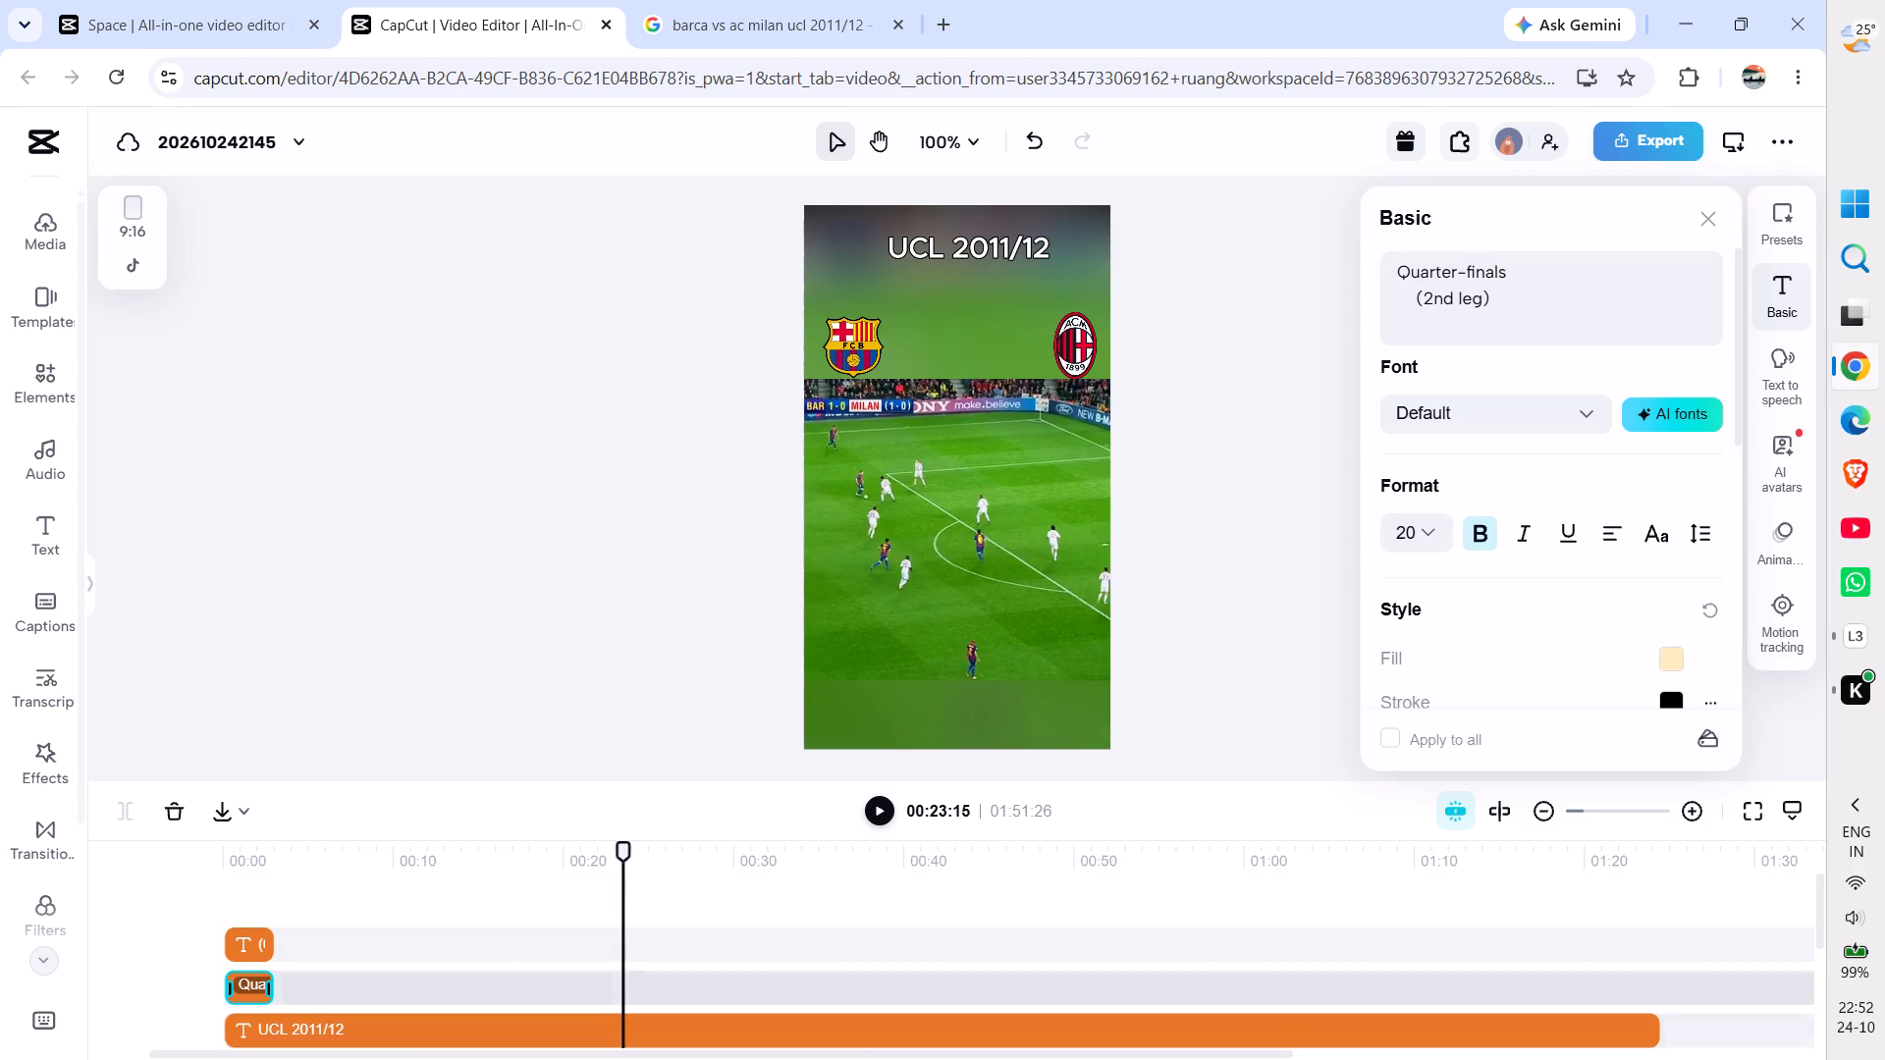
{"action": "left_click", "coordinate": [266, 987]}
{"action": "left_click_drag", "start_coordinate": [270, 987], "coordinate": [929, 966]}
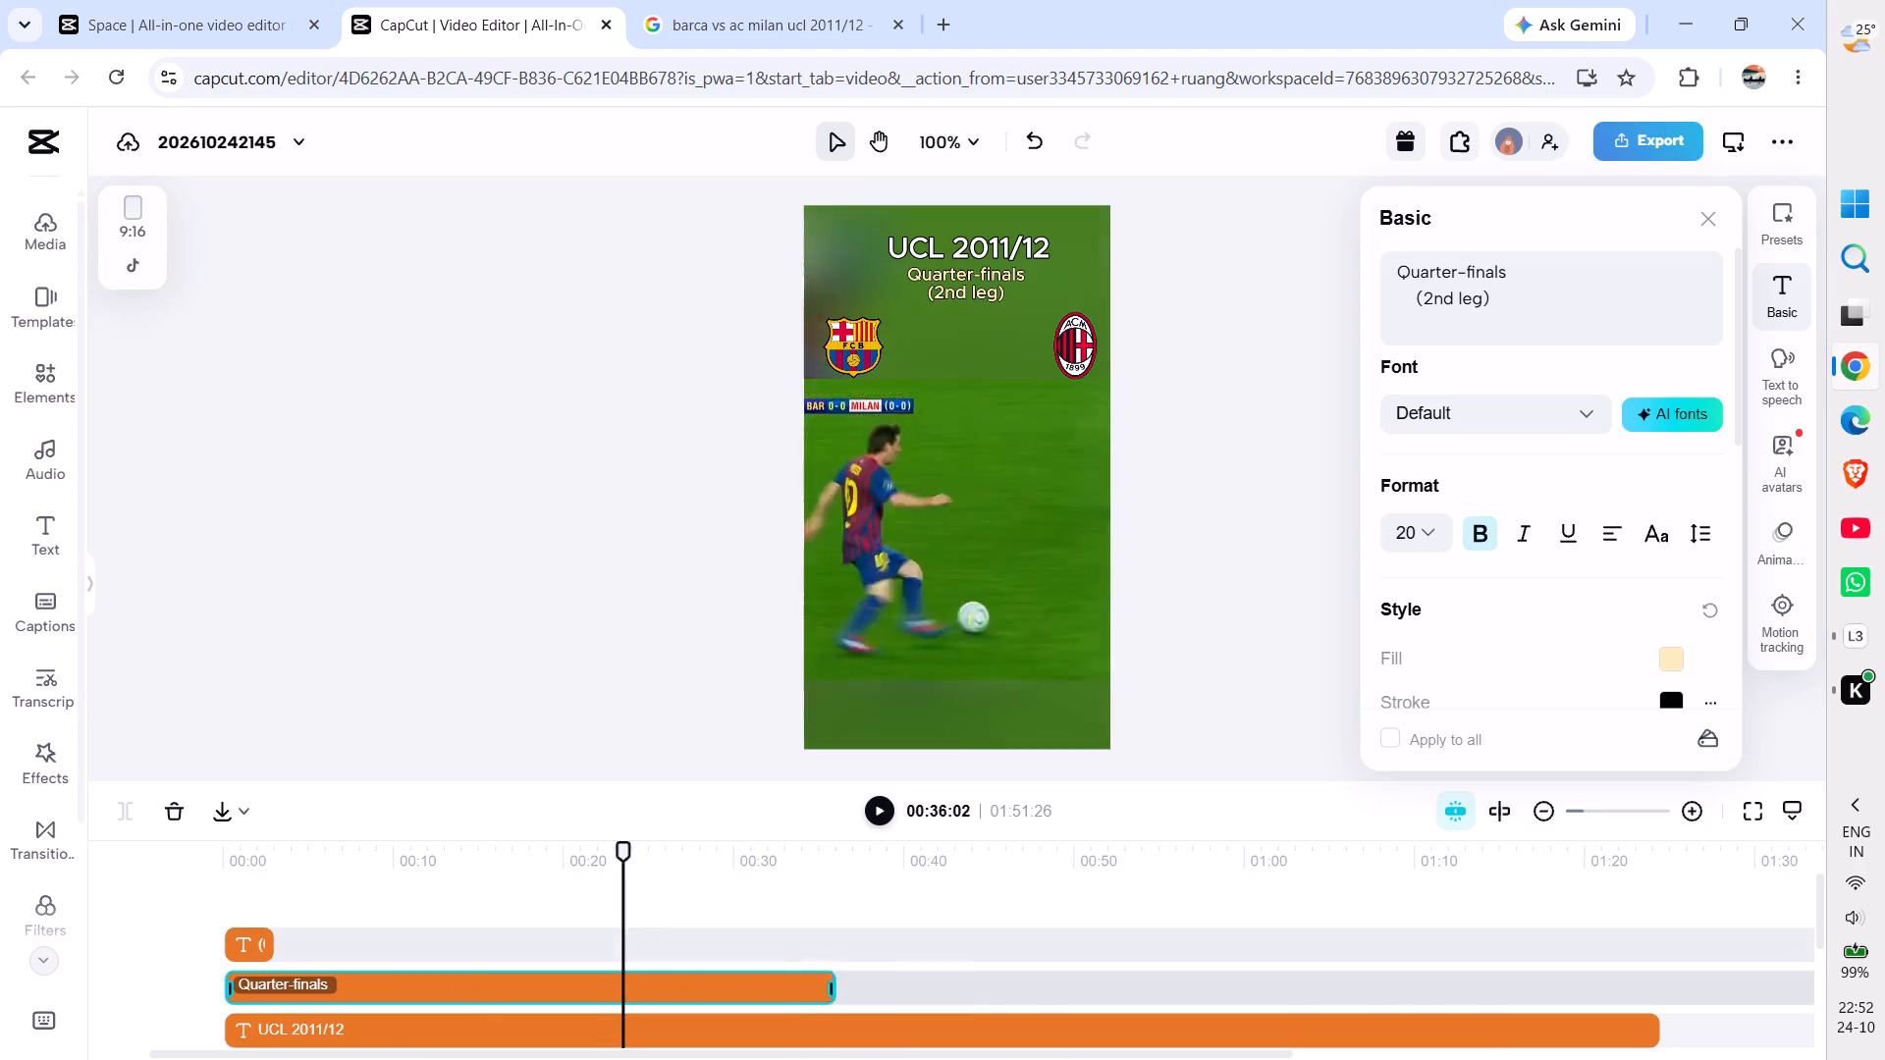
{"action": "left_click_drag", "start_coordinate": [929, 966], "coordinate": [1519, 969]}
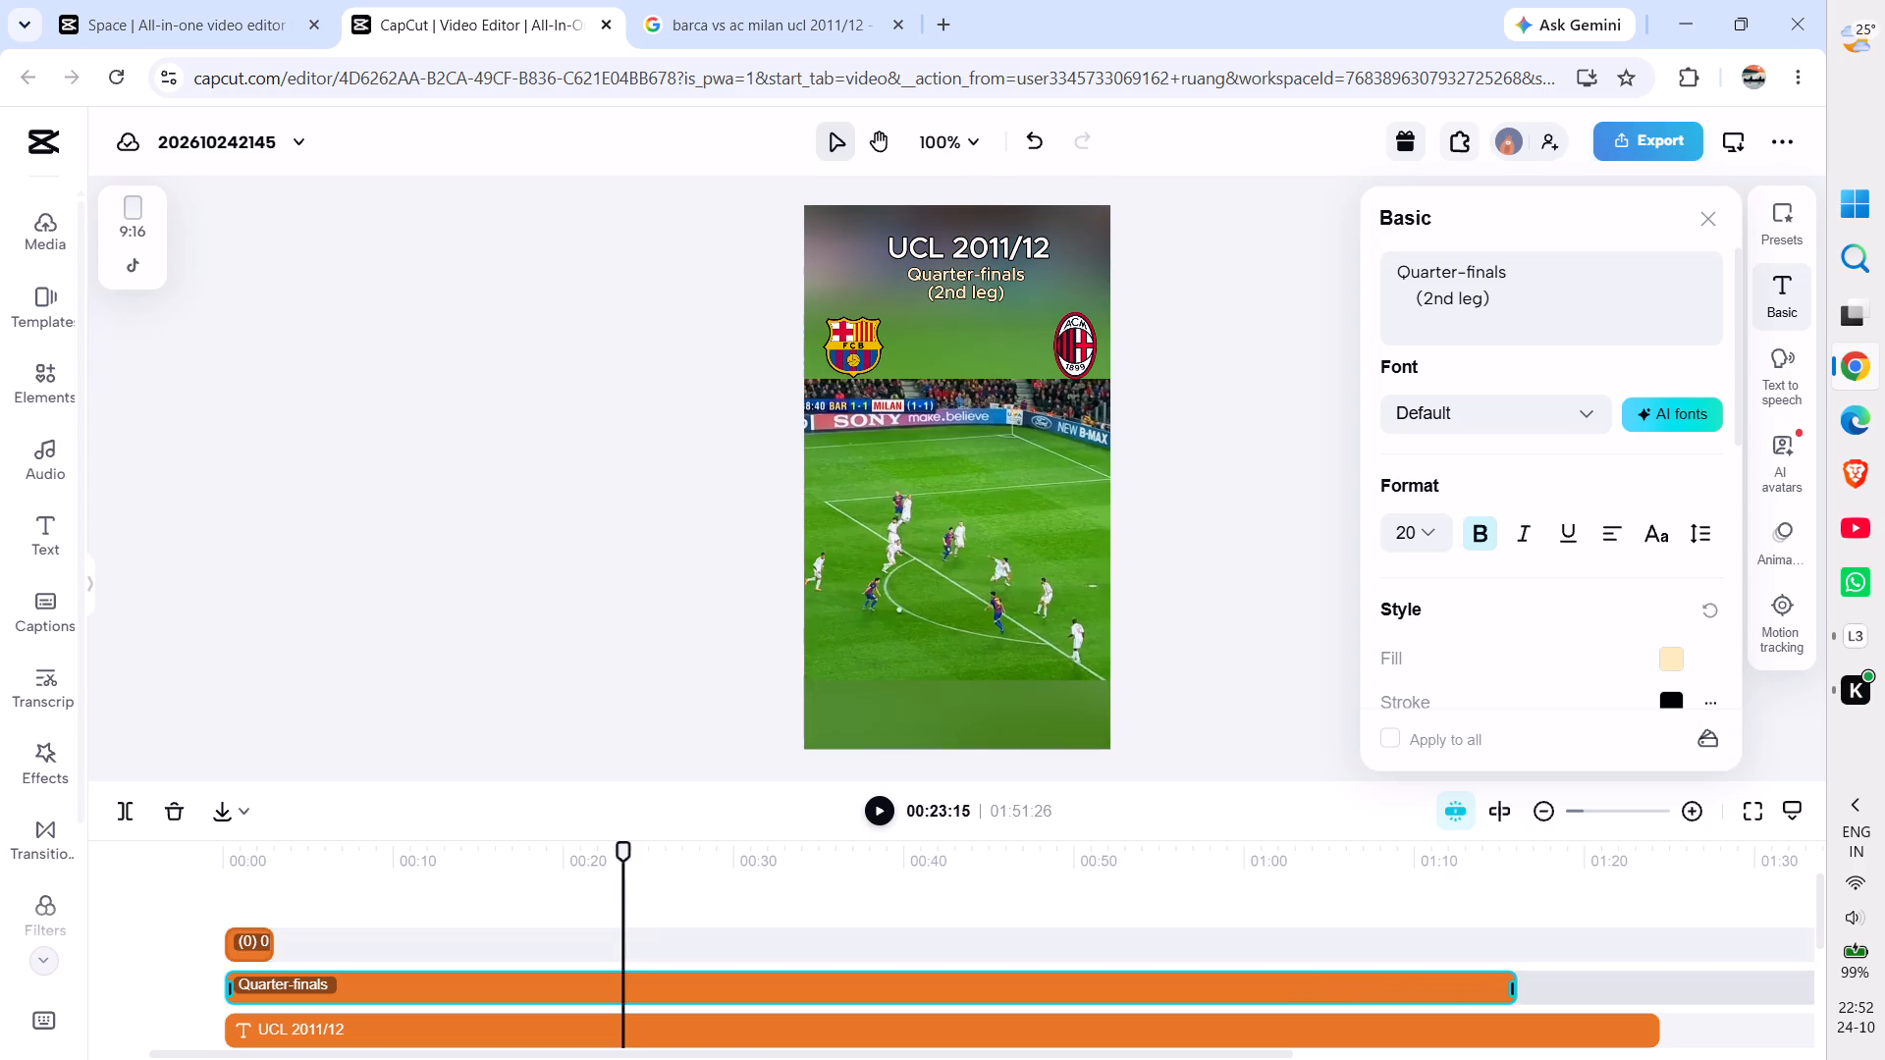
Extend the "(0) 0 - 0 (0)" score clip on the timeline to about 01:25.
{"action": "left_click", "coordinate": [242, 937]}
{"action": "left_click_drag", "start_coordinate": [272, 945], "coordinate": [547, 953]}
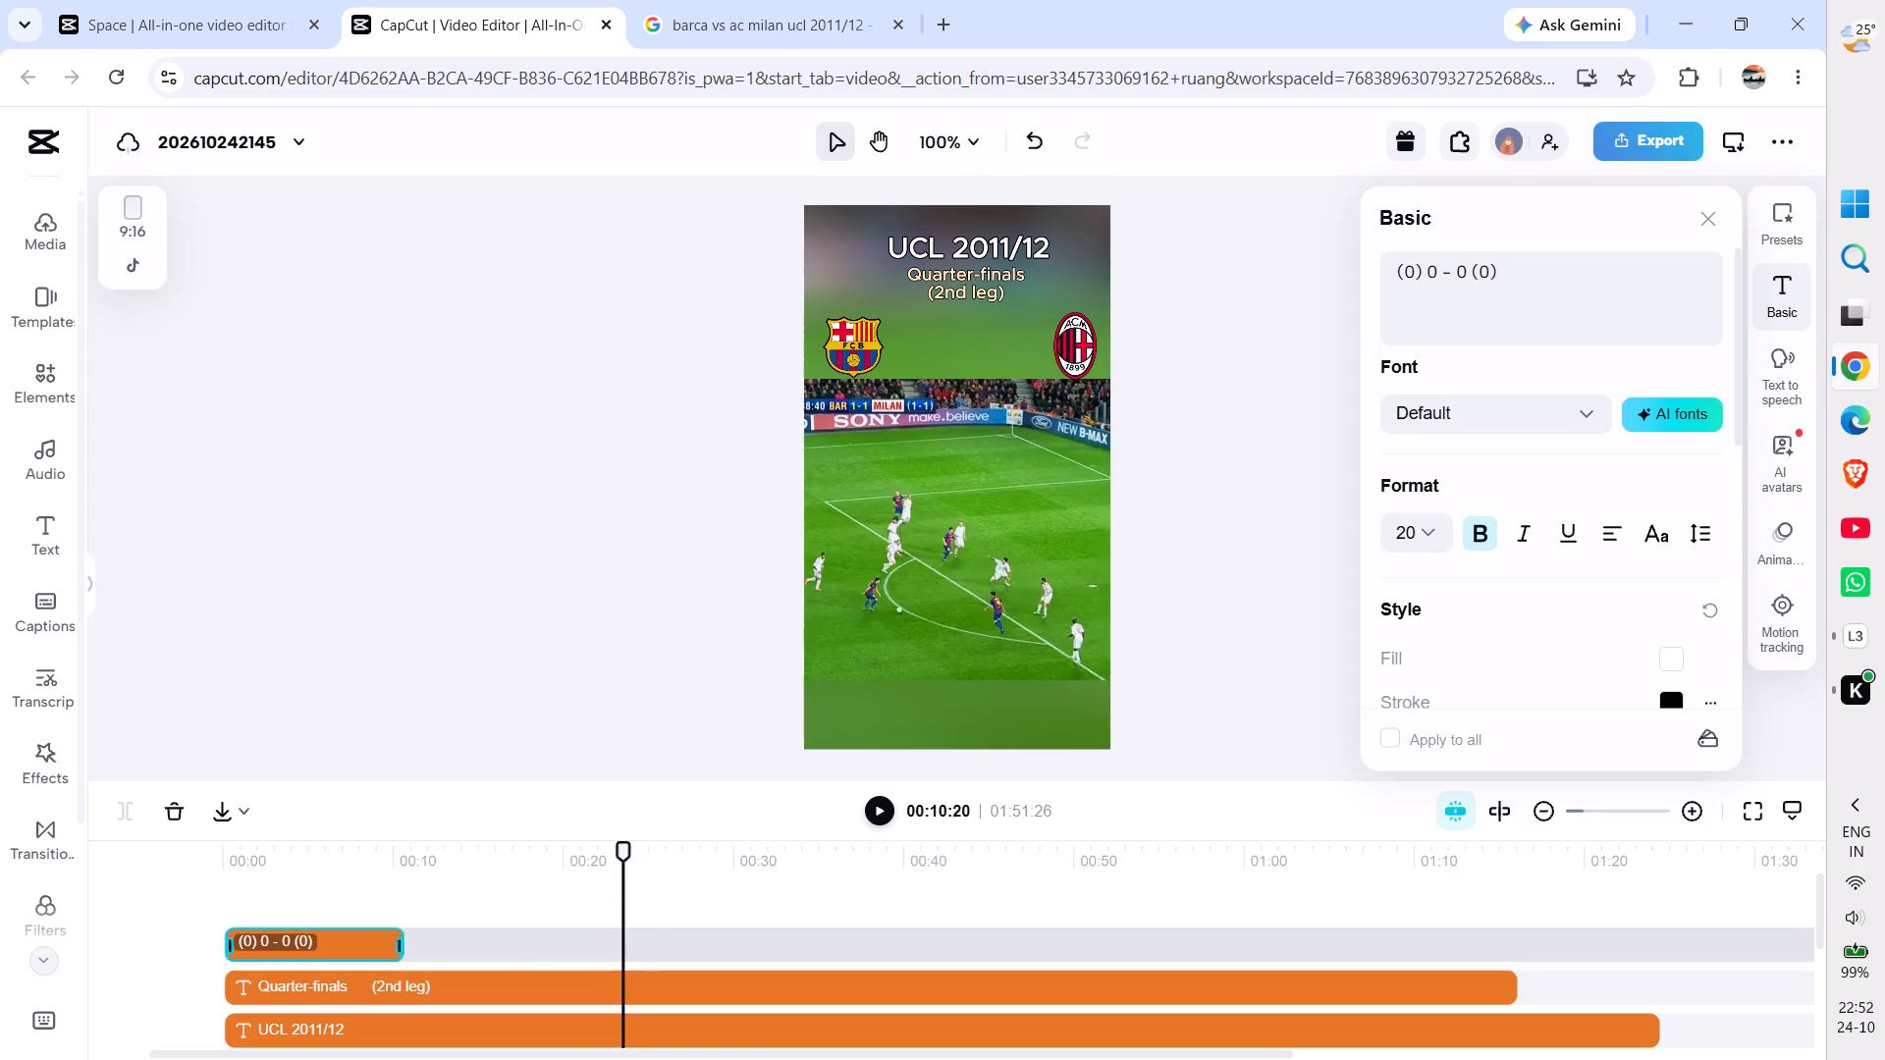
{"action": "left_click_drag", "start_coordinate": [547, 953], "coordinate": [1682, 949]}
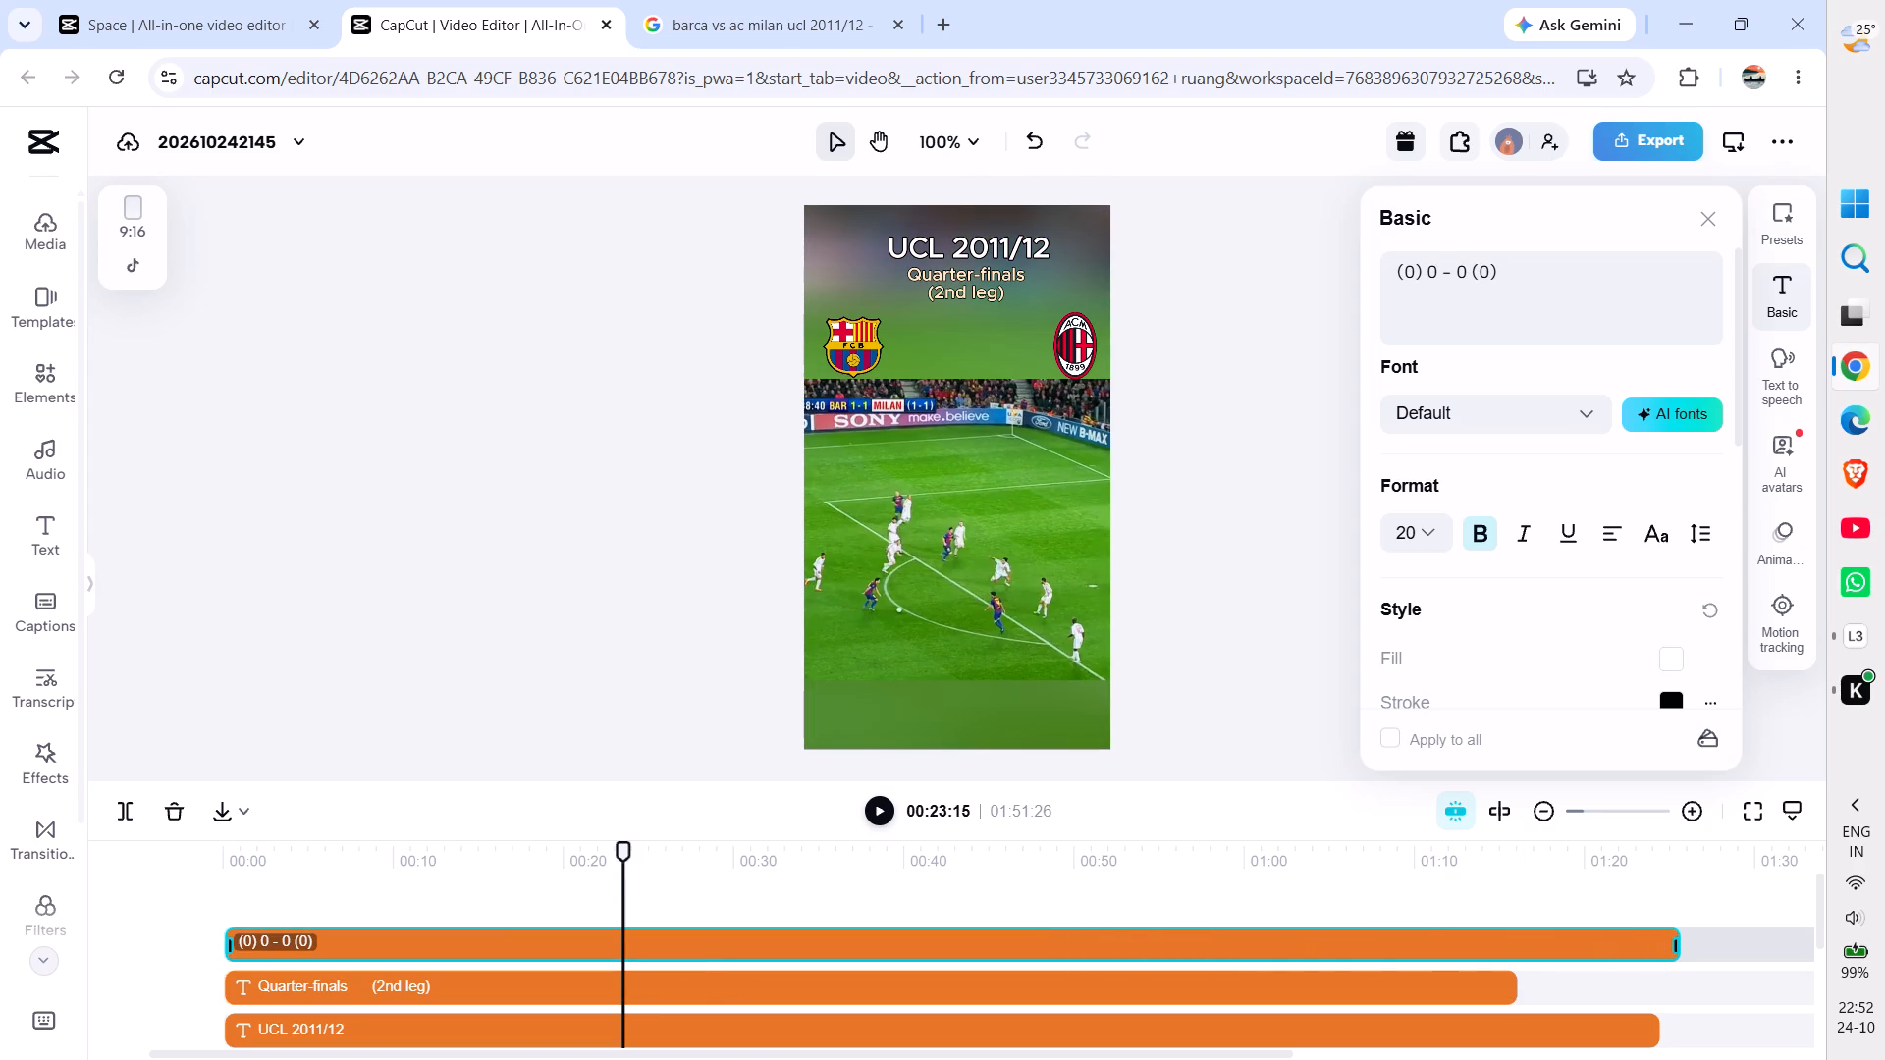
Extend the AC Milan crest clip to the end of the match footage at 01:51:26.
{"action": "key", "text": "ctrl+minus"}
{"action": "key", "text": "ctrl+minus"}
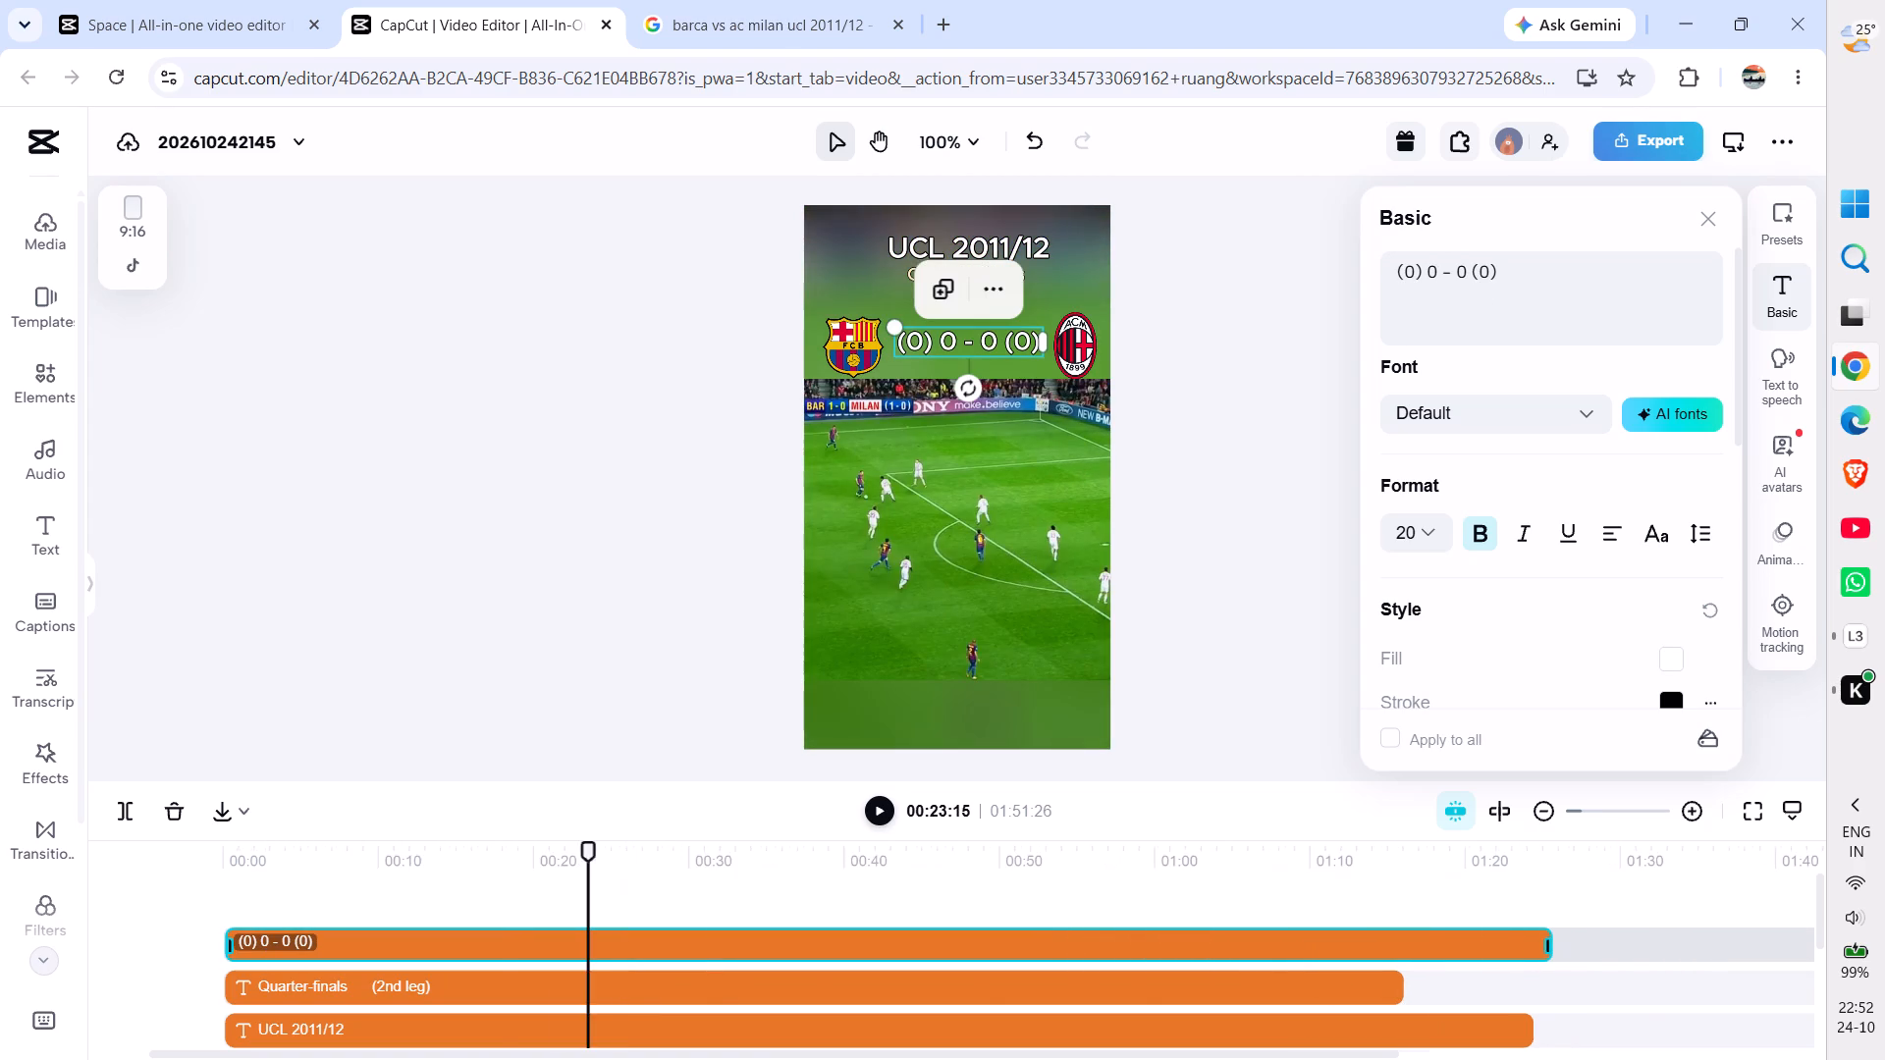
{"action": "key", "text": "ctrl+minus"}
{"action": "key", "text": "ctrl+minus"}
{"action": "key", "text": "ctrl+minus"}
{"action": "key", "text": "ctrl+minus"}
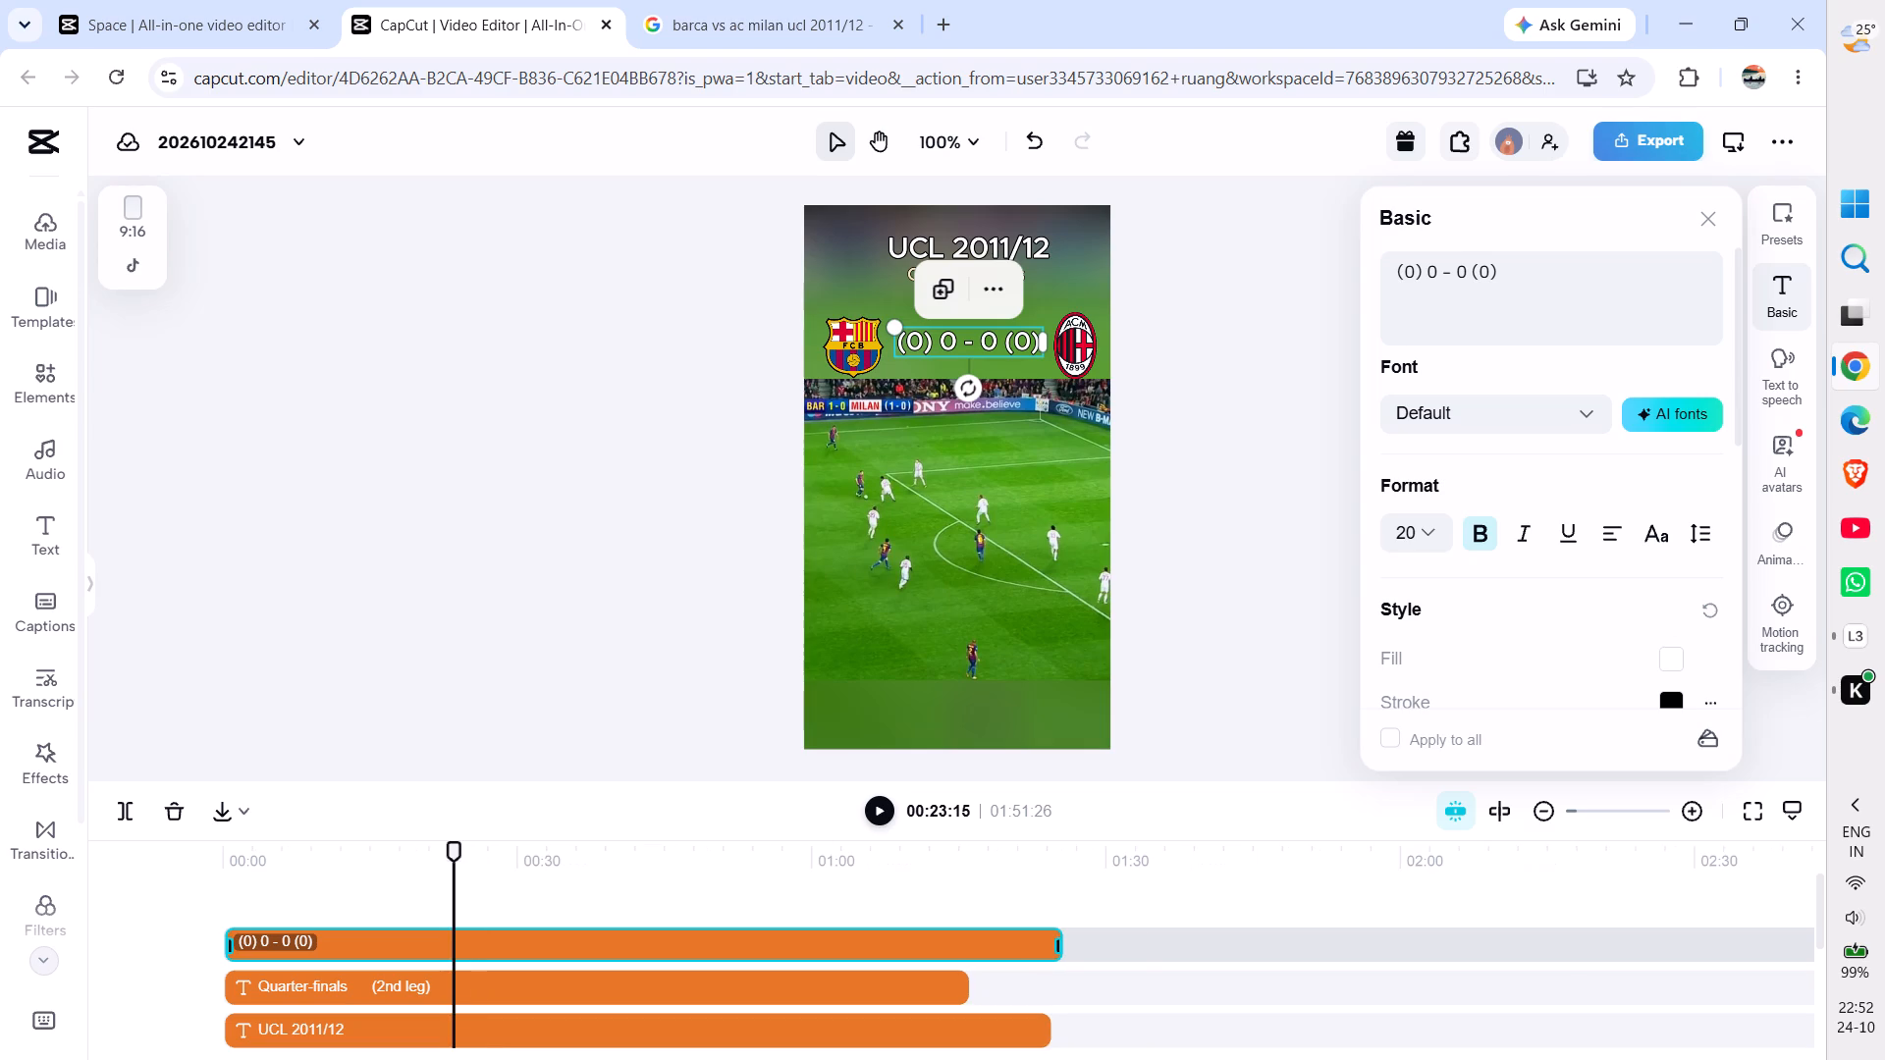
{"action": "left_click", "coordinate": [1301, 604]}
{"action": "scroll", "coordinate": [1298, 991], "scroll_direction": "down", "scroll_amount": 1}
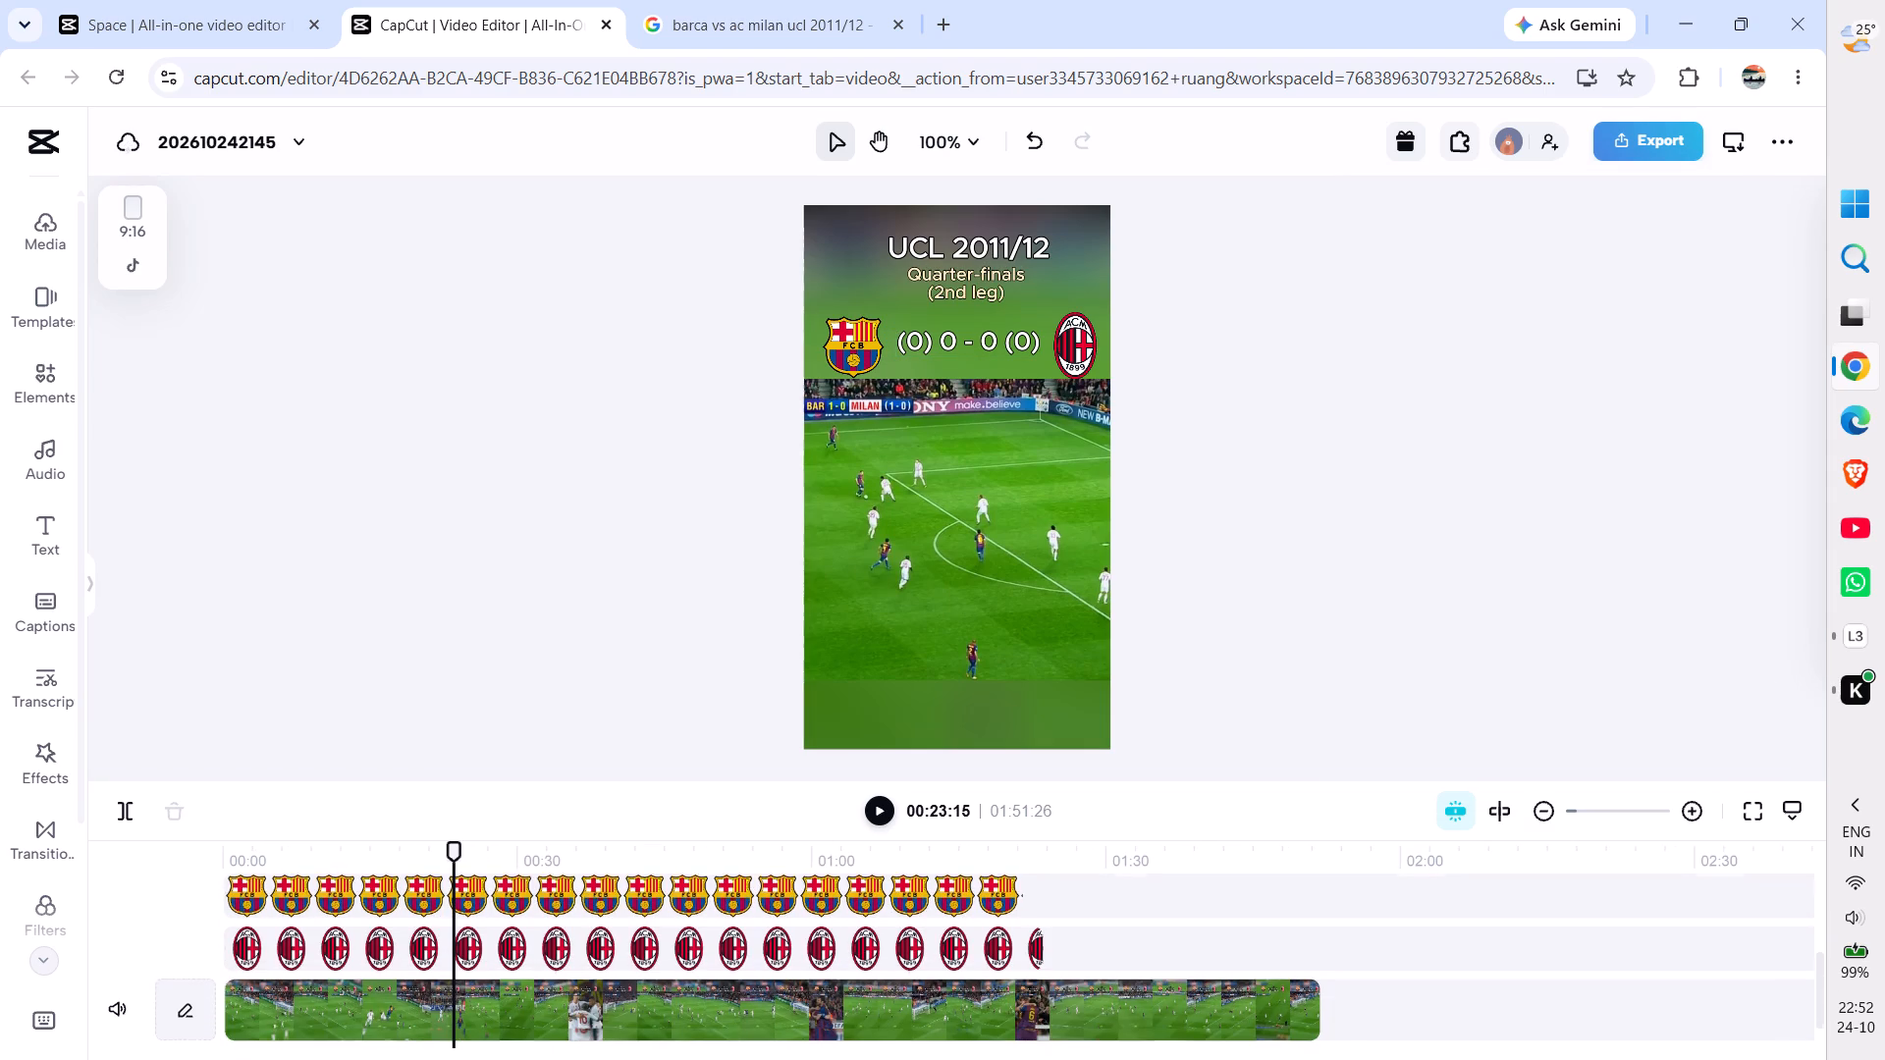
{"action": "scroll", "coordinate": [1298, 991], "scroll_direction": "down", "scroll_amount": 1}
{"action": "left_click", "coordinate": [943, 951]}
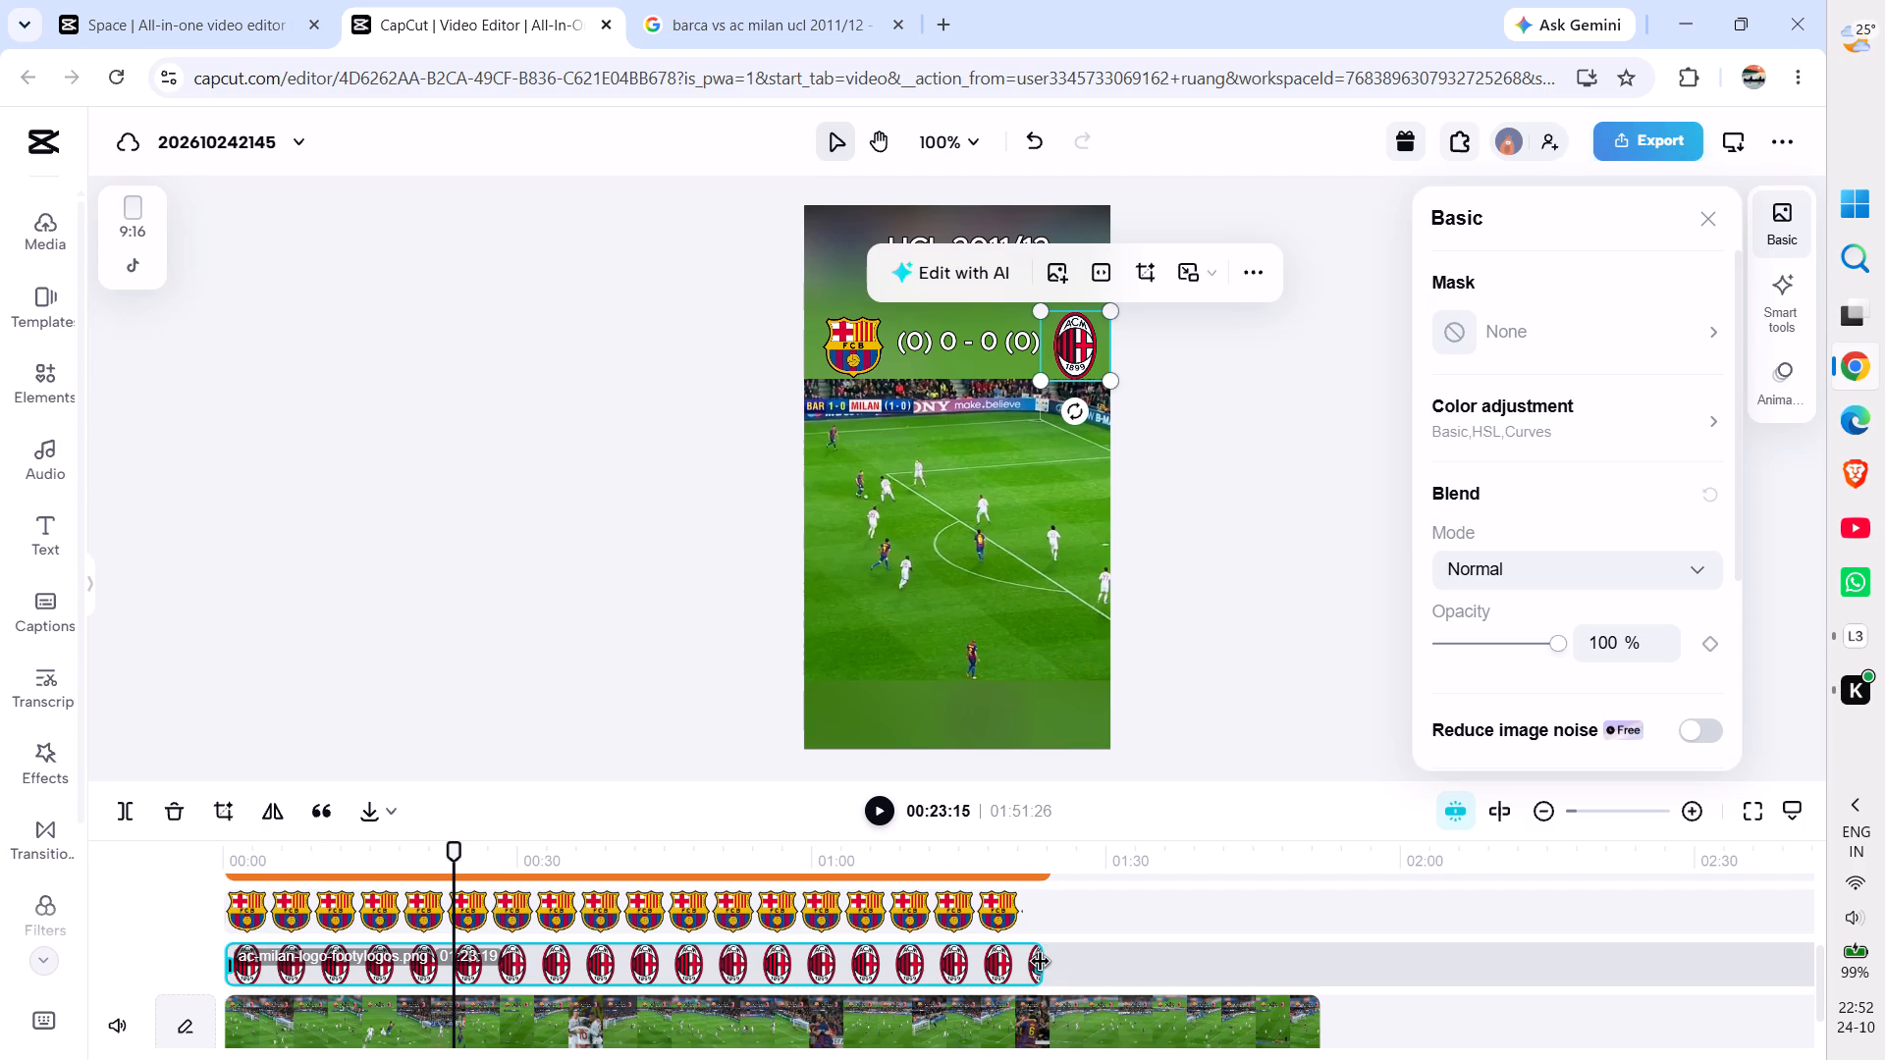
{"action": "left_click_drag", "start_coordinate": [1041, 964], "coordinate": [1315, 940]}
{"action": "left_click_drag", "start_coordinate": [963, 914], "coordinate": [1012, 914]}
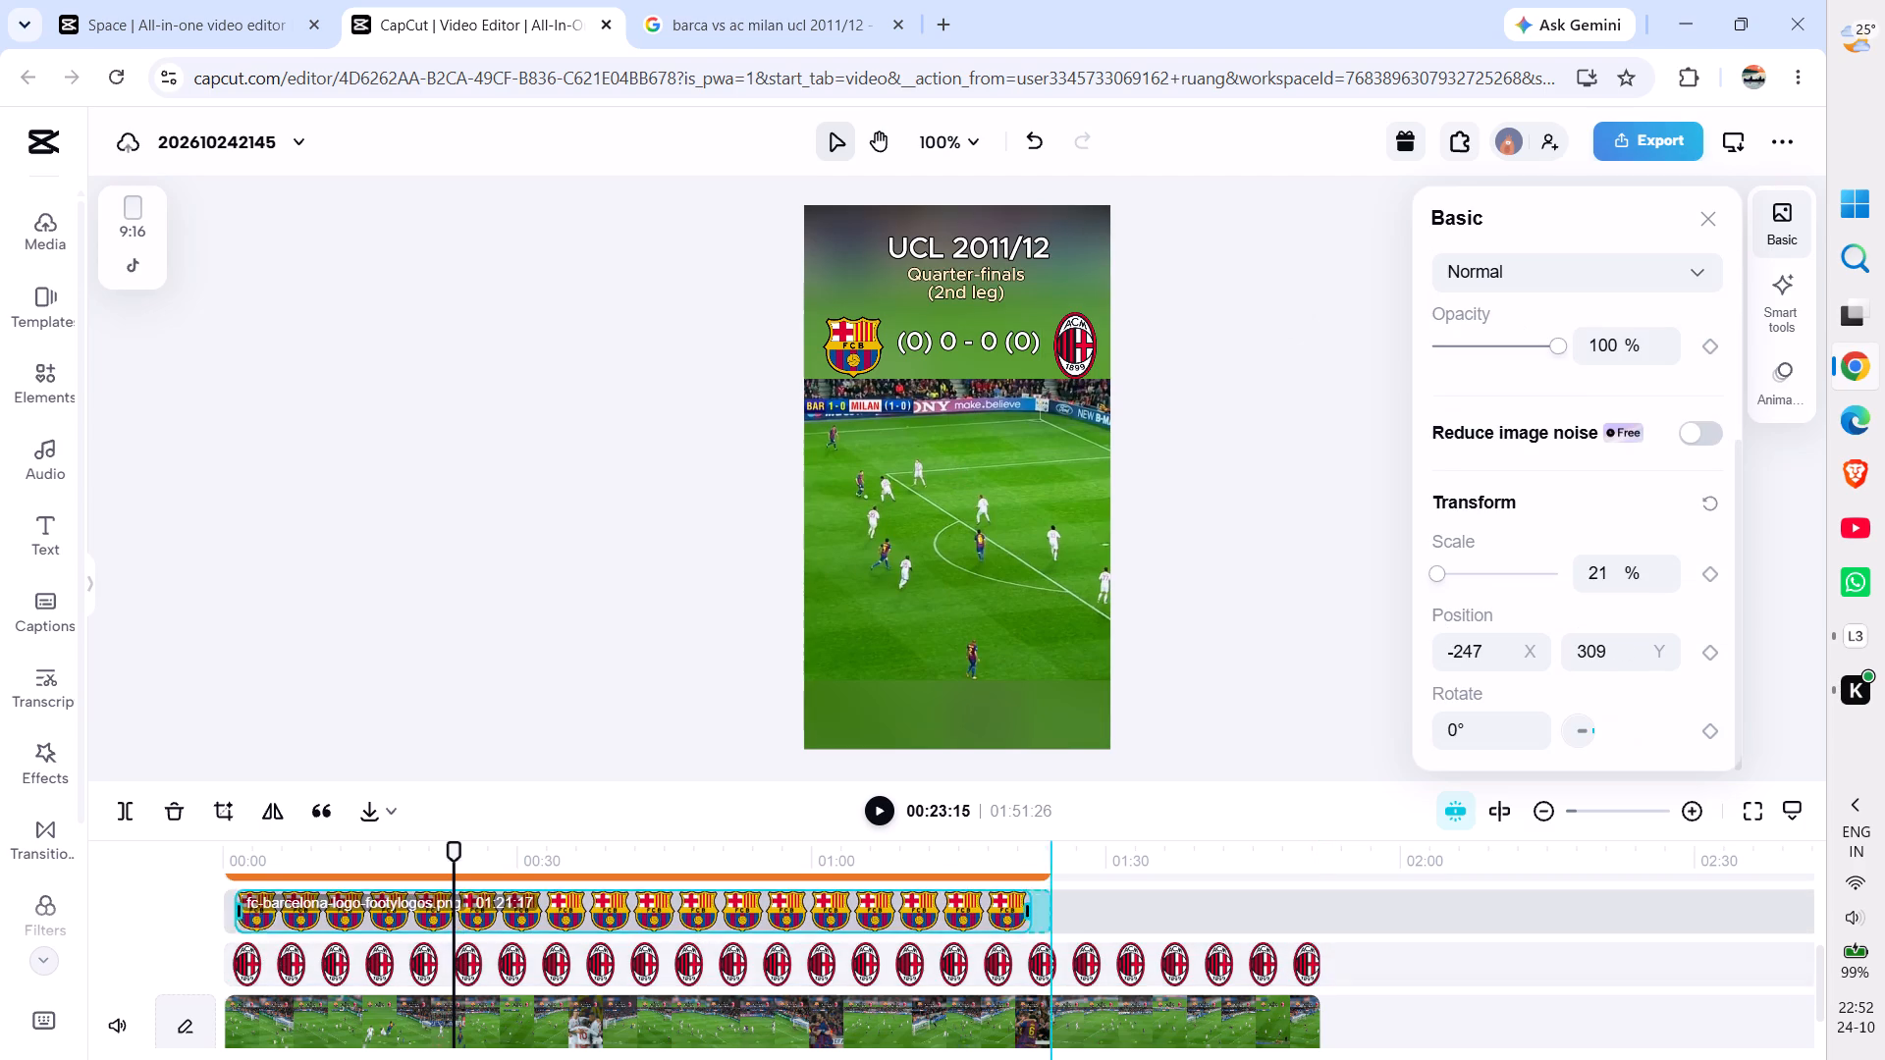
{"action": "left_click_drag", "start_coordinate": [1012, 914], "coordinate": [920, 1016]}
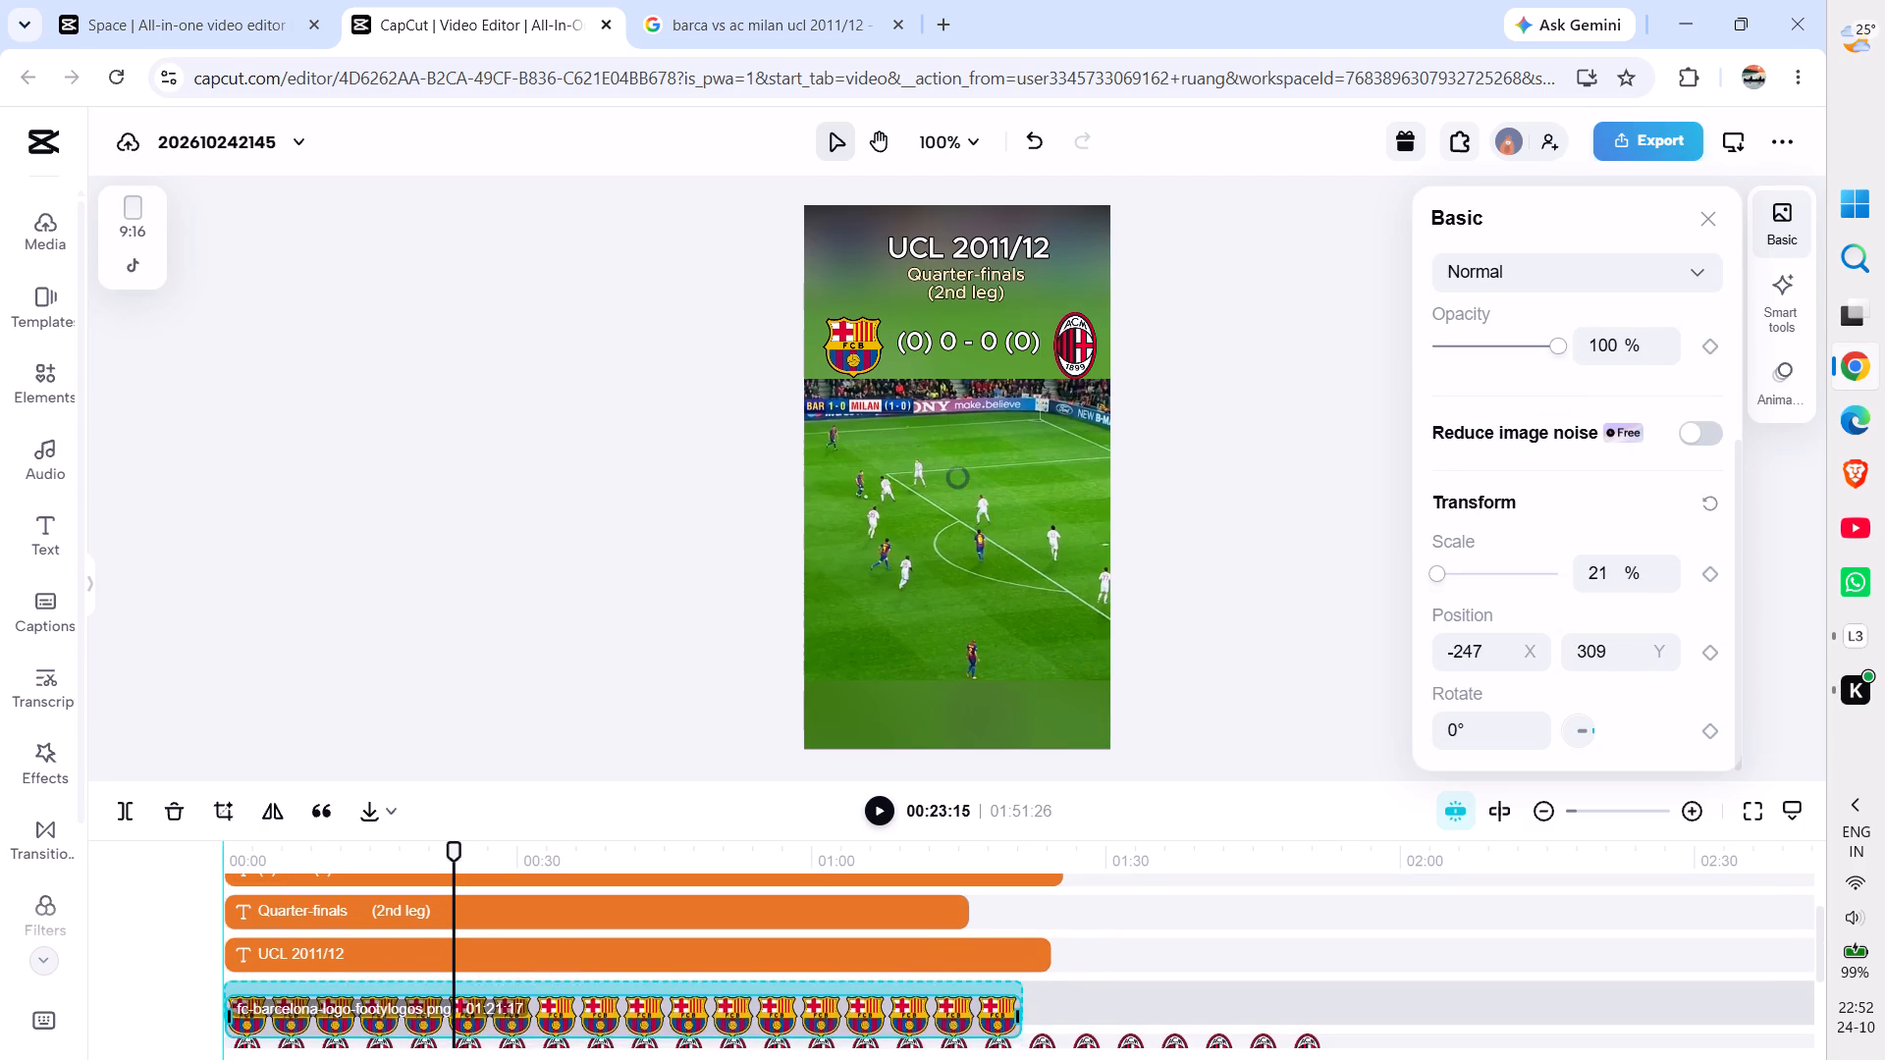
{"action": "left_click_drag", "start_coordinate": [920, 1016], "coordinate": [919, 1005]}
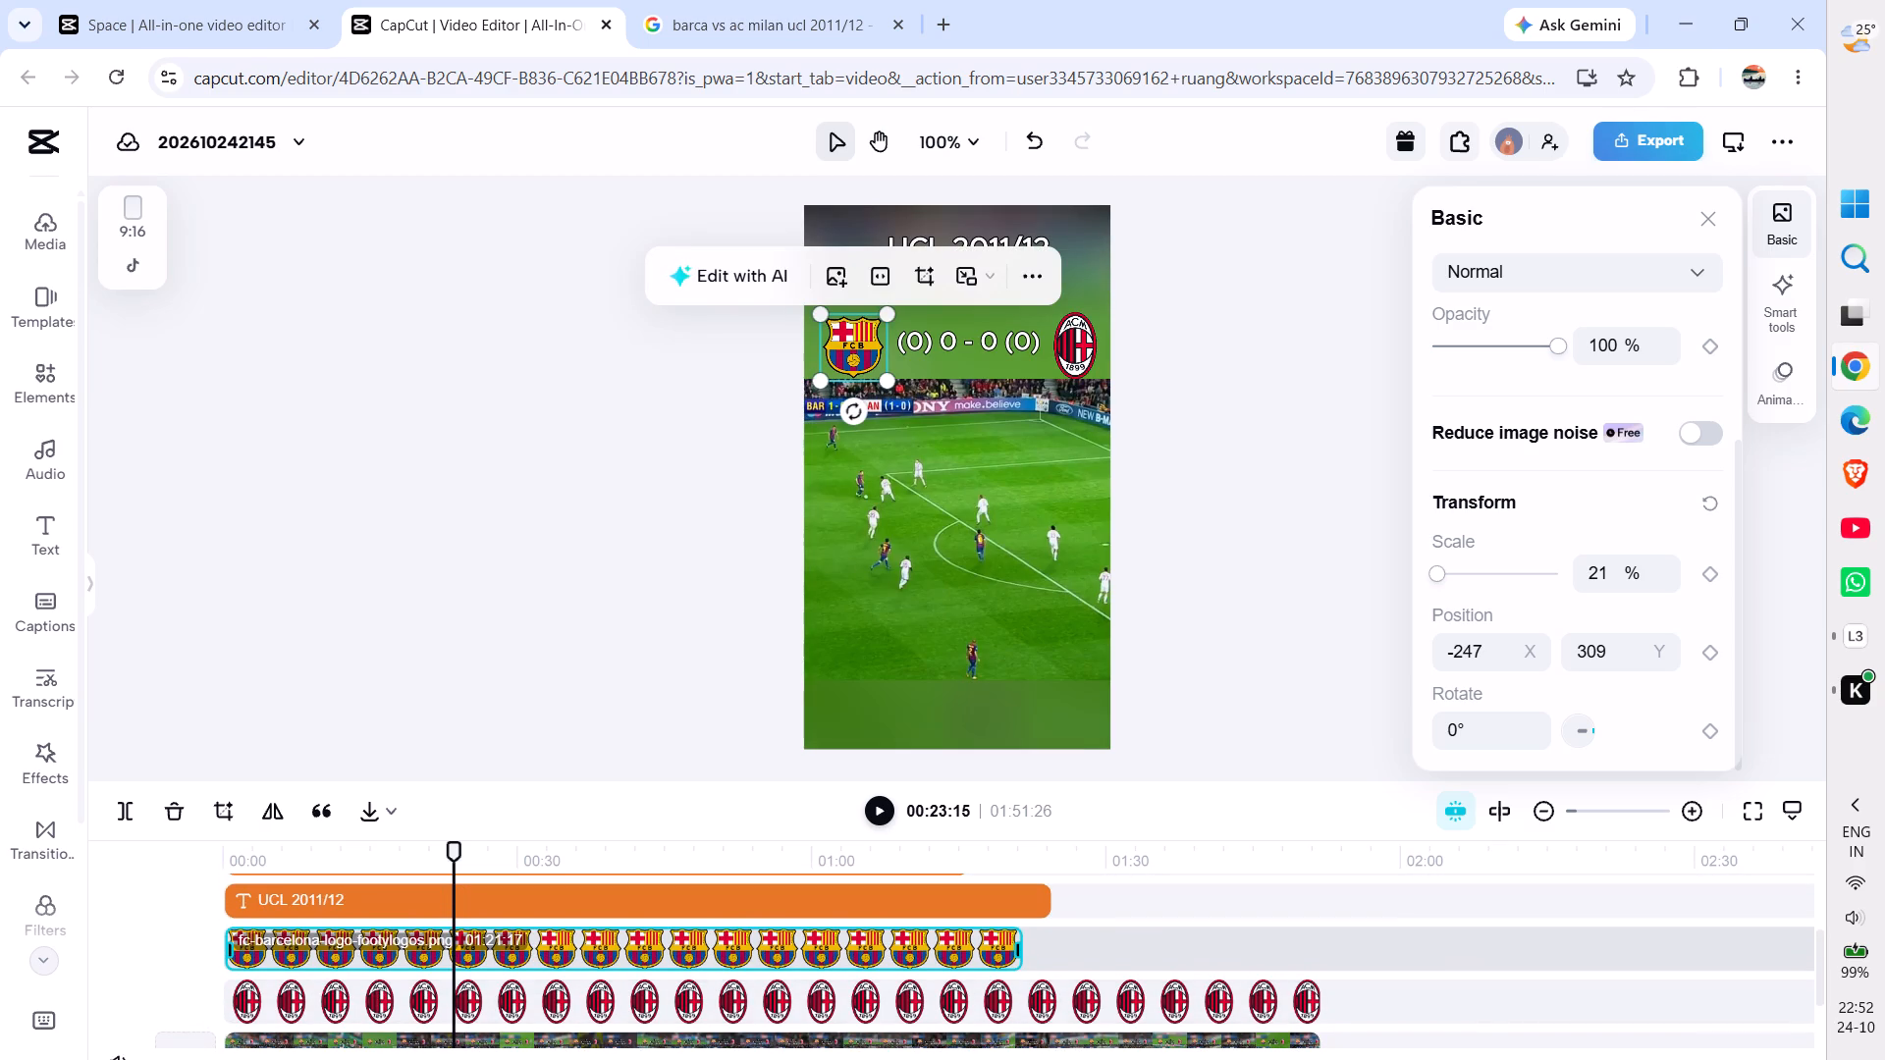
Extend the Barcelona crest clip to the end of the match footage at 01:51:26.
{"action": "left_click_drag", "start_coordinate": [1016, 947], "coordinate": [1144, 949]}
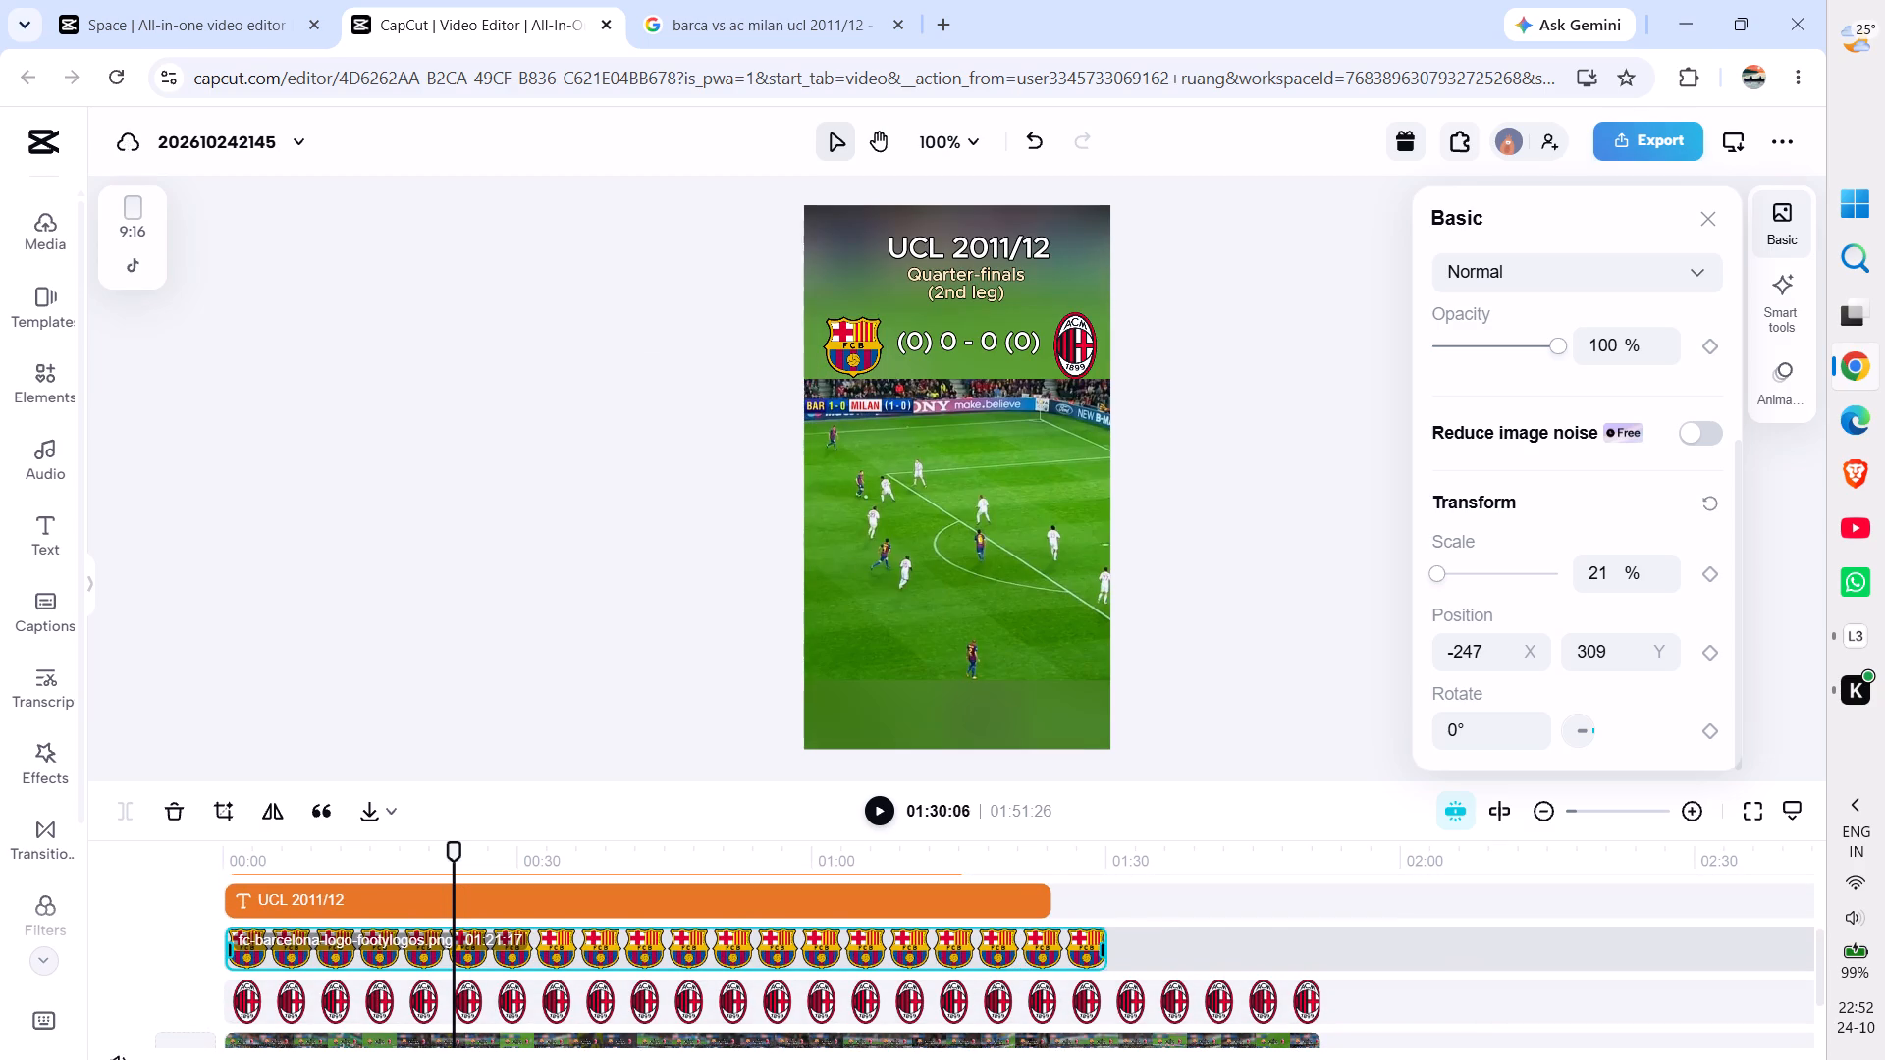
{"action": "left_click_drag", "start_coordinate": [1144, 949], "coordinate": [1319, 942]}
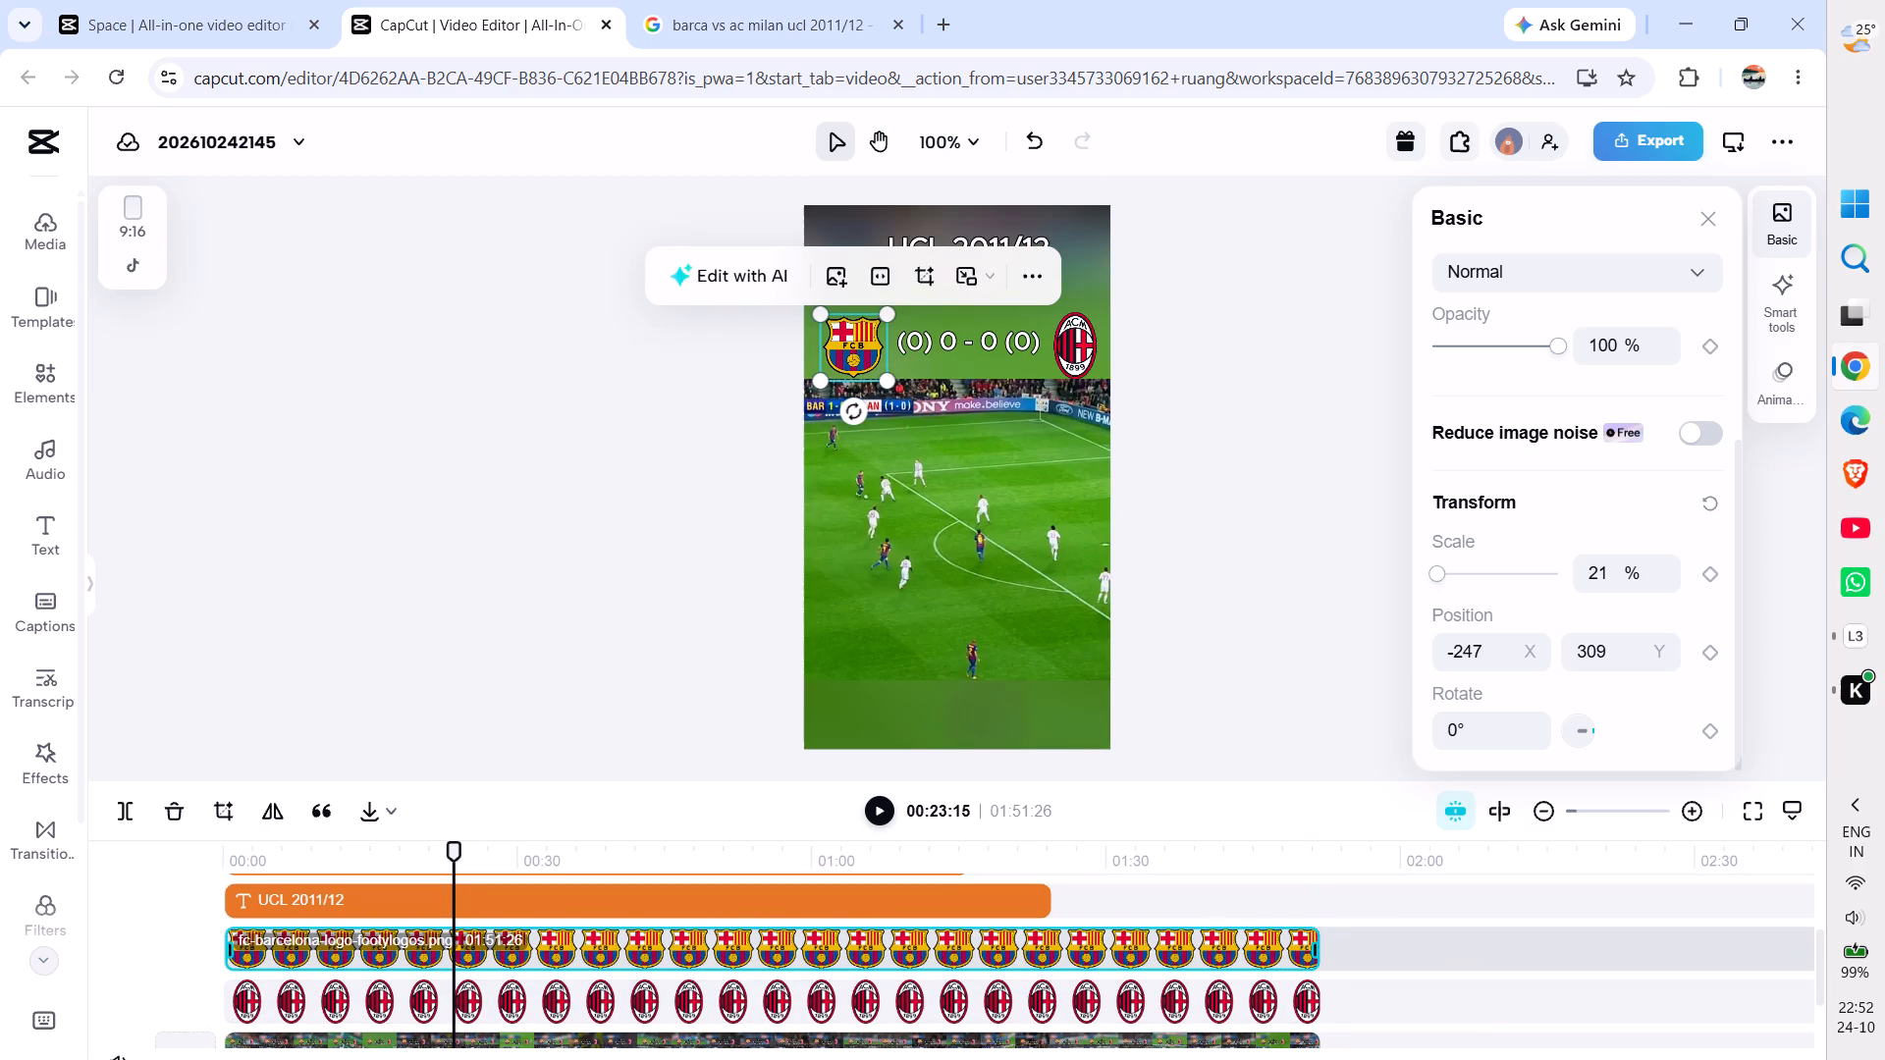
Extend the "UCL 2011/12" title clip to the end of the match footage at 01:51:26.
{"action": "scroll", "coordinate": [1028, 905], "scroll_direction": "up", "scroll_amount": 1}
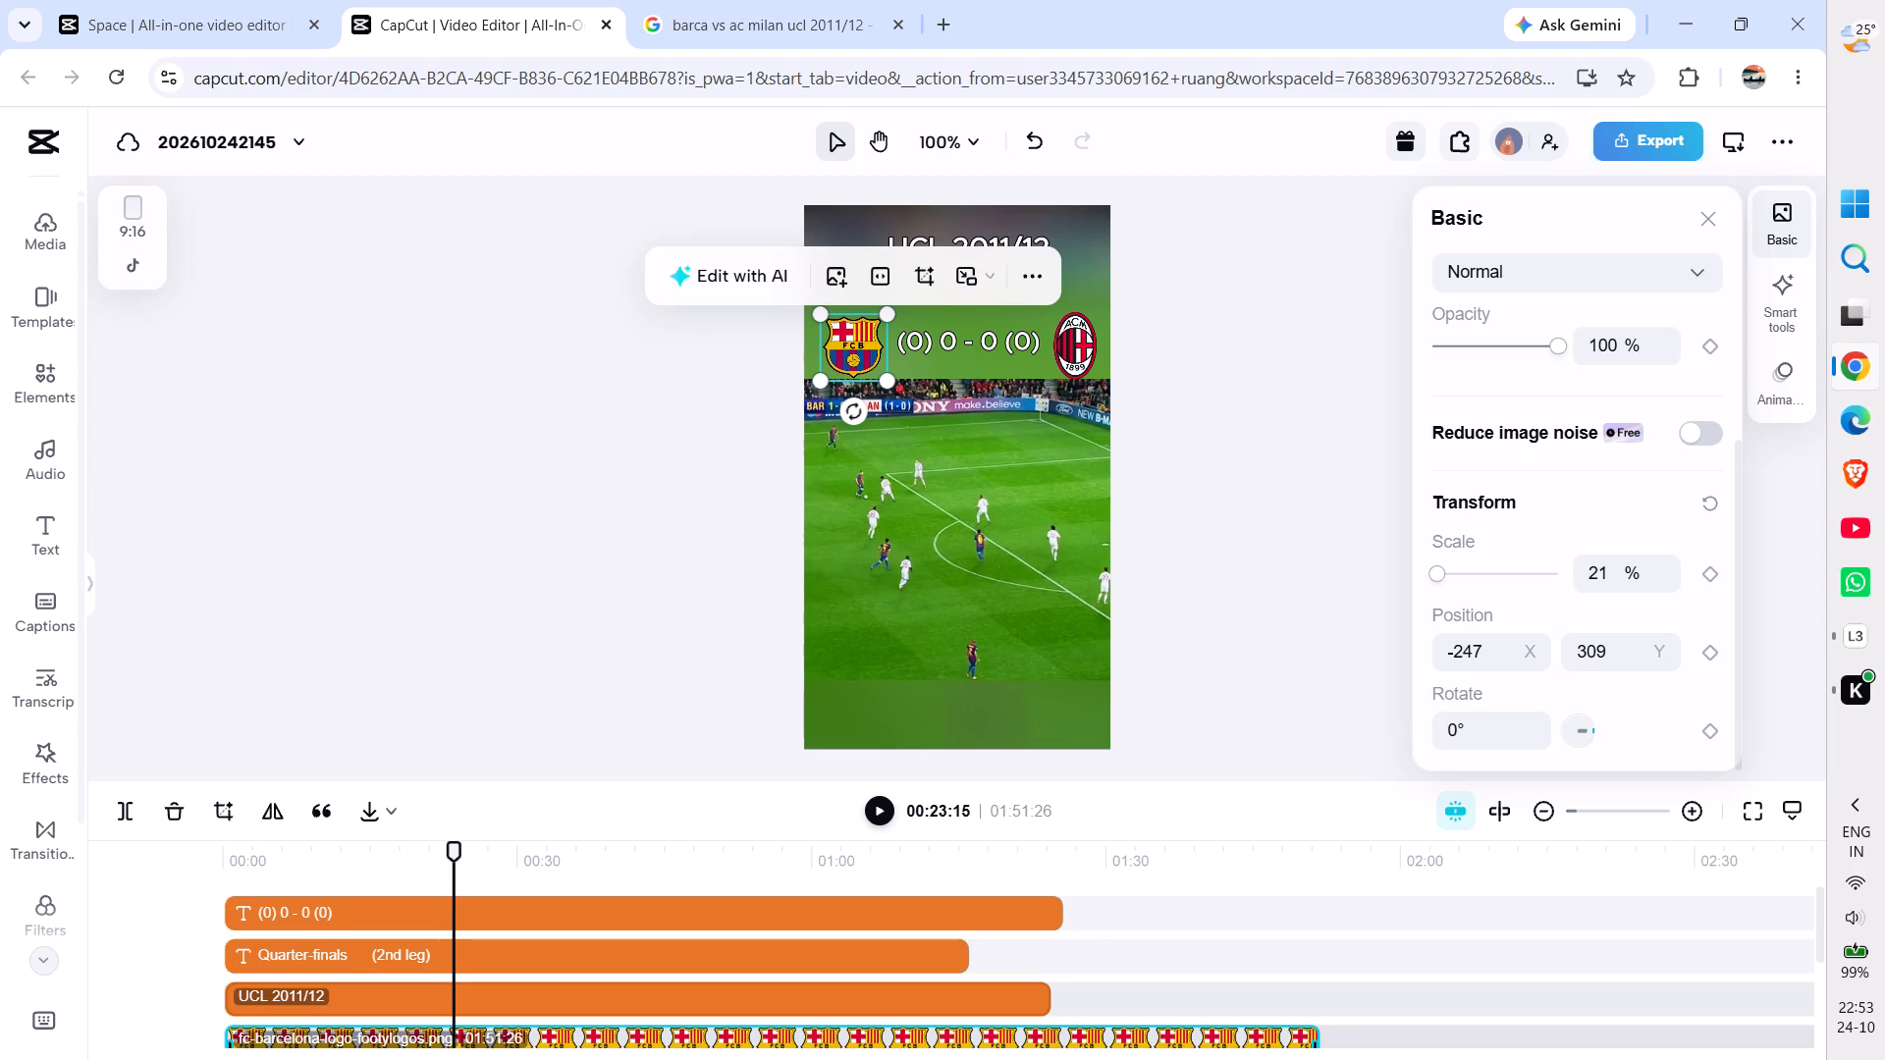
{"action": "left_click", "coordinate": [996, 987]}
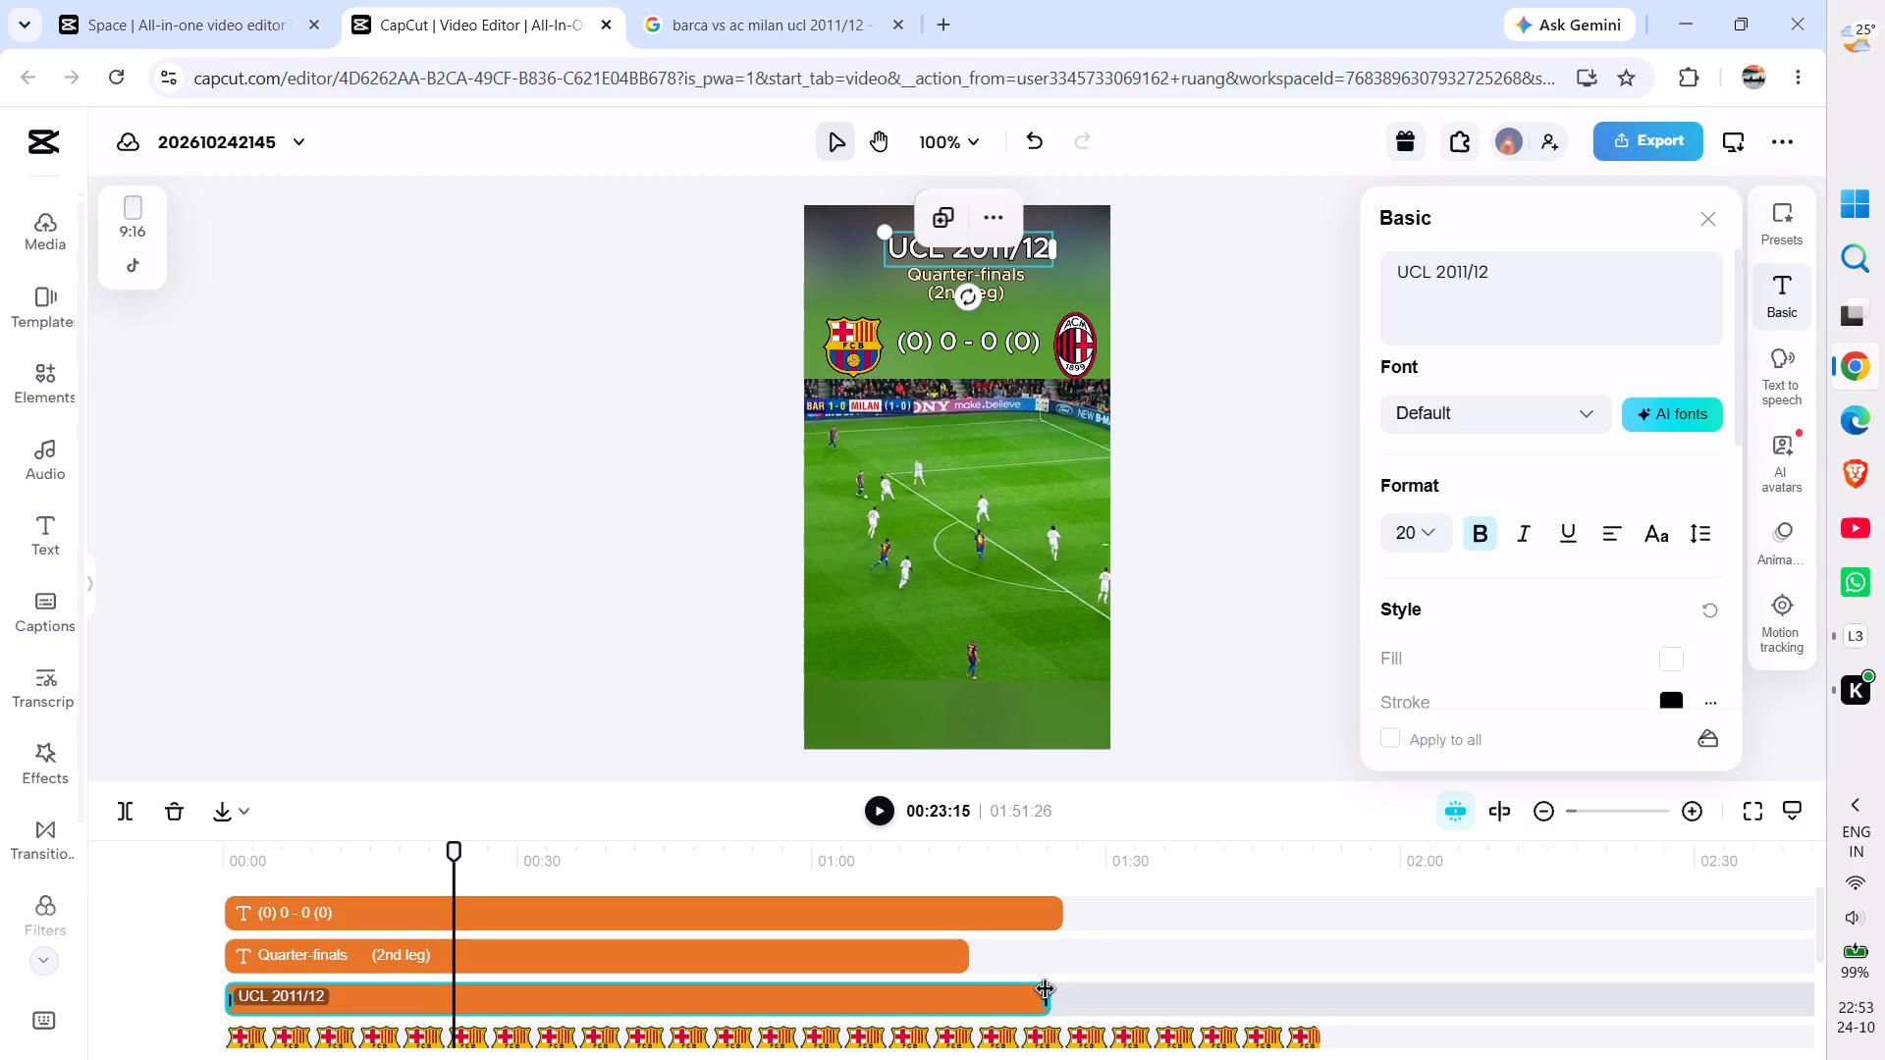
{"action": "left_click_drag", "start_coordinate": [1046, 991], "coordinate": [1290, 992]}
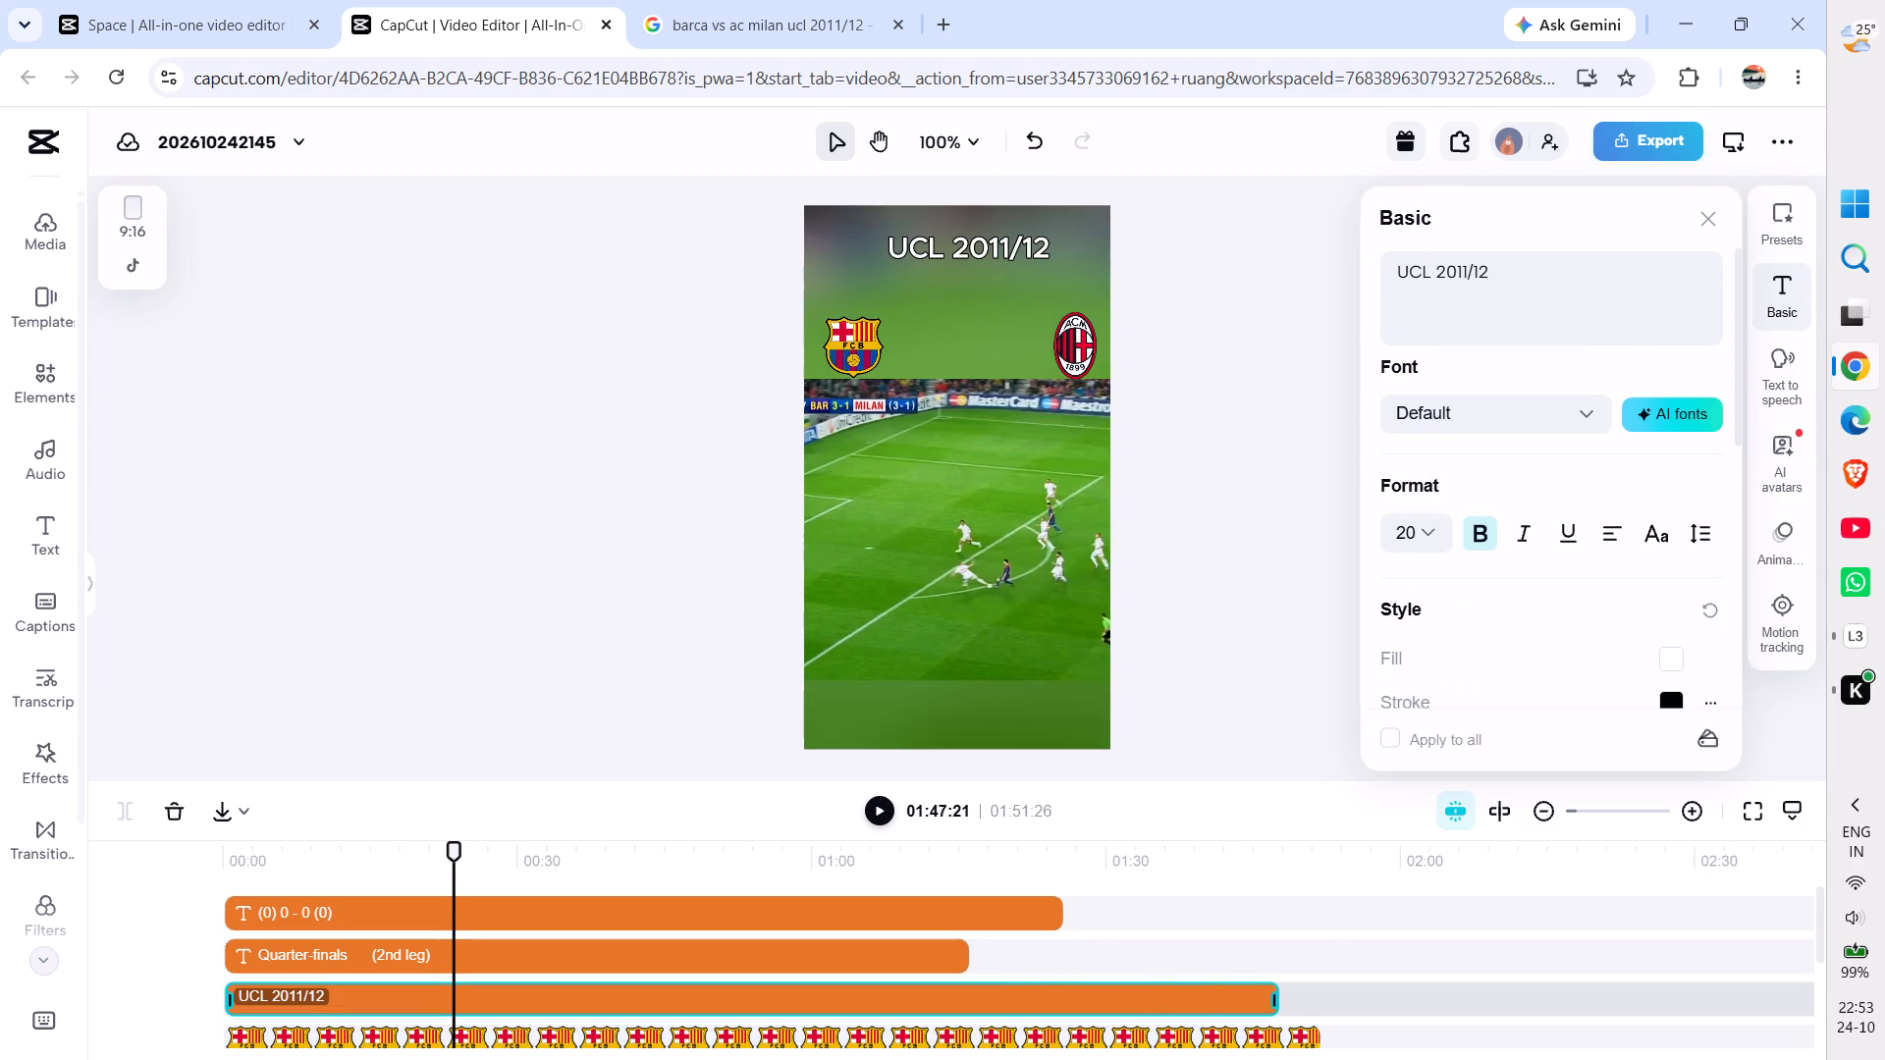
{"action": "left_click_drag", "start_coordinate": [1290, 992], "coordinate": [1319, 999]}
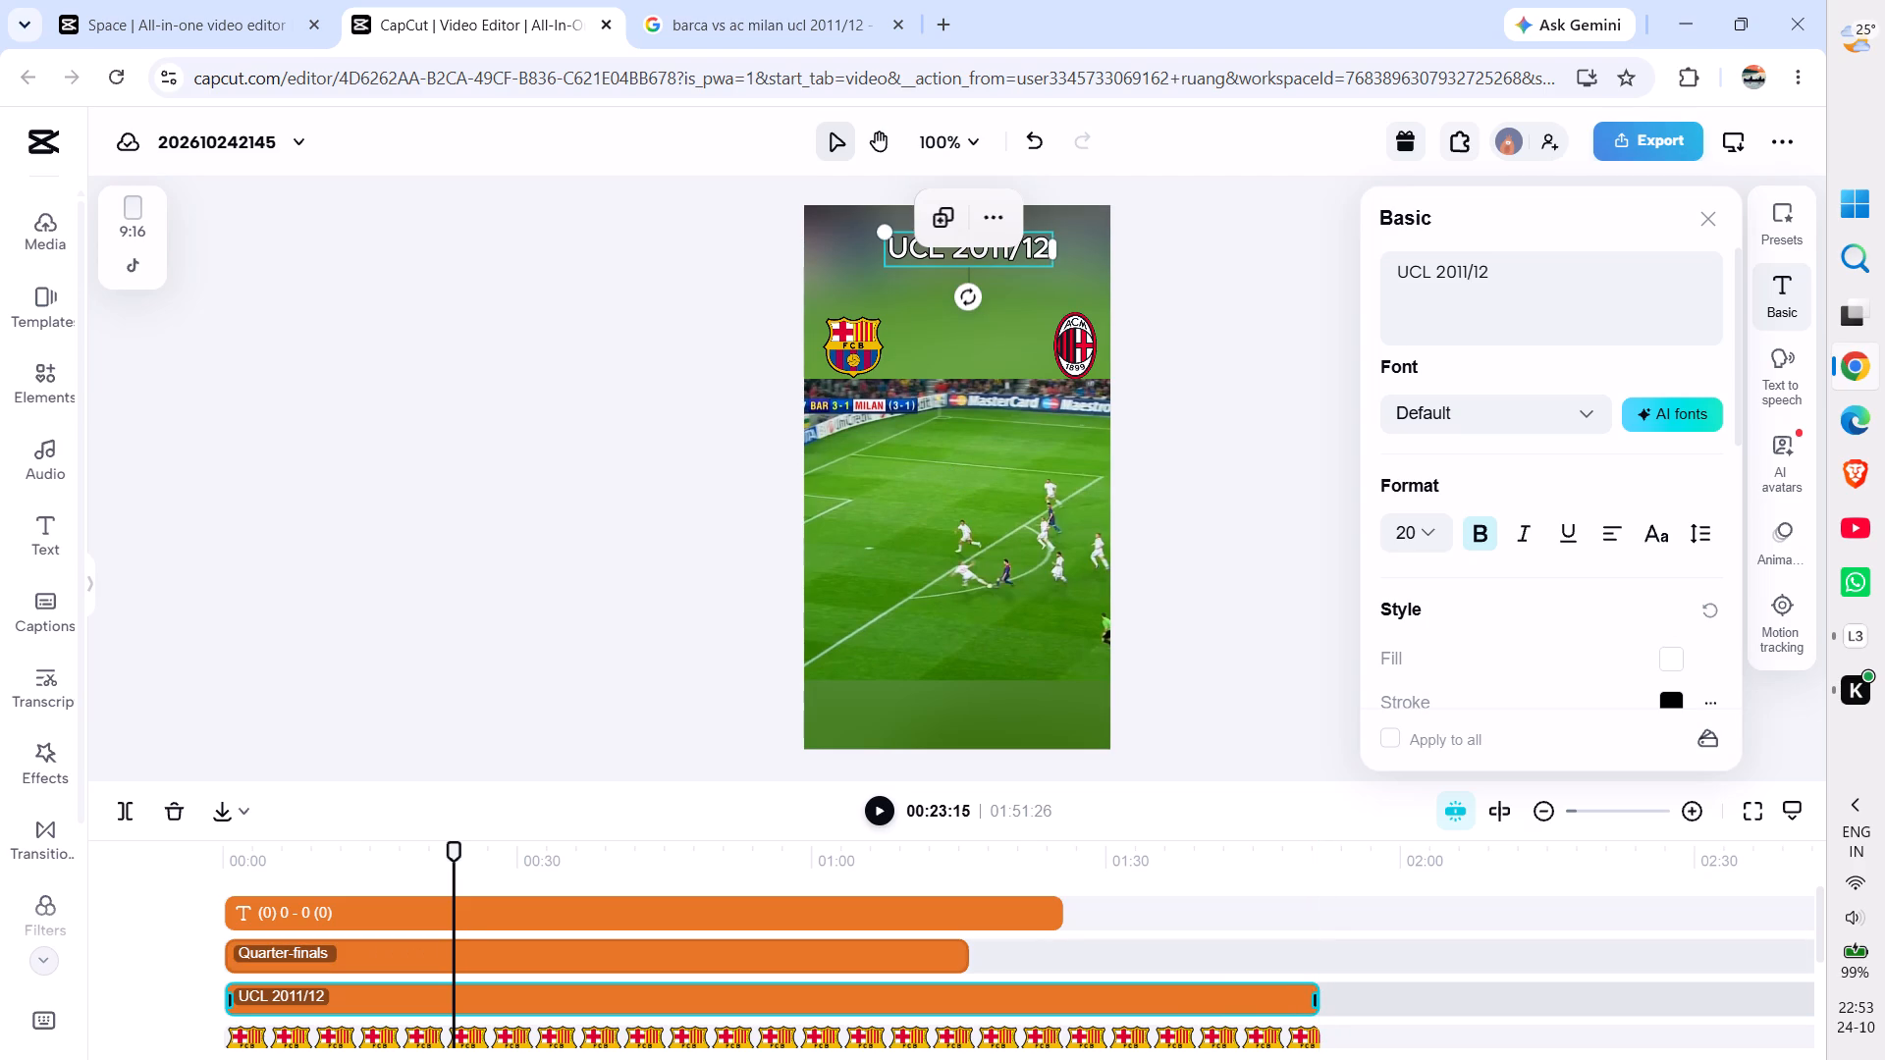
Extend the "Quarter-finals (2nd leg)" heading clip to the end of the match footage at 01:51:26.
{"action": "left_click", "coordinate": [888, 953]}
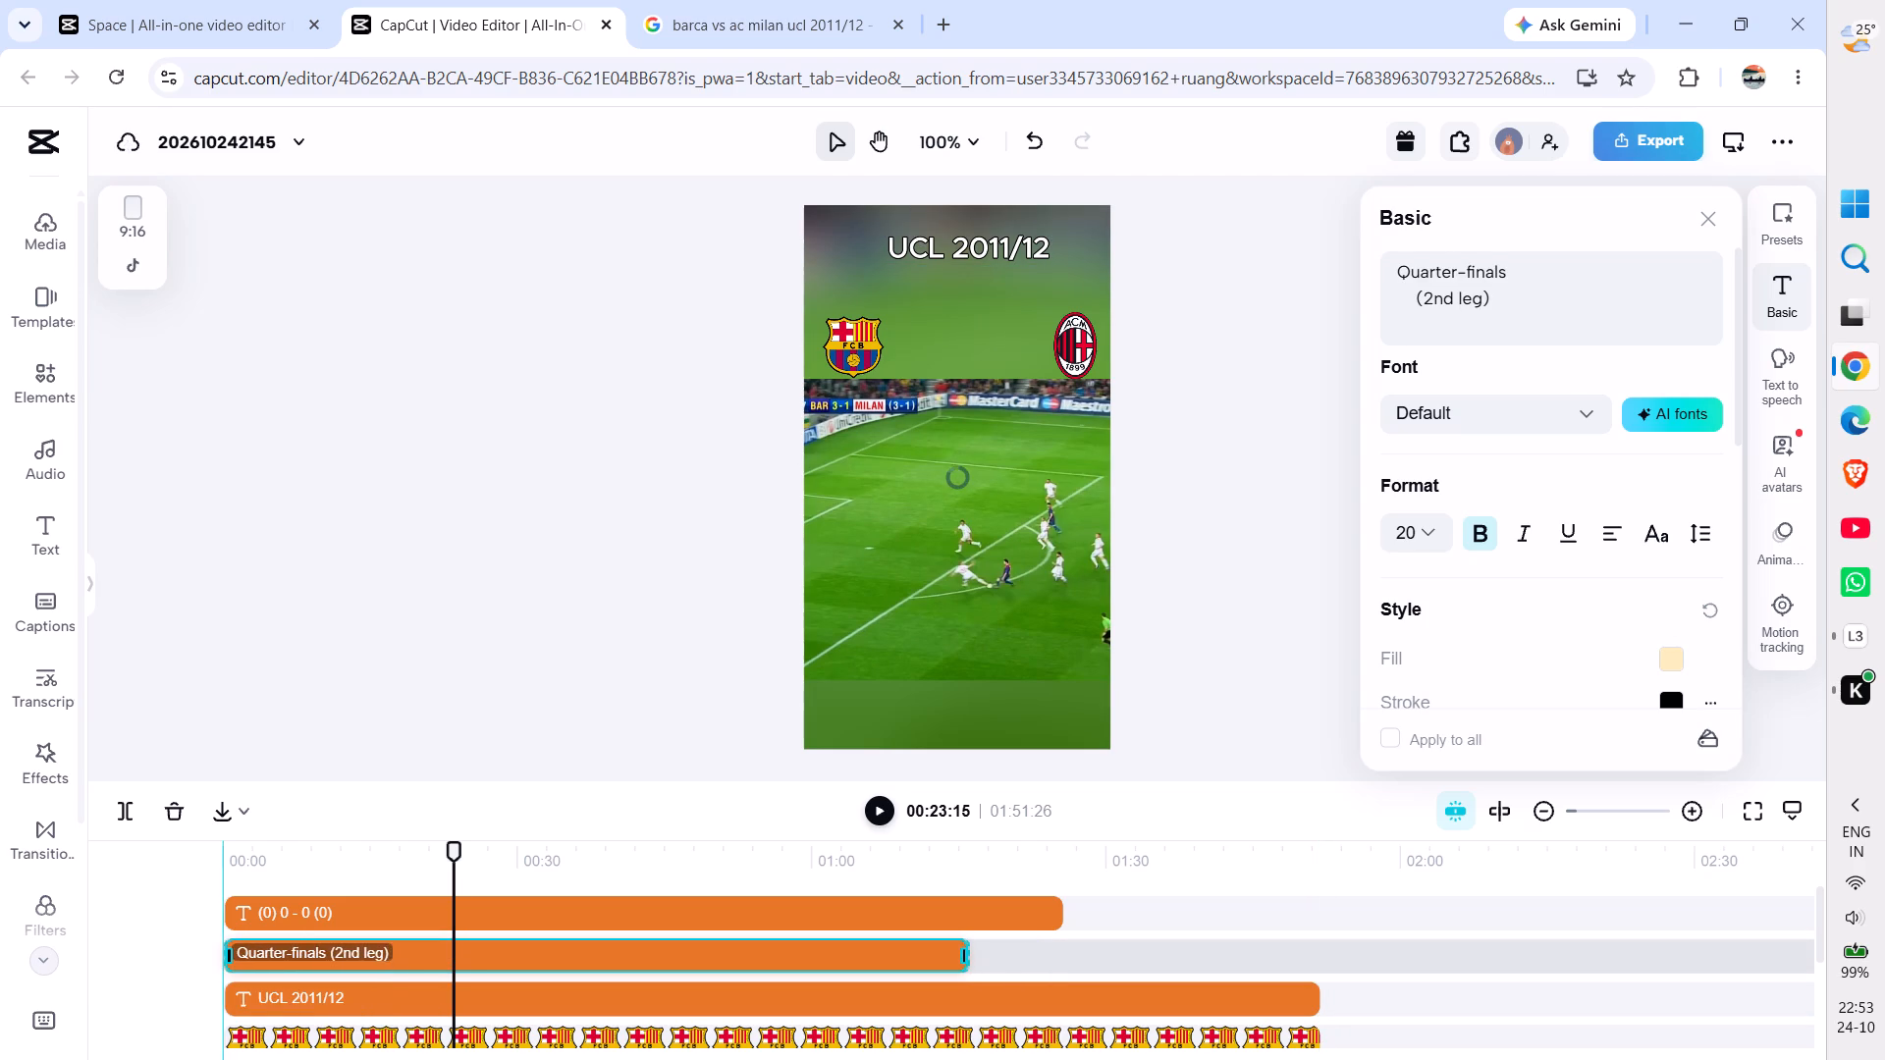
{"action": "left_click_drag", "start_coordinate": [966, 950], "coordinate": [1312, 950]}
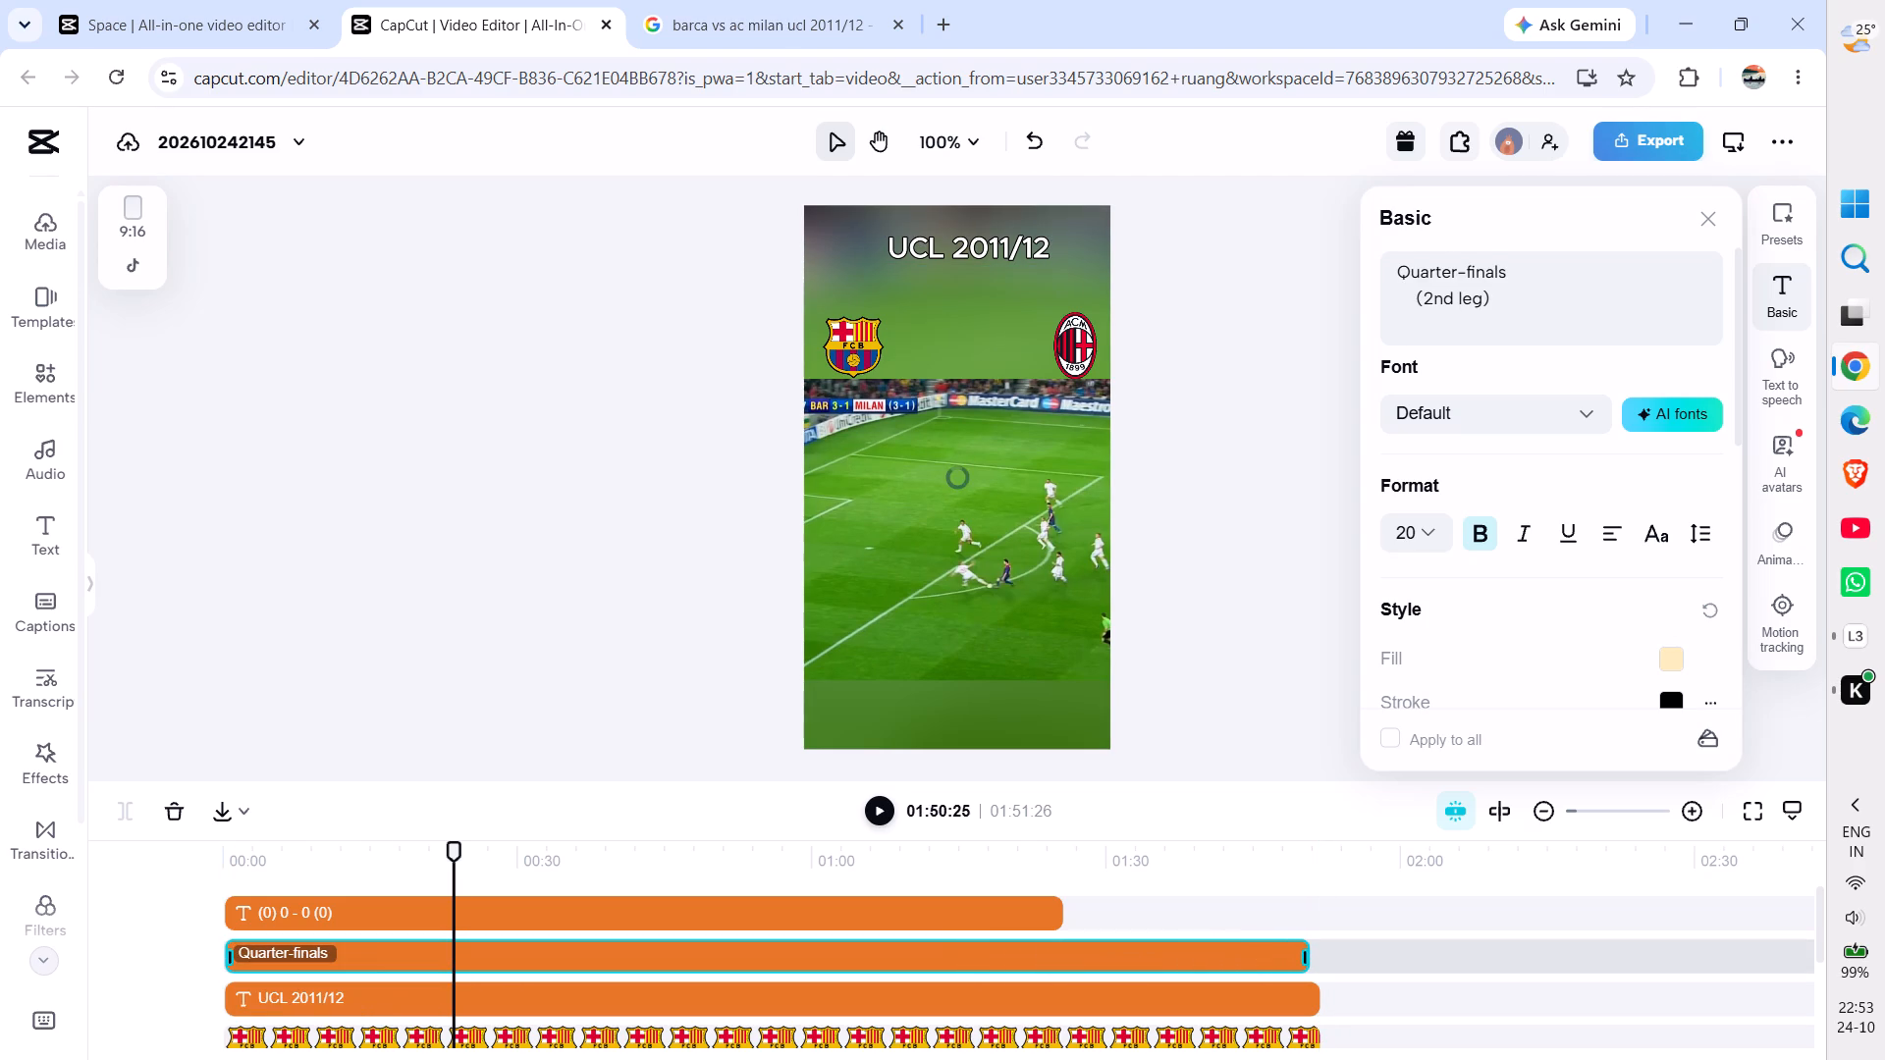
{"action": "left_click_drag", "start_coordinate": [1312, 950], "coordinate": [1323, 949]}
Extend the "(0) 0 - 0 (0)" score clip to the end of the match footage at 01:51:26 and deselect it.
{"action": "left_click", "coordinate": [937, 922]}
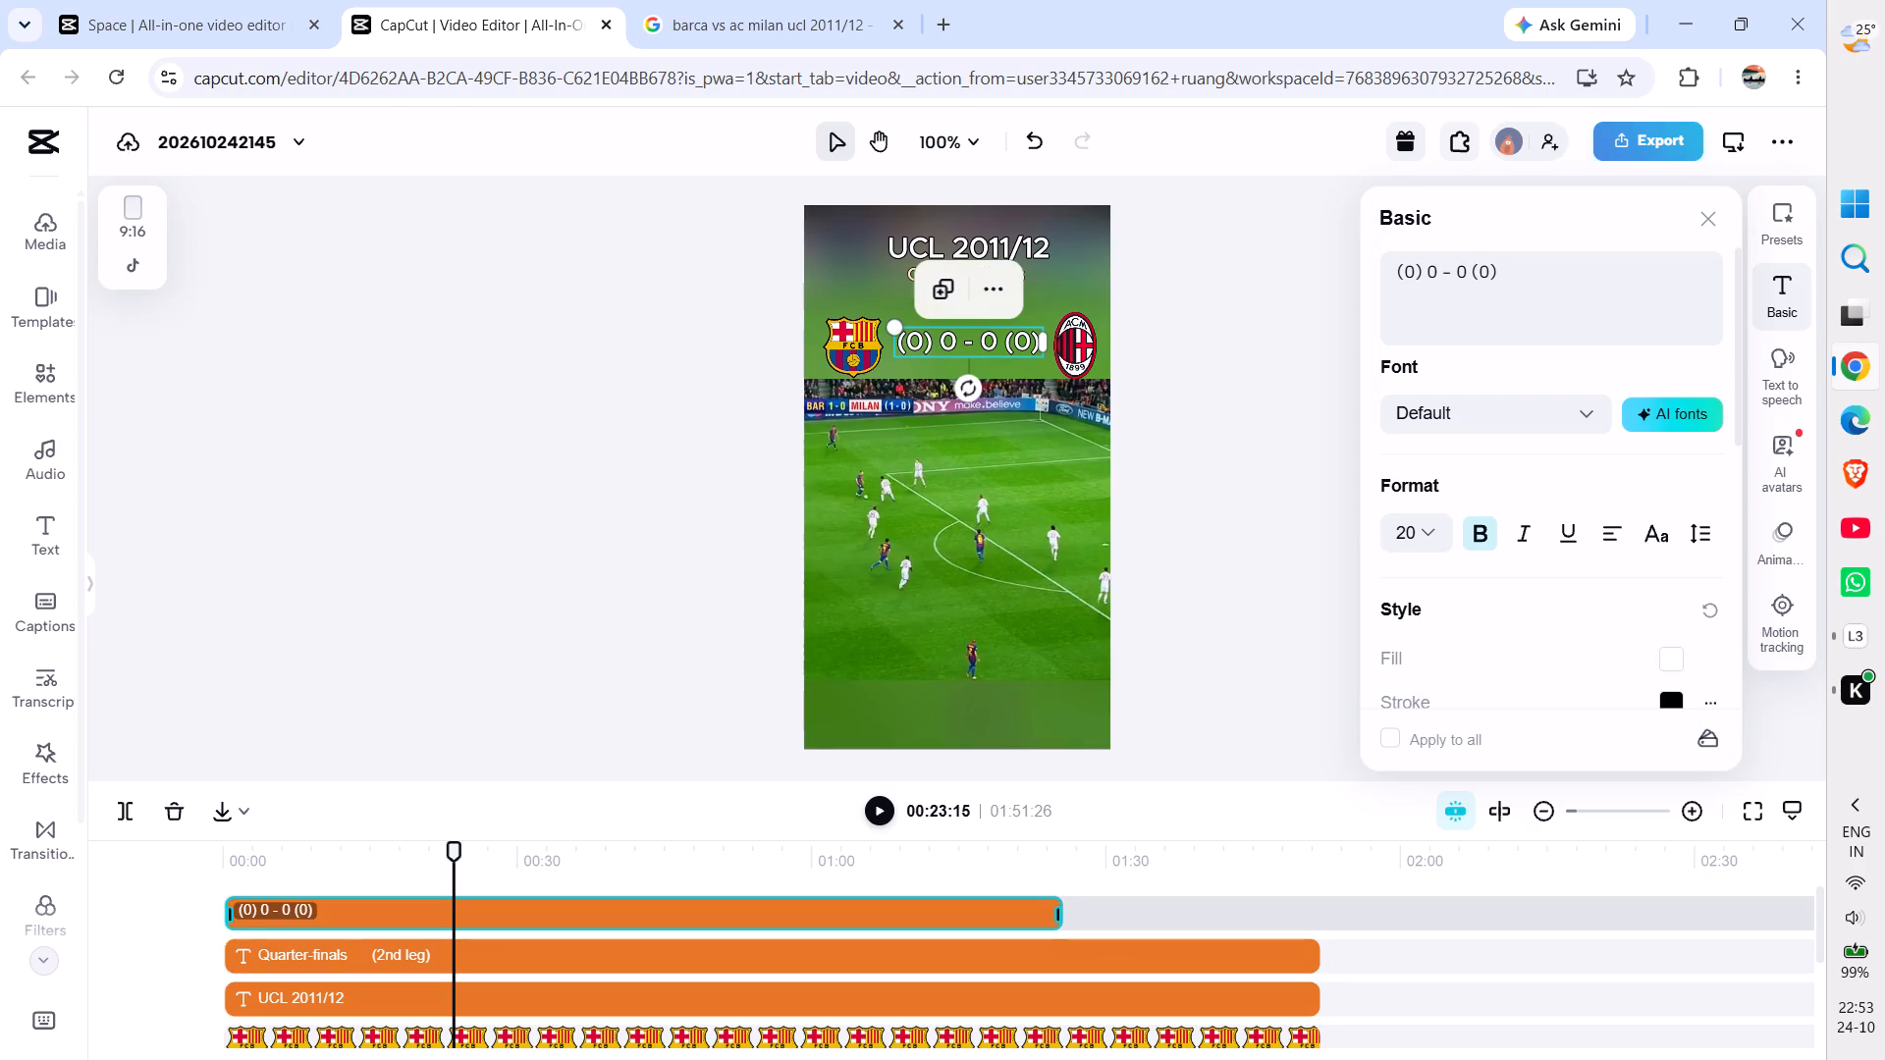
{"action": "left_click_drag", "start_coordinate": [1057, 908], "coordinate": [1309, 905]}
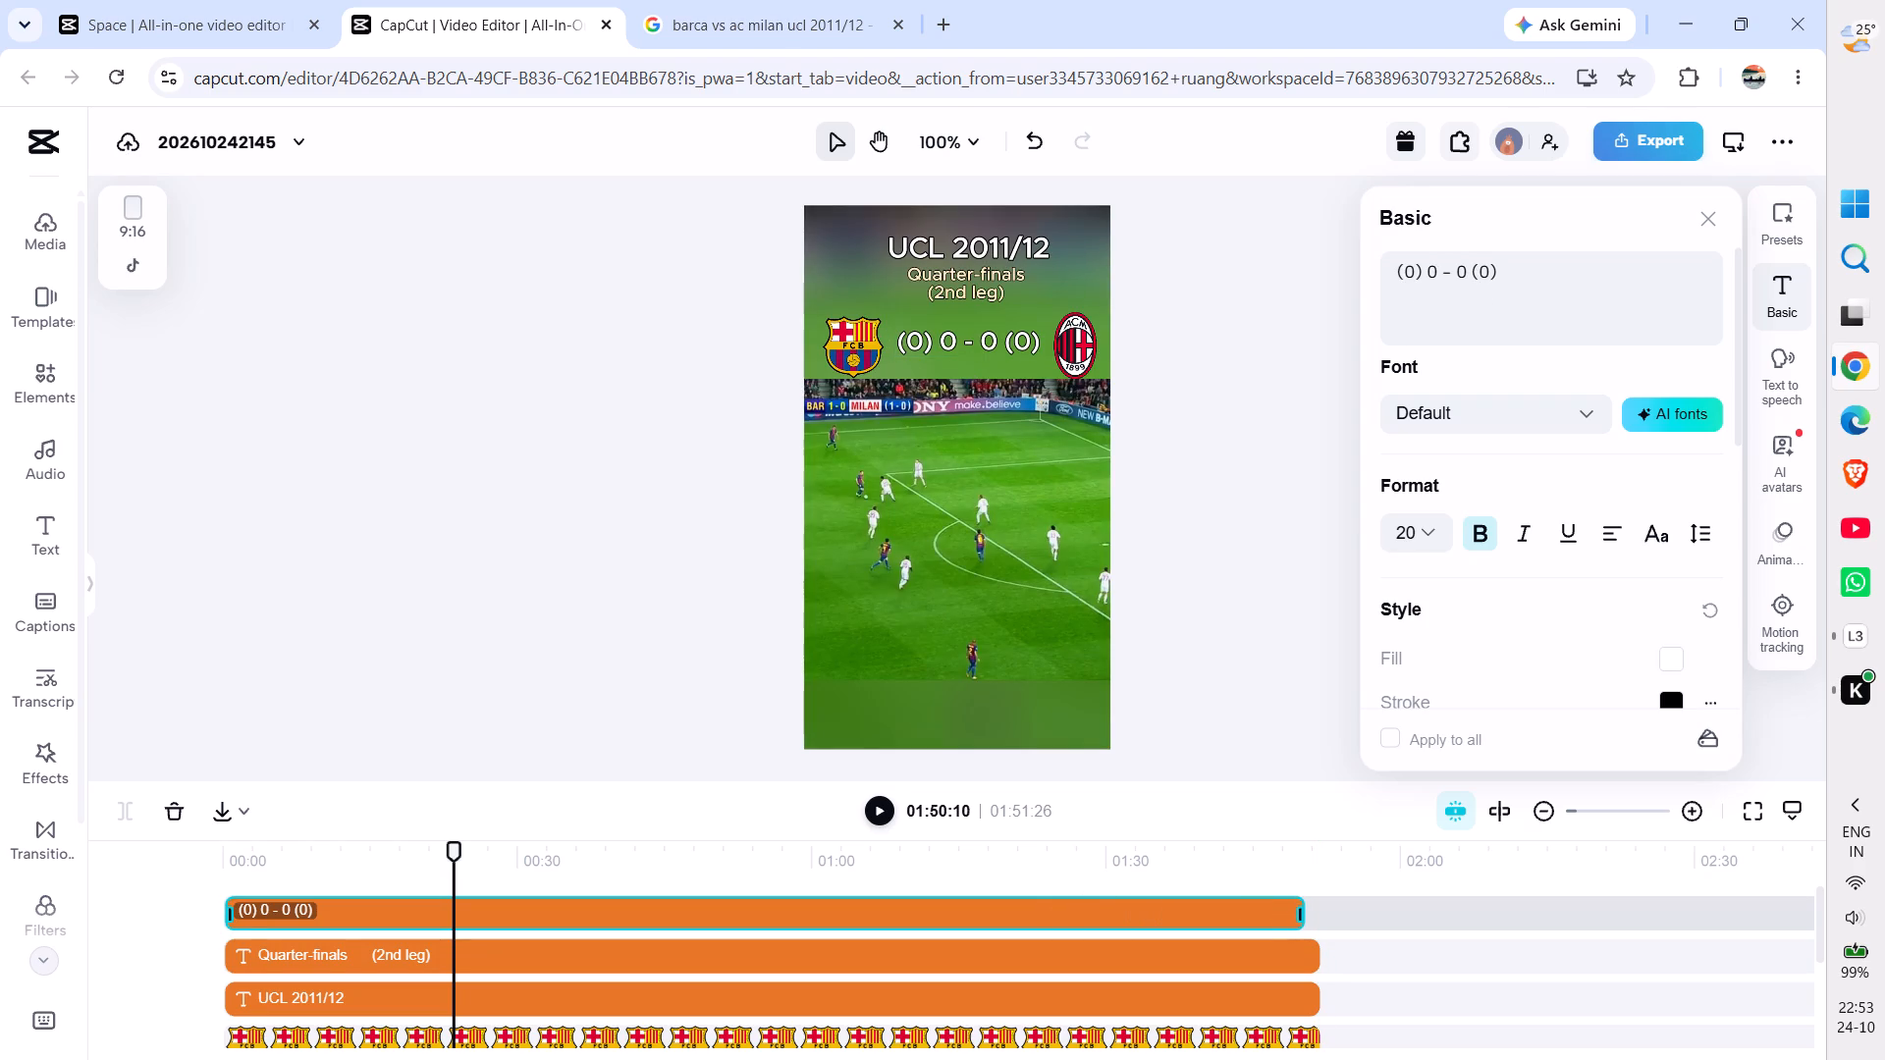
{"action": "left_click_drag", "start_coordinate": [1309, 905], "coordinate": [1319, 905]}
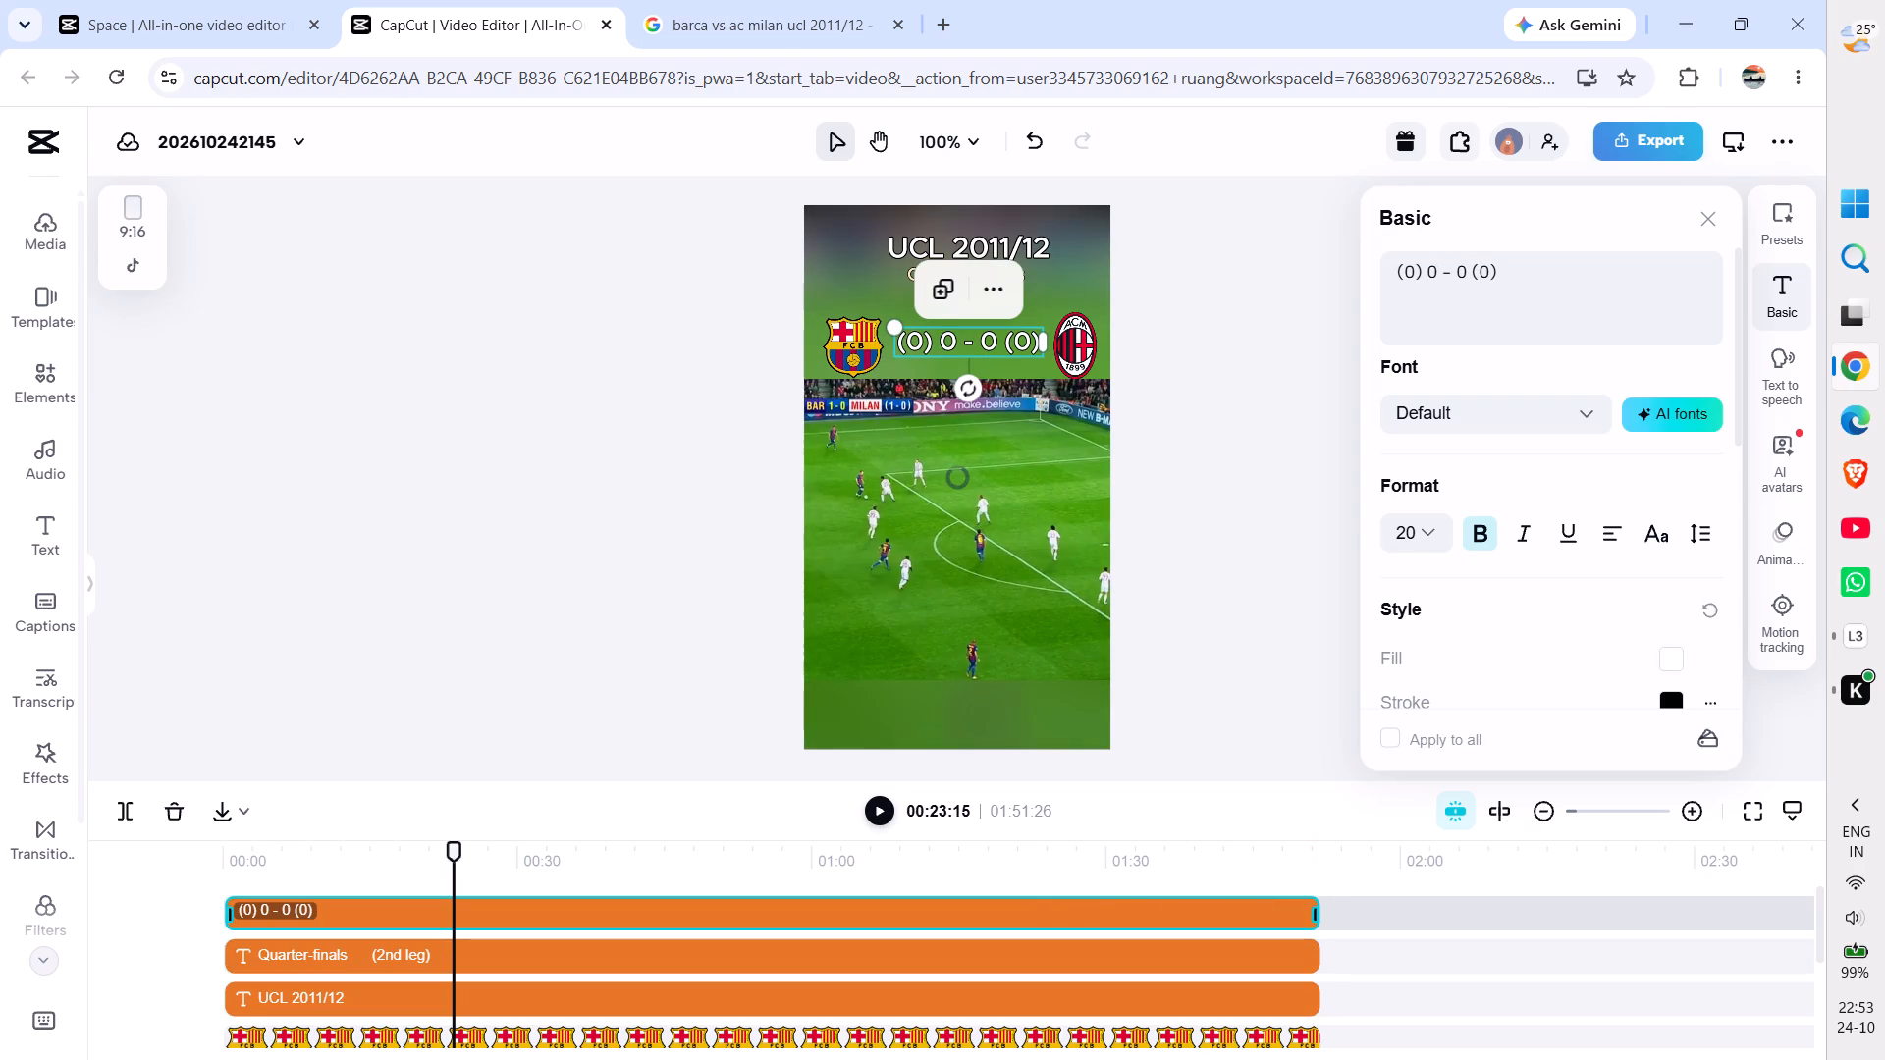
{"action": "left_click", "coordinate": [1279, 447]}
{"action": "left_click", "coordinate": [1172, 576]}
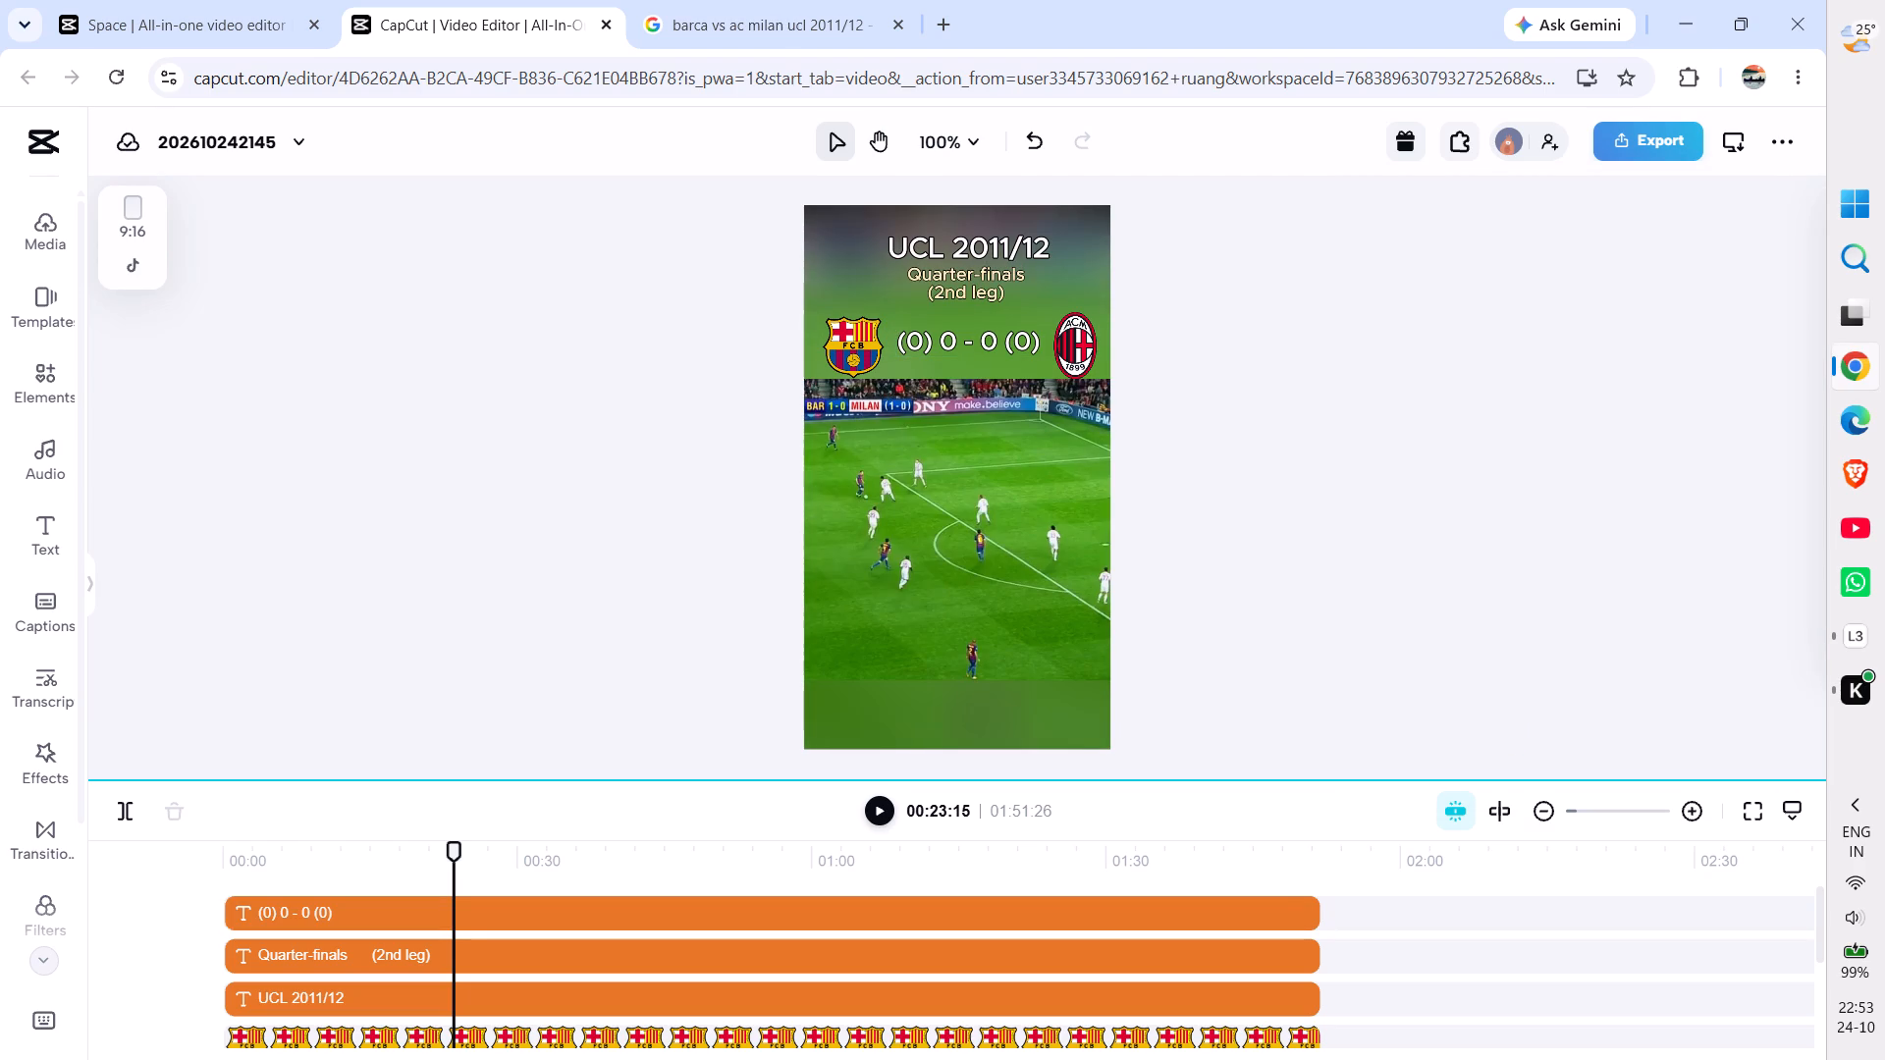
Return the playhead to 00:00 and play the video from the beginning to review the footage with its overlays.
{"action": "left_click_drag", "start_coordinate": [454, 854], "coordinate": [81, 873]}
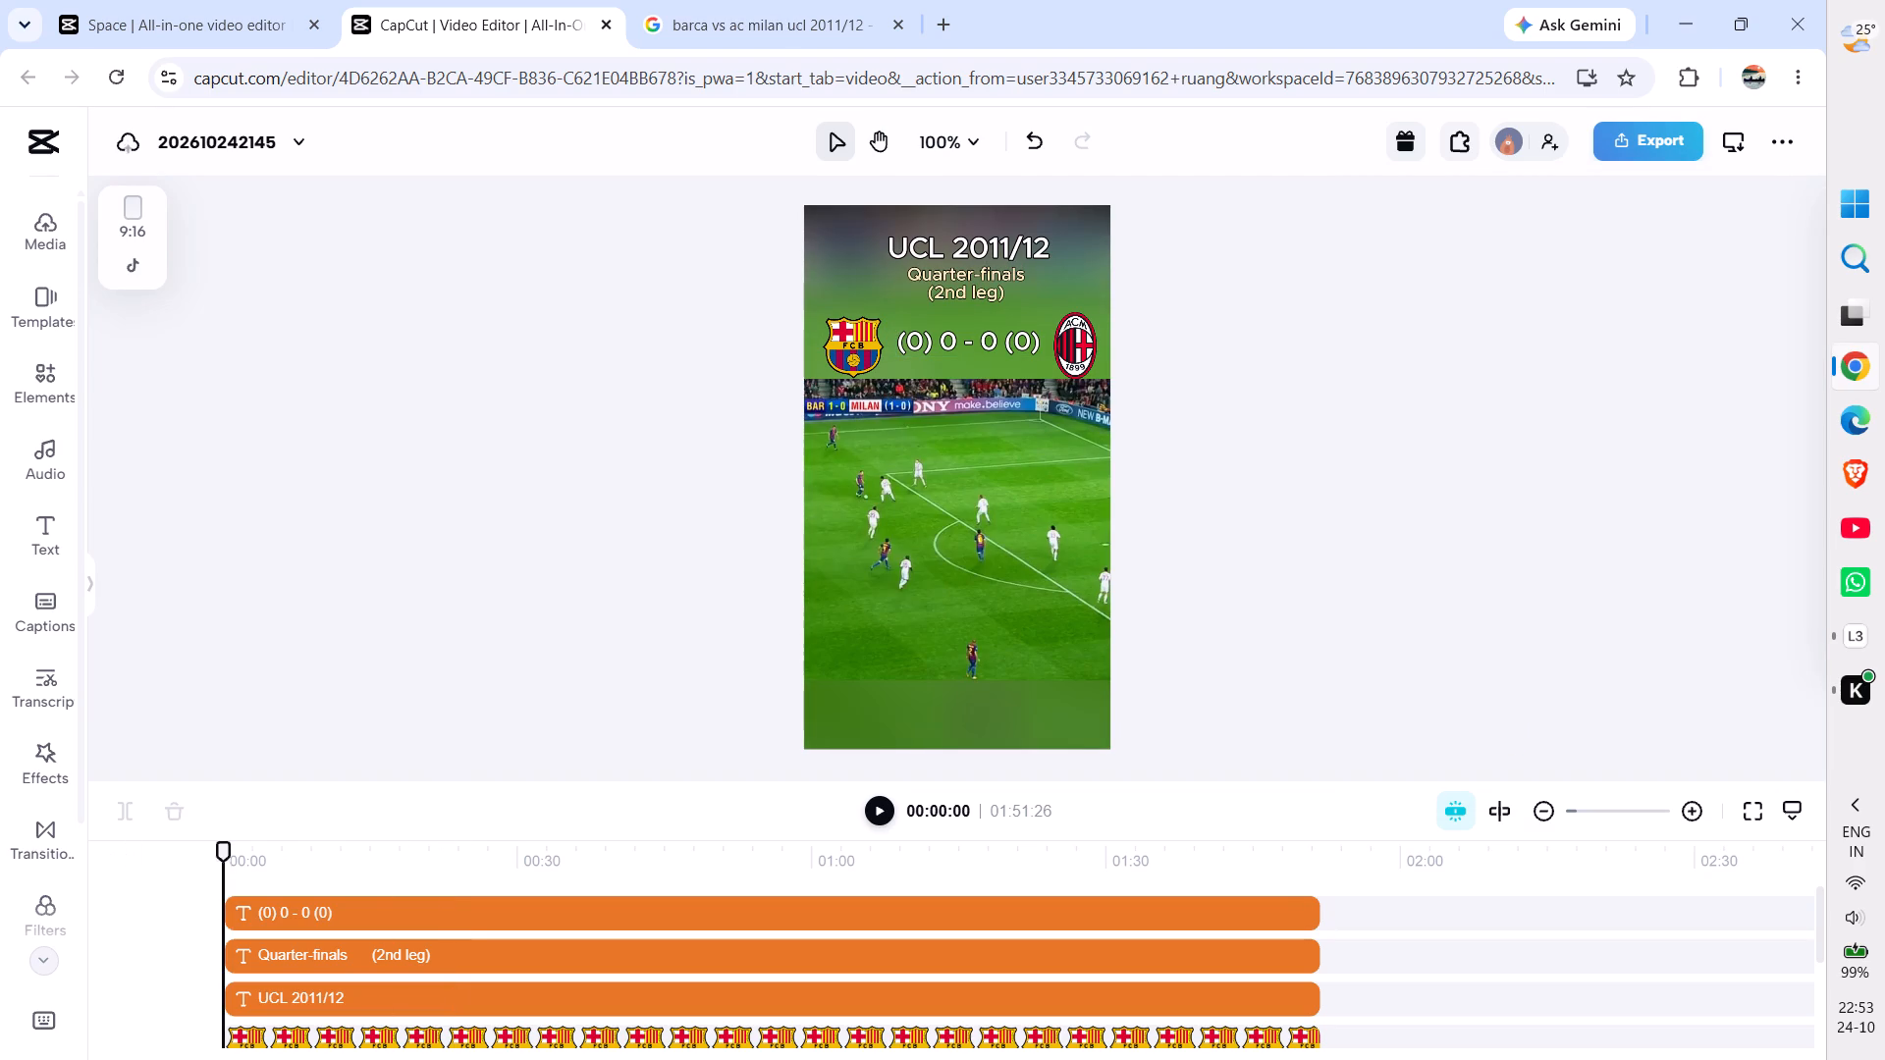
{"action": "scroll", "coordinate": [675, 908], "scroll_direction": "up", "scroll_amount": 2}
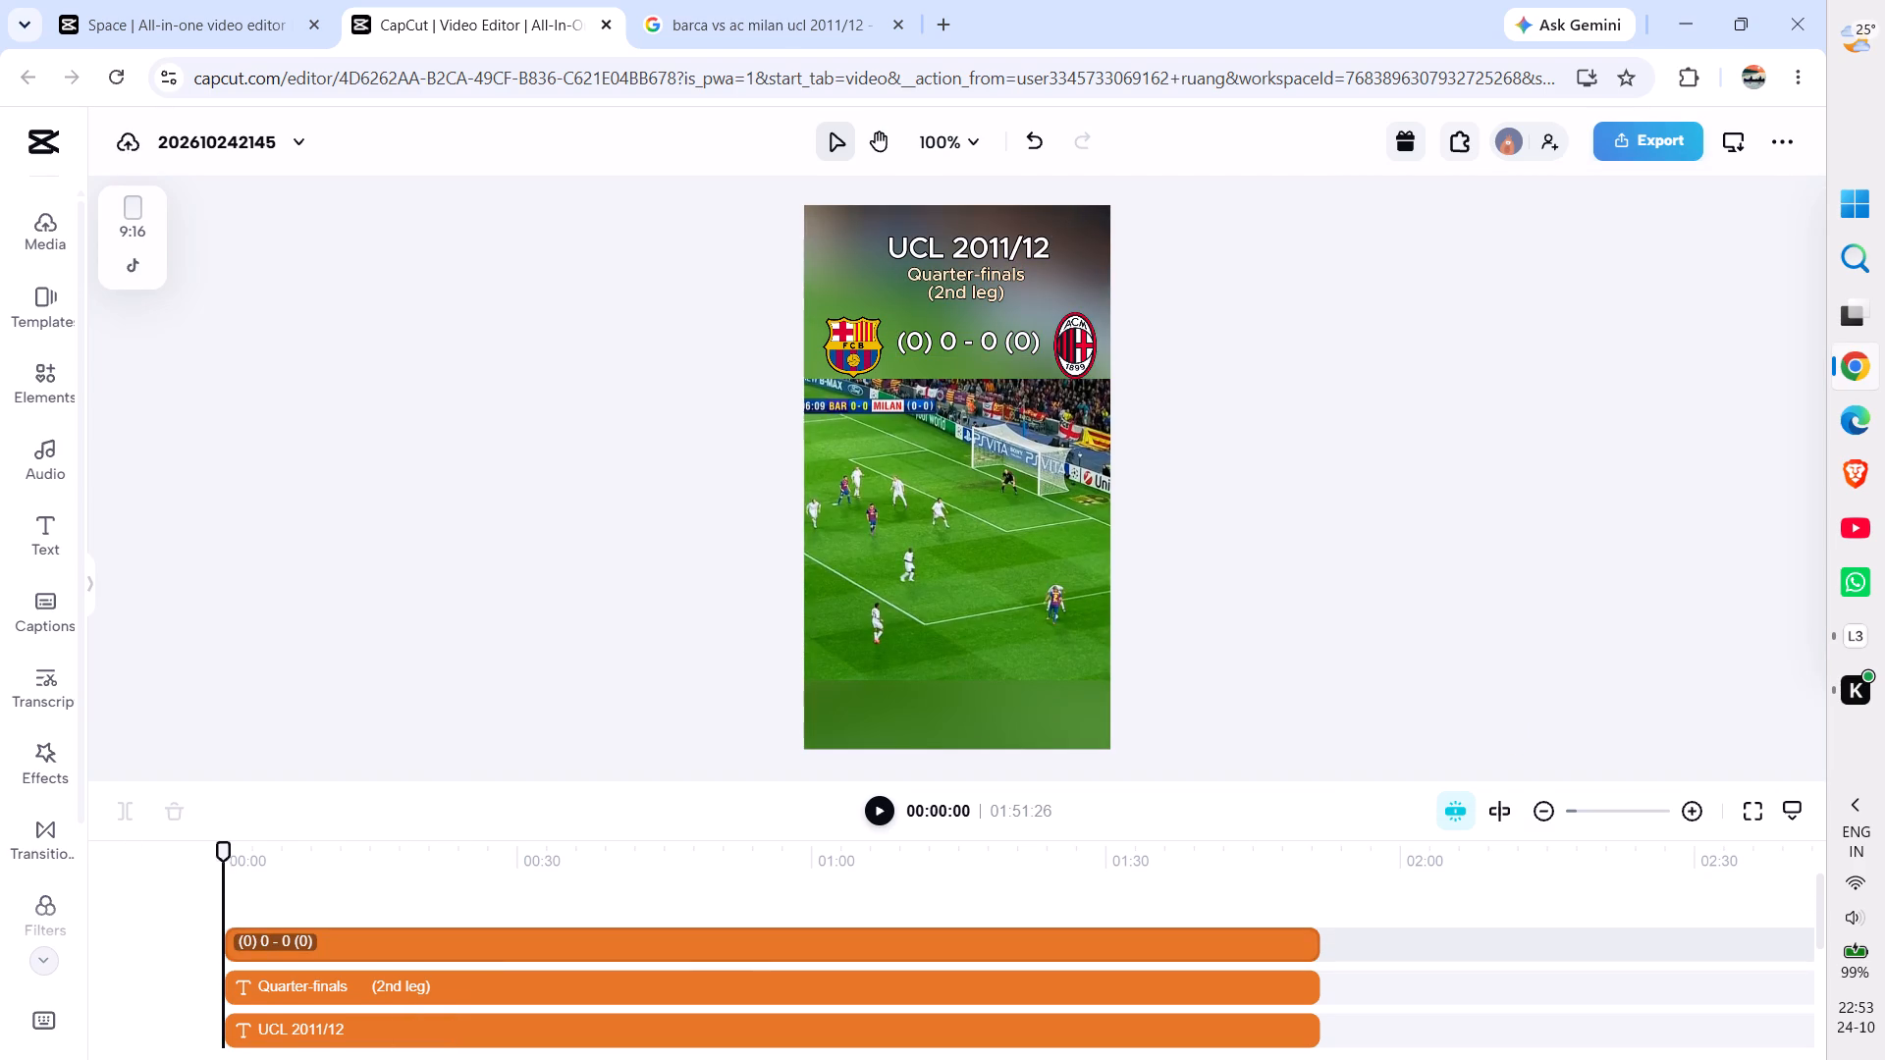
{"action": "scroll", "coordinate": [675, 908], "scroll_direction": "up", "scroll_amount": 1}
{"action": "key", "text": "ctrl+equal"}
{"action": "key", "text": "ctrl+equal"}
{"action": "key", "text": "ctrl+equal"}
{"action": "key", "text": "ctrl+equal"}
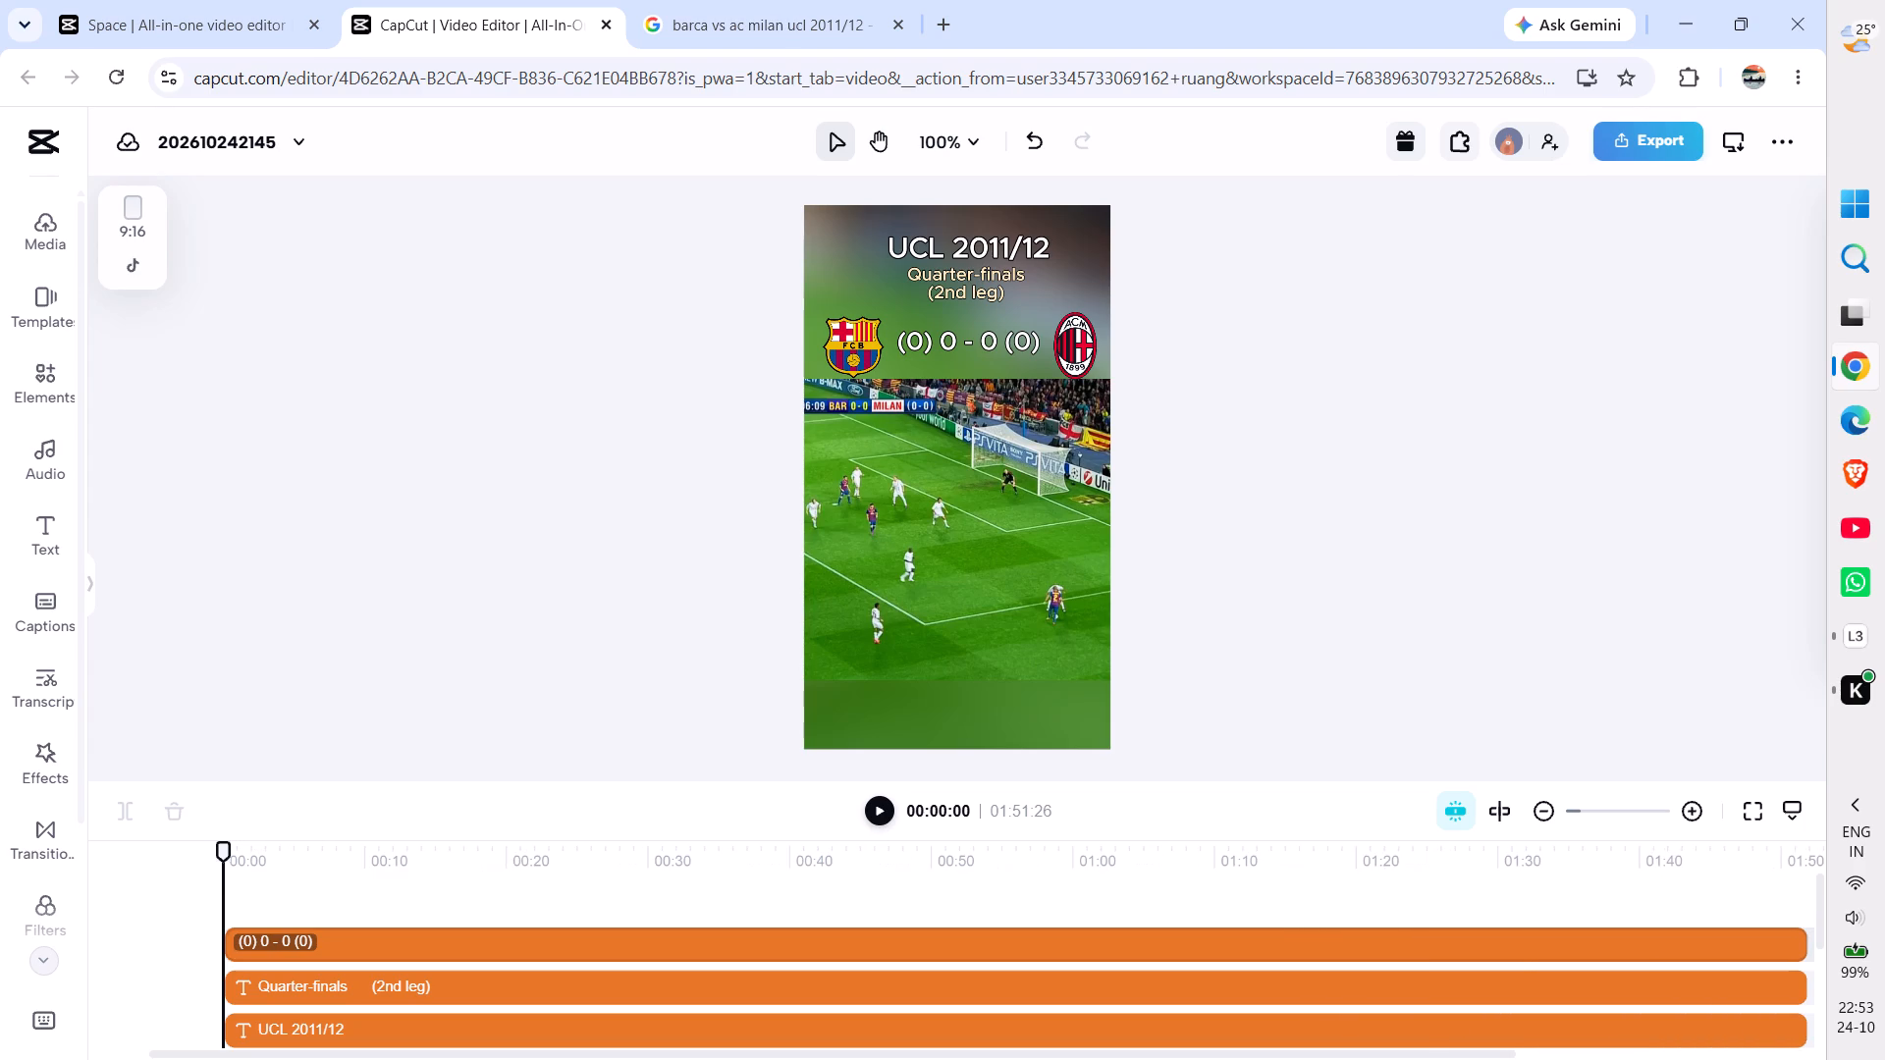
{"action": "key", "text": "space"}
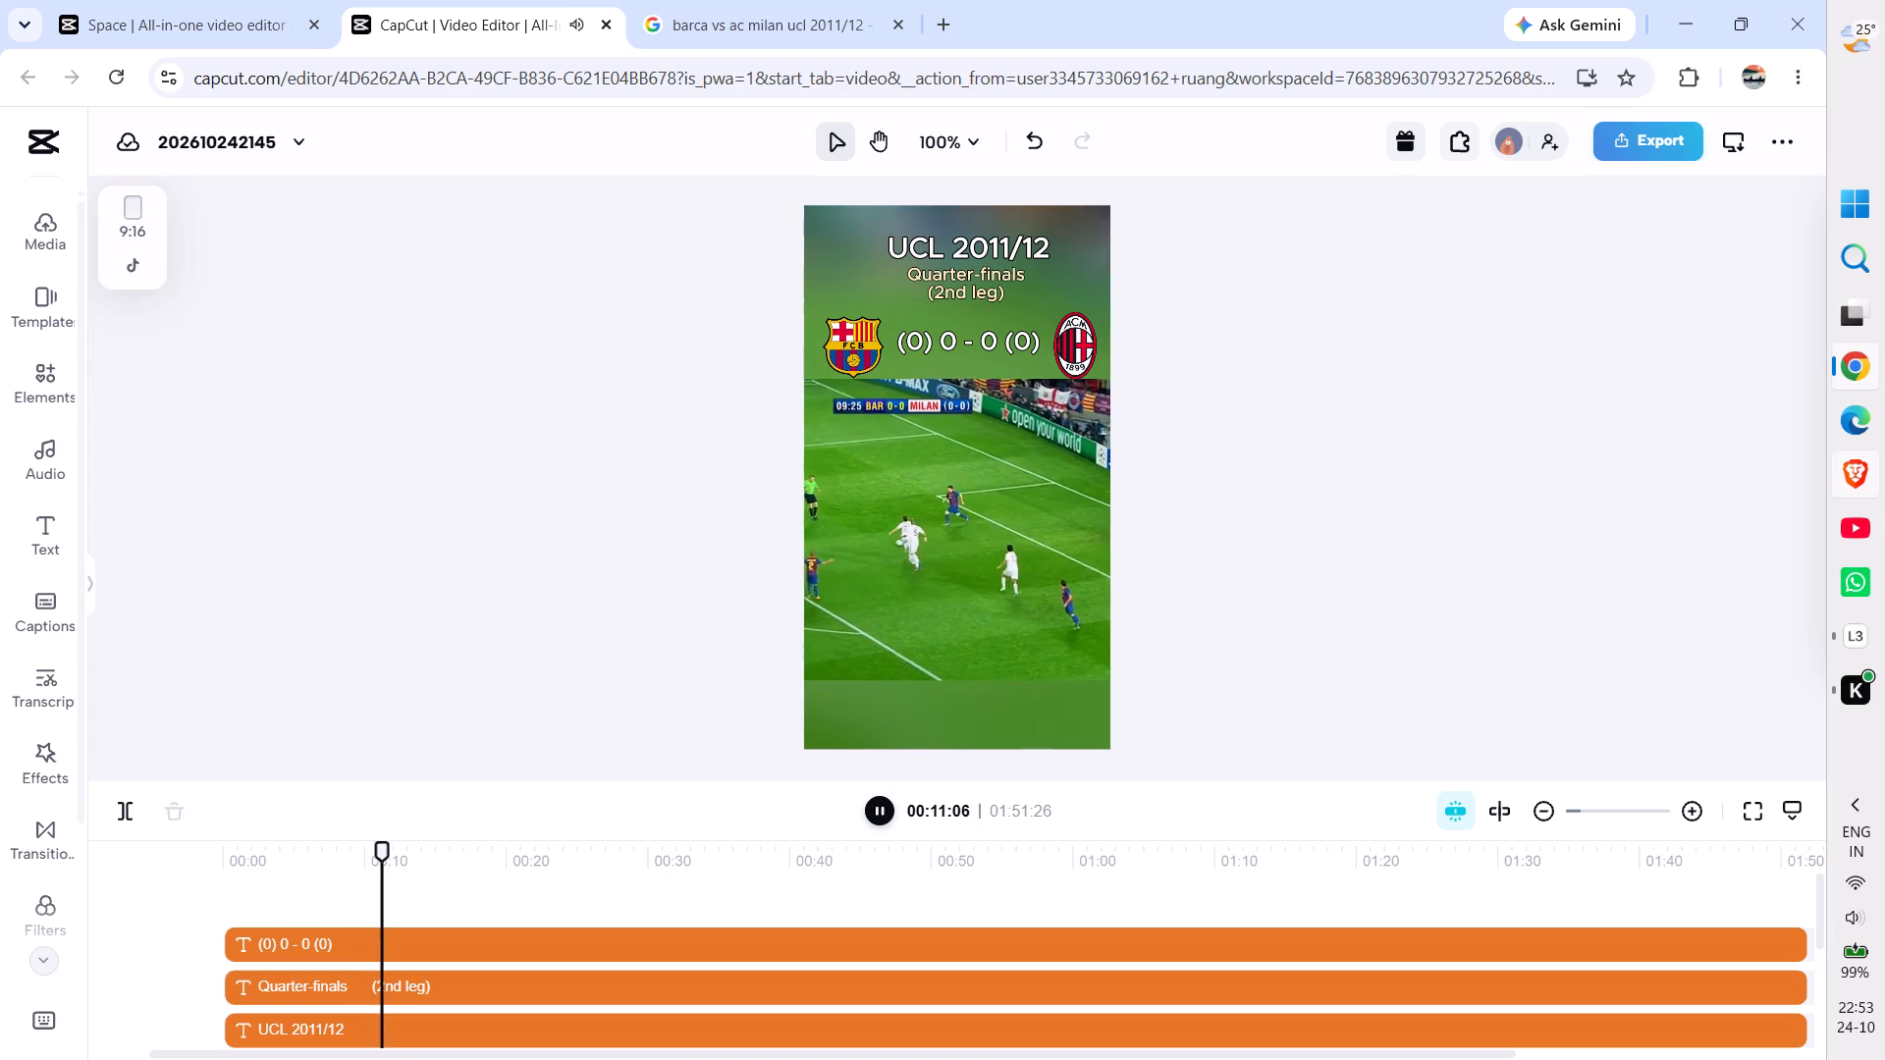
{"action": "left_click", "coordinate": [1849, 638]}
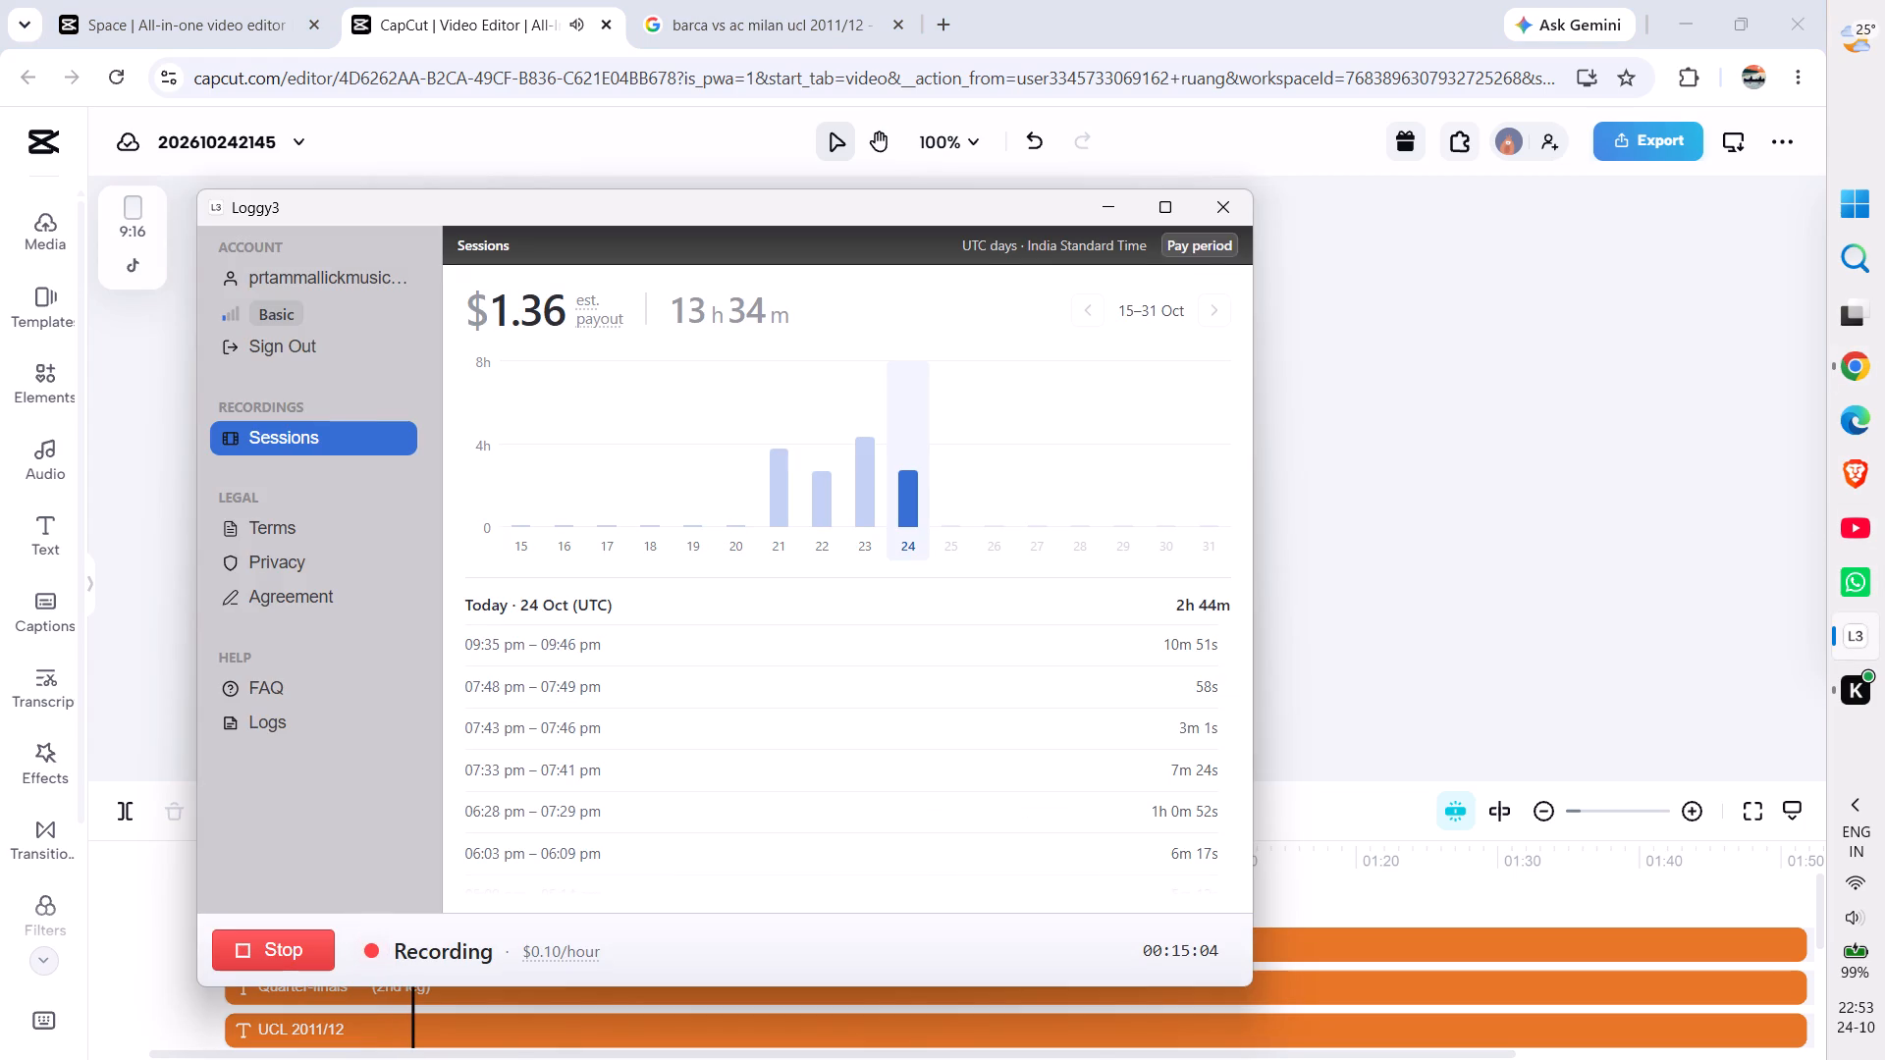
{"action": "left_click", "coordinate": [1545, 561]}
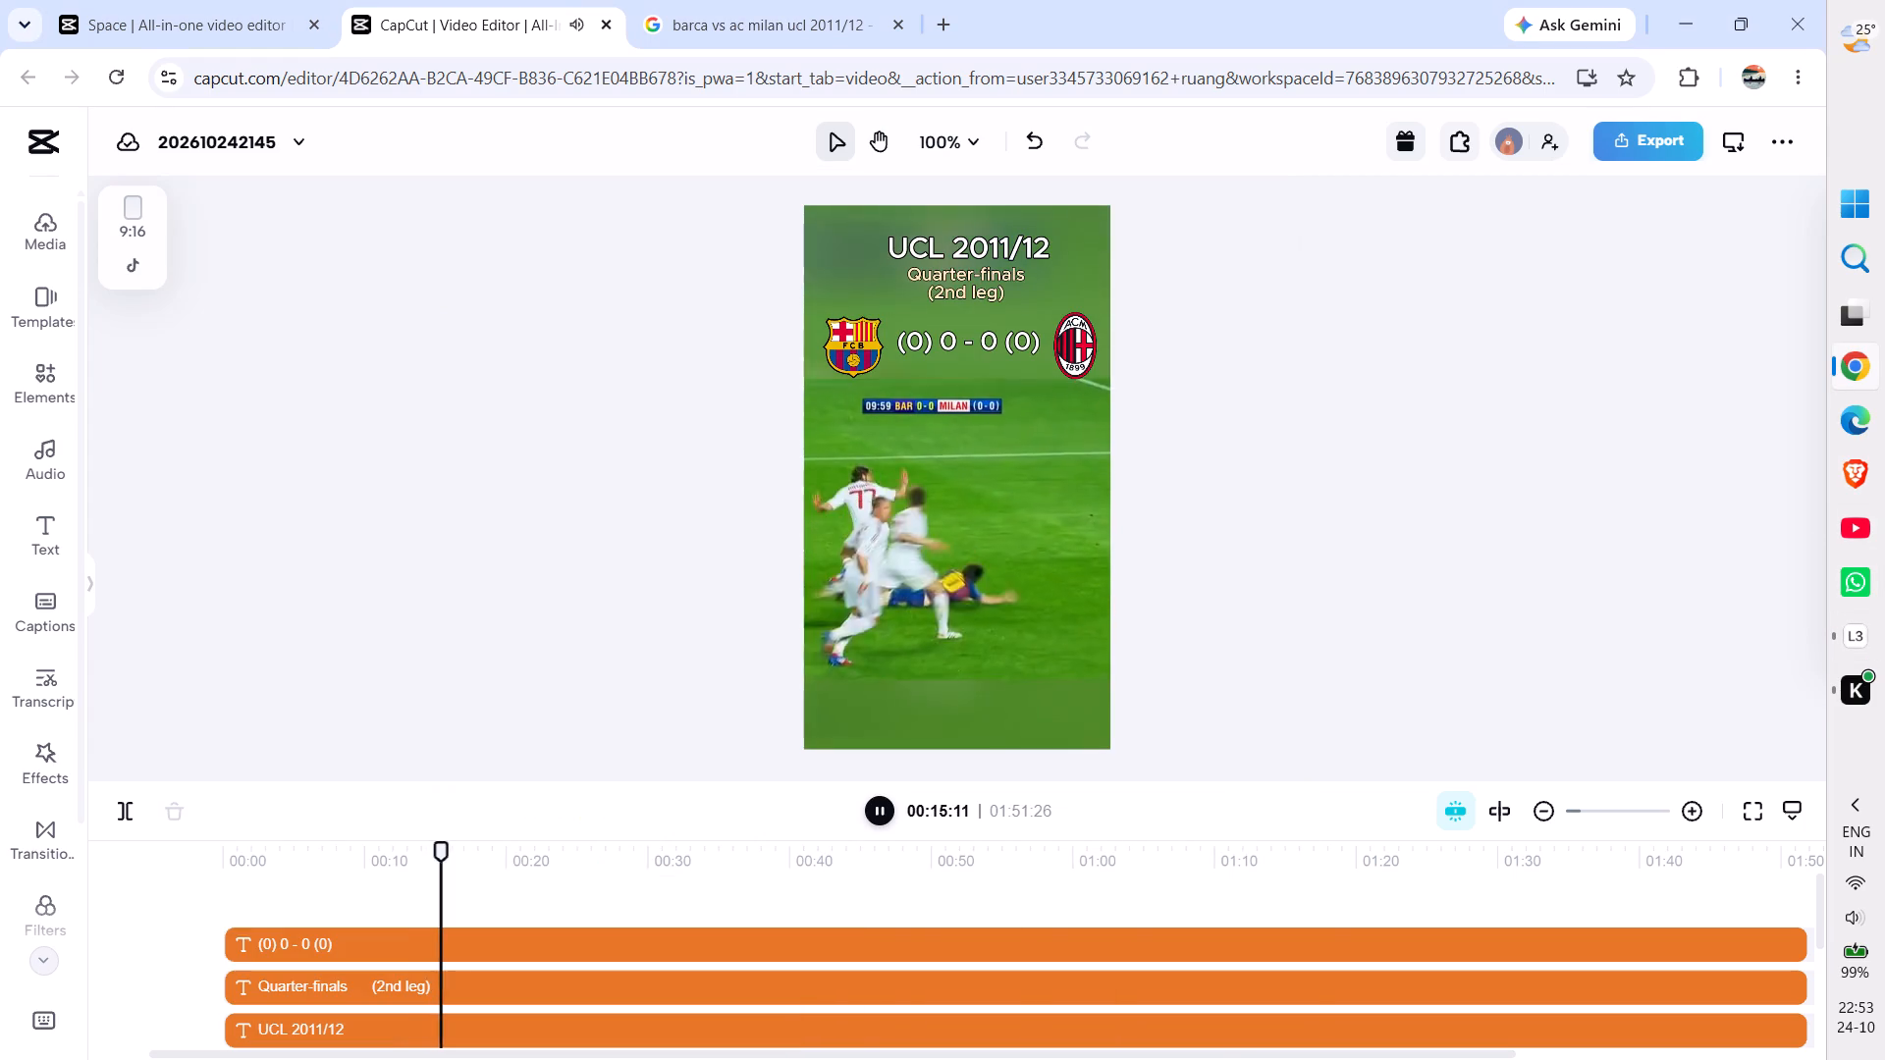
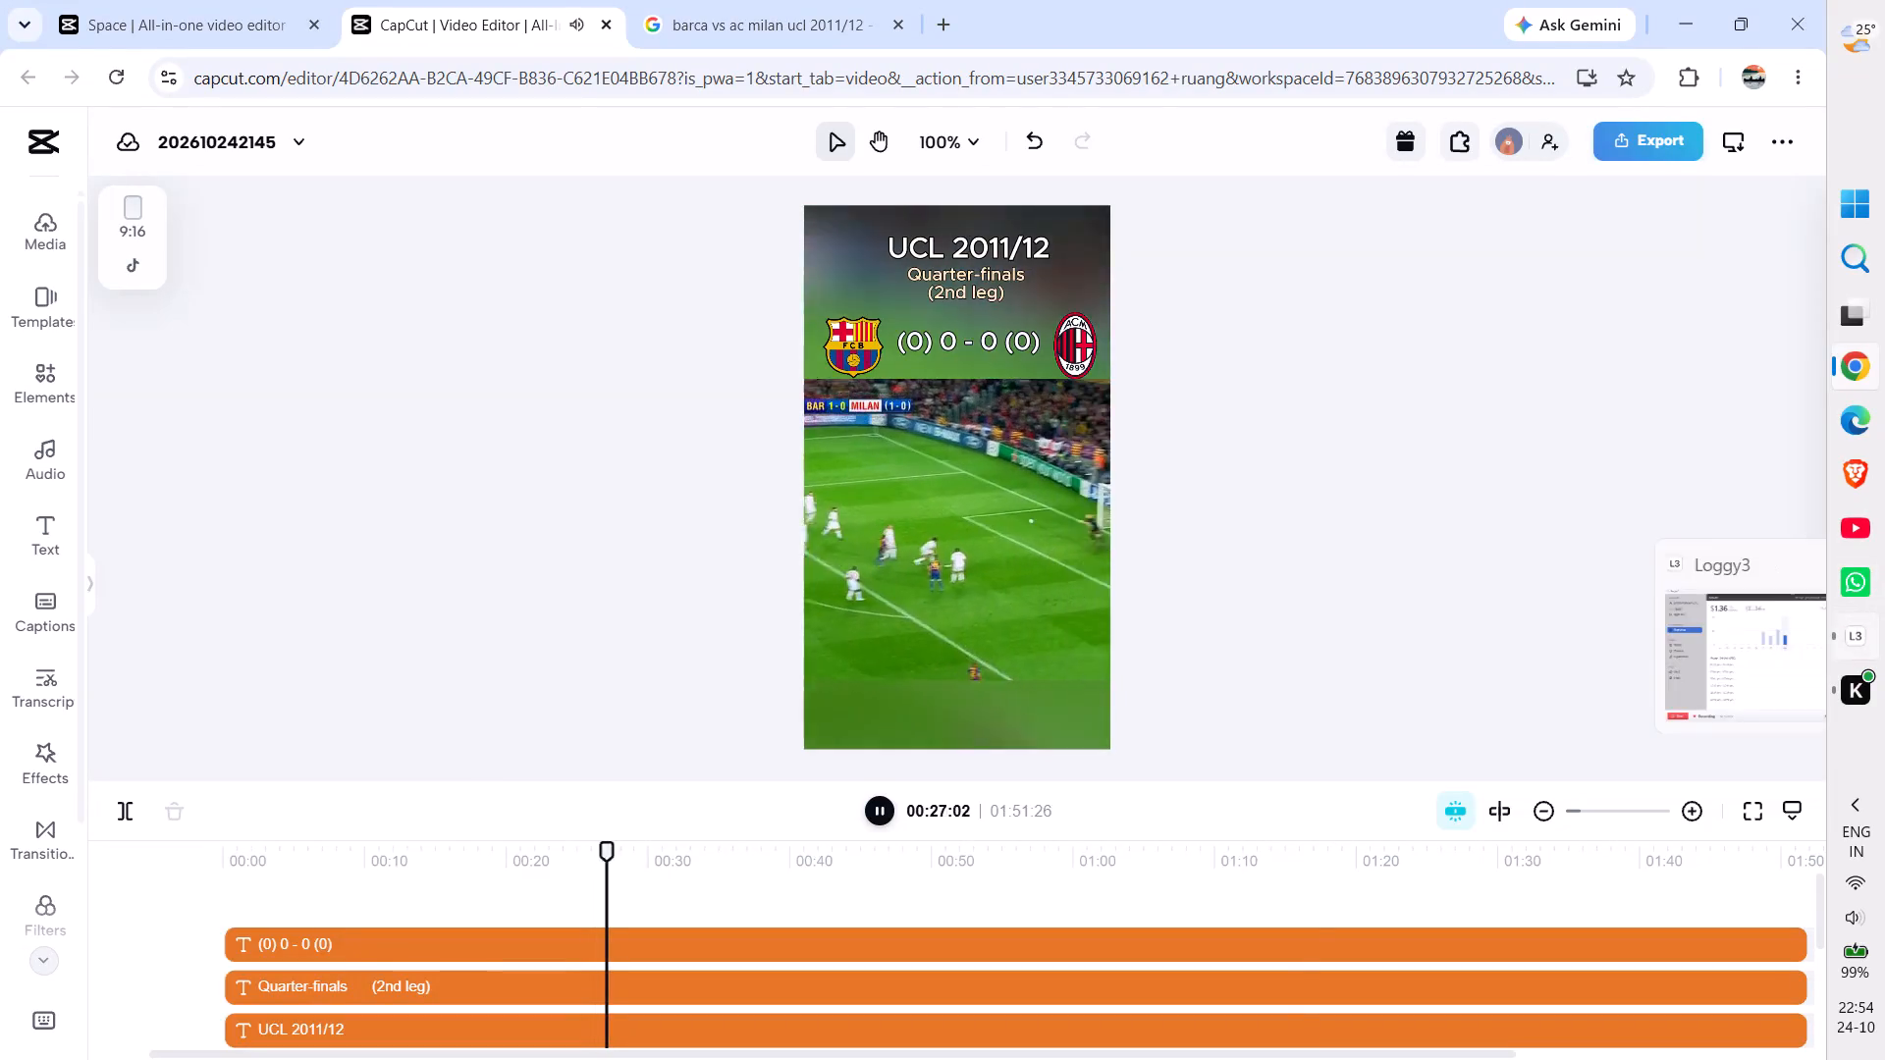
Find Barcelona's opening penalty goal in the footage and split the "(0) 0 - 0 (0)" score clip at 00:19:00.
{"action": "left_click", "coordinate": [1569, 584]}
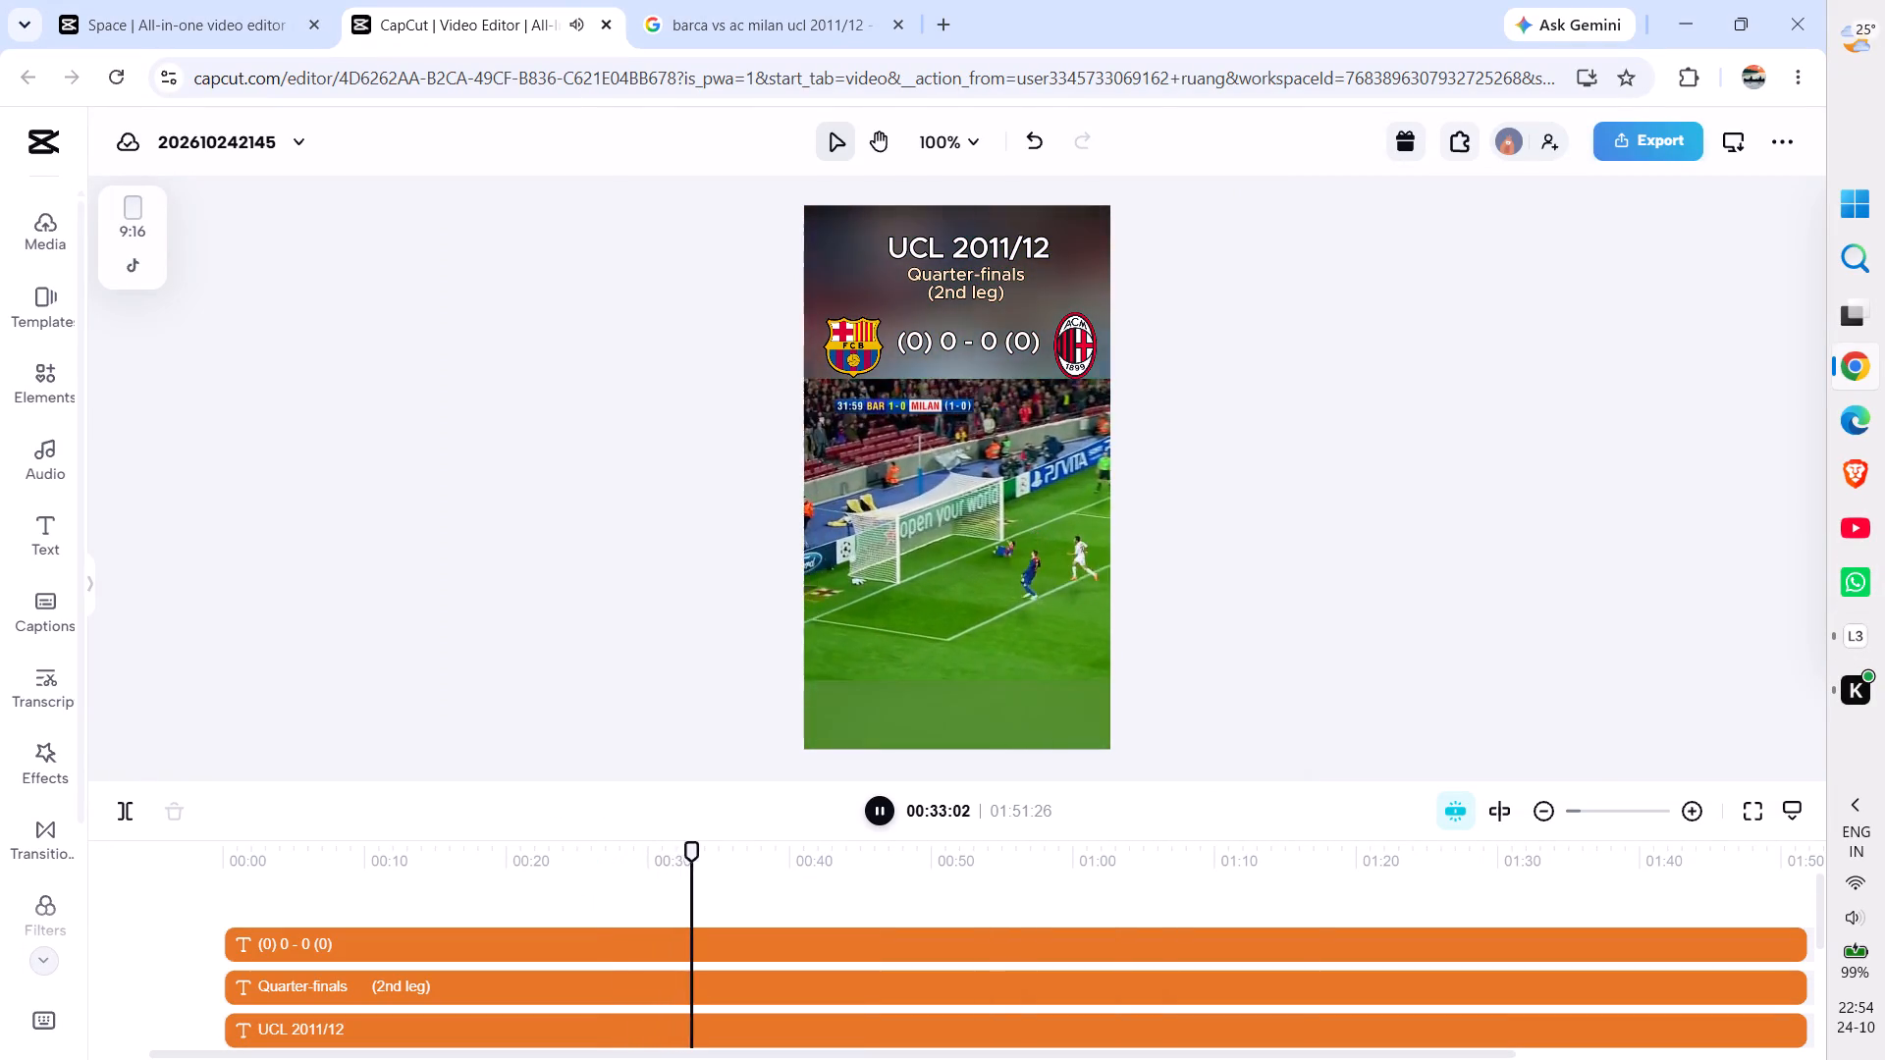
{"action": "key", "text": "space"}
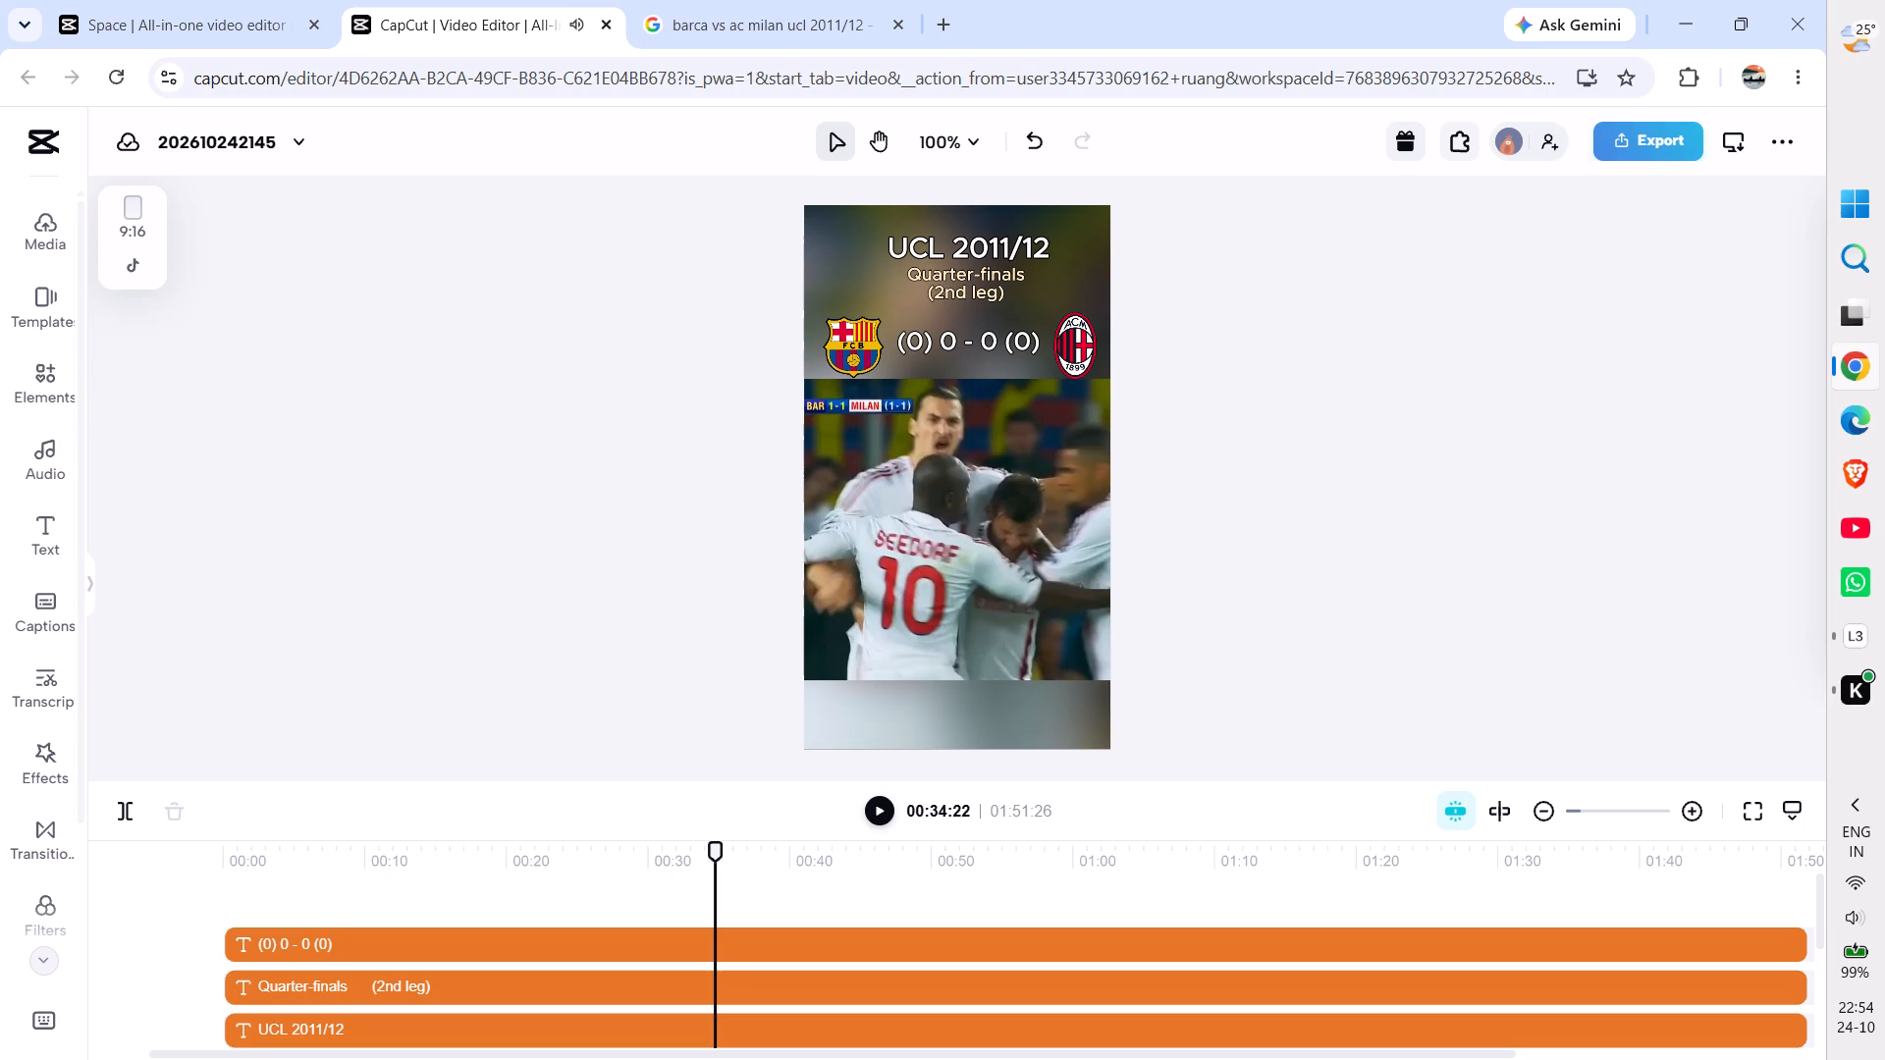
{"action": "left_click_drag", "start_coordinate": [716, 849], "coordinate": [542, 851]}
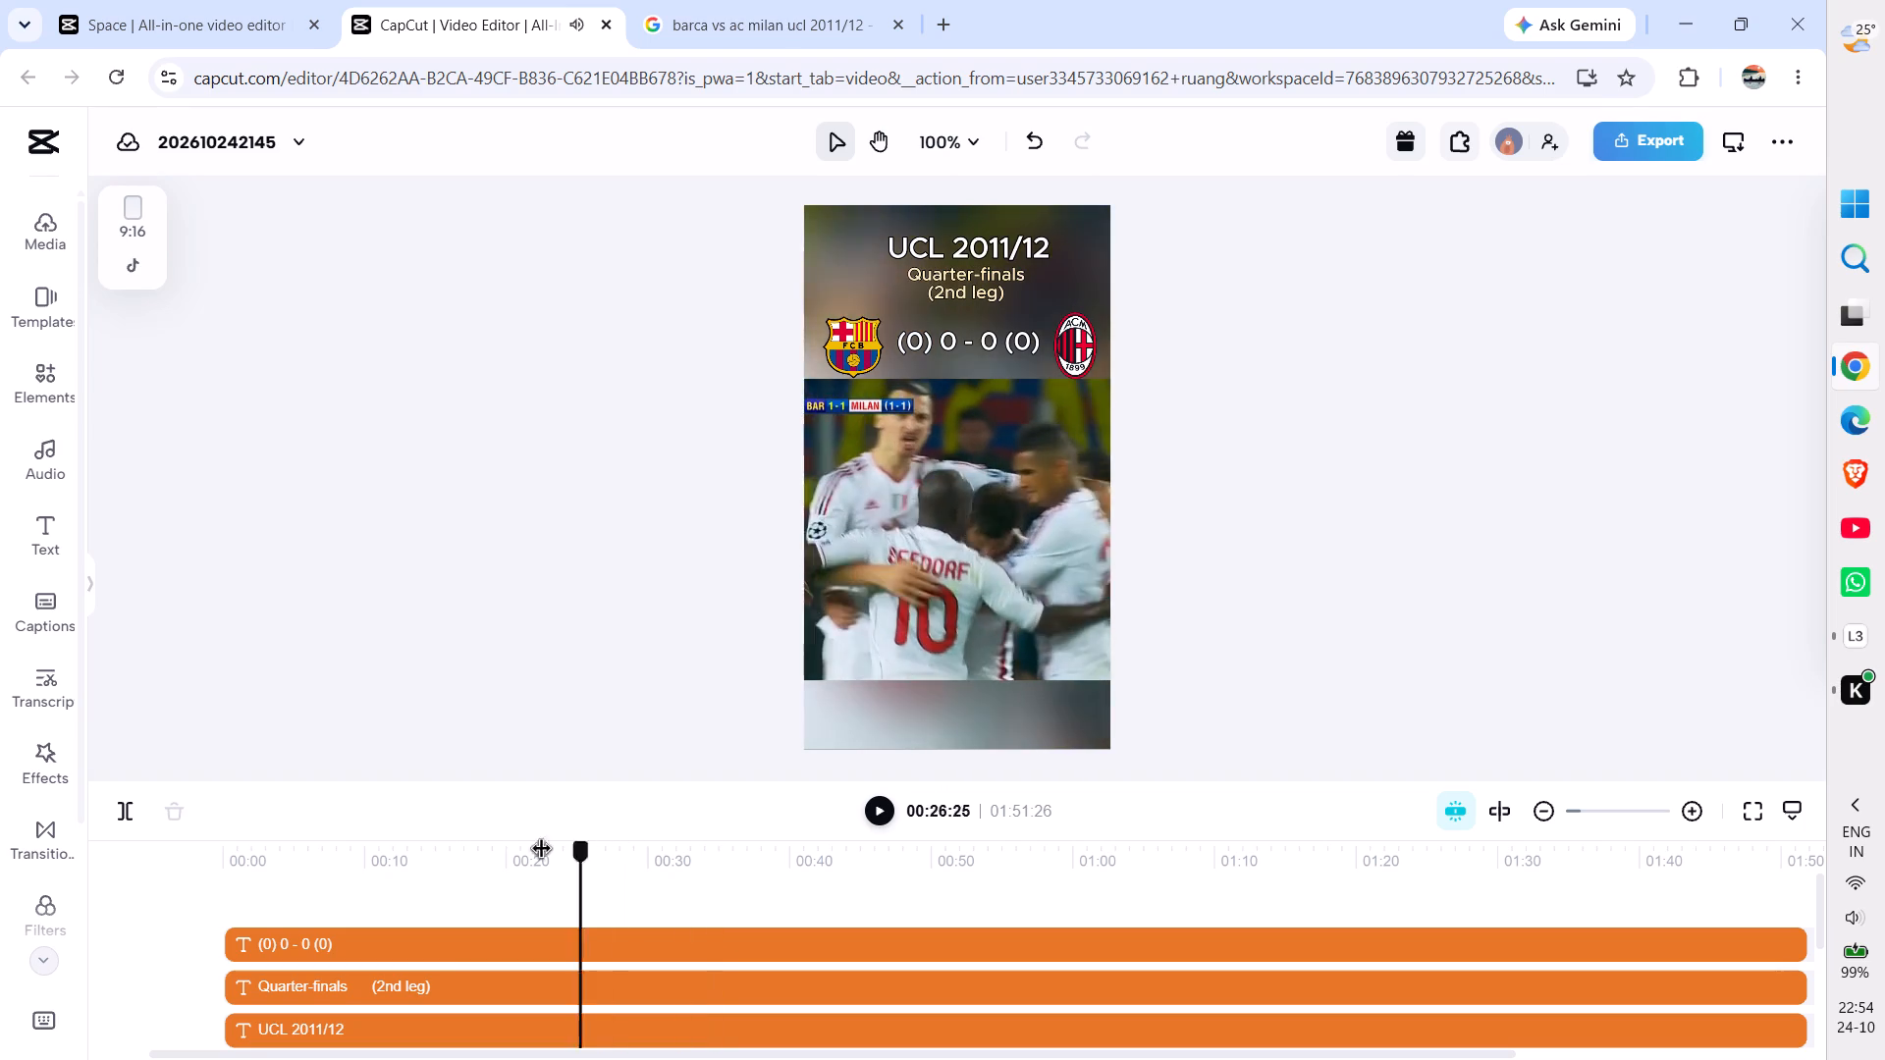
{"action": "left_click_drag", "start_coordinate": [542, 851], "coordinate": [417, 865]}
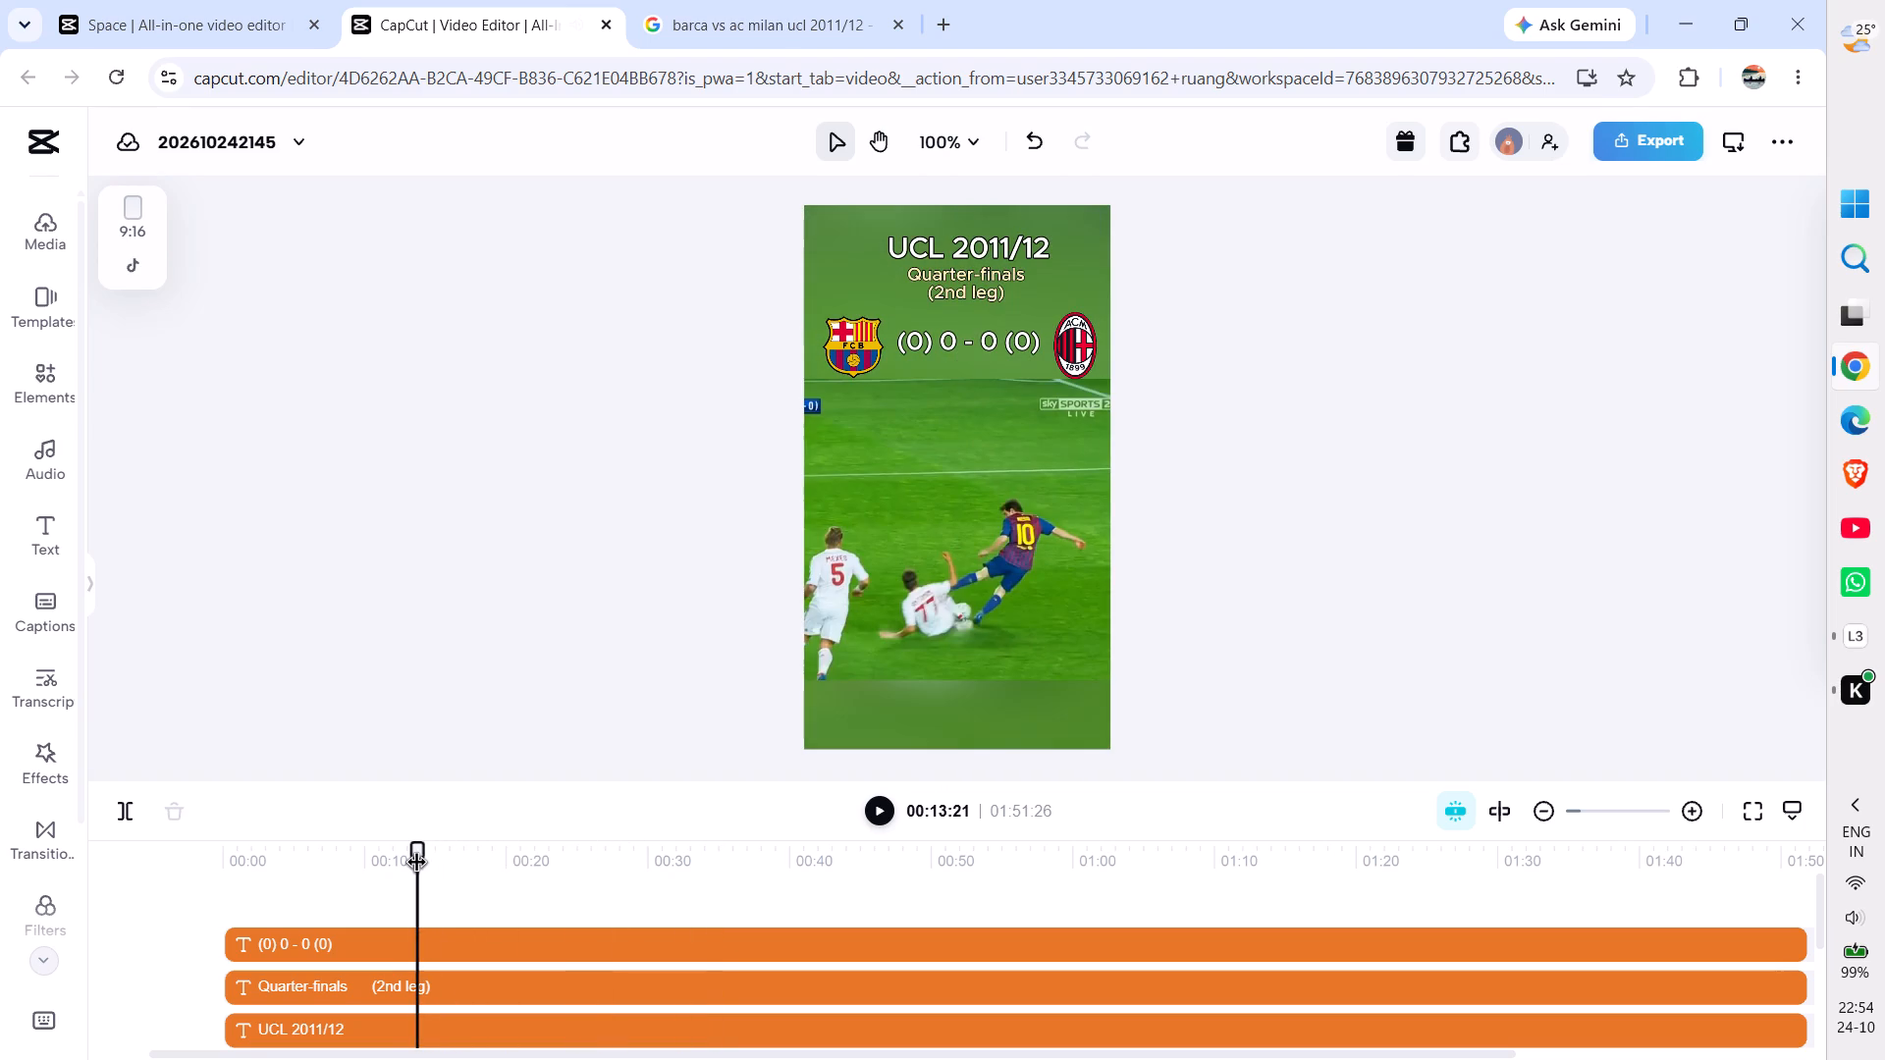
{"action": "key", "text": "space"}
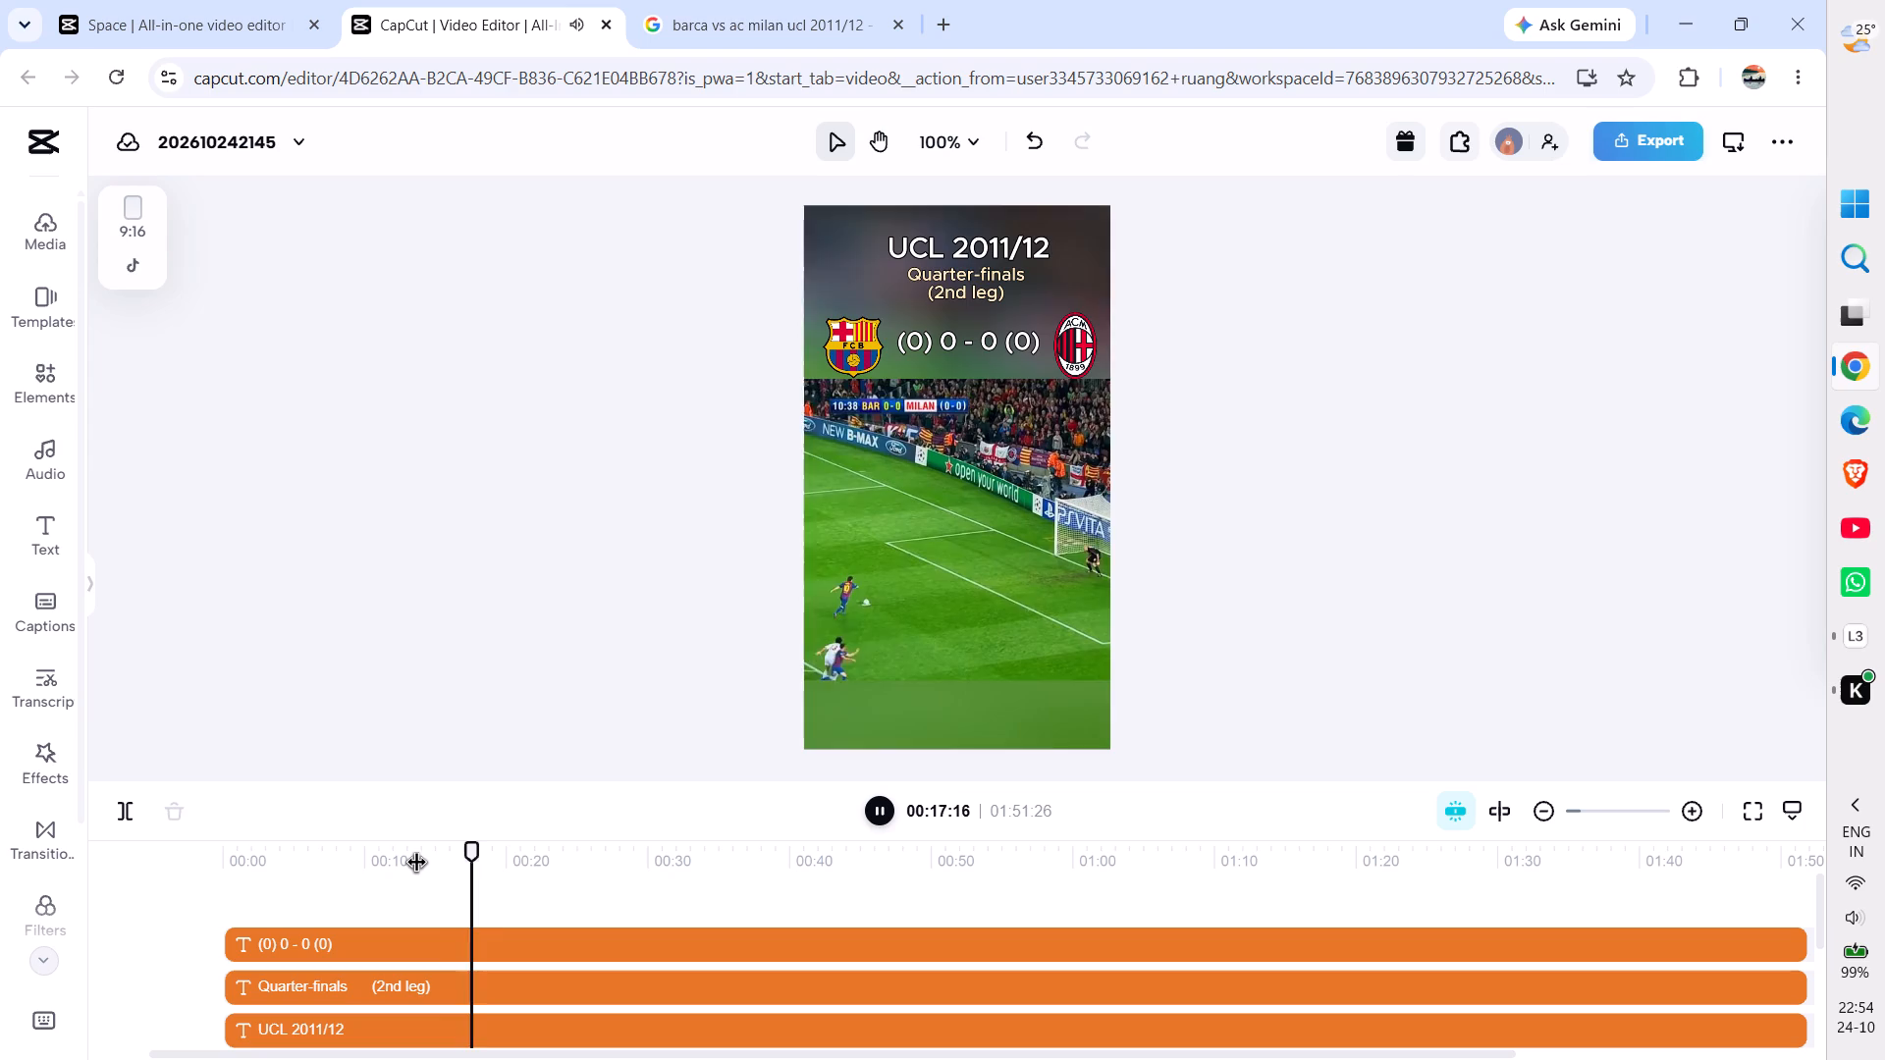
{"action": "key", "text": "space"}
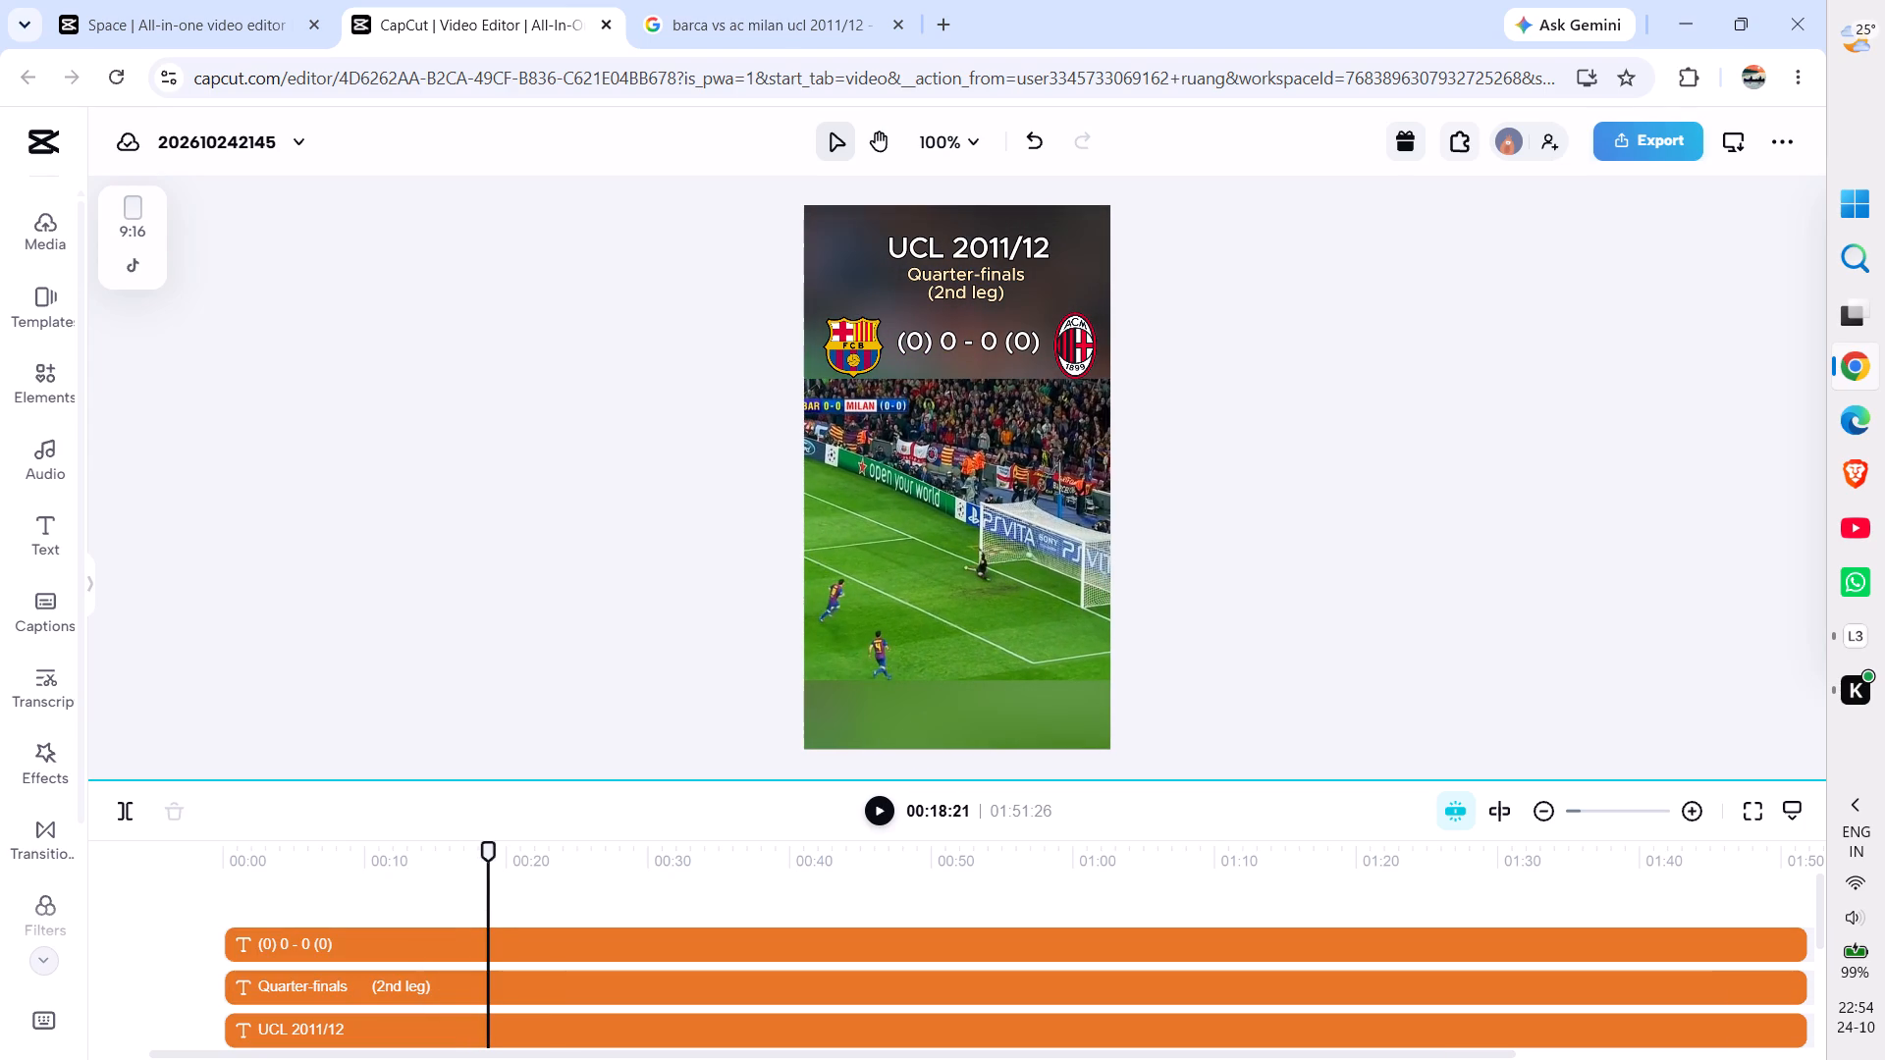
{"action": "key", "text": "space"}
{"action": "key", "text": "space"}
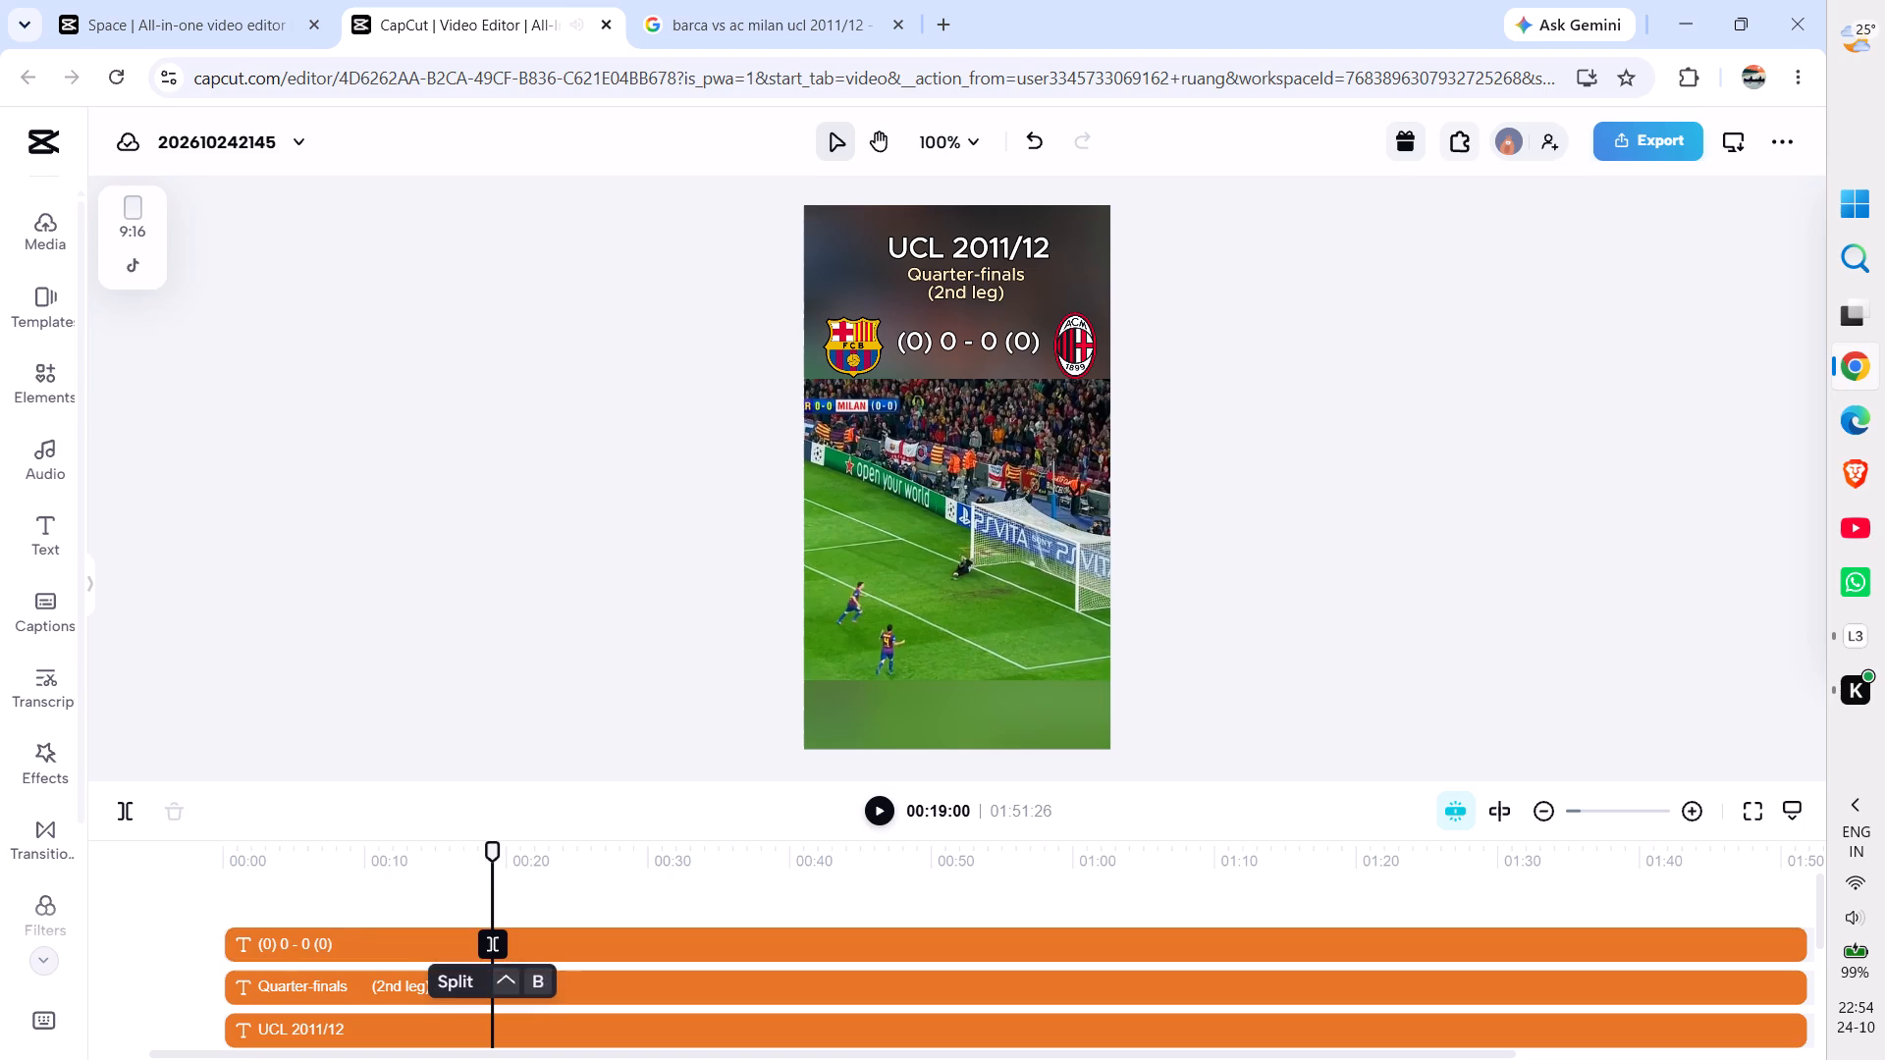
{"action": "left_click", "coordinate": [492, 940]}
Change the score text of the clip starting at 00:19:00 to "(1) 1 - 0 (0)" and deselect it.
{"action": "left_click", "coordinate": [561, 958]}
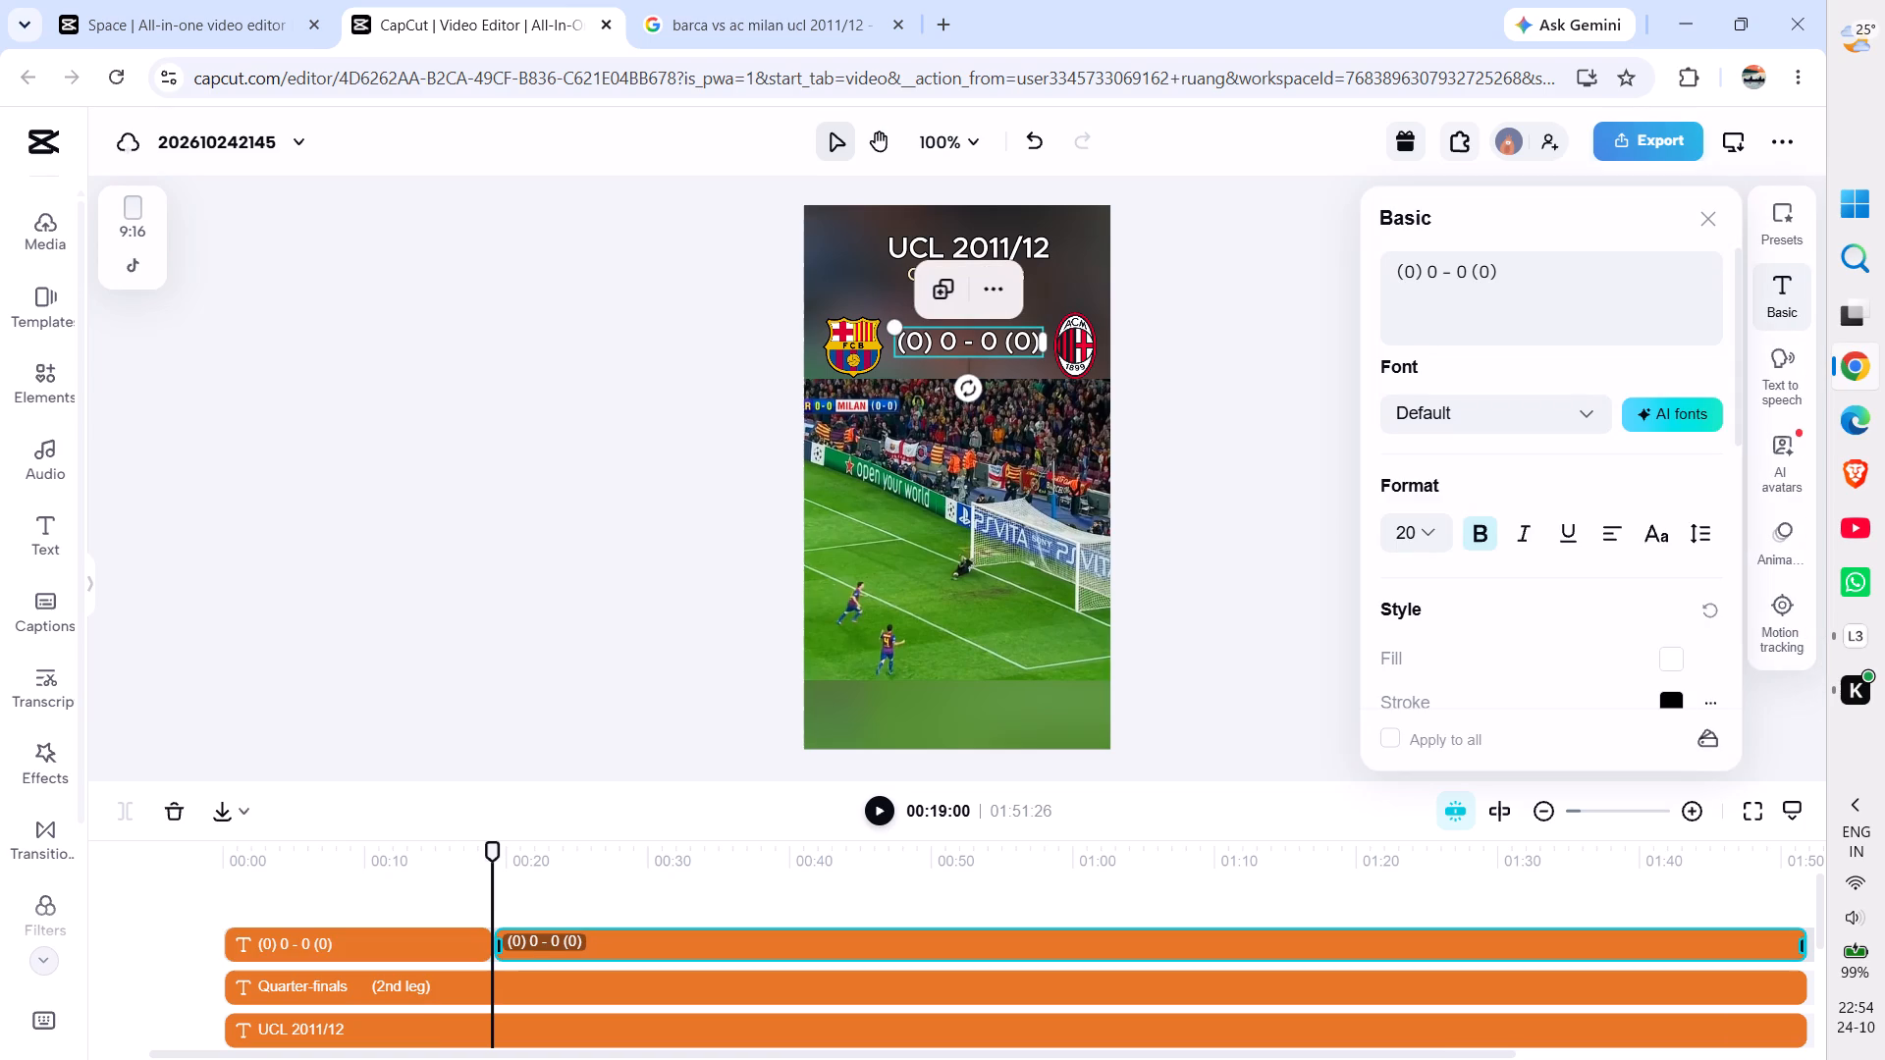
{"action": "left_click", "coordinate": [1413, 287]}
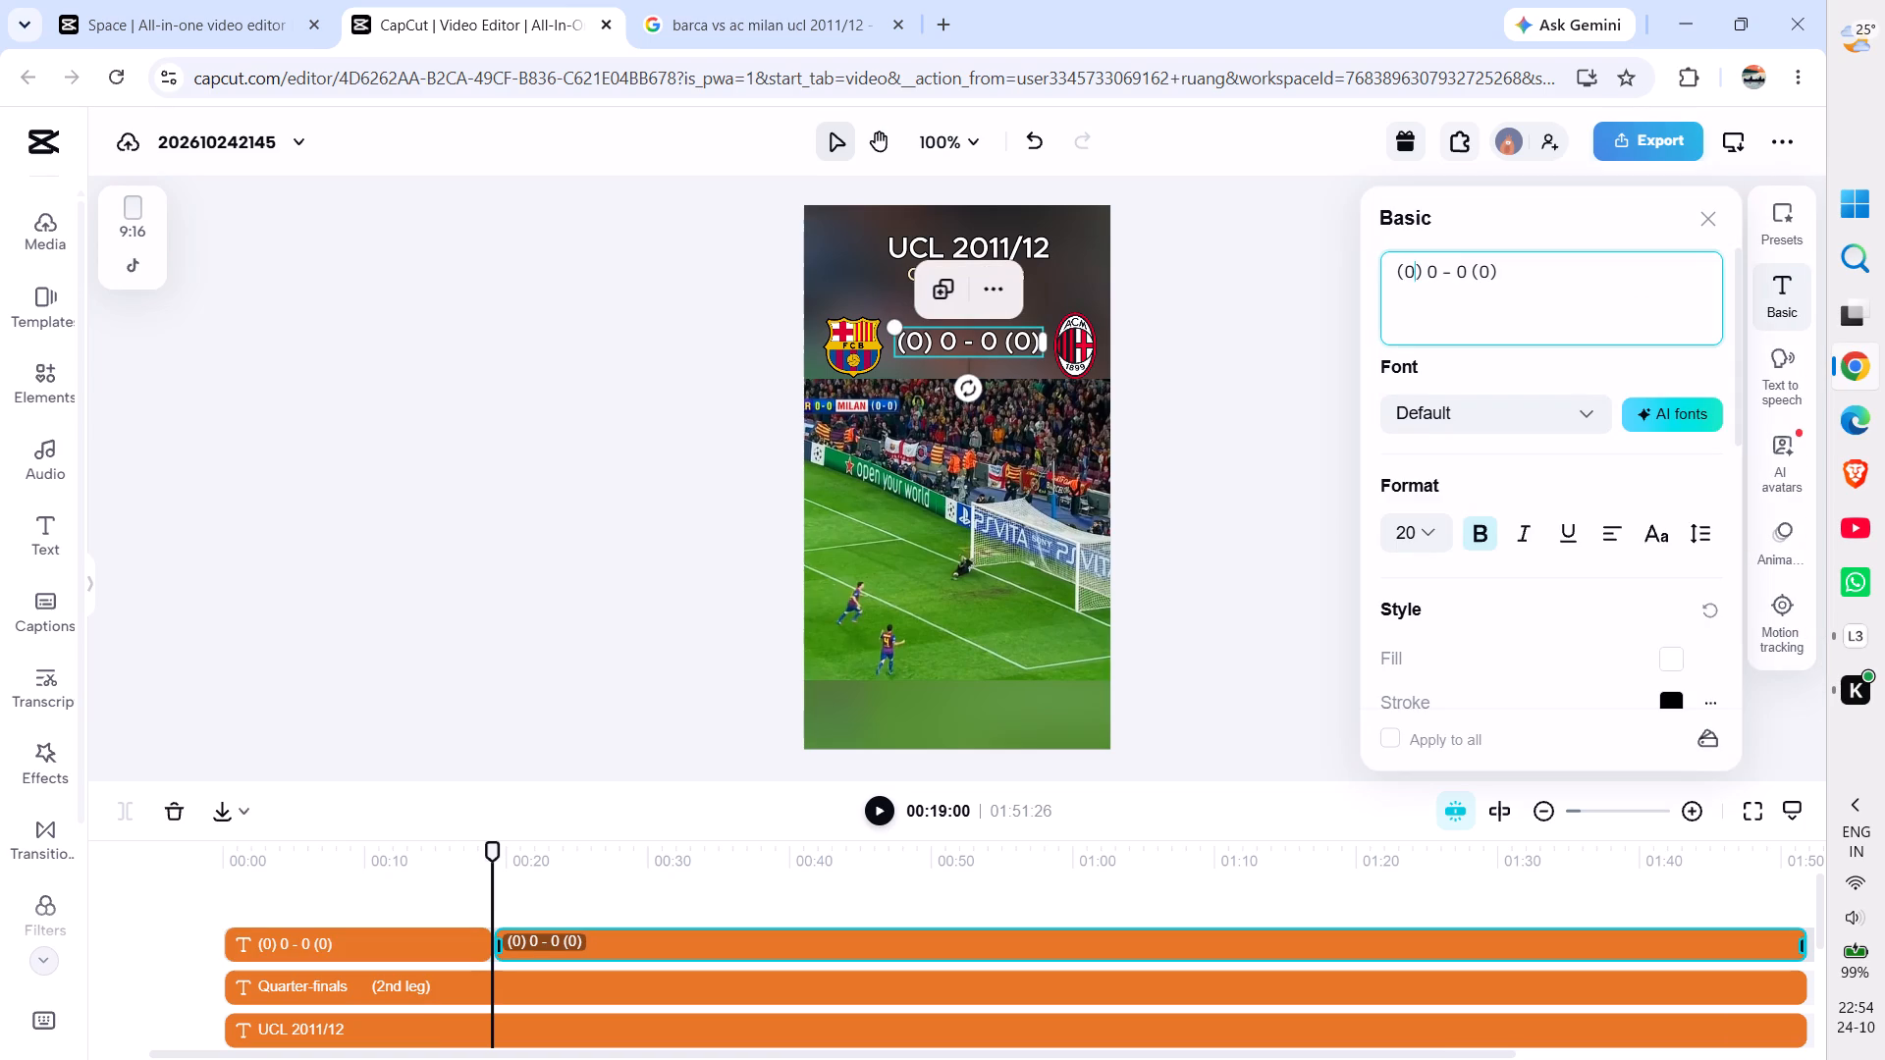
{"action": "key", "text": "BackSpace"}
{"action": "key", "text": "1"}
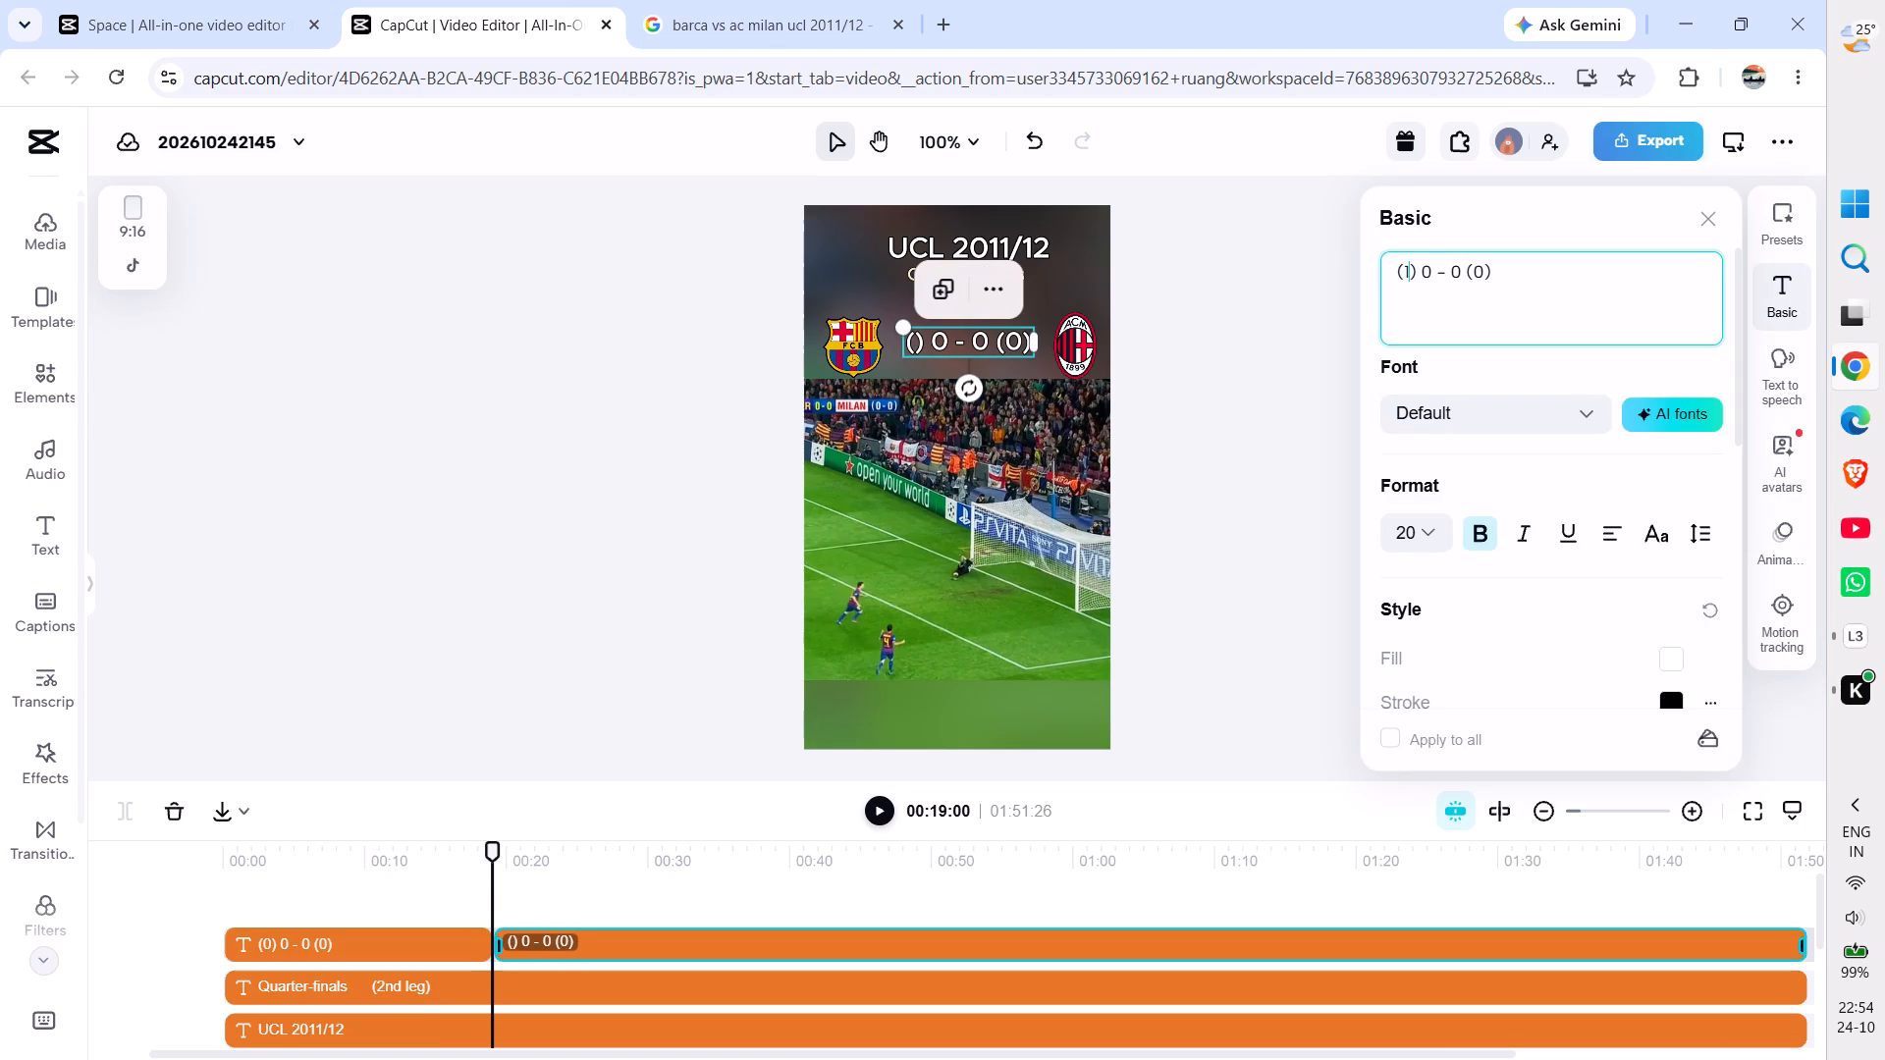
{"action": "left_click", "coordinate": [1428, 277]}
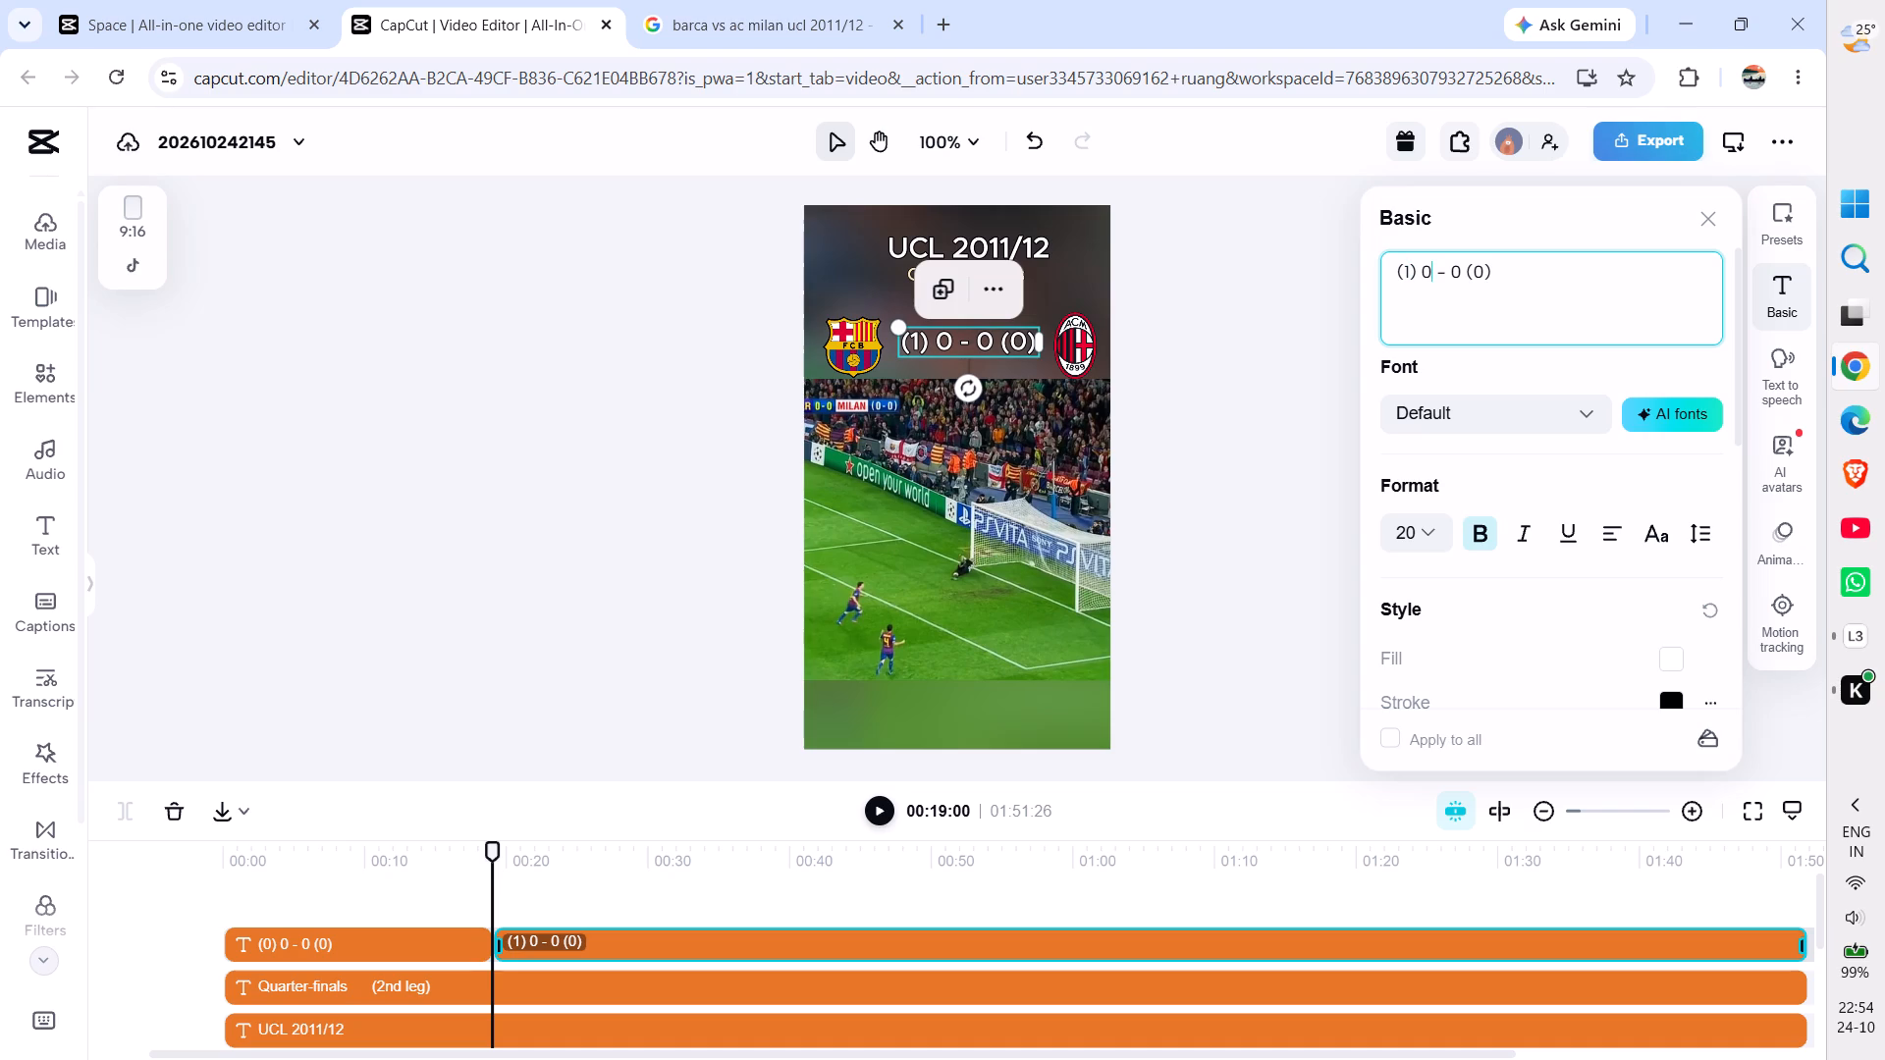
{"action": "key", "text": "BackSpace"}
{"action": "key", "text": "1"}
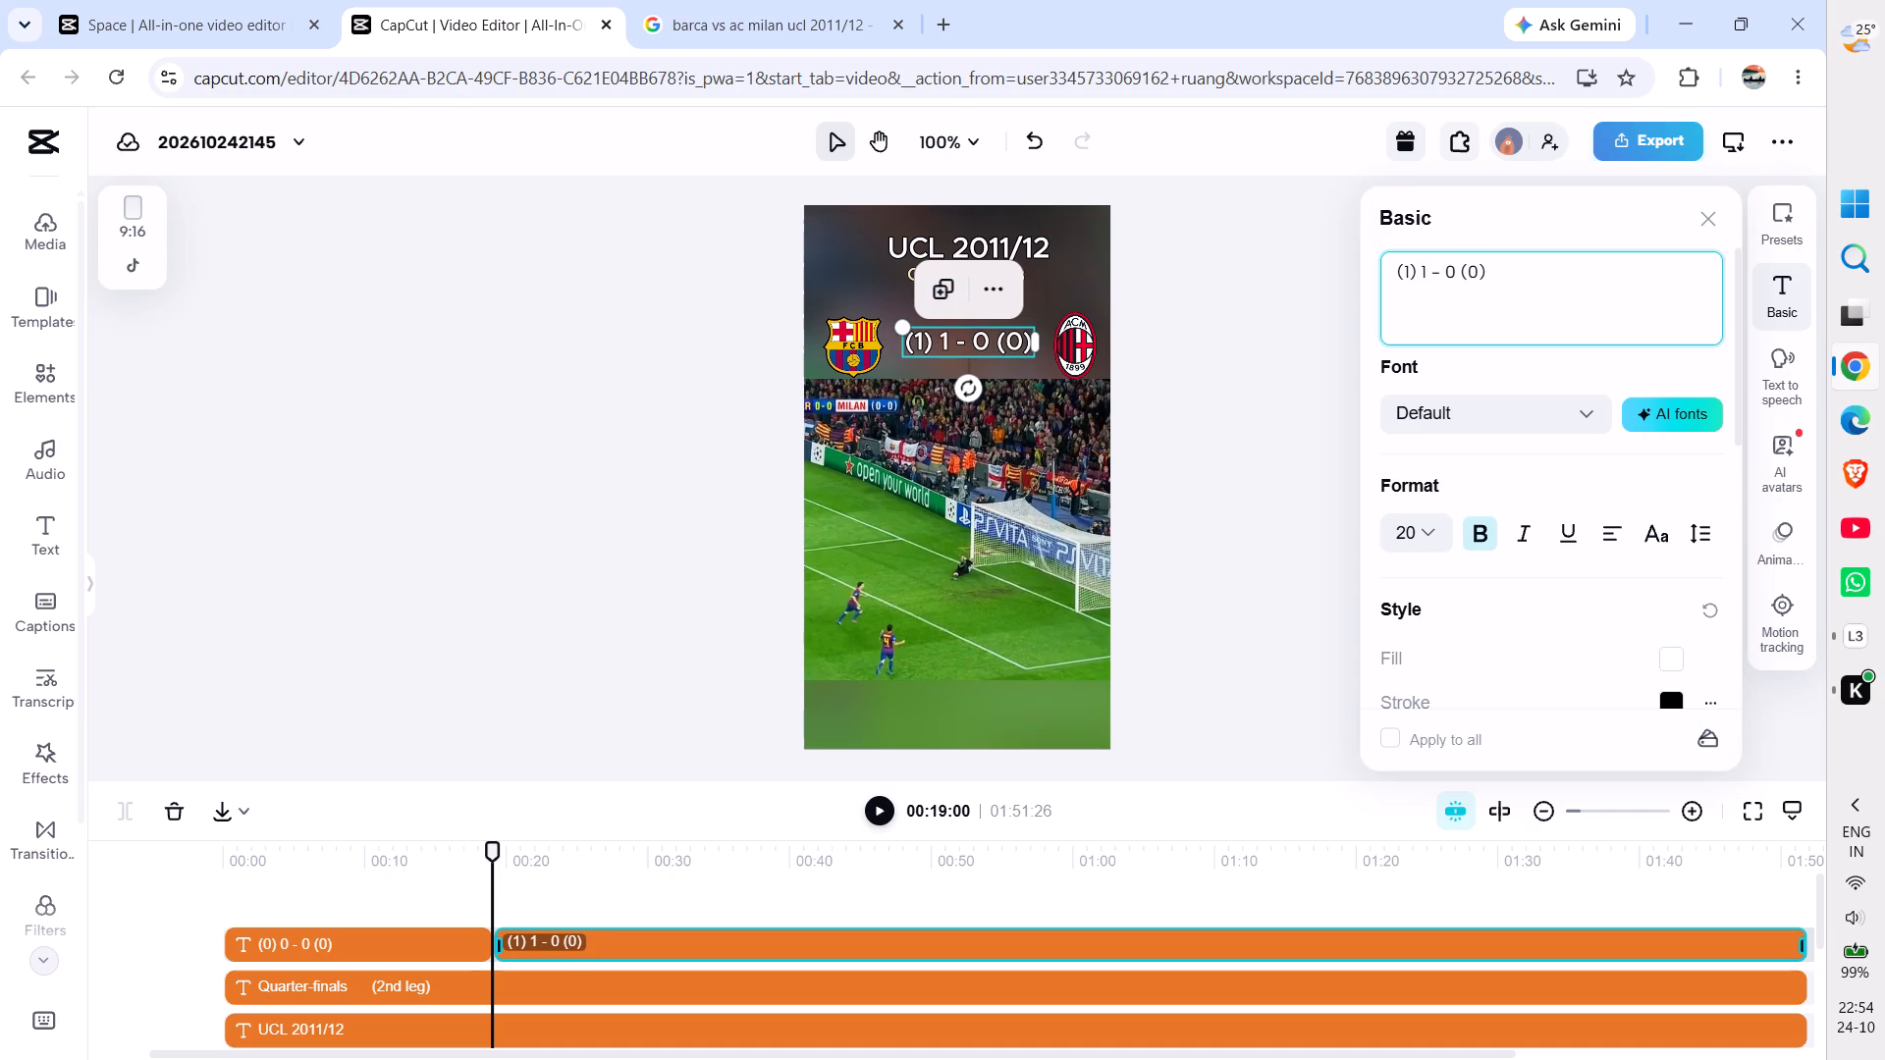
{"action": "left_click", "coordinate": [1149, 412]}
Find AC Milan's equaliser in the footage and split the "(1) 1 - 0 (0)" score clip at 00:33:05.
{"action": "key", "text": "space"}
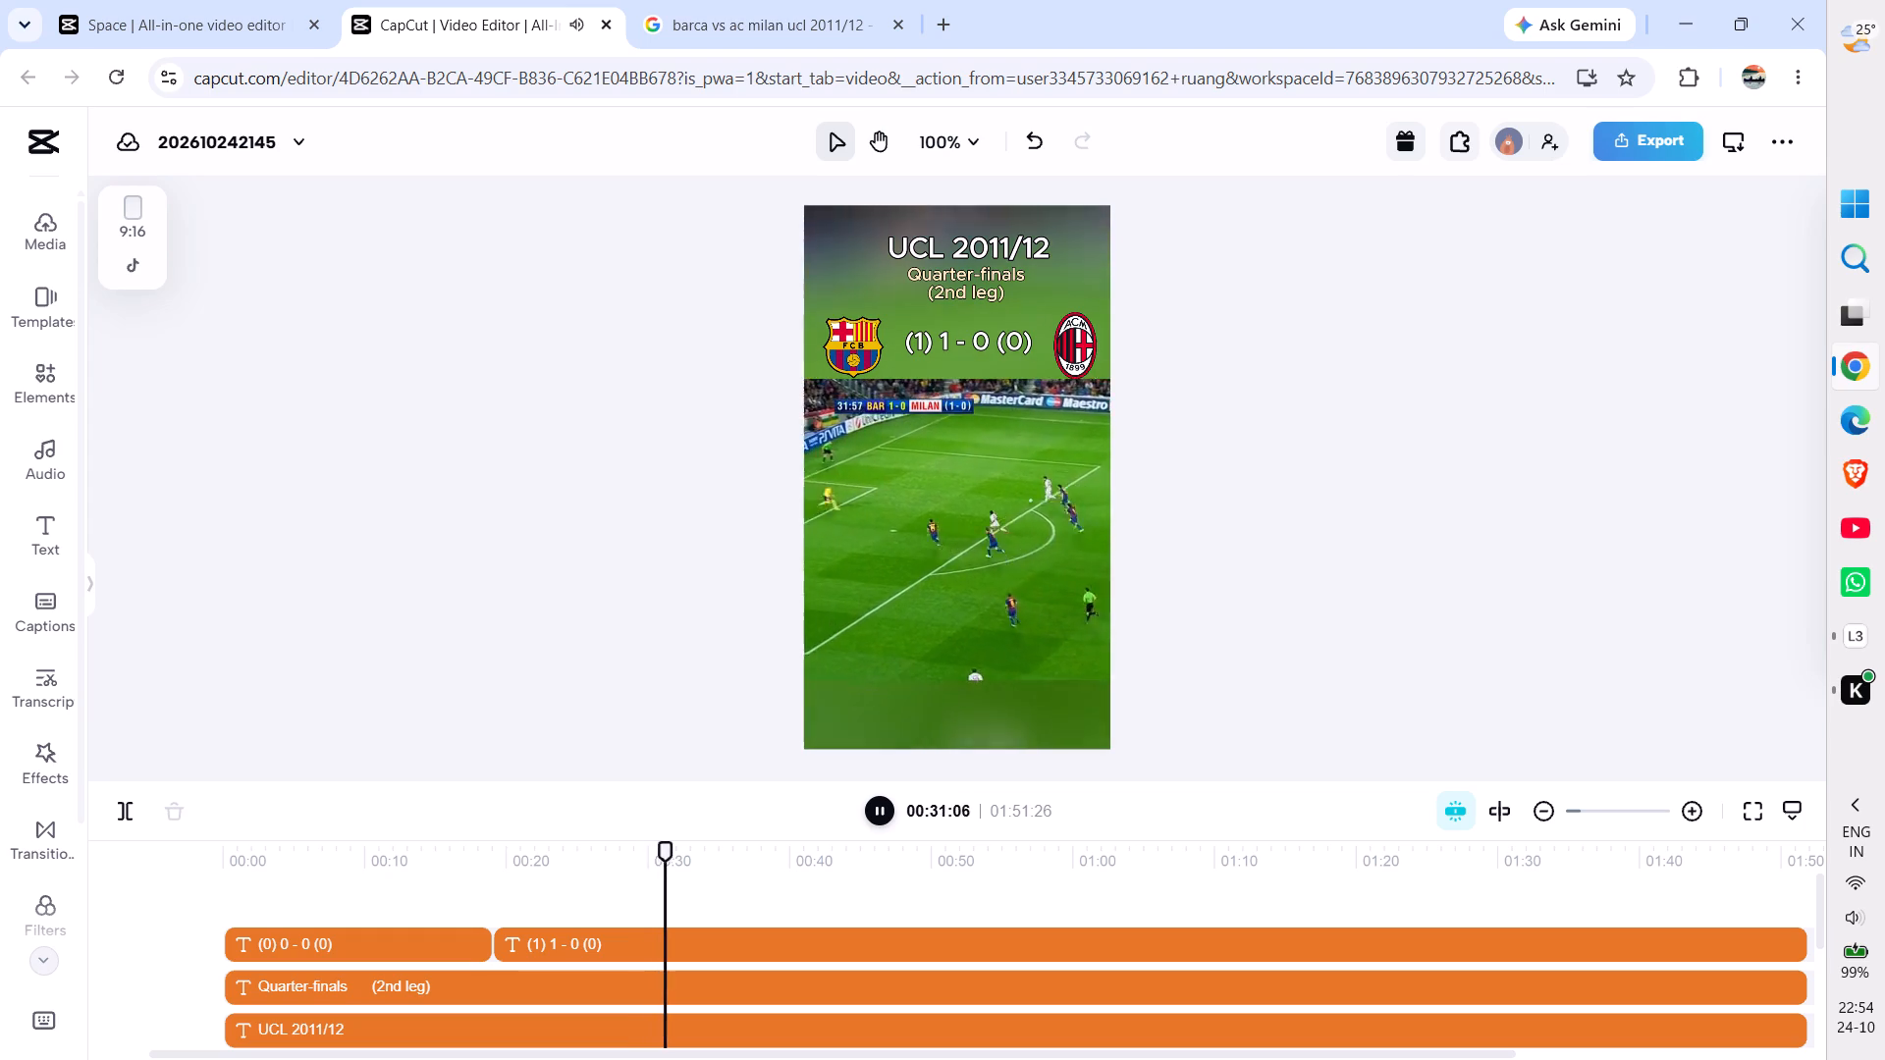
{"action": "key", "text": "space"}
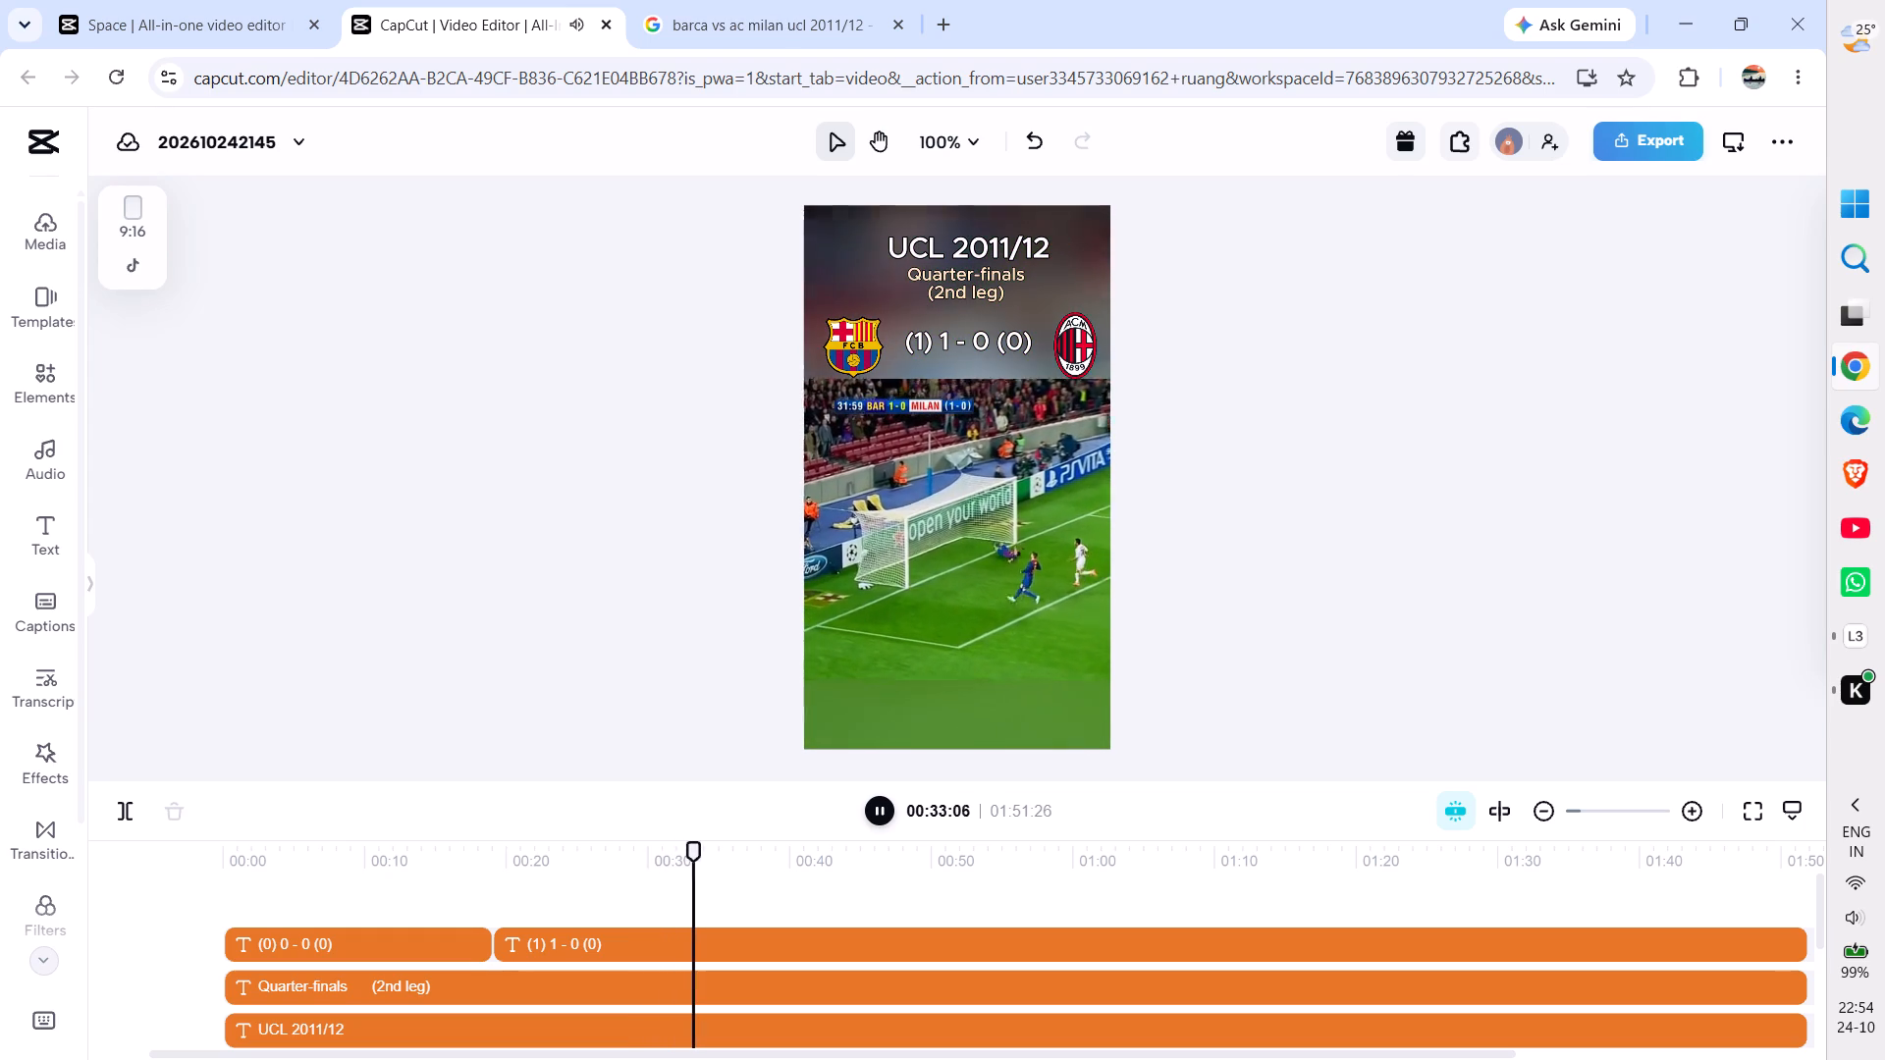
{"action": "key", "text": "space"}
{"action": "key", "text": "space"}
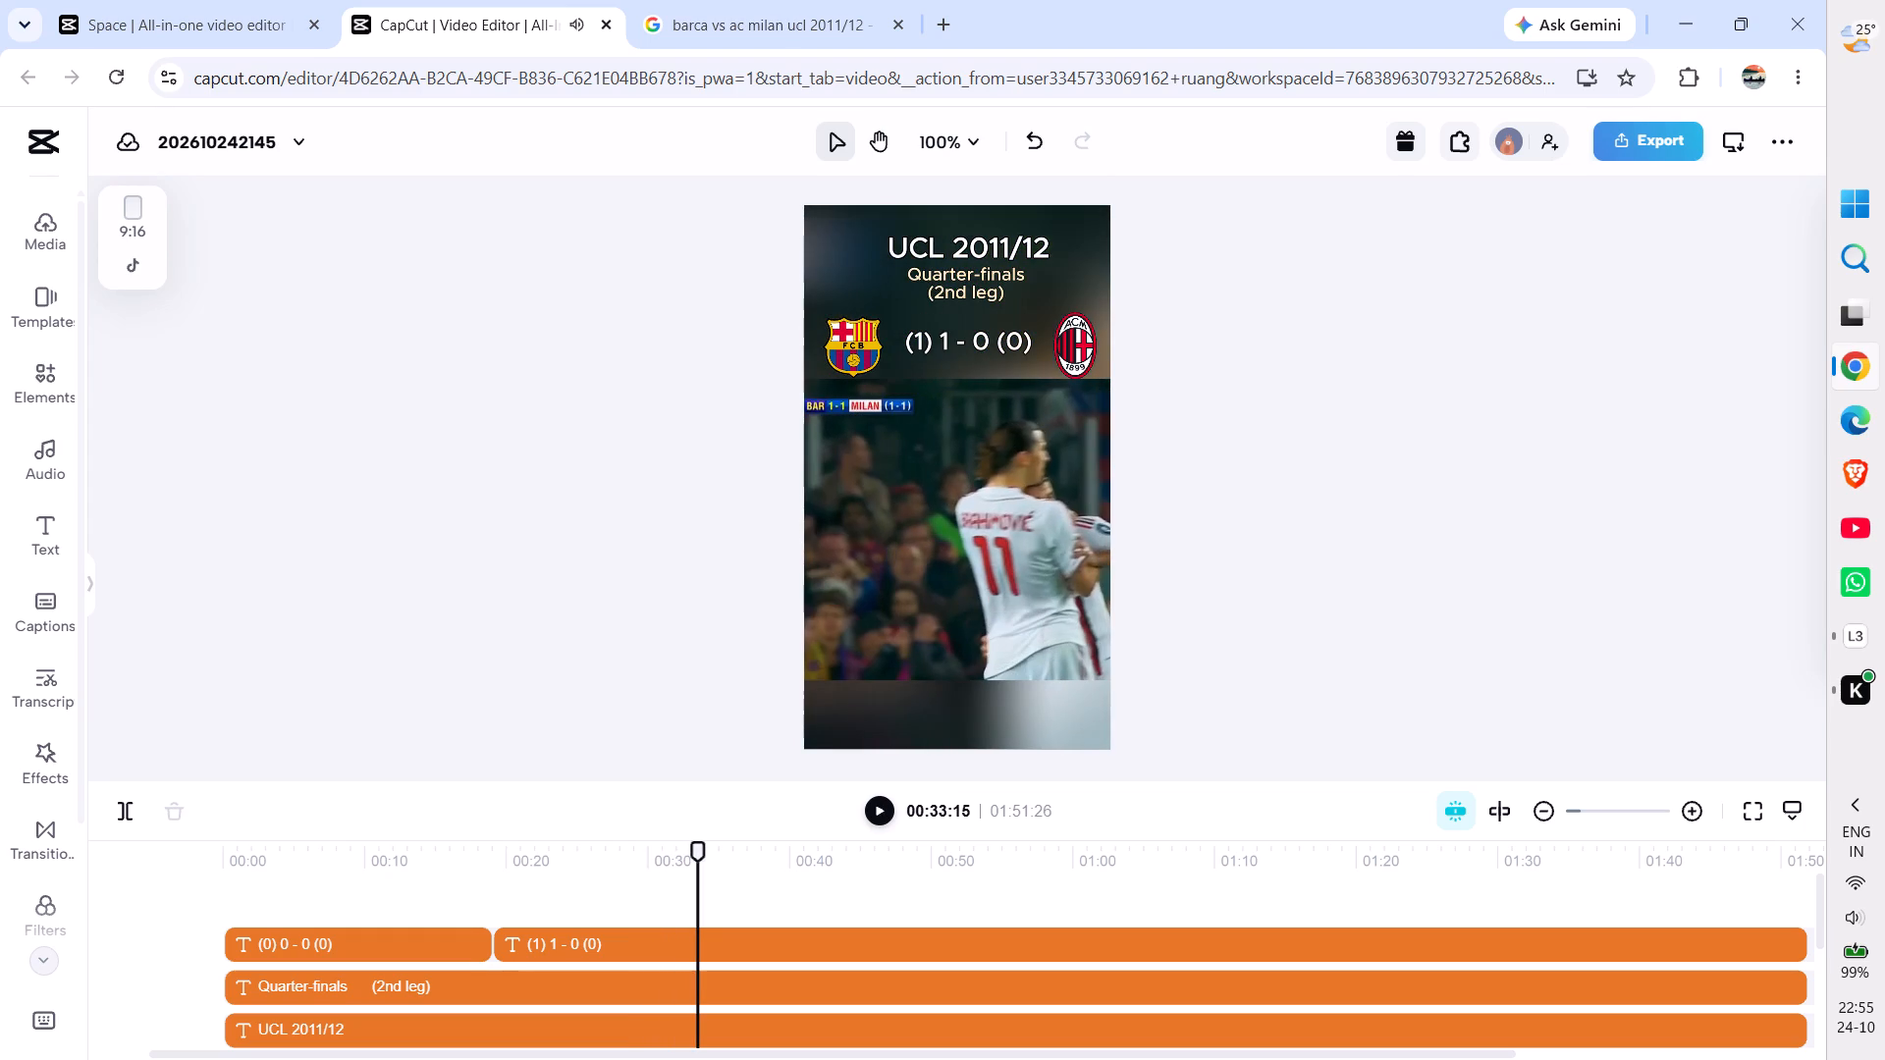
{"action": "left_click", "coordinate": [694, 864]}
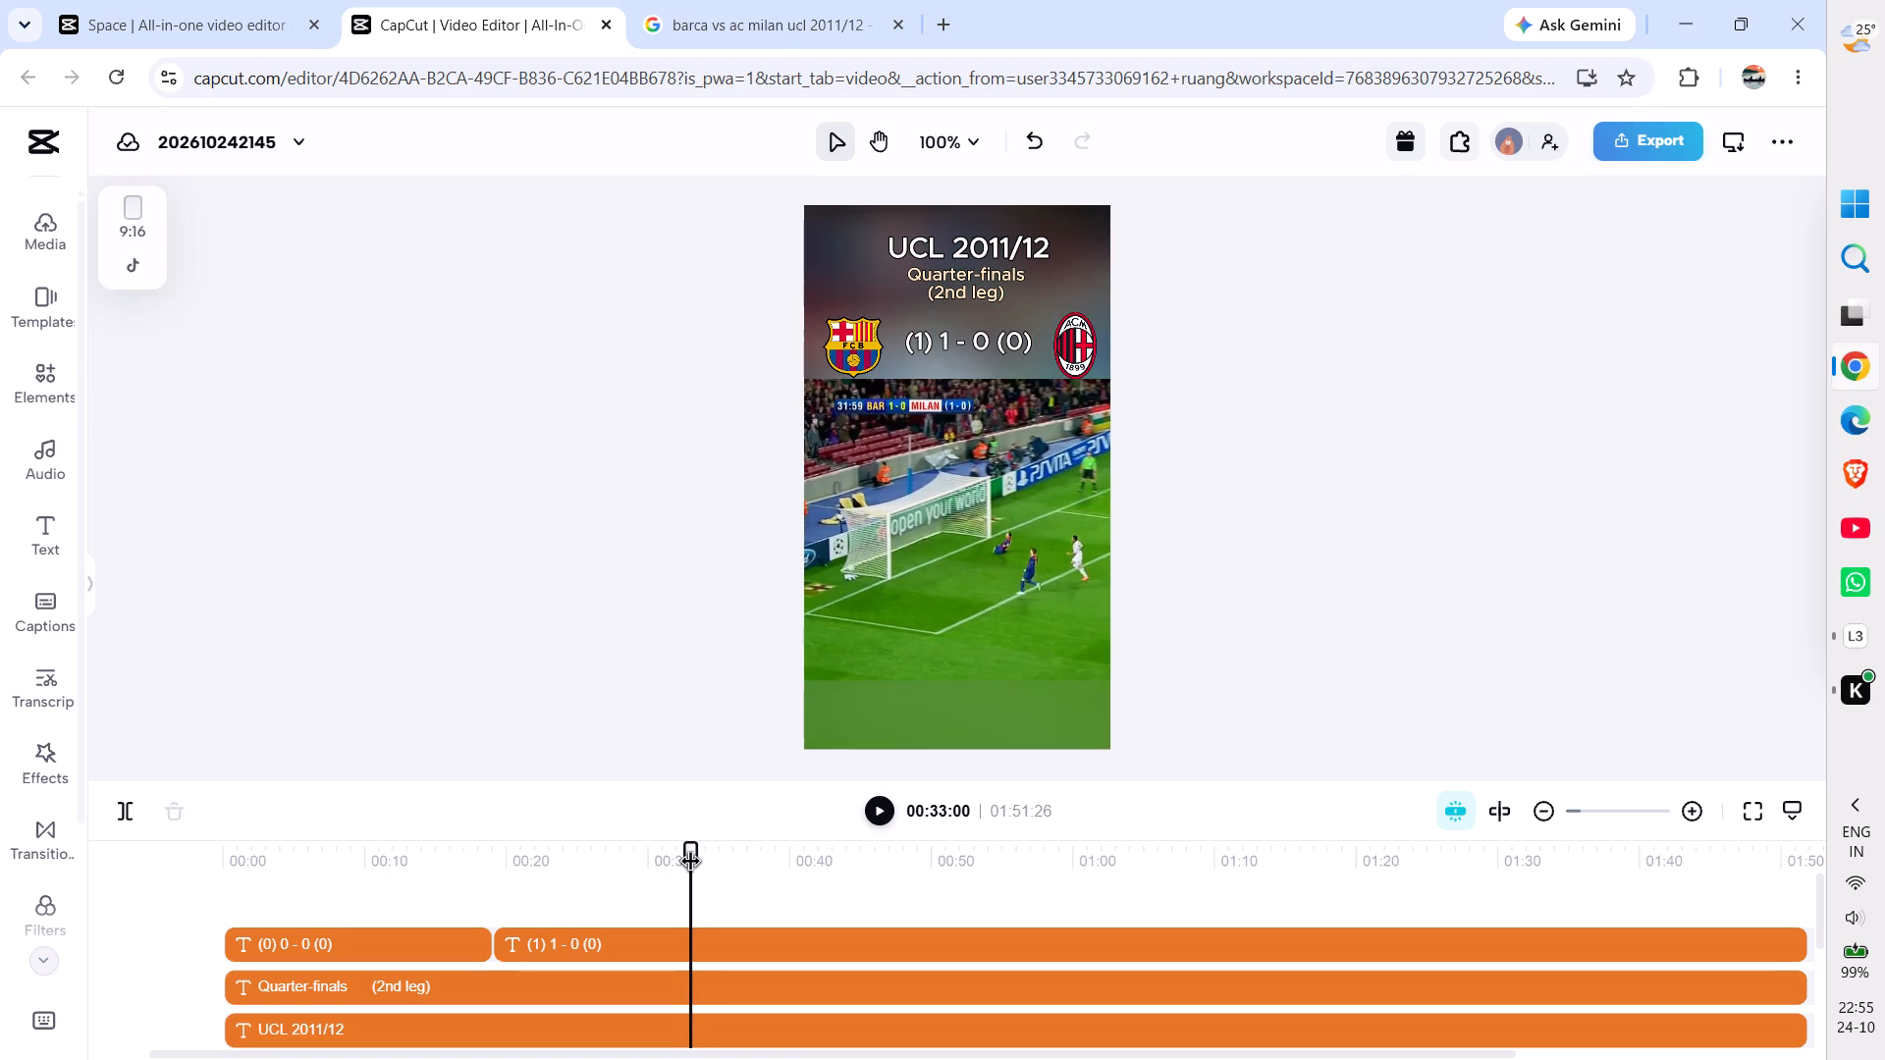
{"action": "key", "text": "space"}
{"action": "key", "text": "space"}
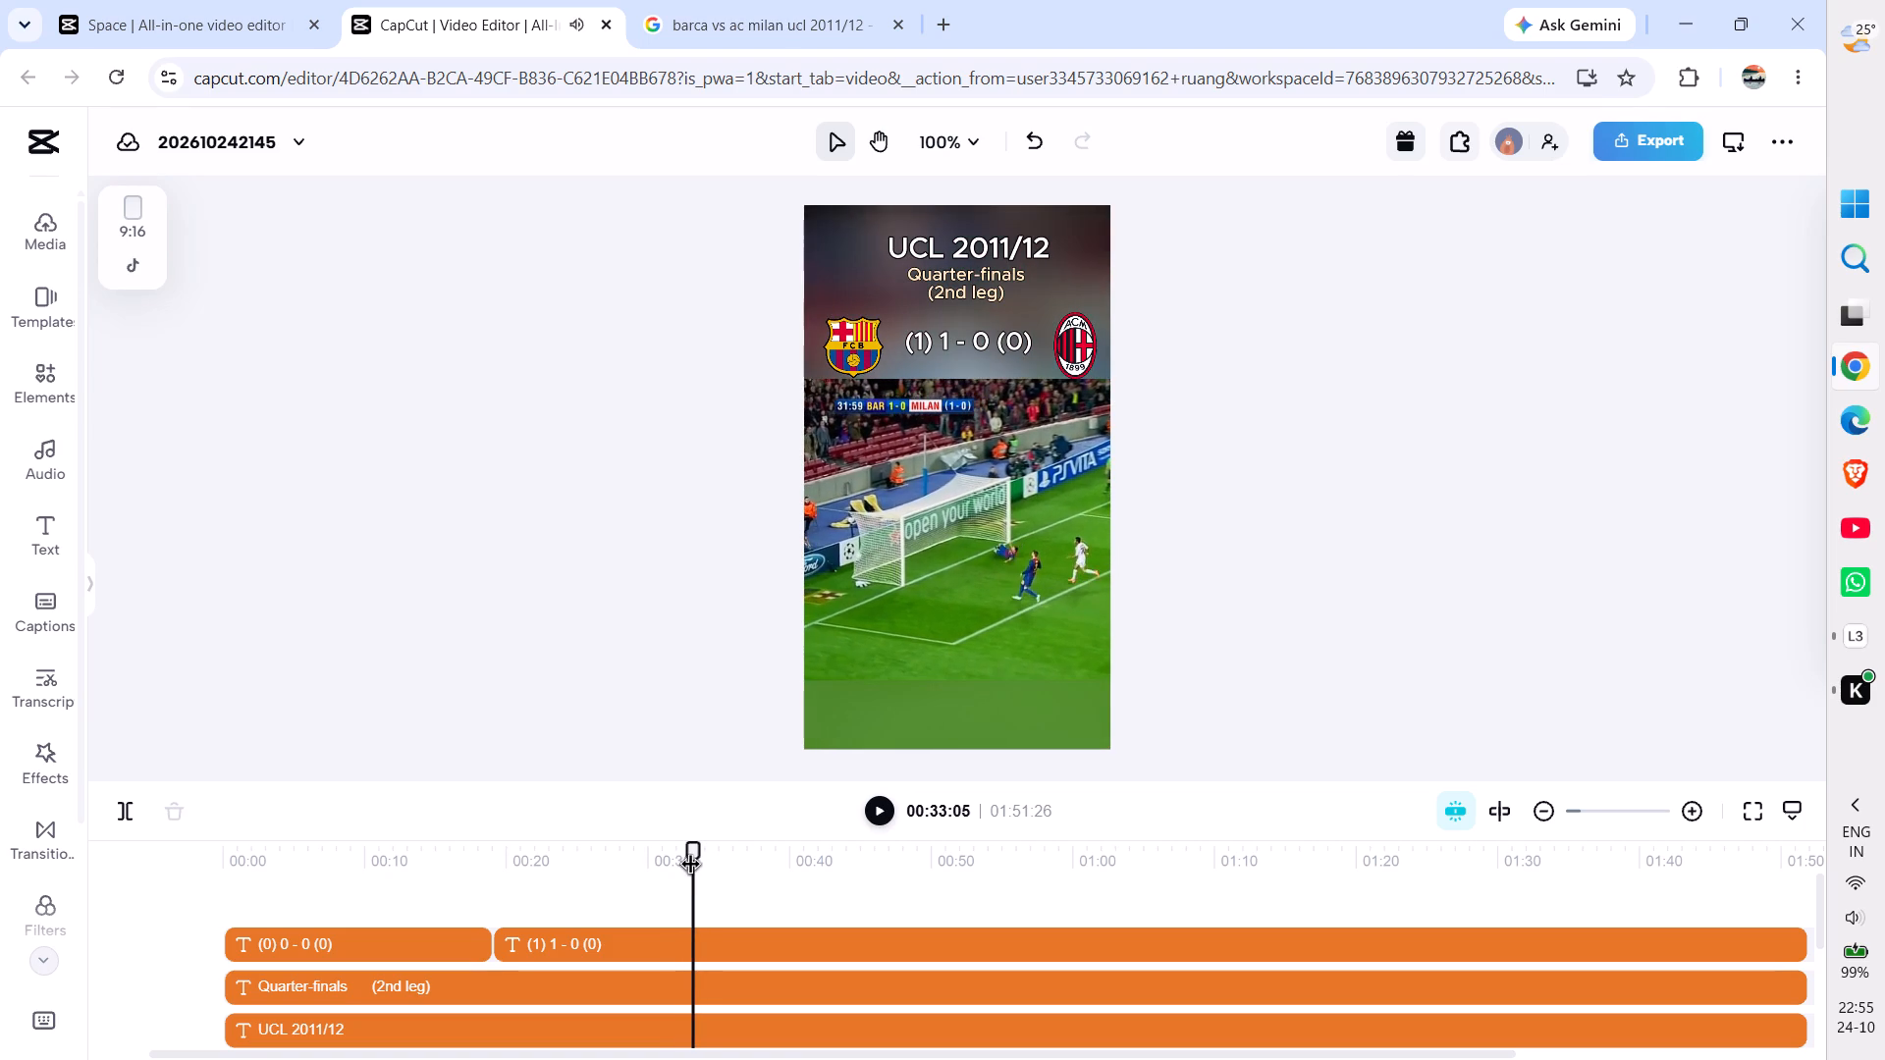
{"action": "left_click", "coordinate": [694, 935]}
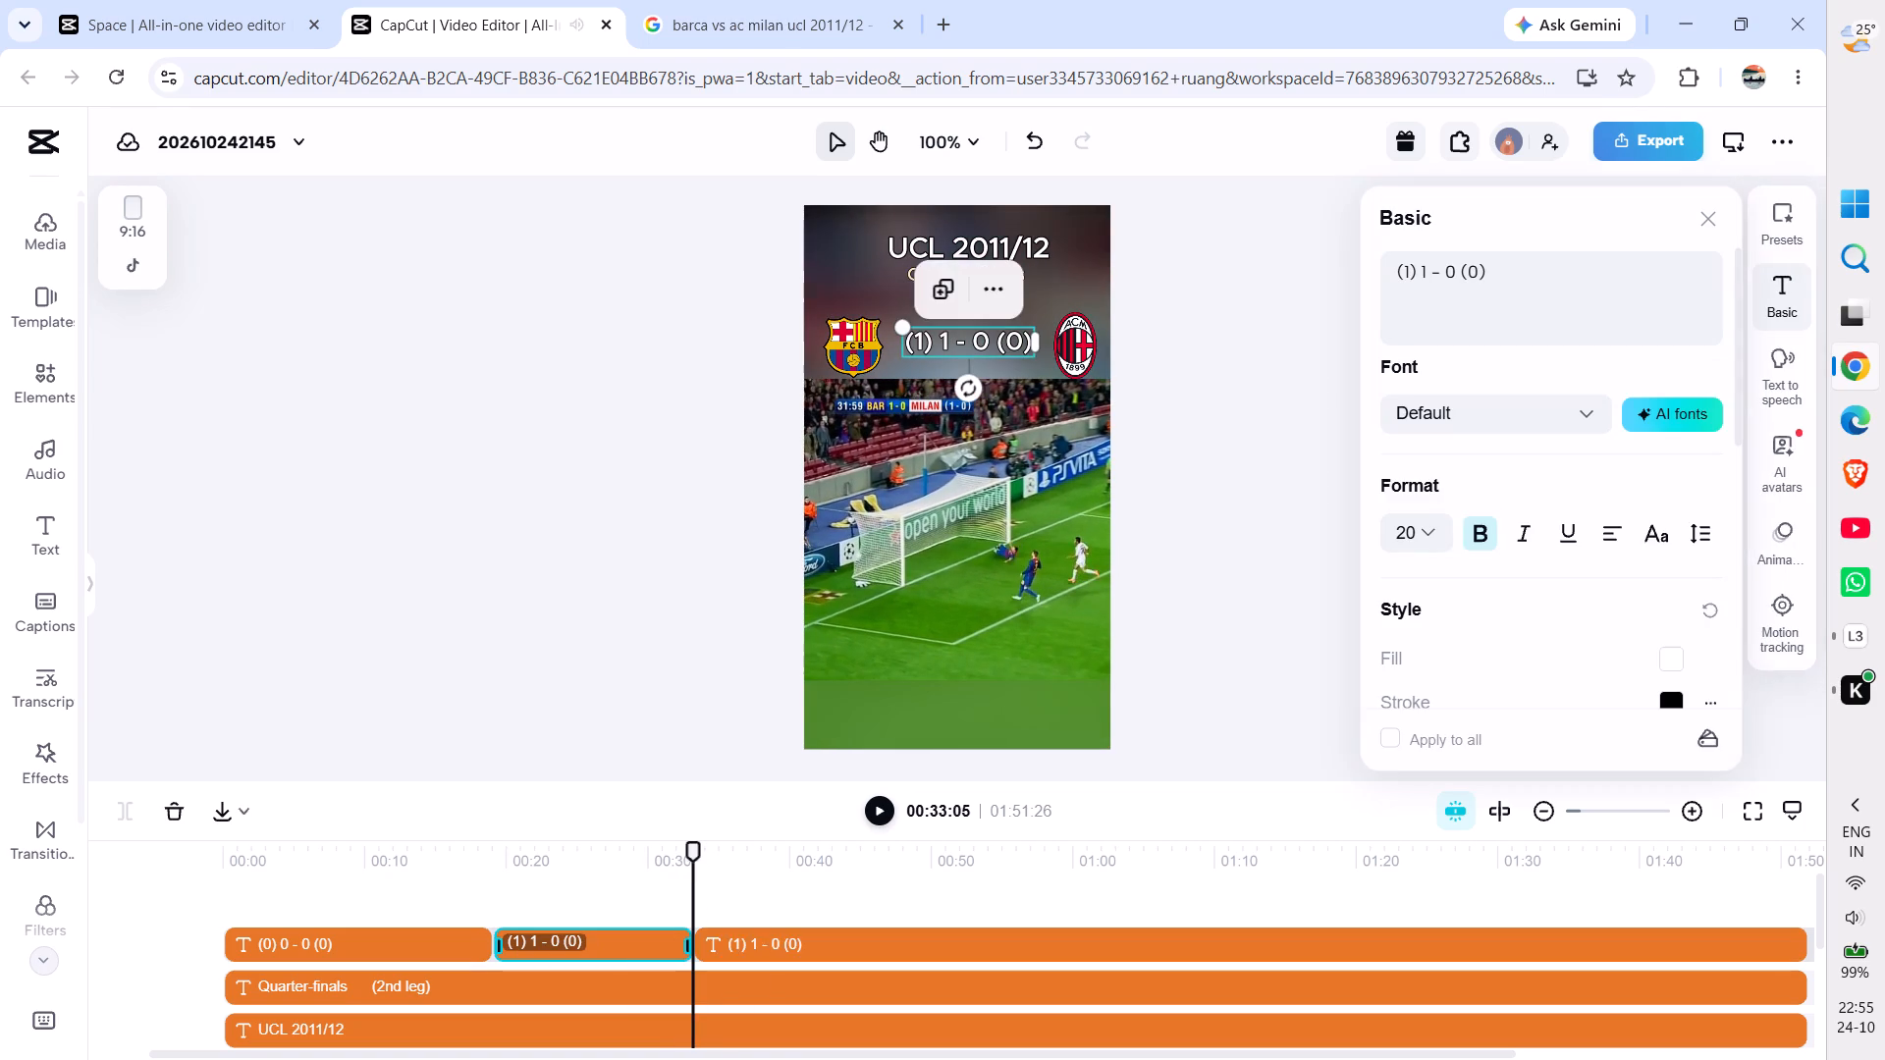
Change the score text of the clip starting at 00:33:05 to "(1) 1 - 1 (1)" and deselect it.
{"action": "left_click", "coordinate": [770, 948]}
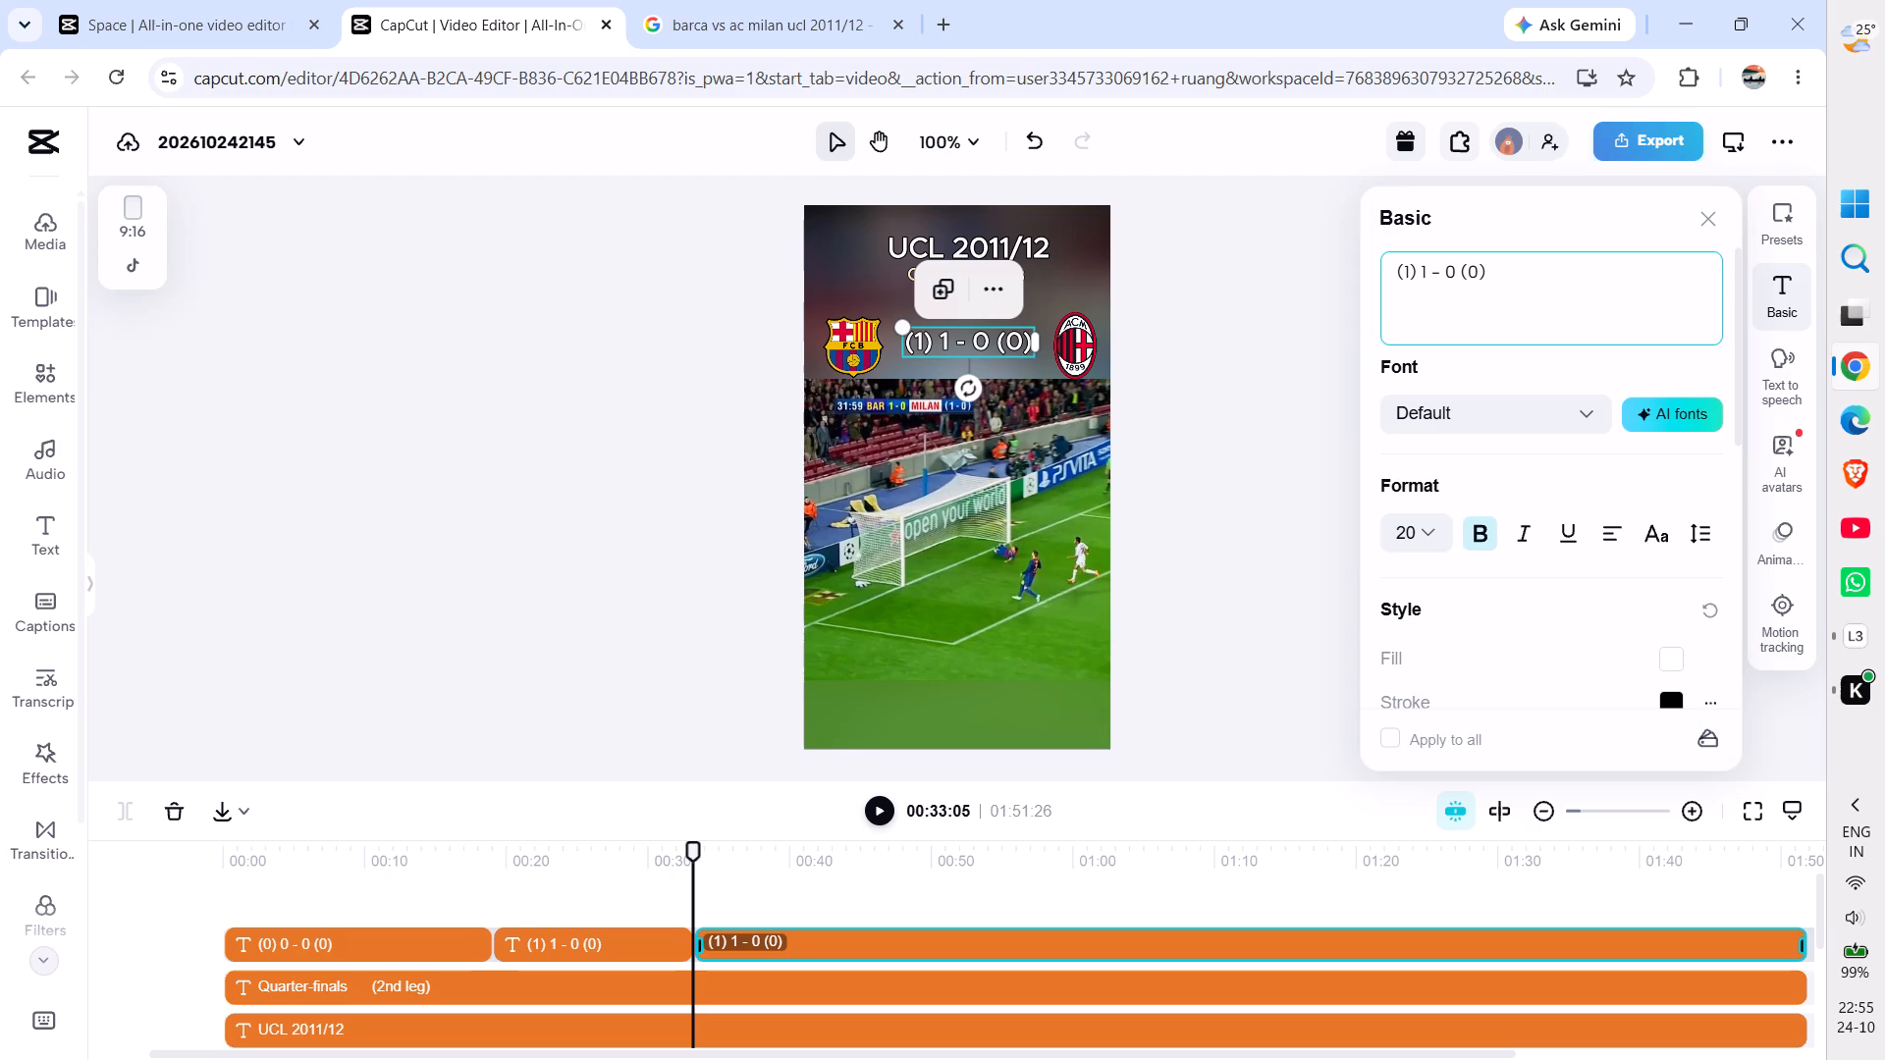
{"action": "left_click", "coordinate": [1456, 288]}
{"action": "key", "text": "BackSpace"}
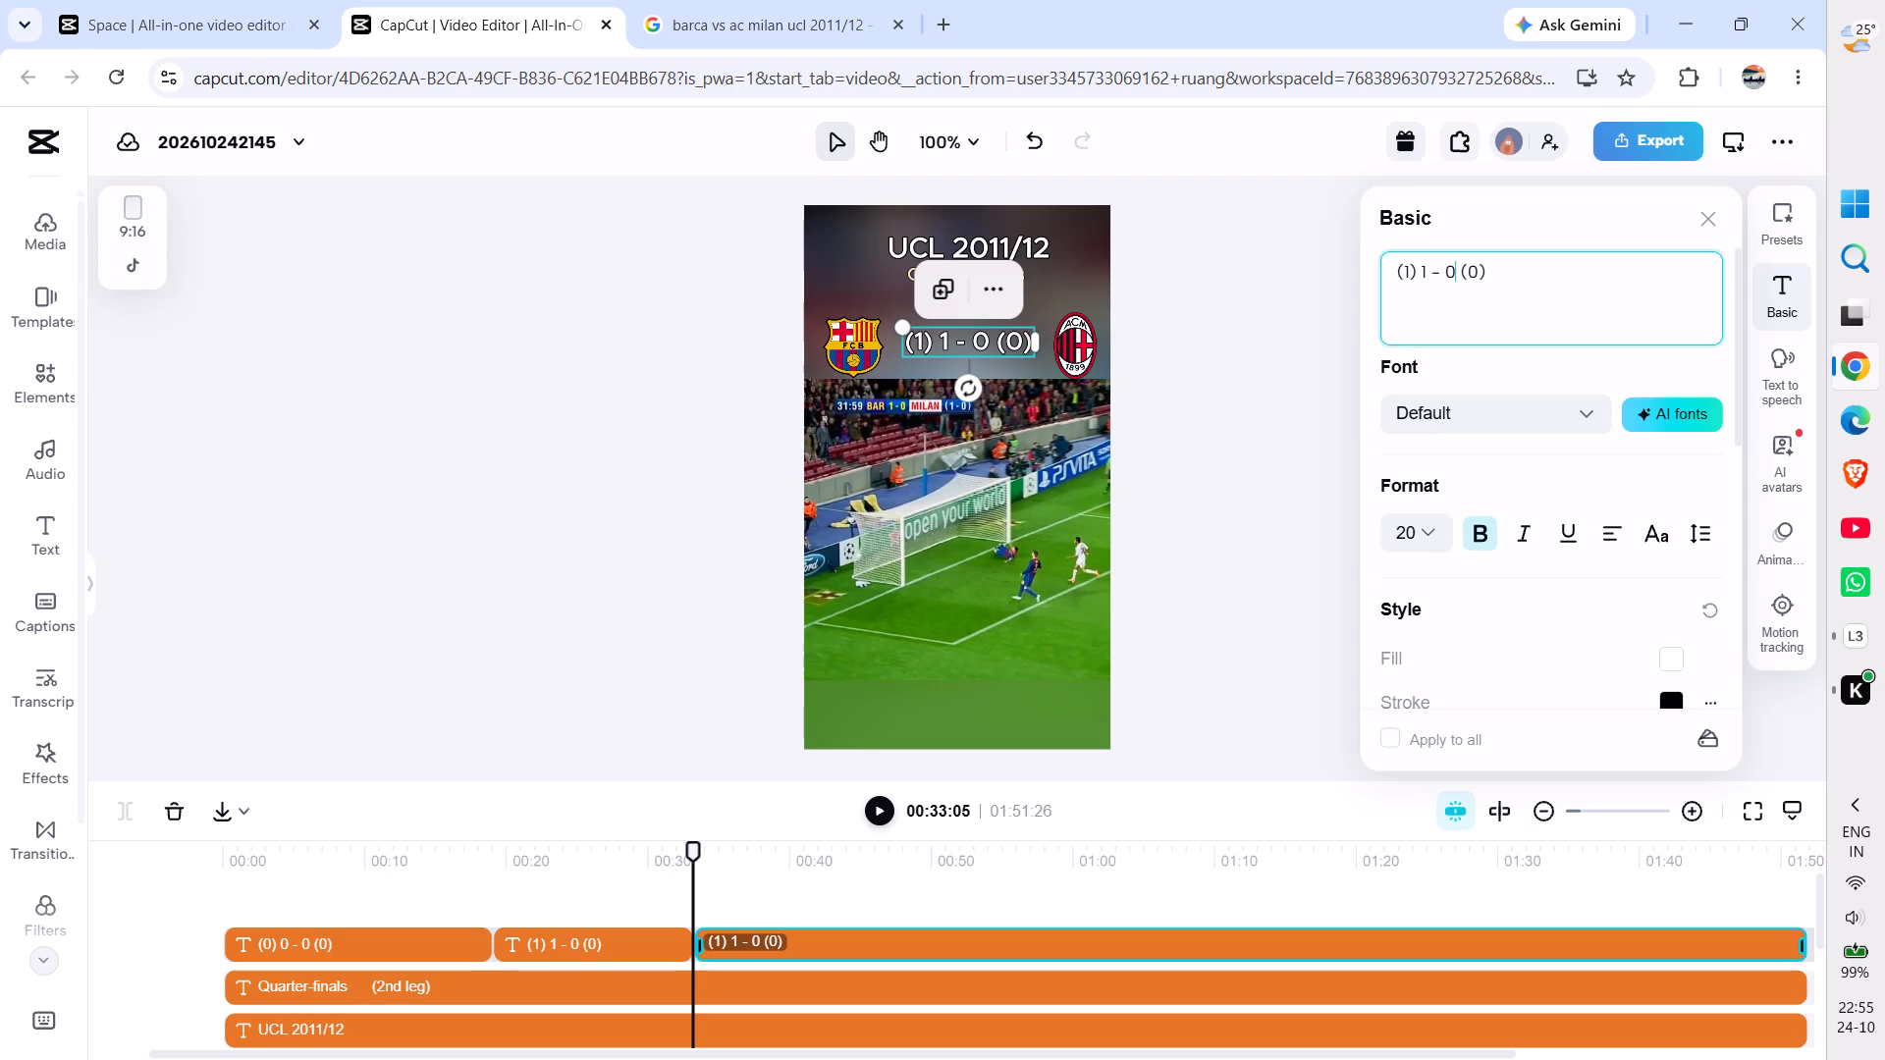
{"action": "key", "text": "1"}
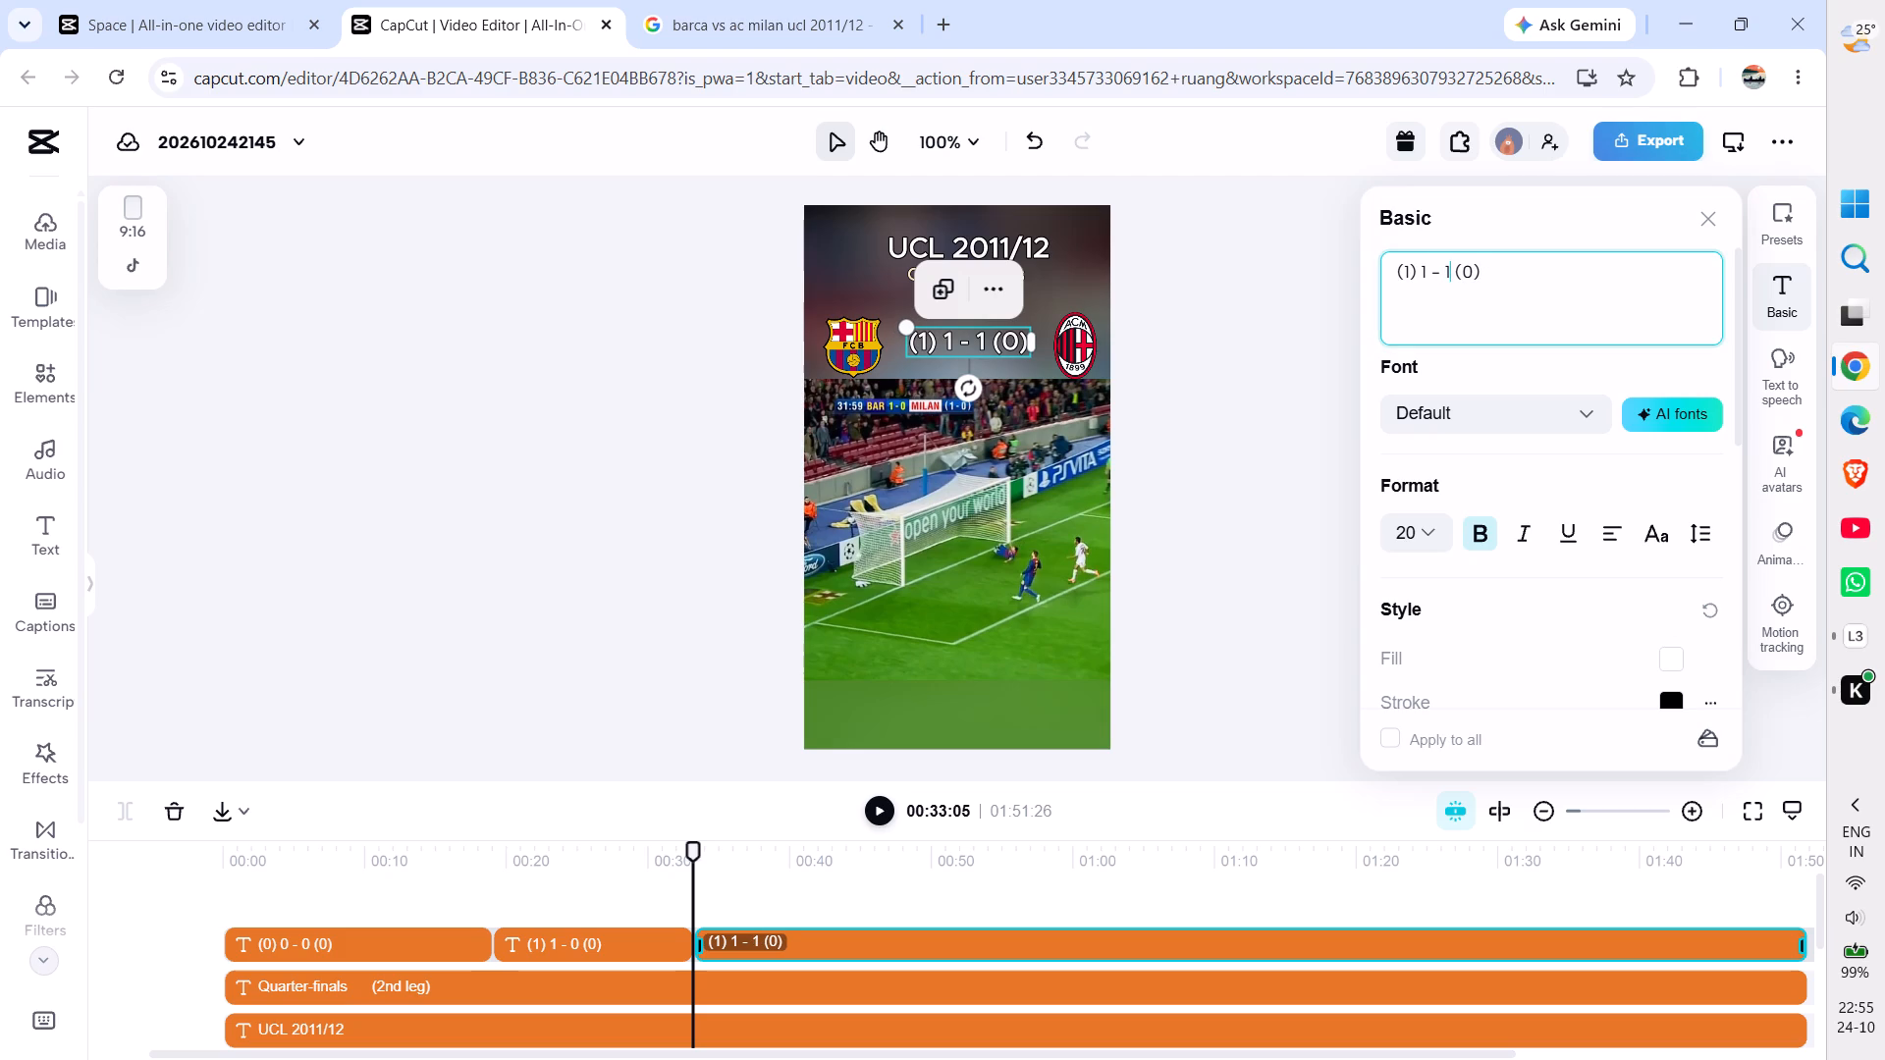
{"action": "left_click", "coordinate": [1473, 285]}
{"action": "key", "text": "BackSpace"}
{"action": "key", "text": "1"}
{"action": "left_click", "coordinate": [1242, 395]}
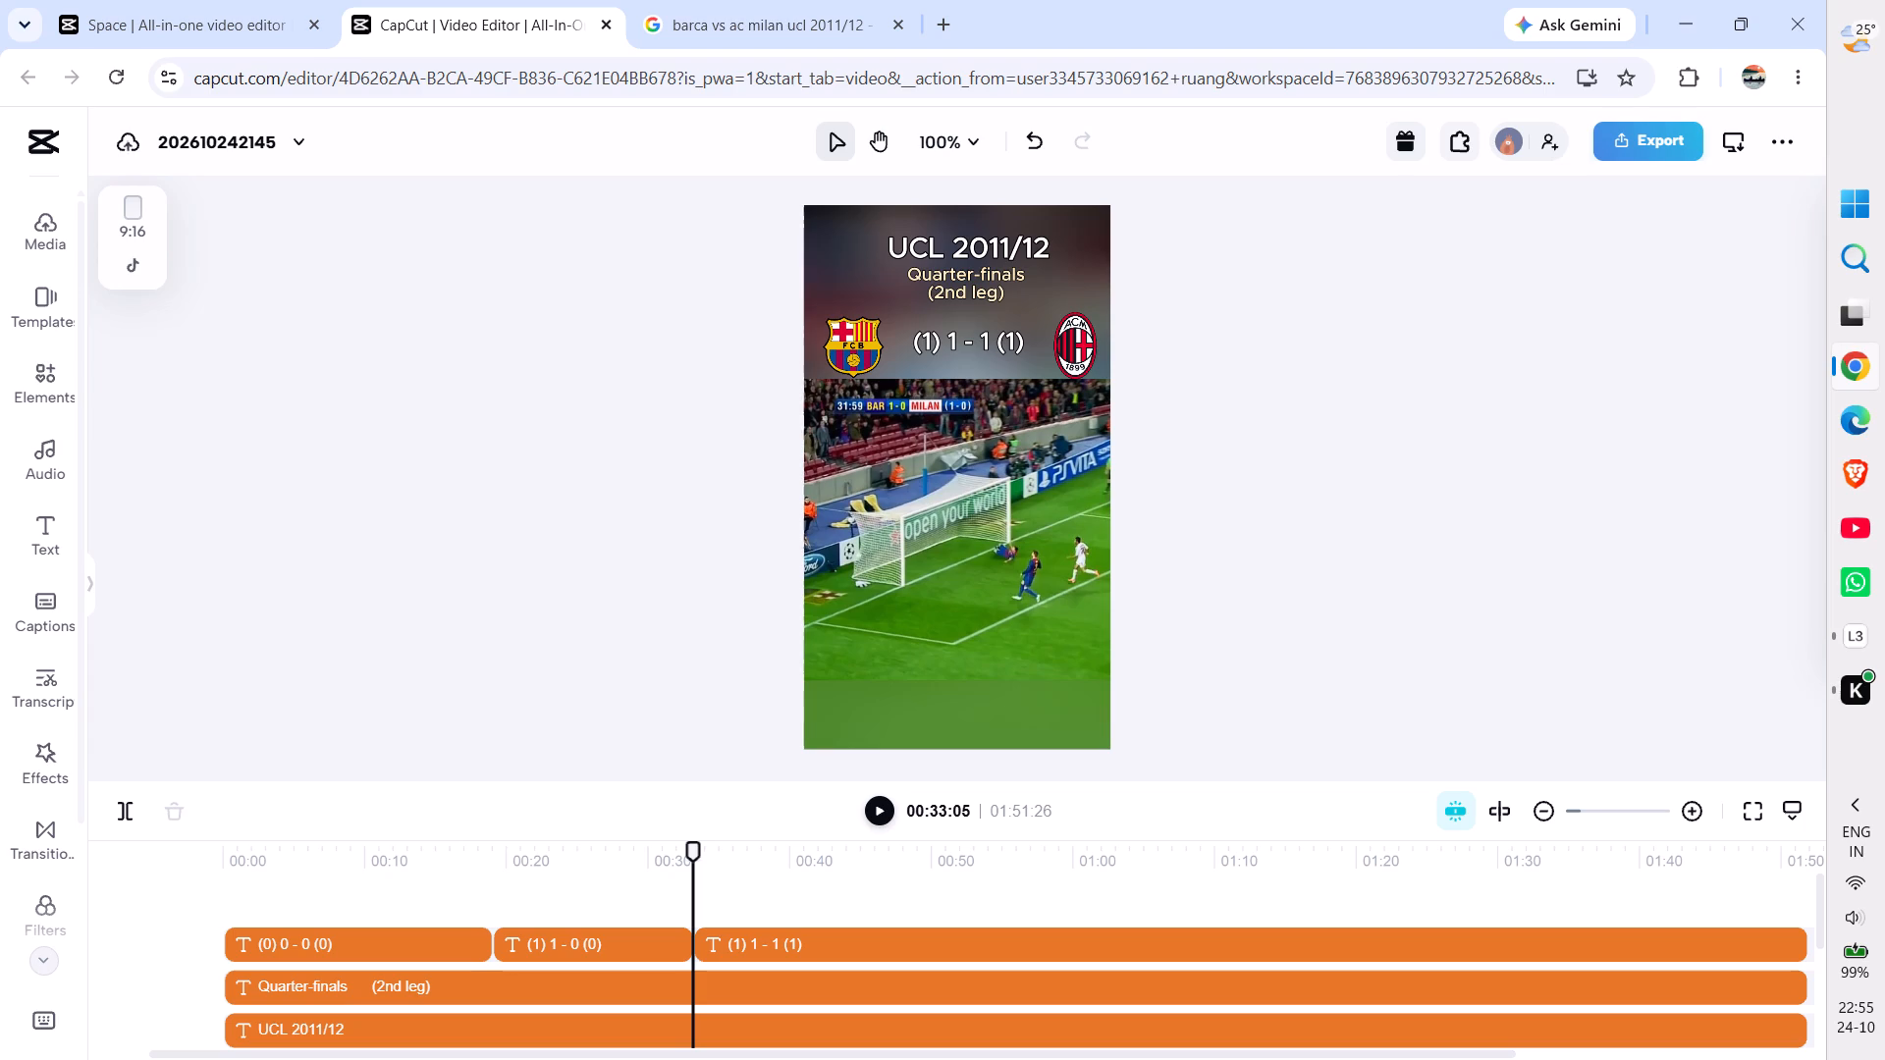
Find Barcelona's second penalty goal in the footage and split the "(1) 1 - 1 (1)" score clip at 00:57:16.
{"action": "key", "text": "space"}
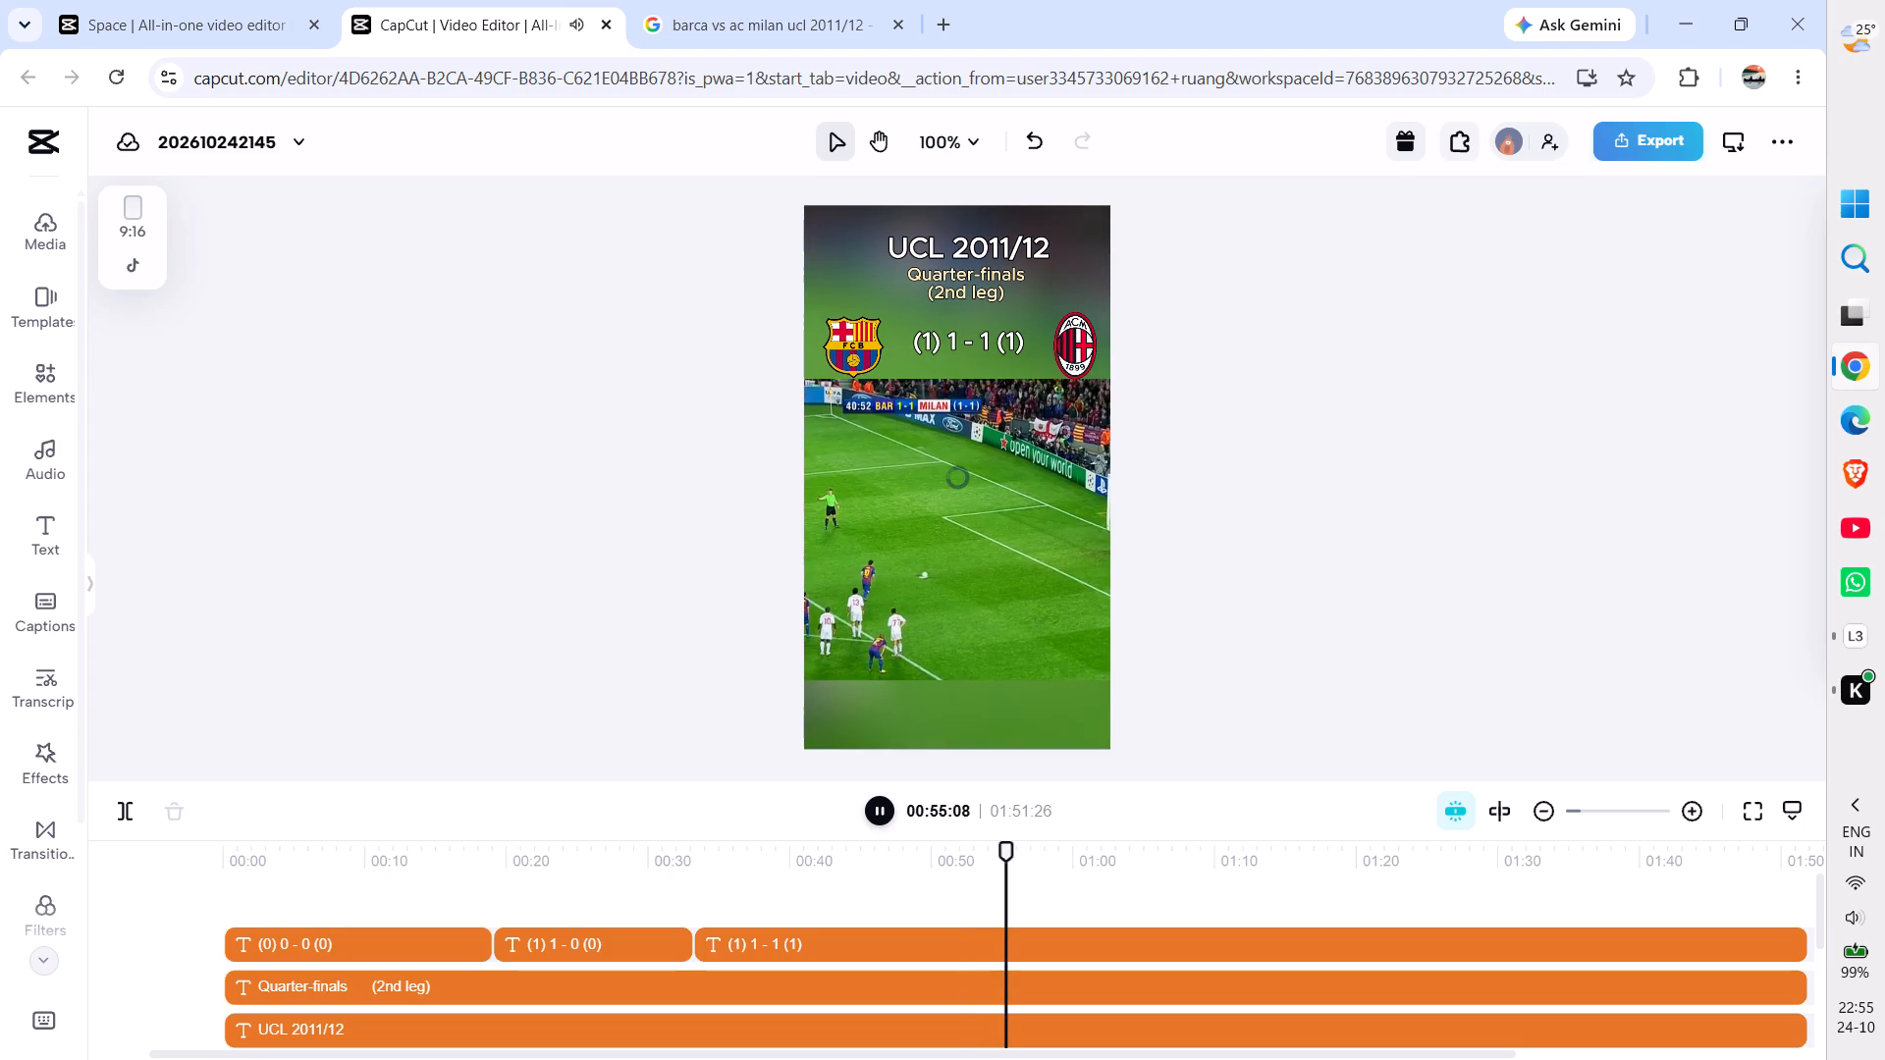
{"action": "key", "text": "space"}
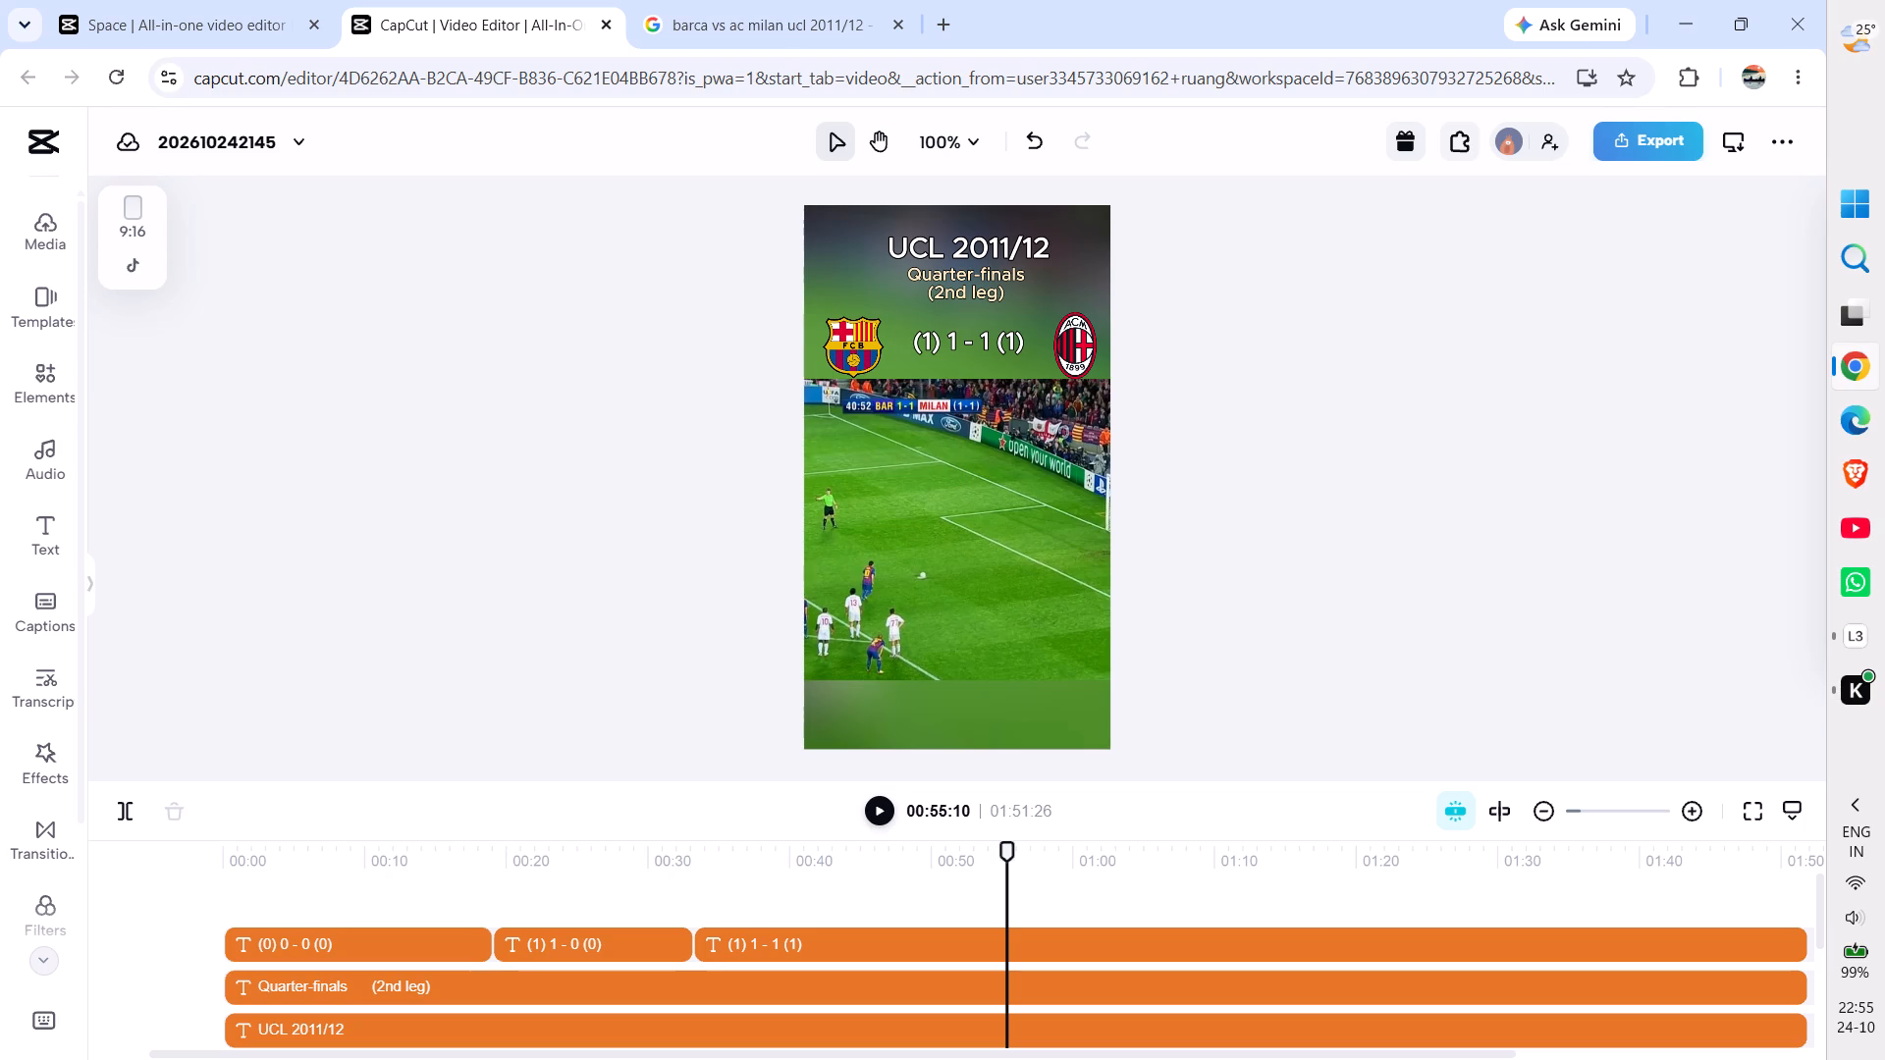
{"action": "key", "text": "space"}
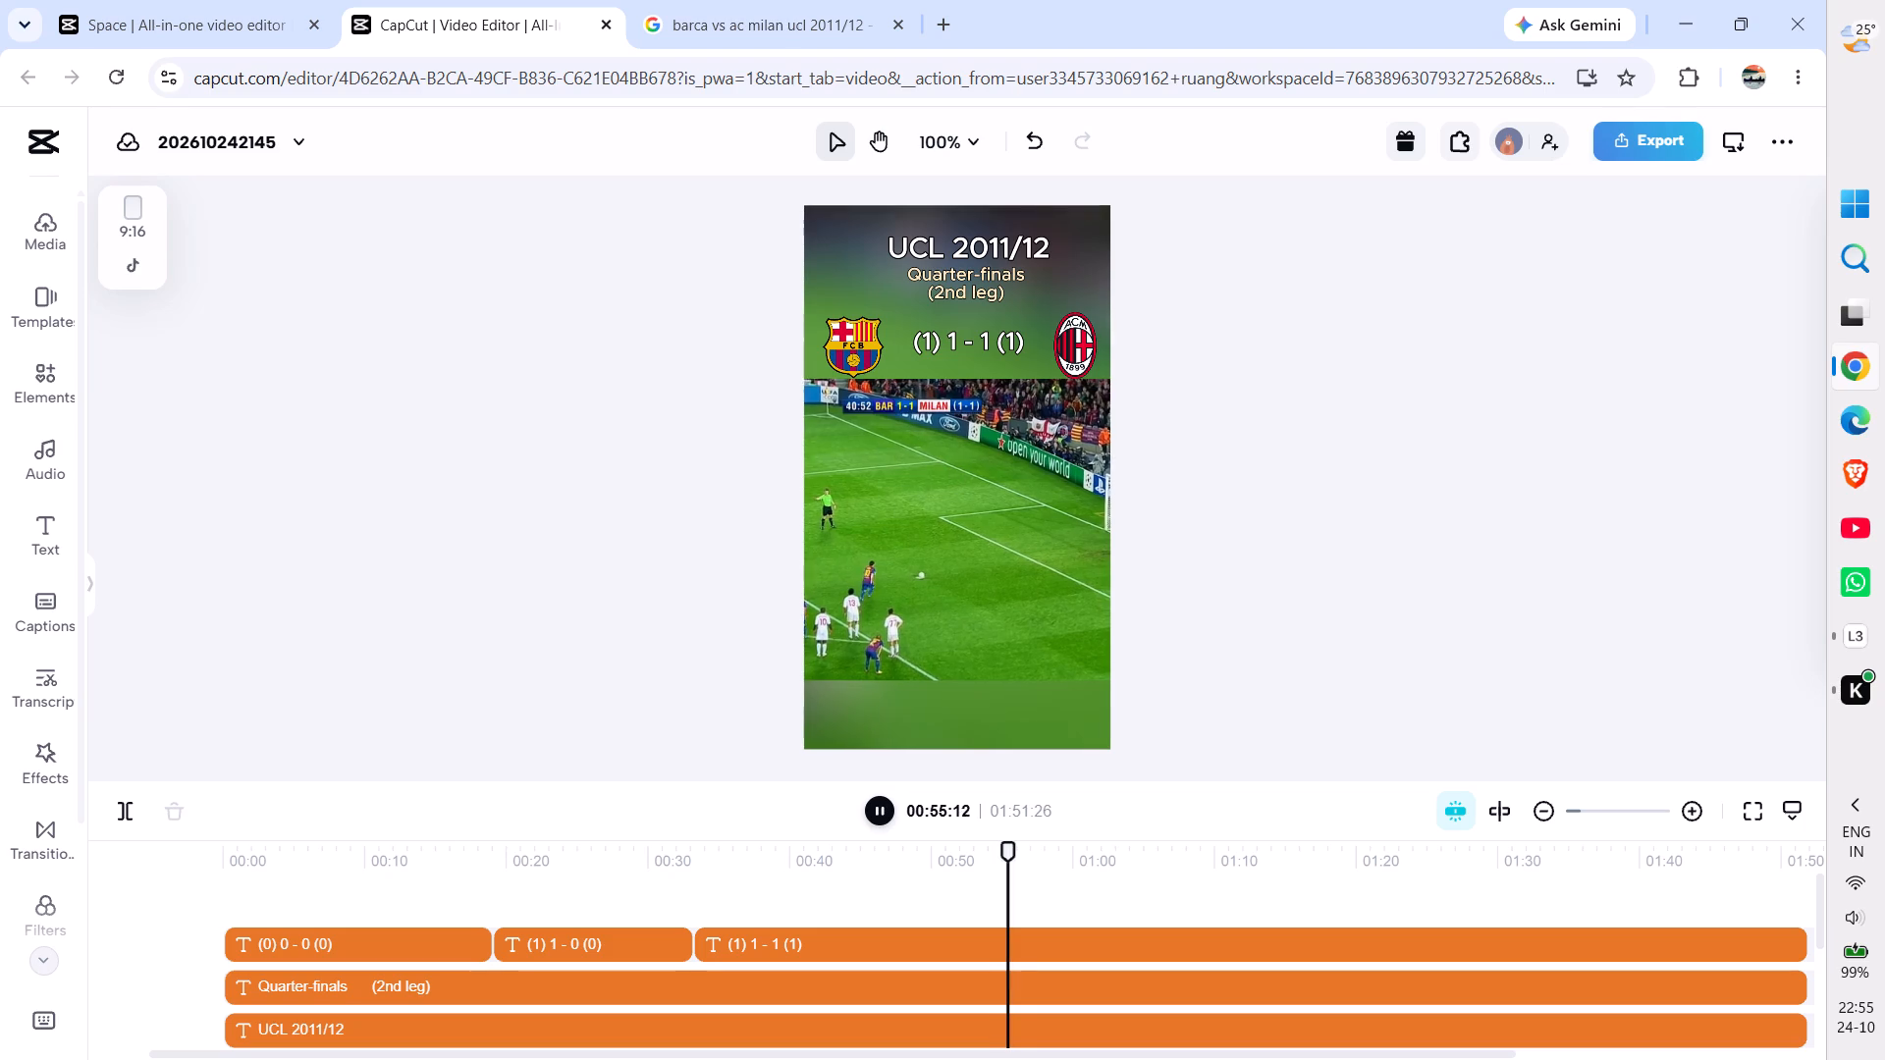
{"action": "key", "text": "space"}
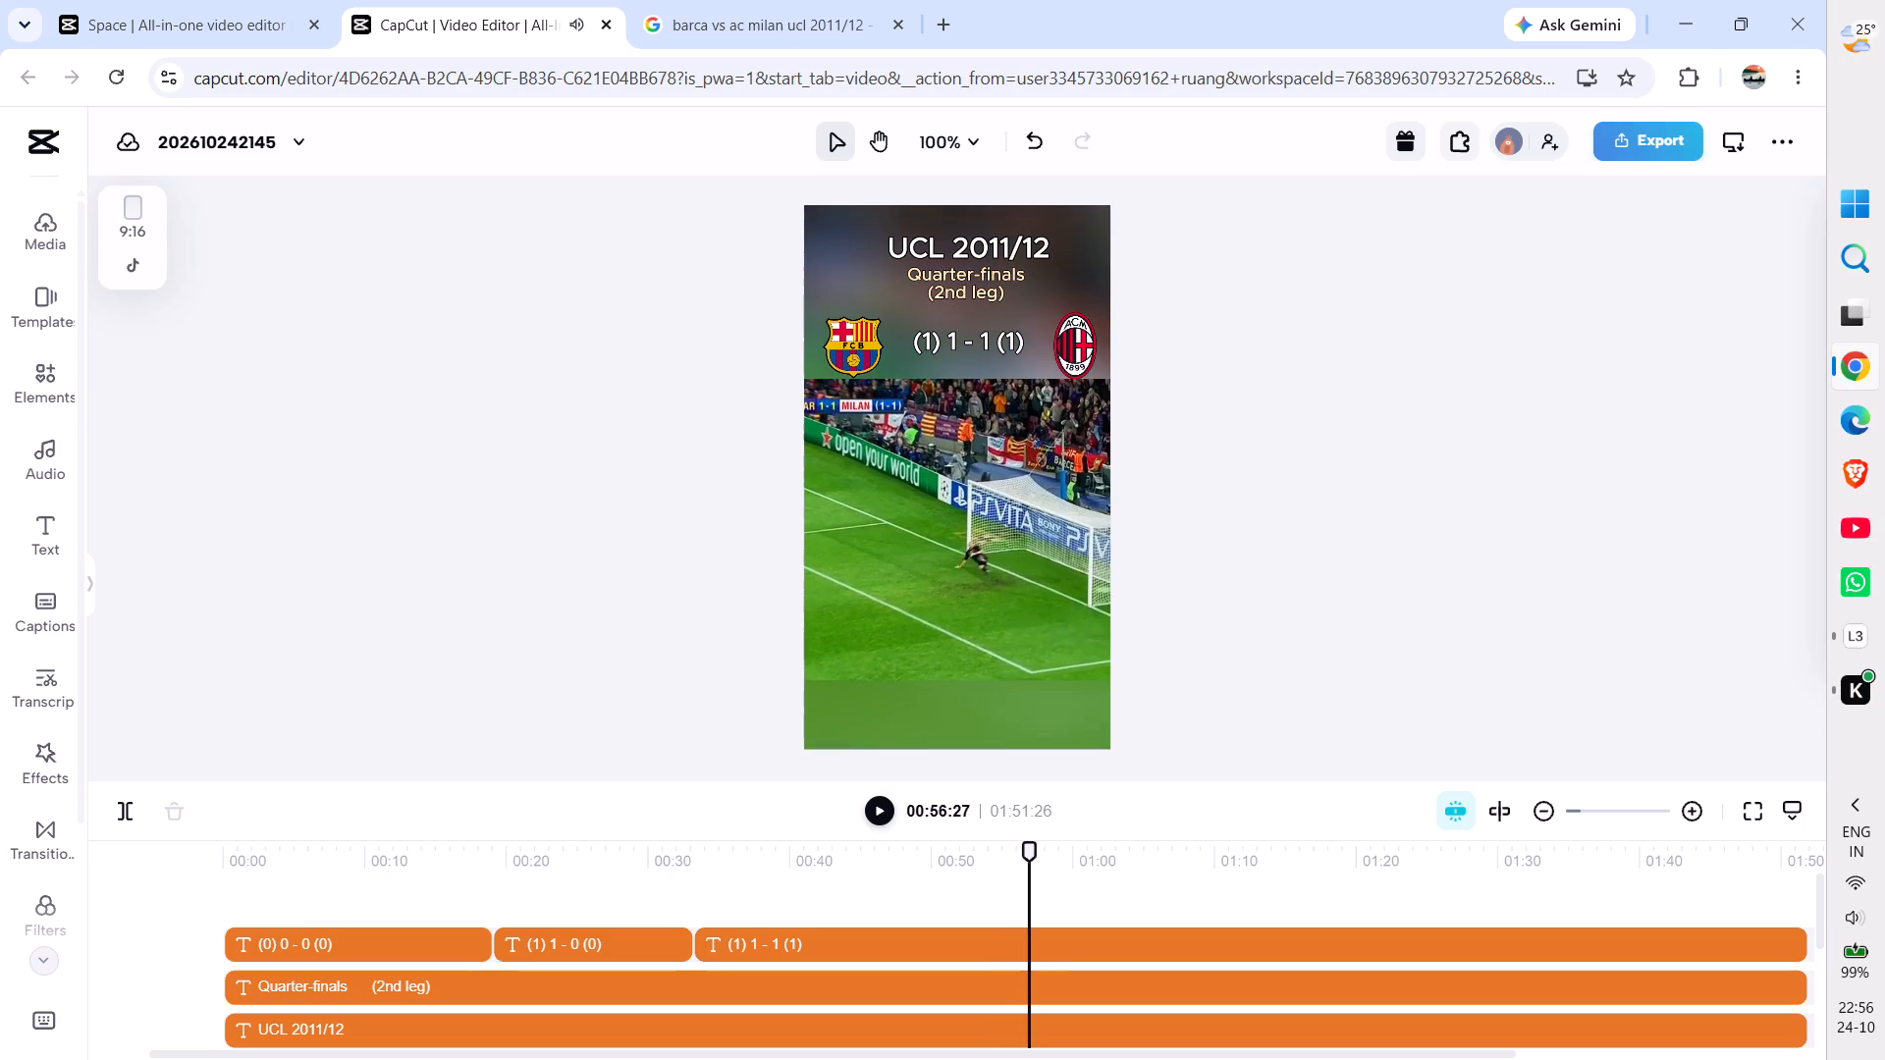
{"action": "key", "text": "space"}
{"action": "key", "text": "space"}
{"action": "key", "text": "space"}
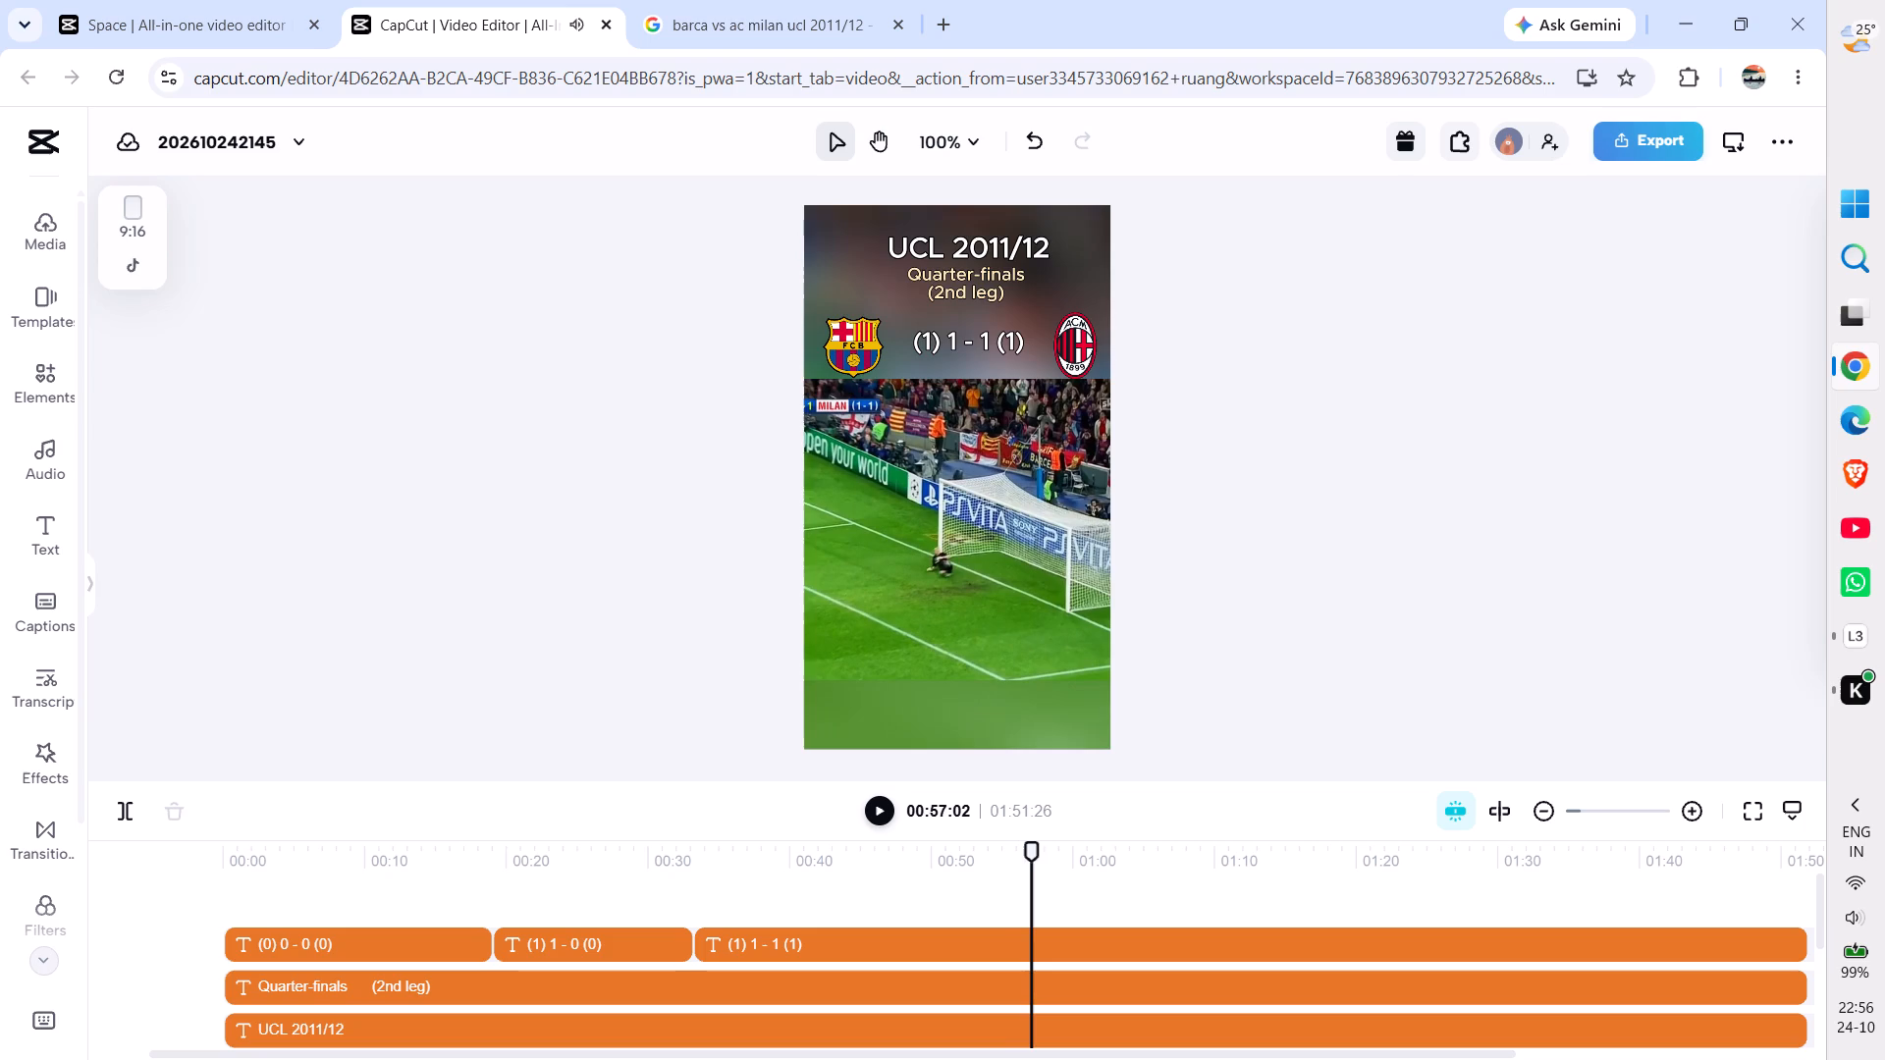
{"action": "key", "text": "space"}
{"action": "key", "text": "space"}
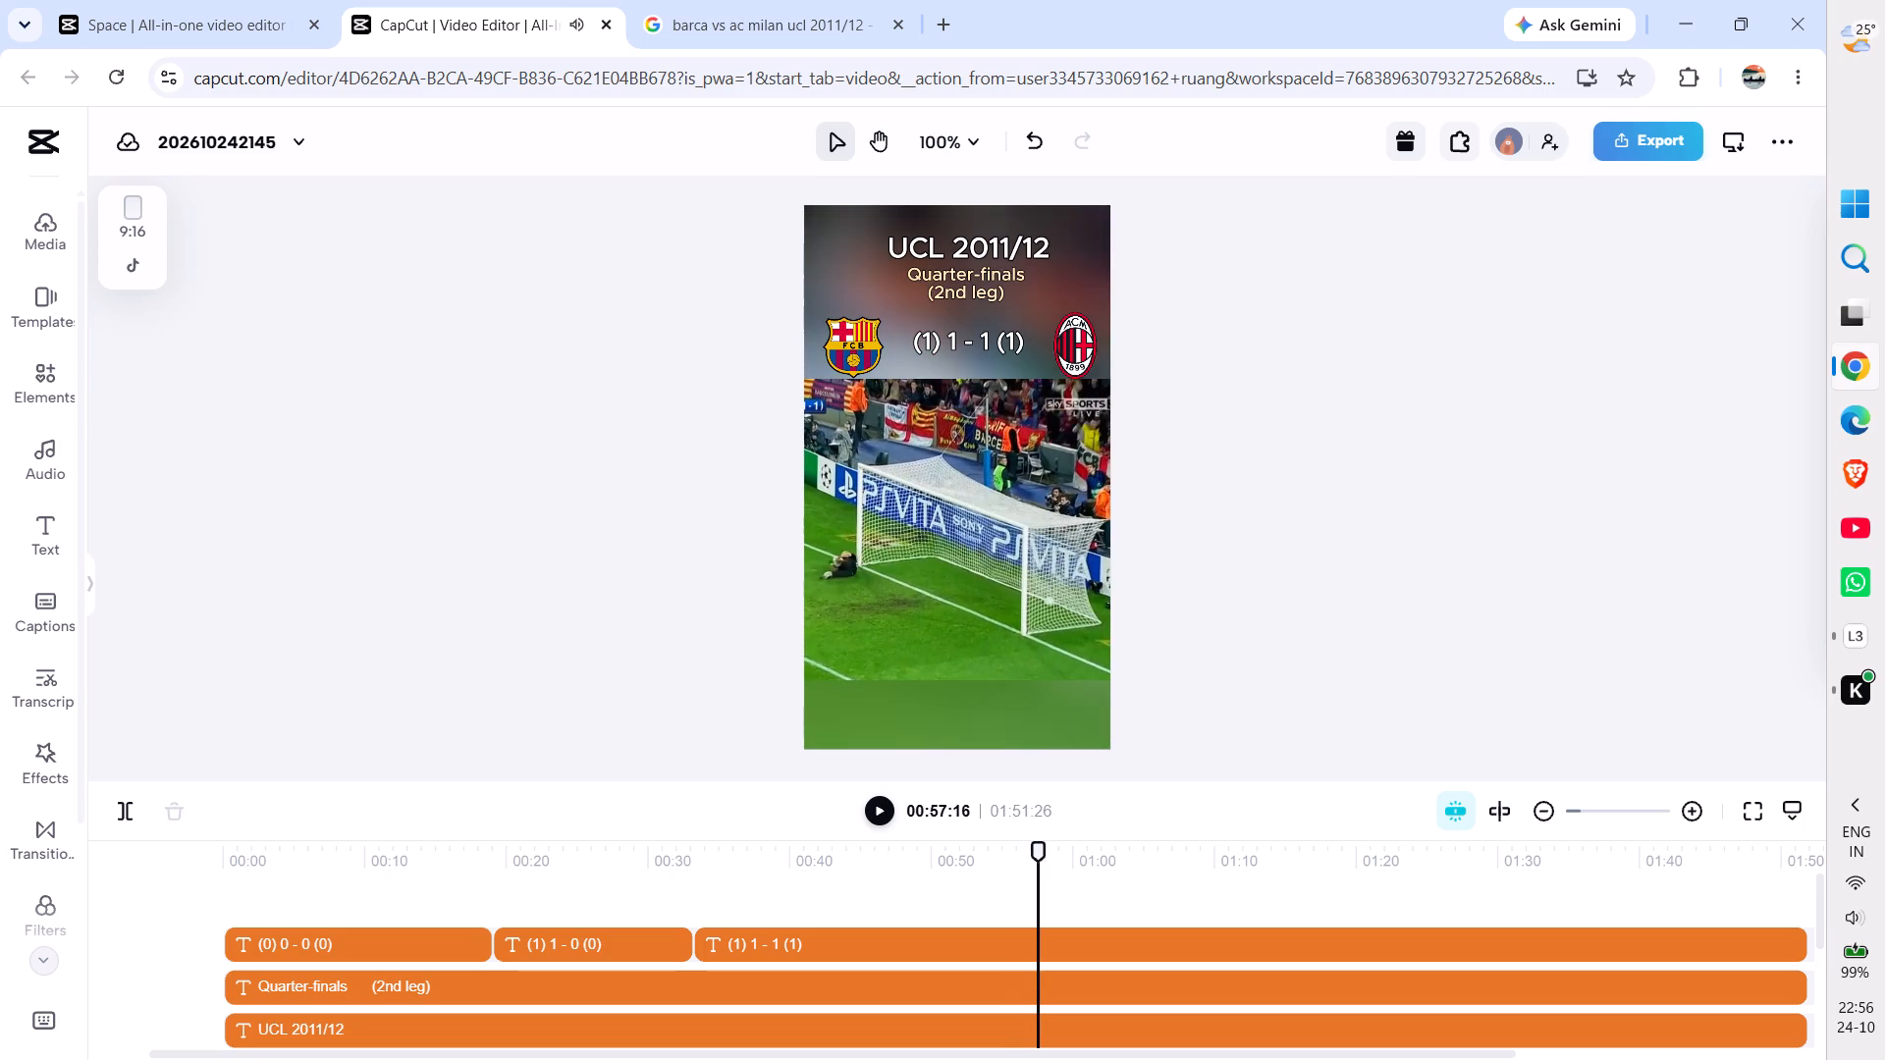
{"action": "left_click", "coordinate": [1032, 936]}
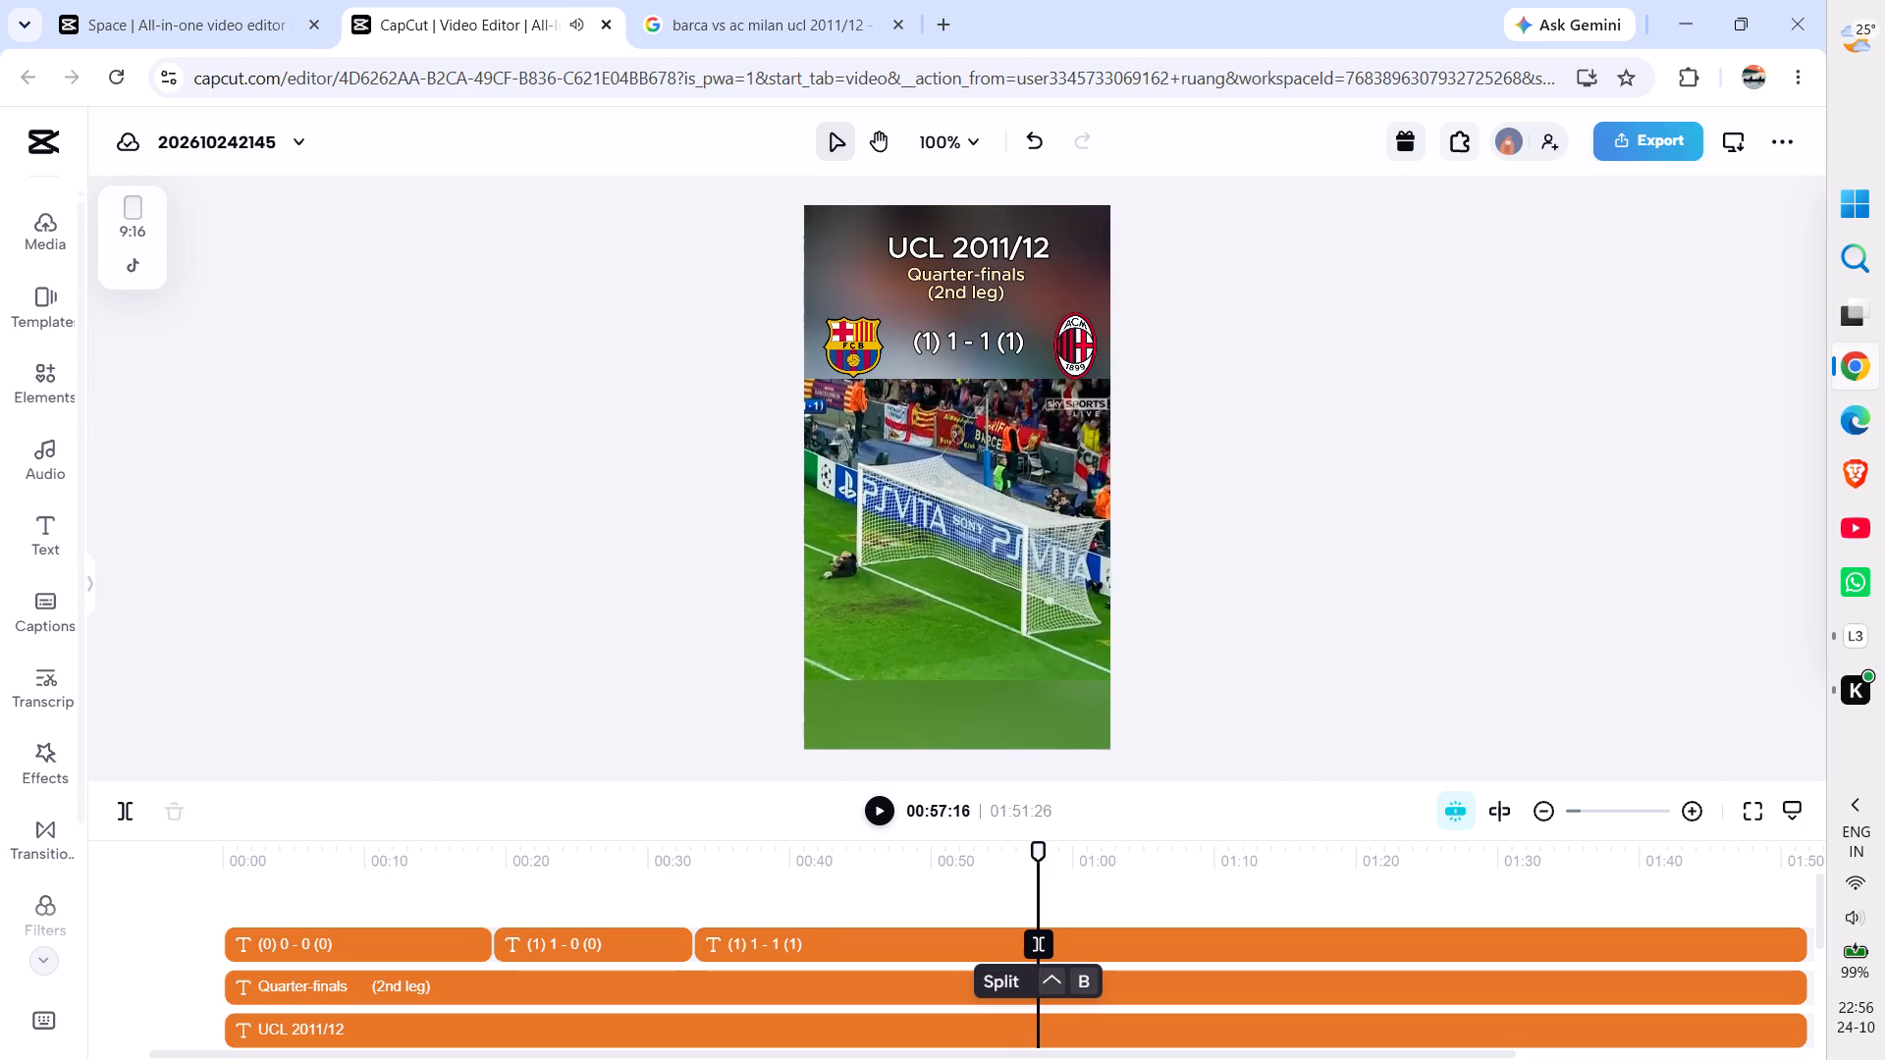
Change the score text of the clip starting at 00:57:16 to "(2) 2 - 1 (1)" and deselect it.
{"action": "left_click", "coordinate": [1101, 942]}
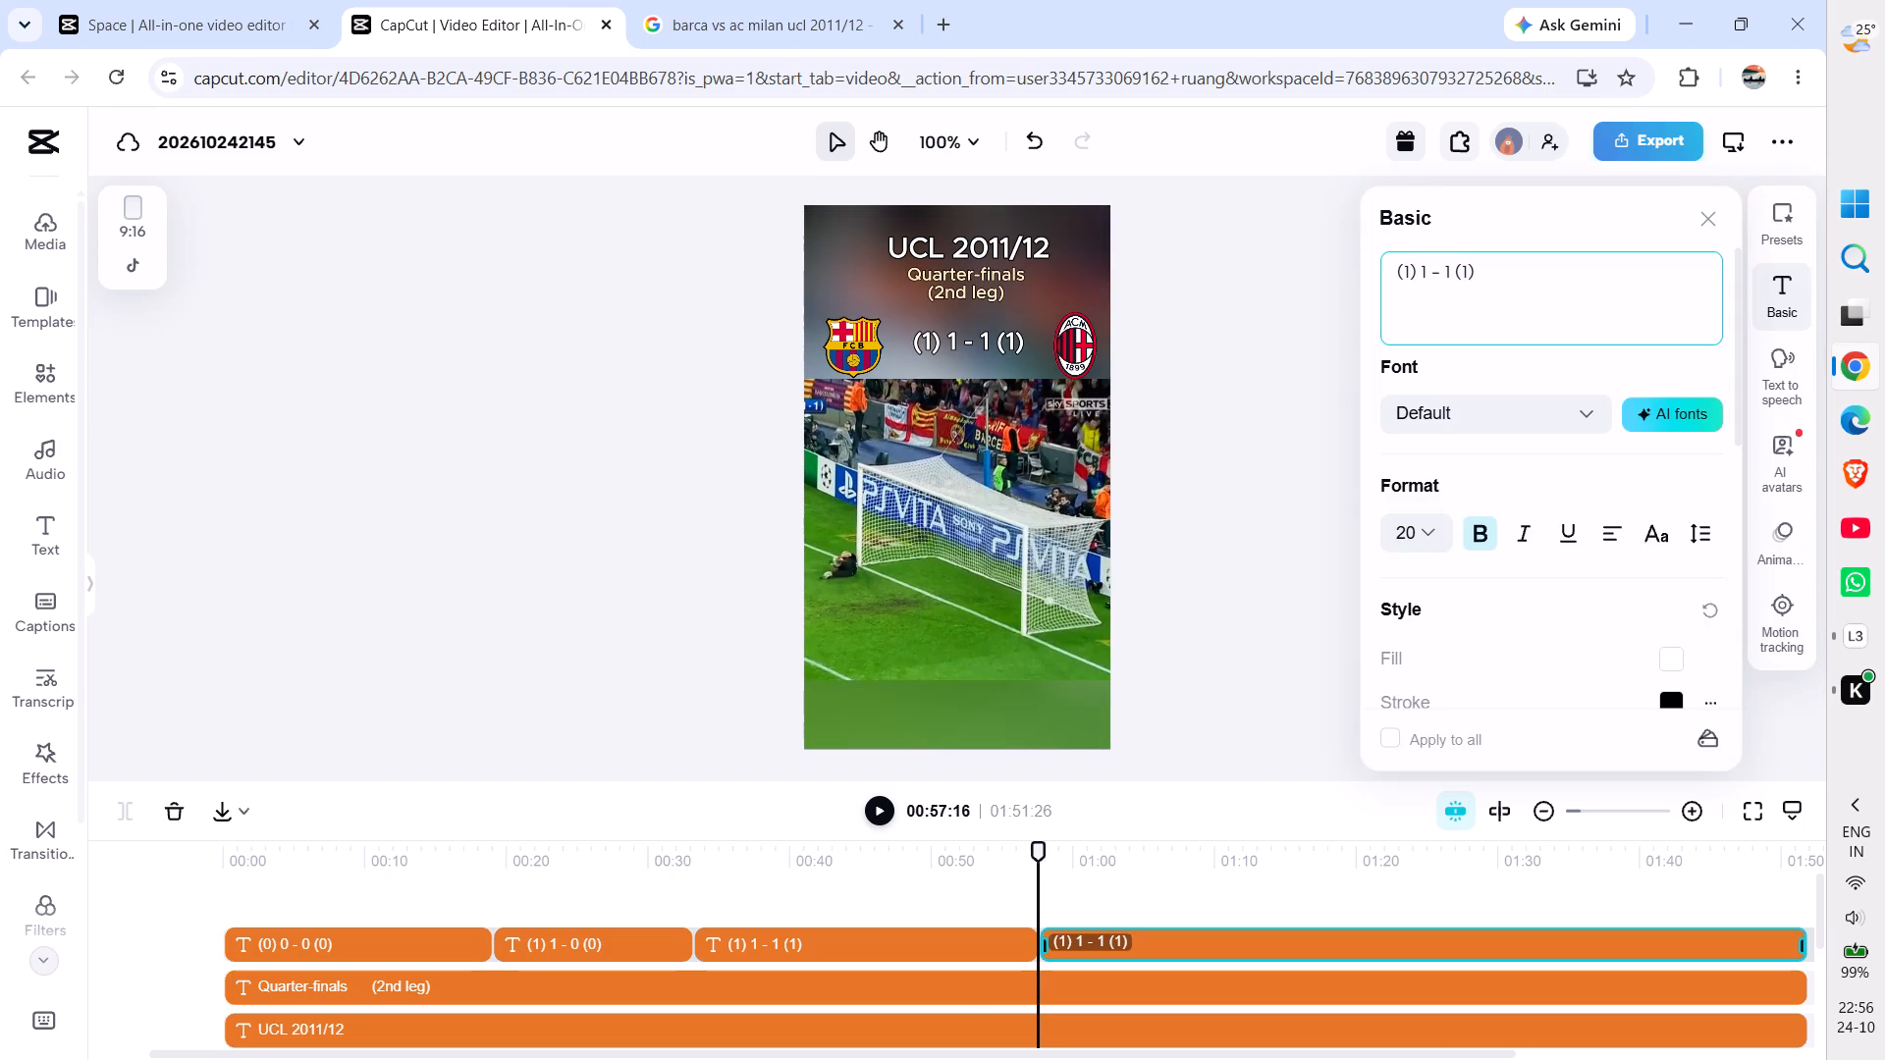
{"action": "left_click", "coordinate": [1430, 285]}
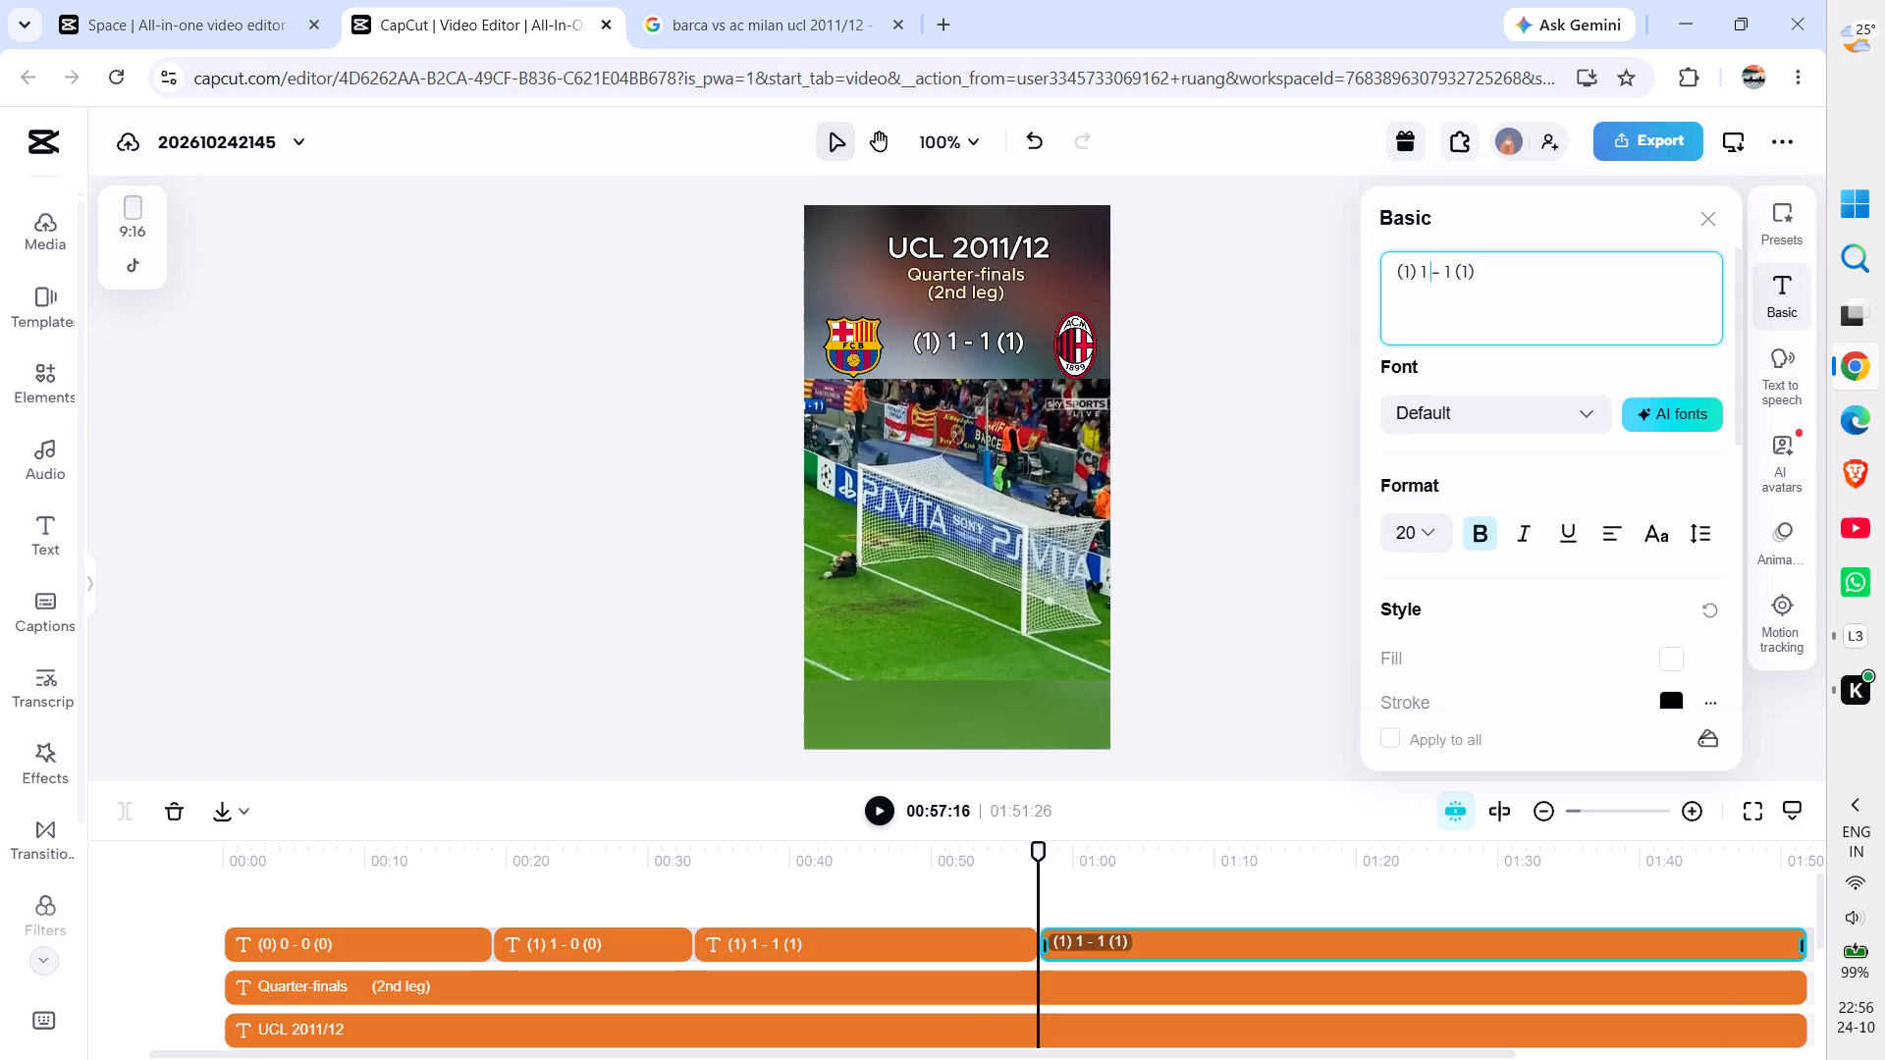
{"action": "left_click", "coordinate": [1427, 282]}
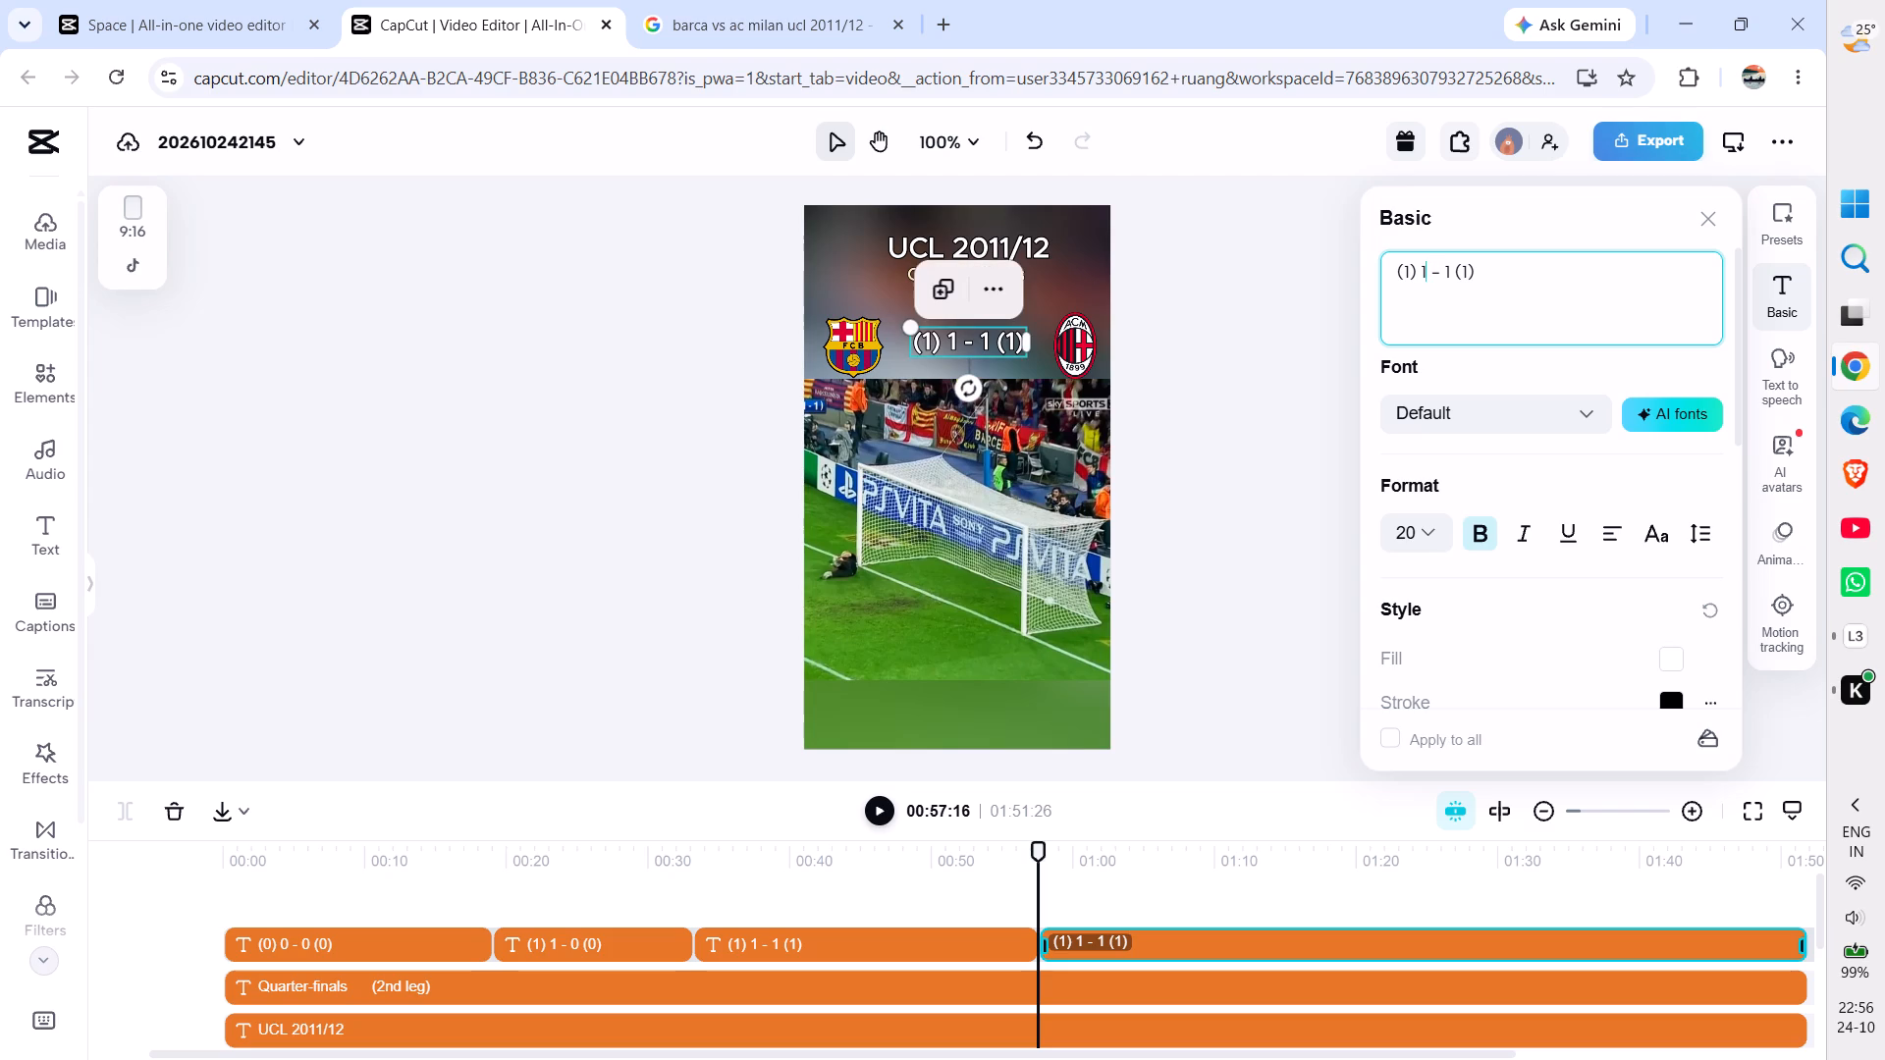
{"action": "key", "text": "BackSpace"}
{"action": "key", "text": "2"}
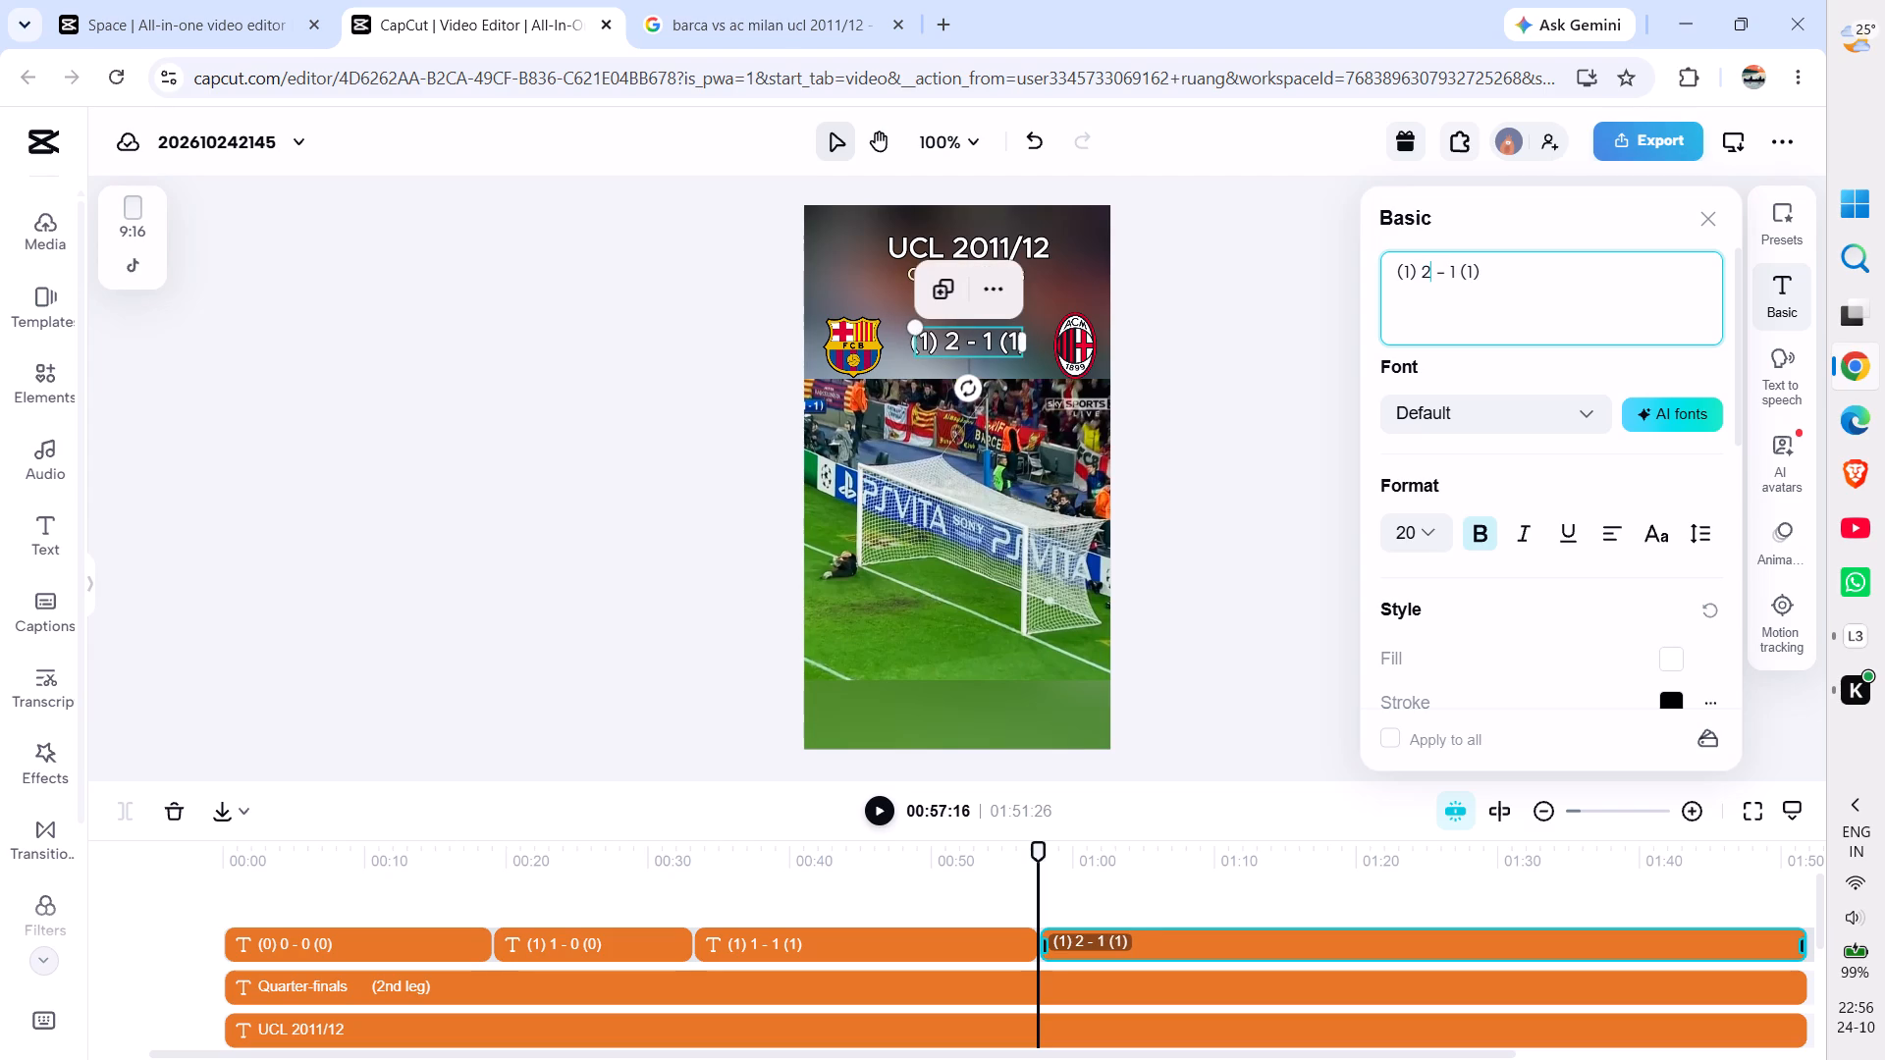
{"action": "left_click", "coordinate": [1409, 281]}
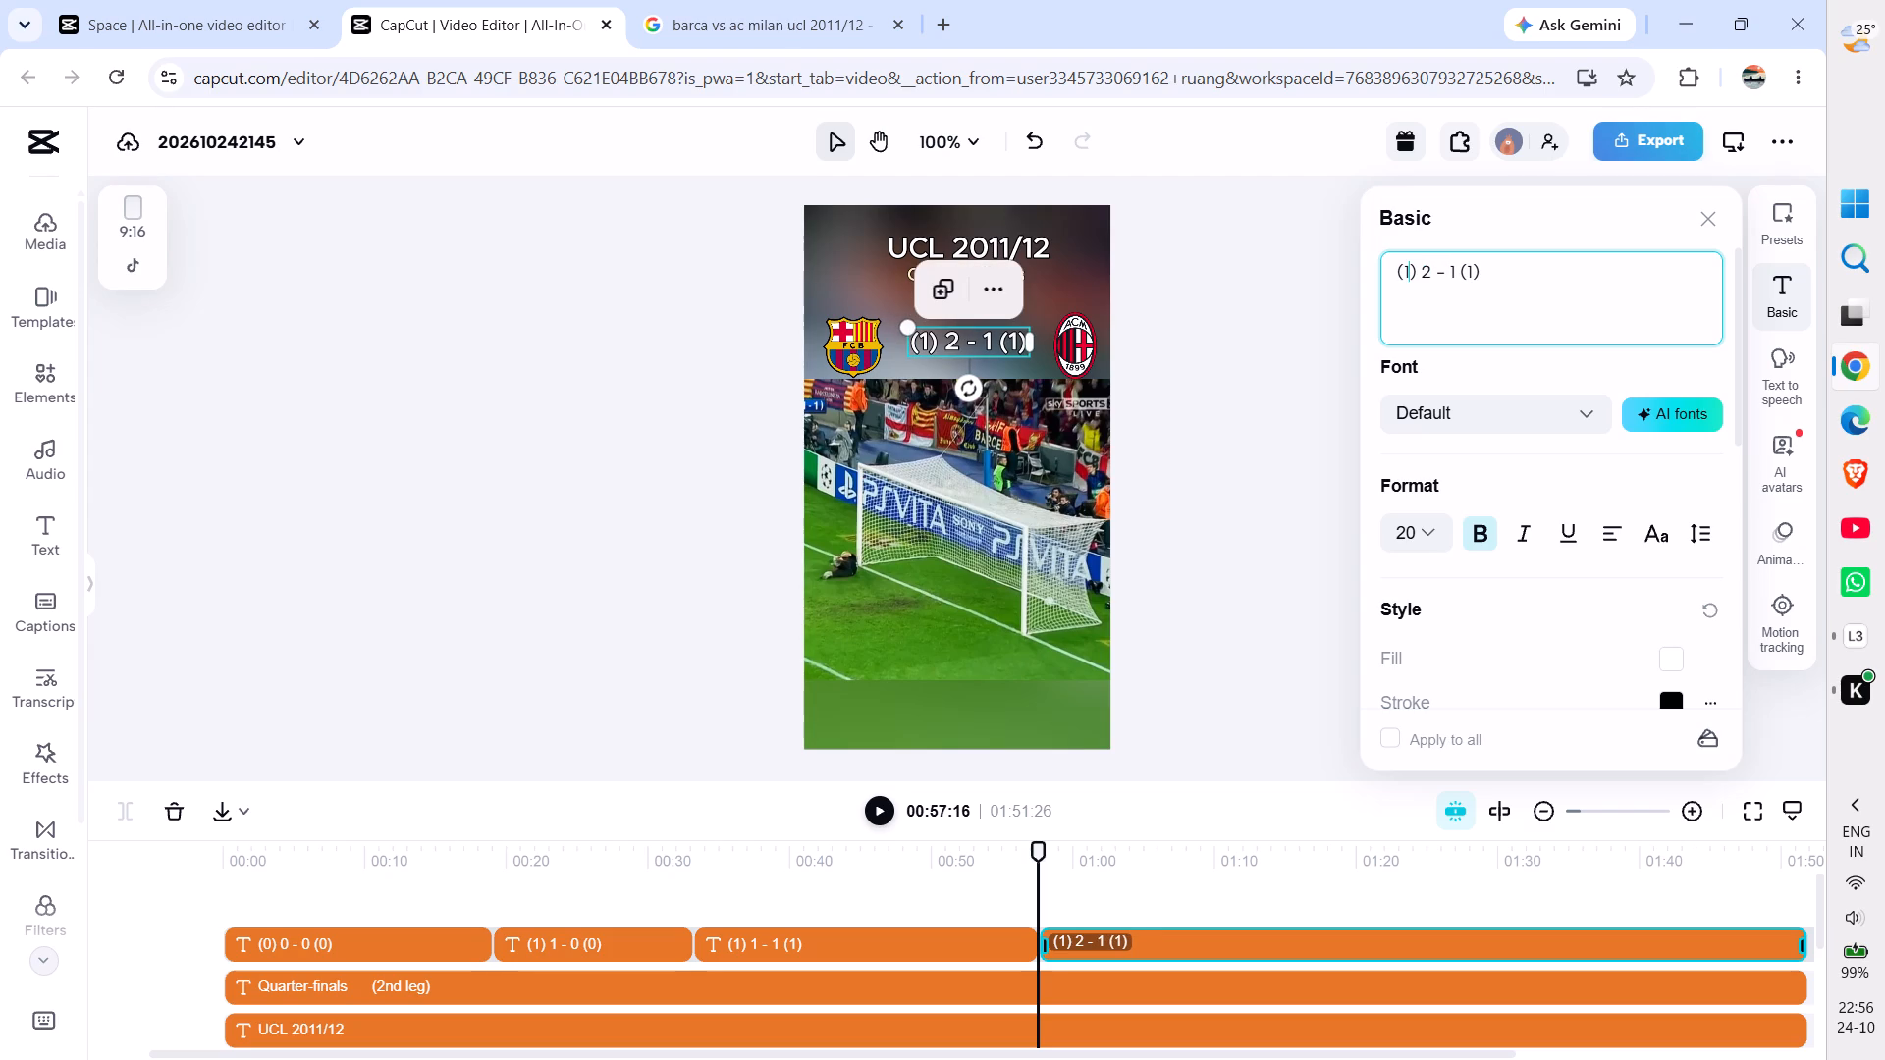
{"action": "key", "text": "BackSpace"}
{"action": "key", "text": "2"}
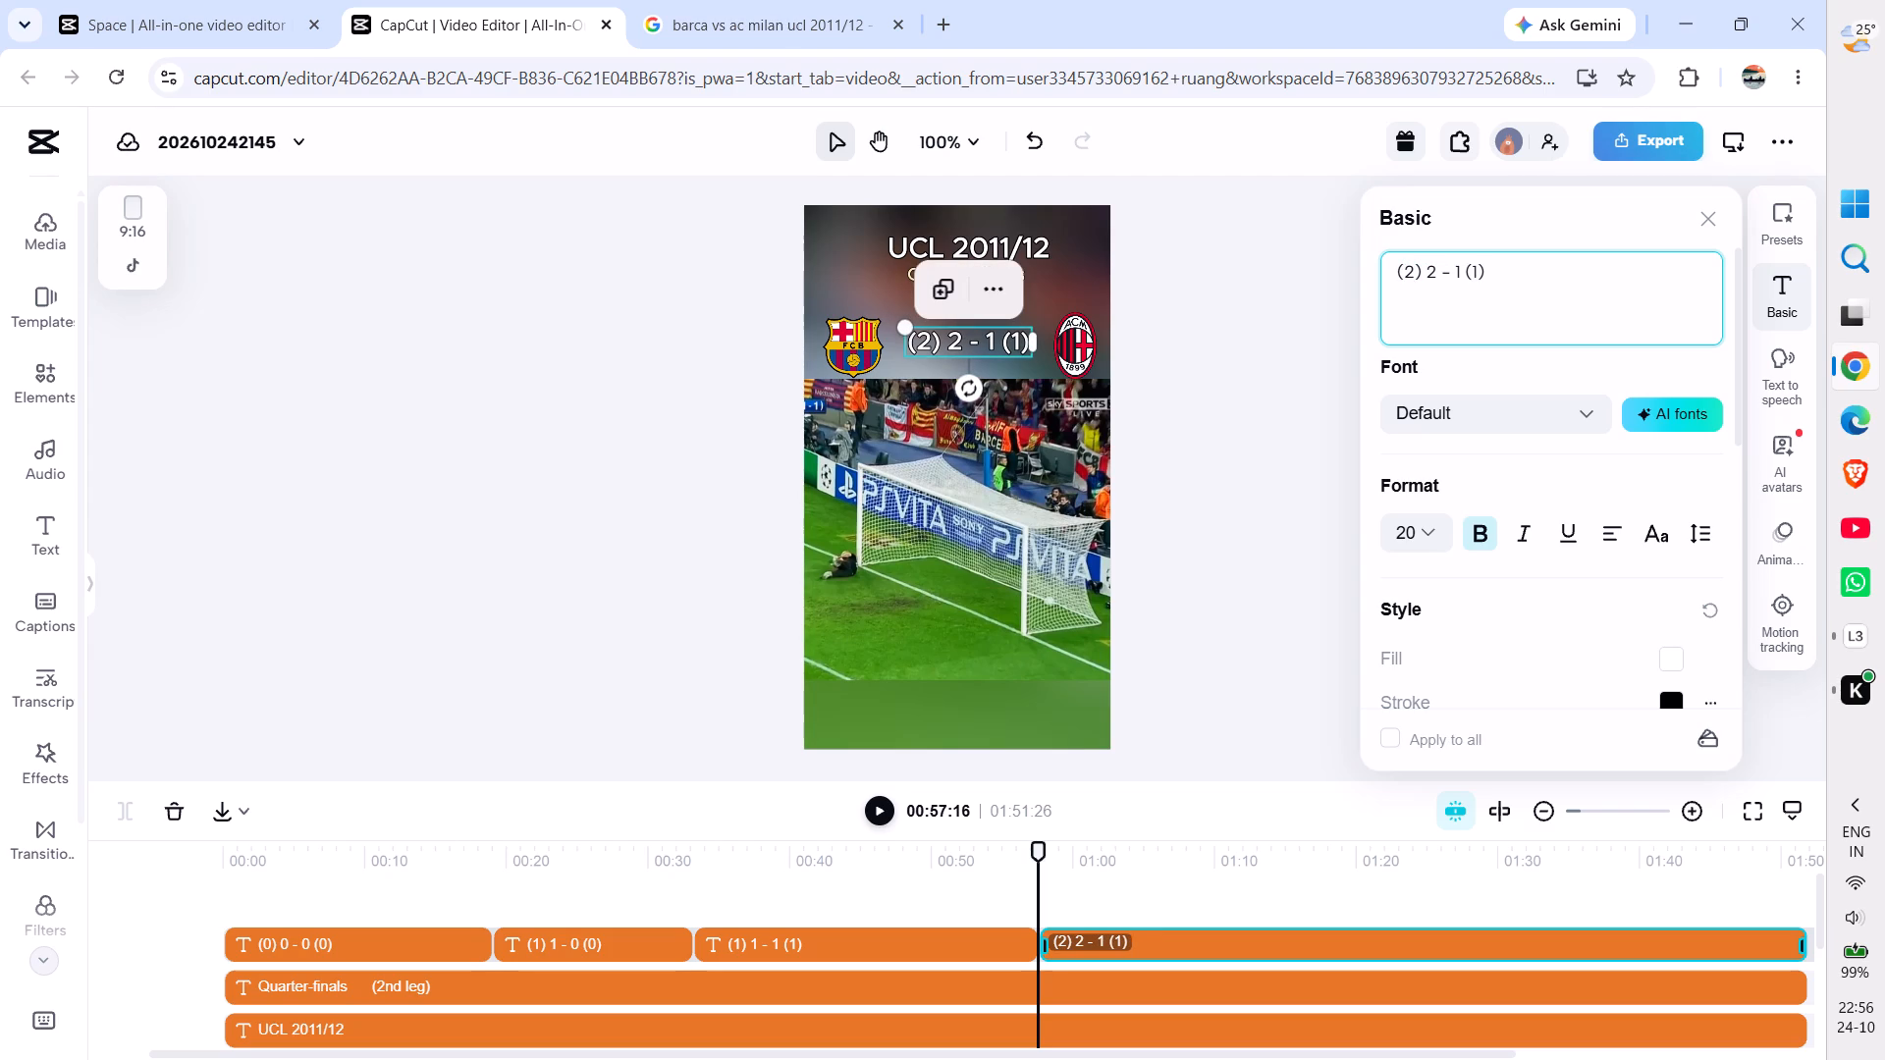
{"action": "left_click", "coordinate": [1238, 420]}
Play the footage on from 00:57:16 to 01:15:17, looking for the next goal.
{"action": "key", "text": "space"}
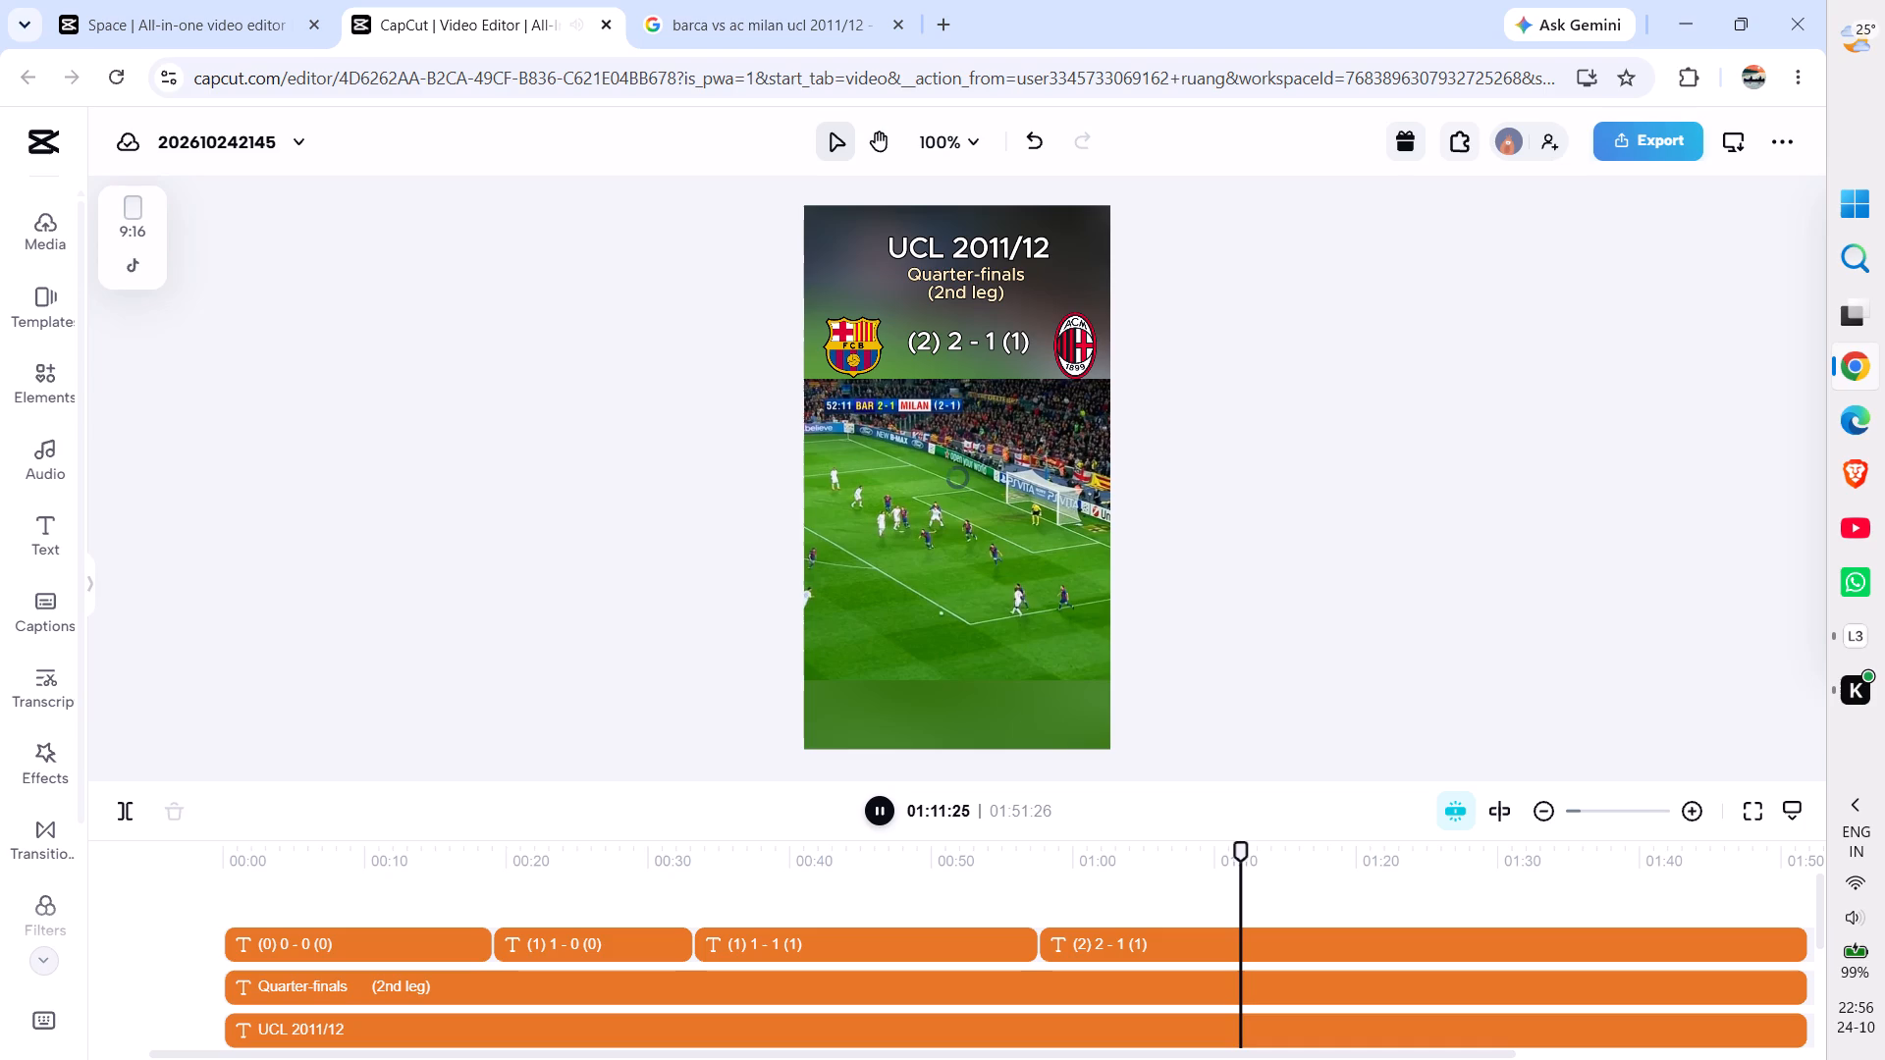
{"action": "key", "text": "space"}
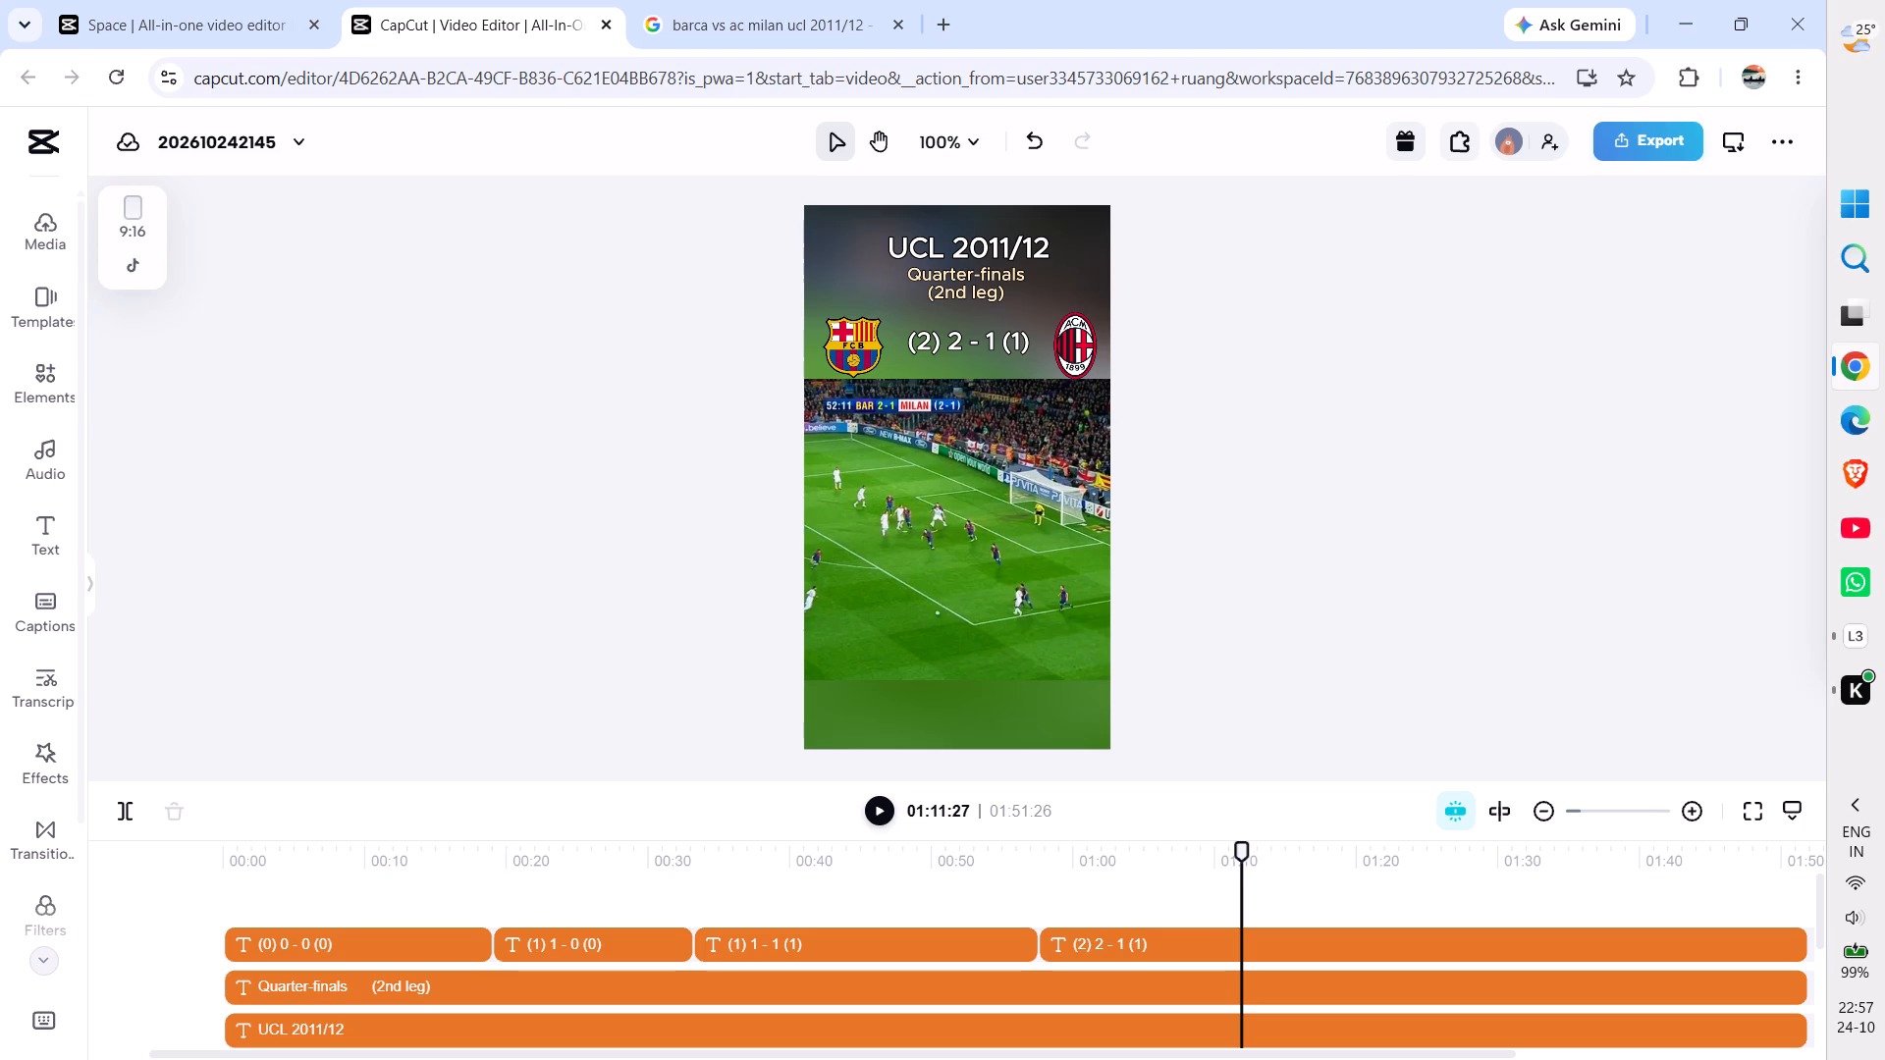
{"action": "key", "text": "space"}
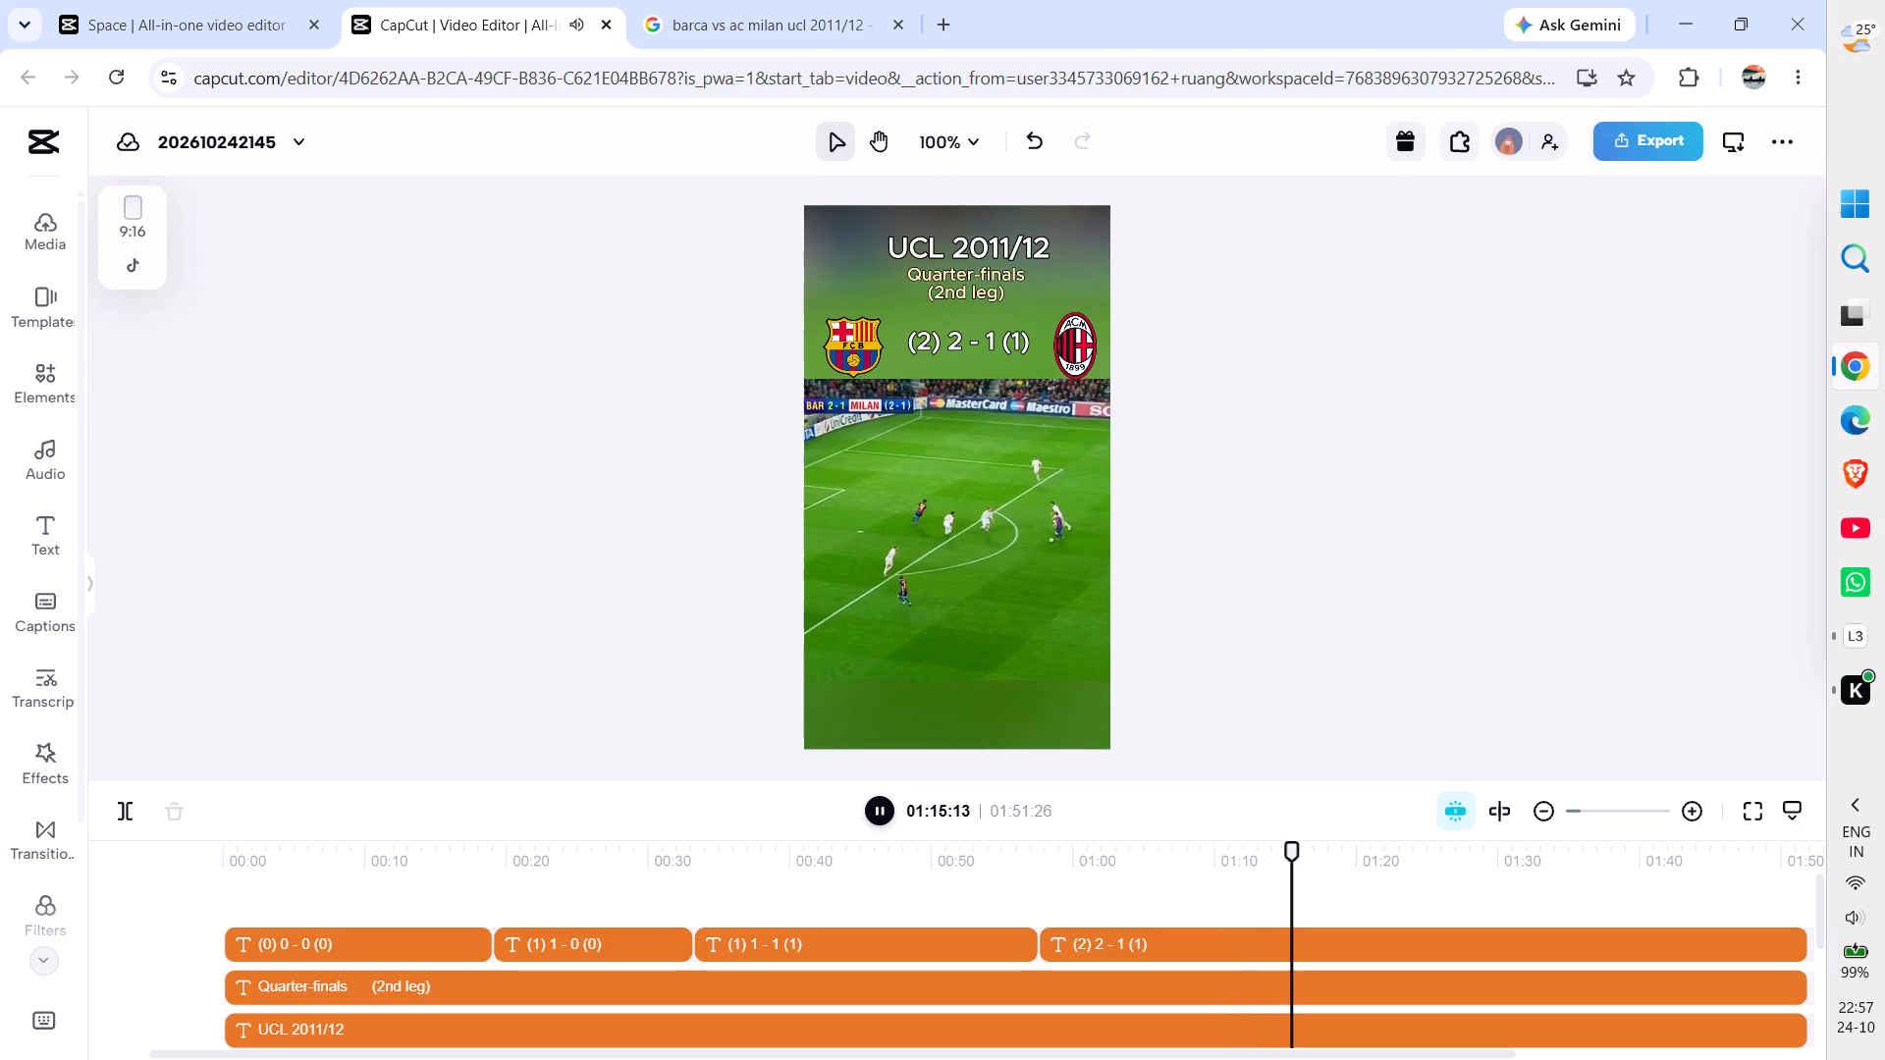
{"action": "key", "text": "space"}
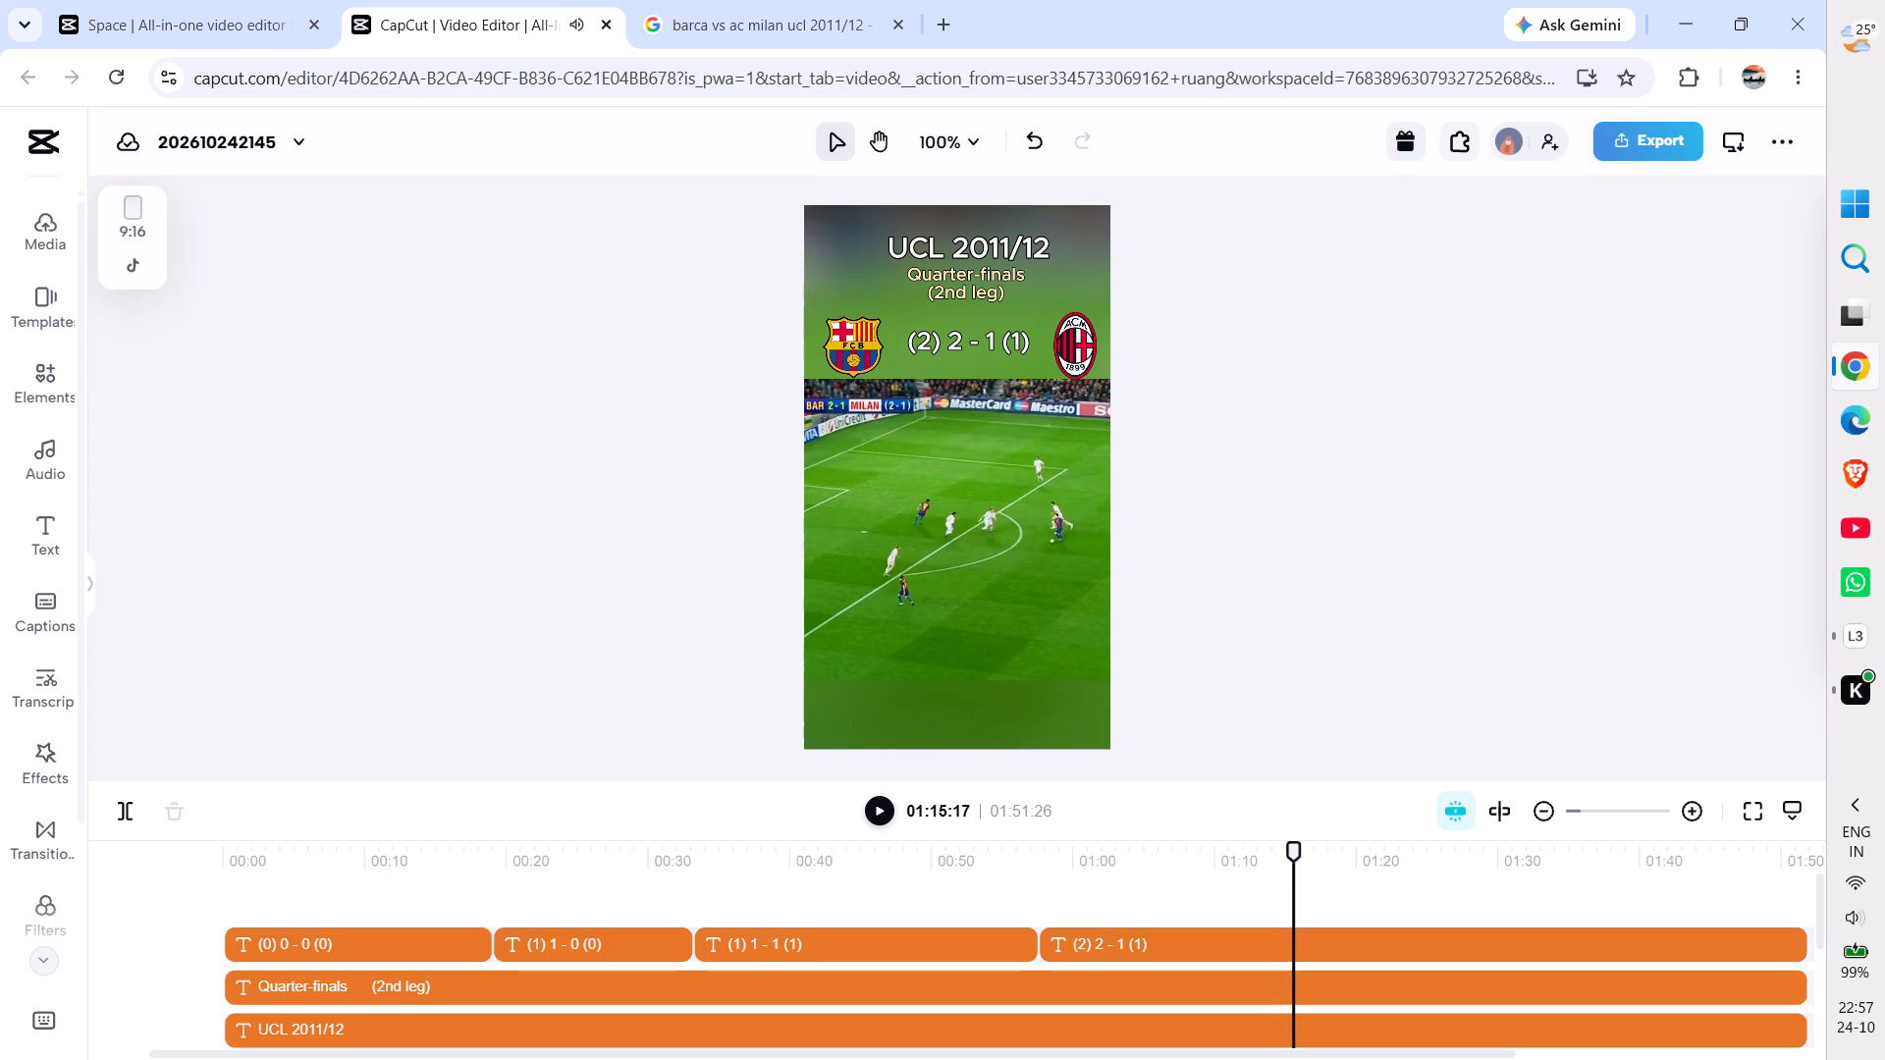
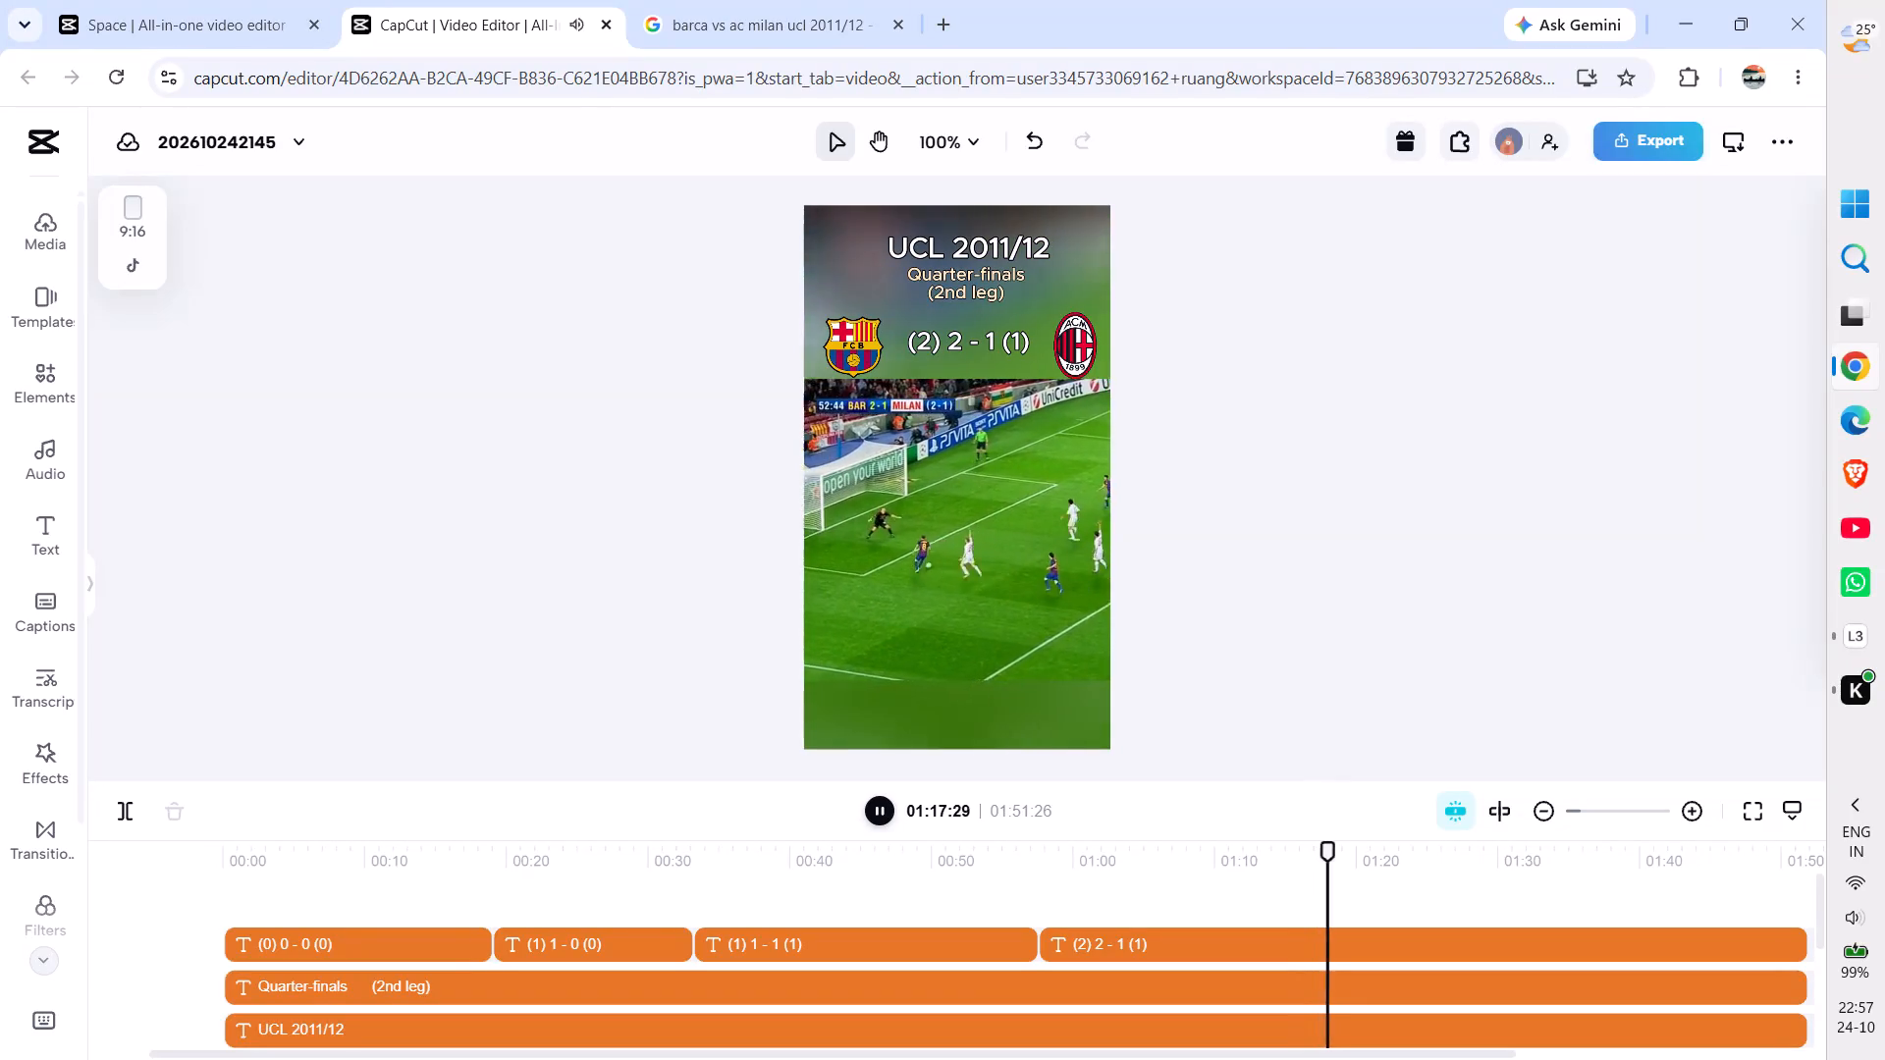
Pause at Barcelona's third goal and split the "(2) 2 - 1 (1)" score clip at 01:19:20.
{"action": "key", "text": "space"}
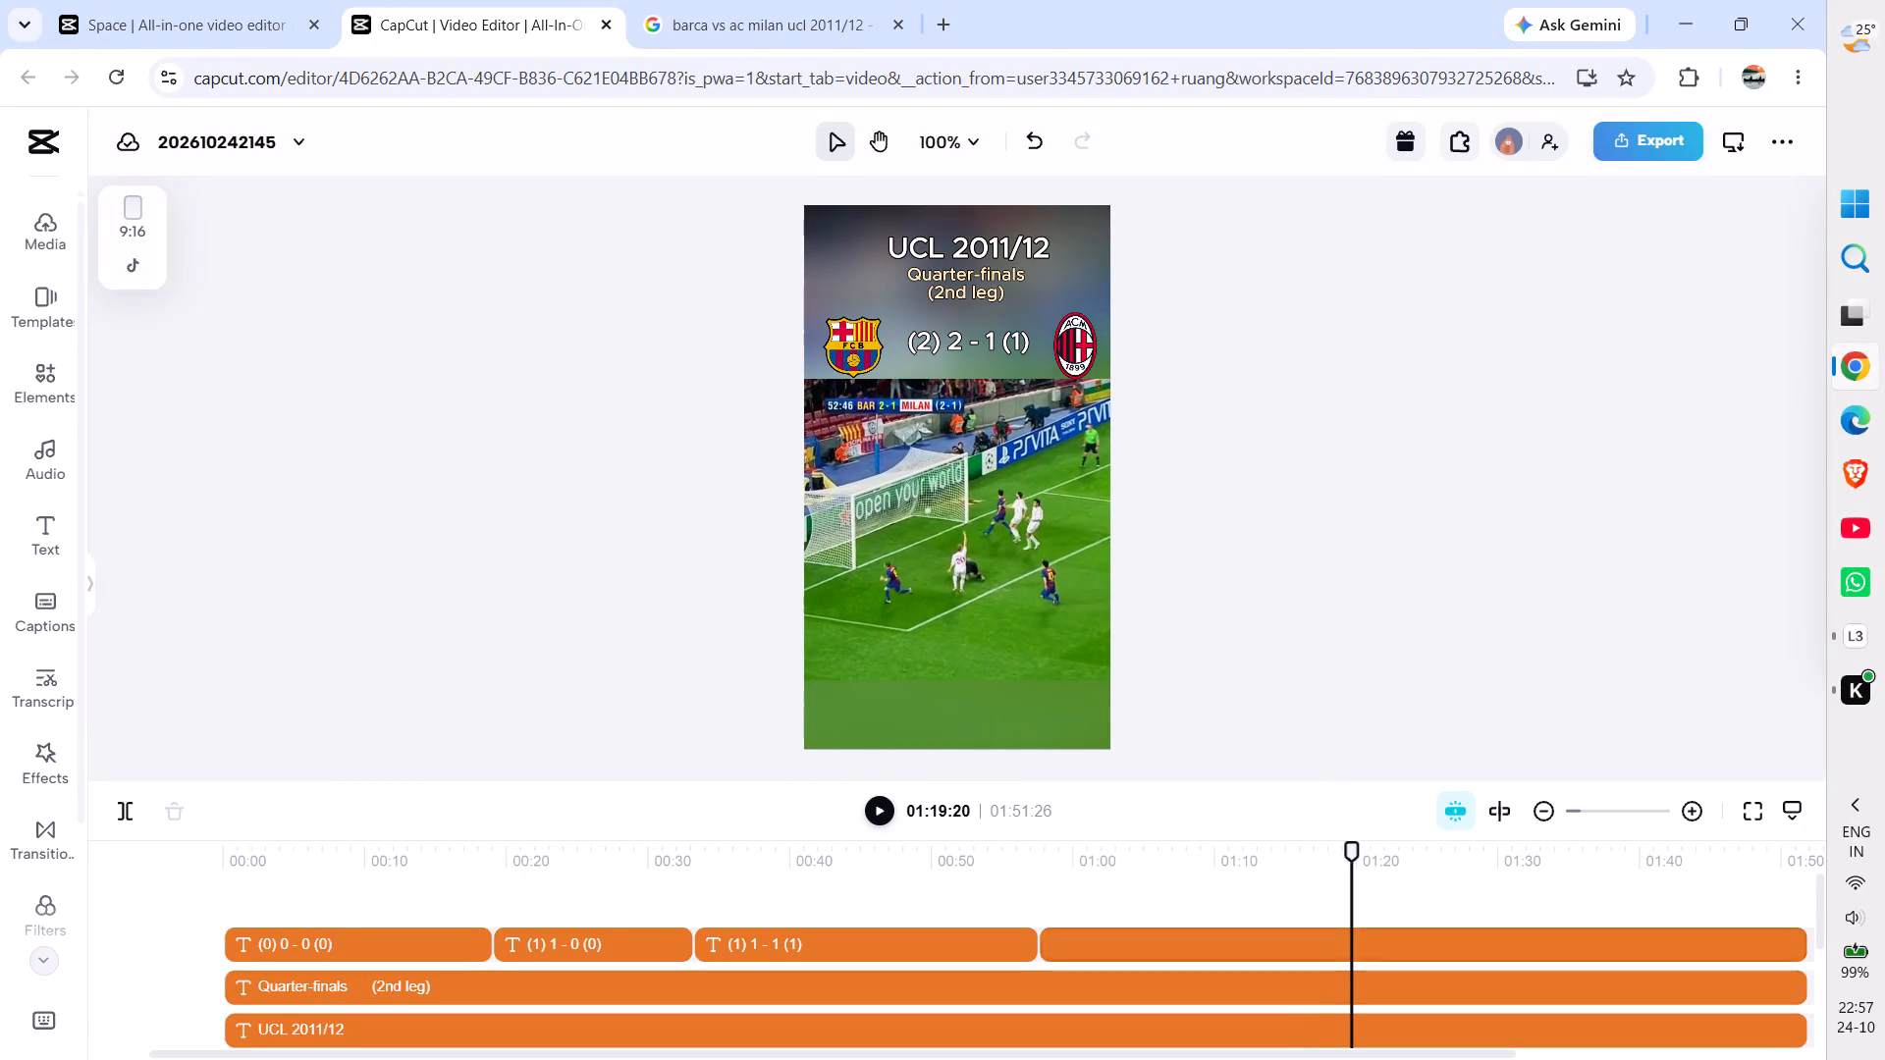
{"action": "left_click", "coordinate": [1354, 943]}
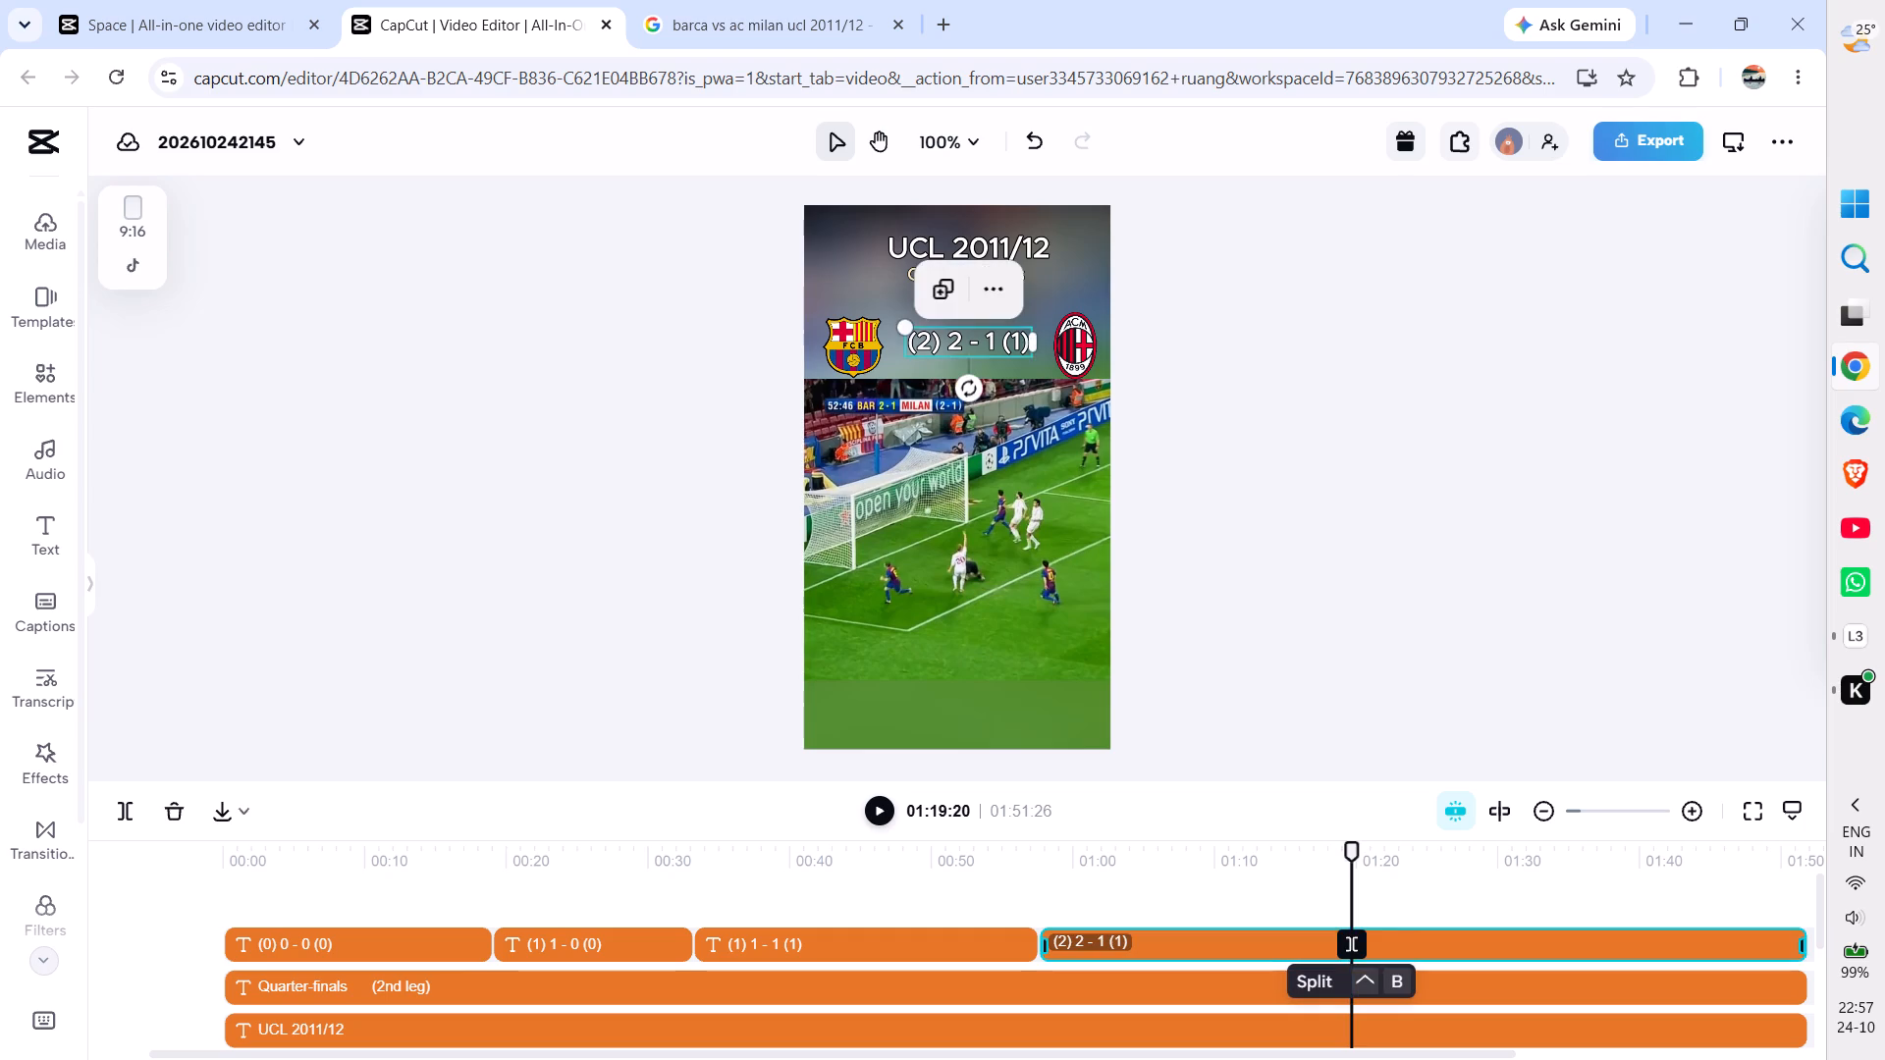
{"action": "left_click", "coordinate": [1418, 948]}
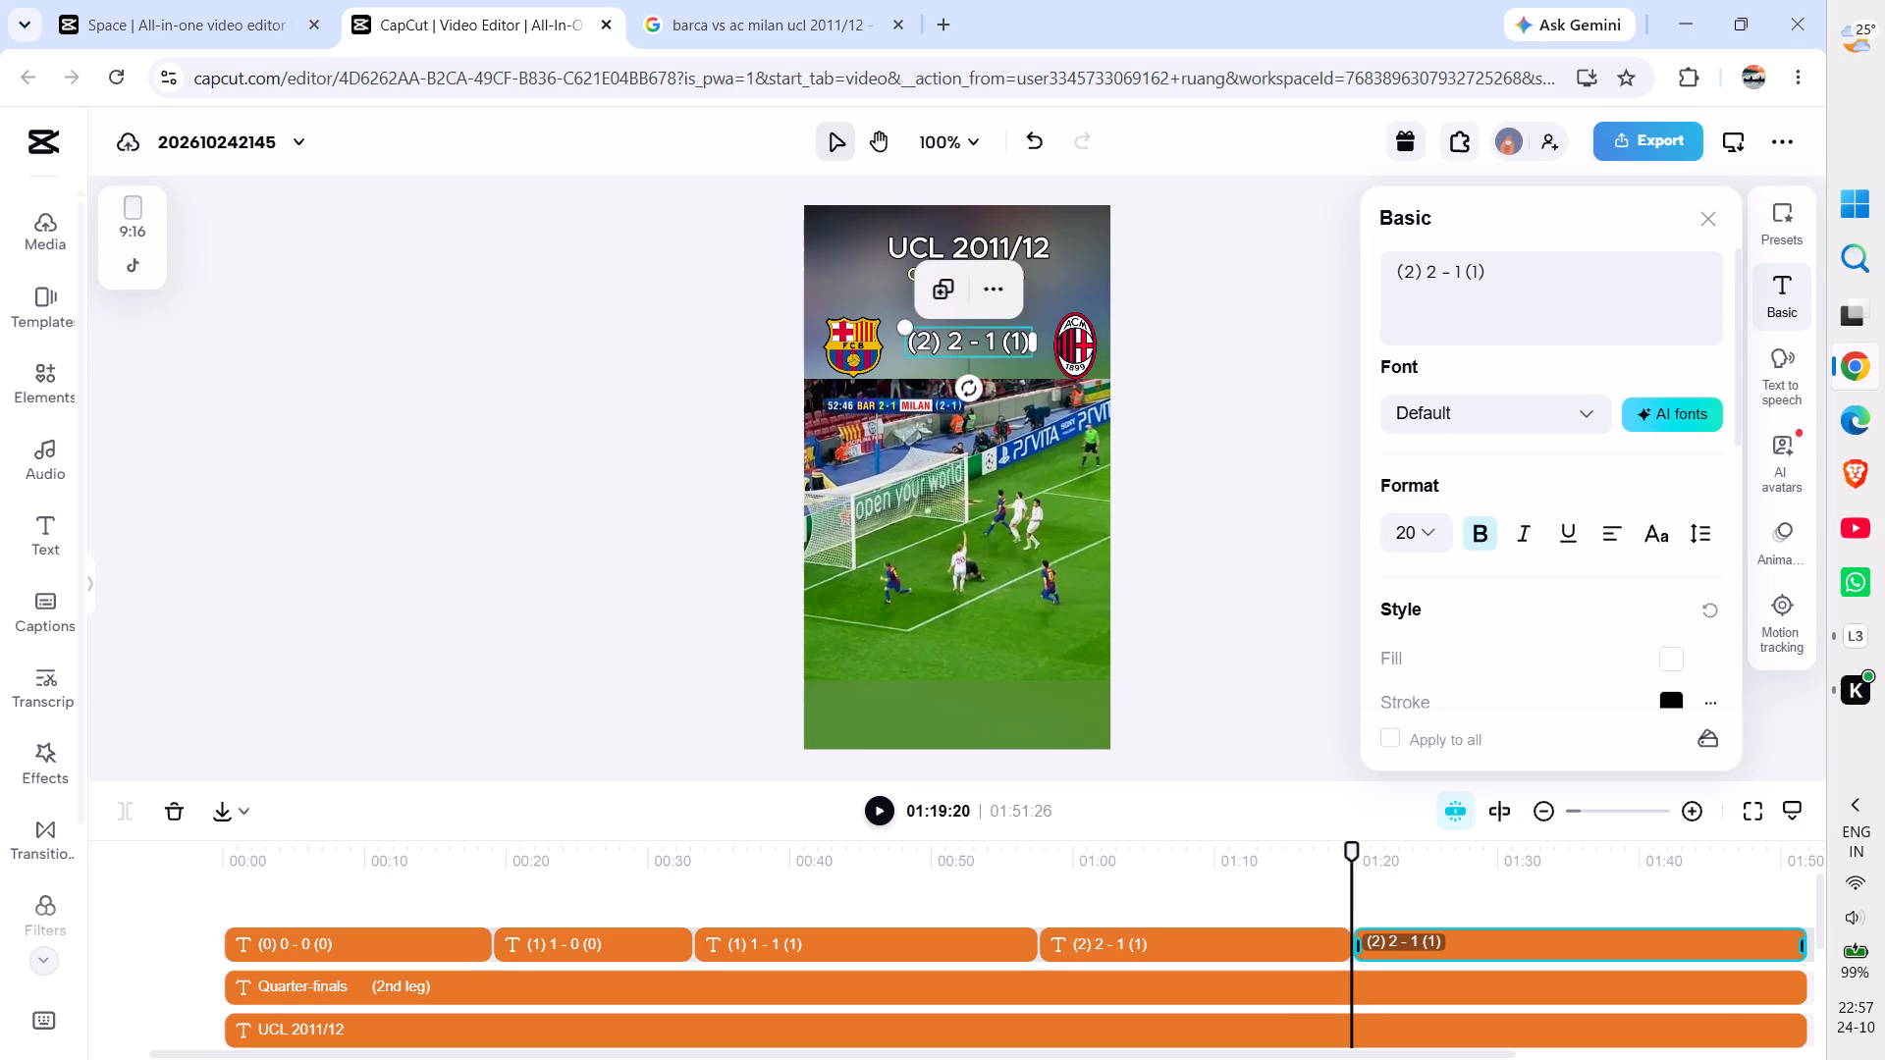
Change the score text of the clip starting at 01:19:20 to "(3) 3 - 1 (1)" and deselect it.
{"action": "left_click", "coordinate": [1433, 278]}
{"action": "key", "text": "BackSpace"}
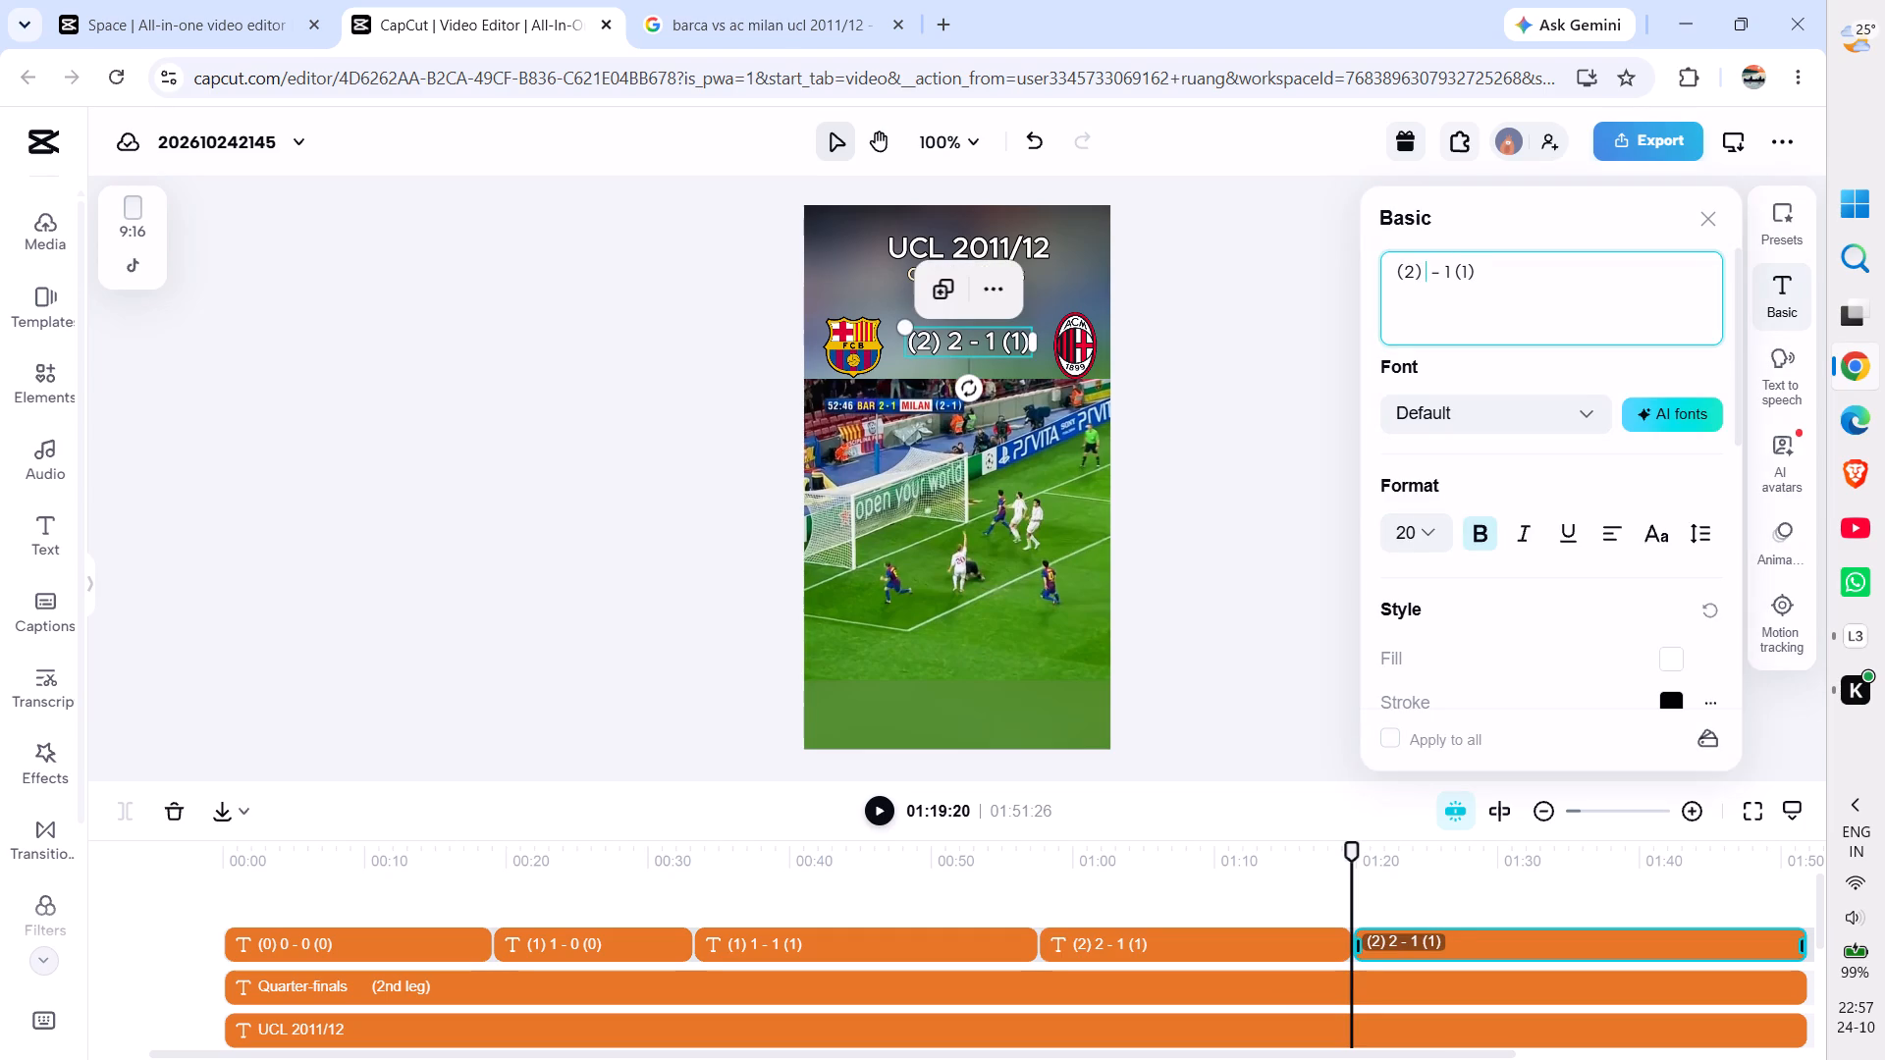
{"action": "key", "text": "3"}
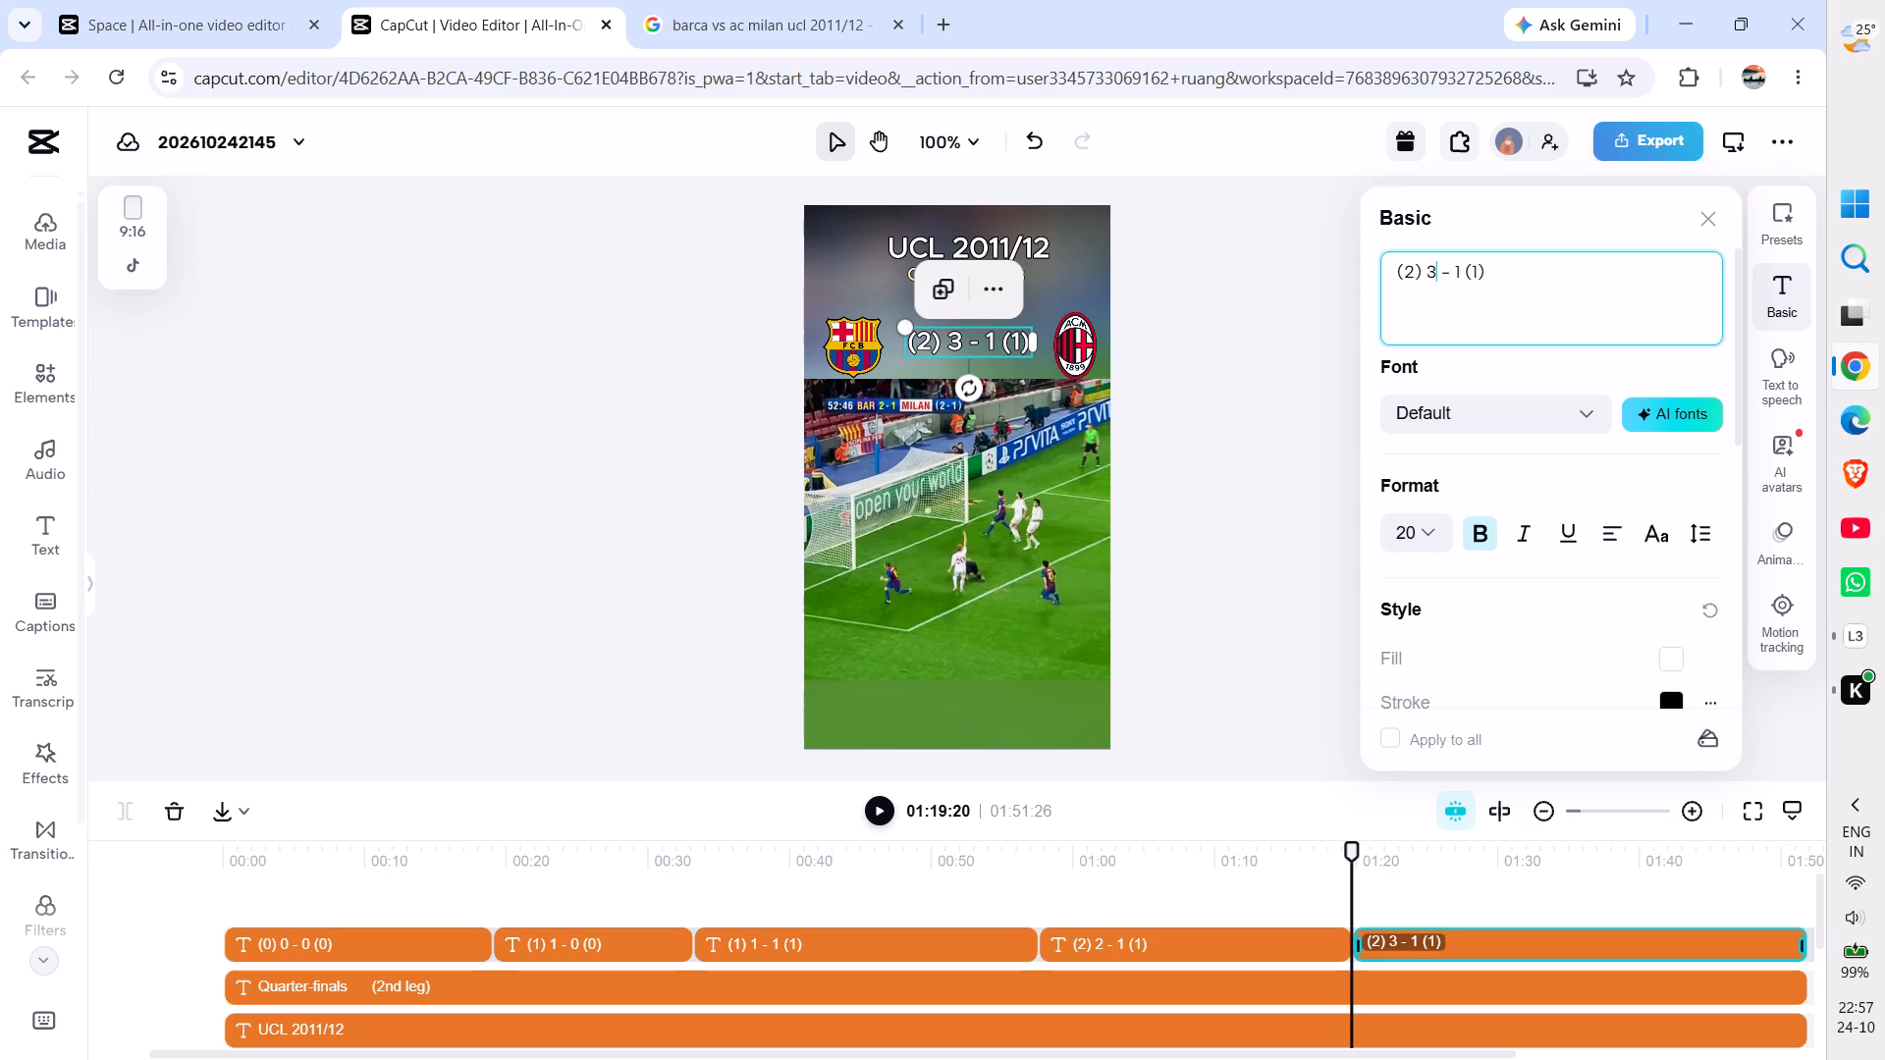
{"action": "left_click", "coordinate": [1411, 283]}
{"action": "key", "text": "BackSpace"}
{"action": "key", "text": "3"}
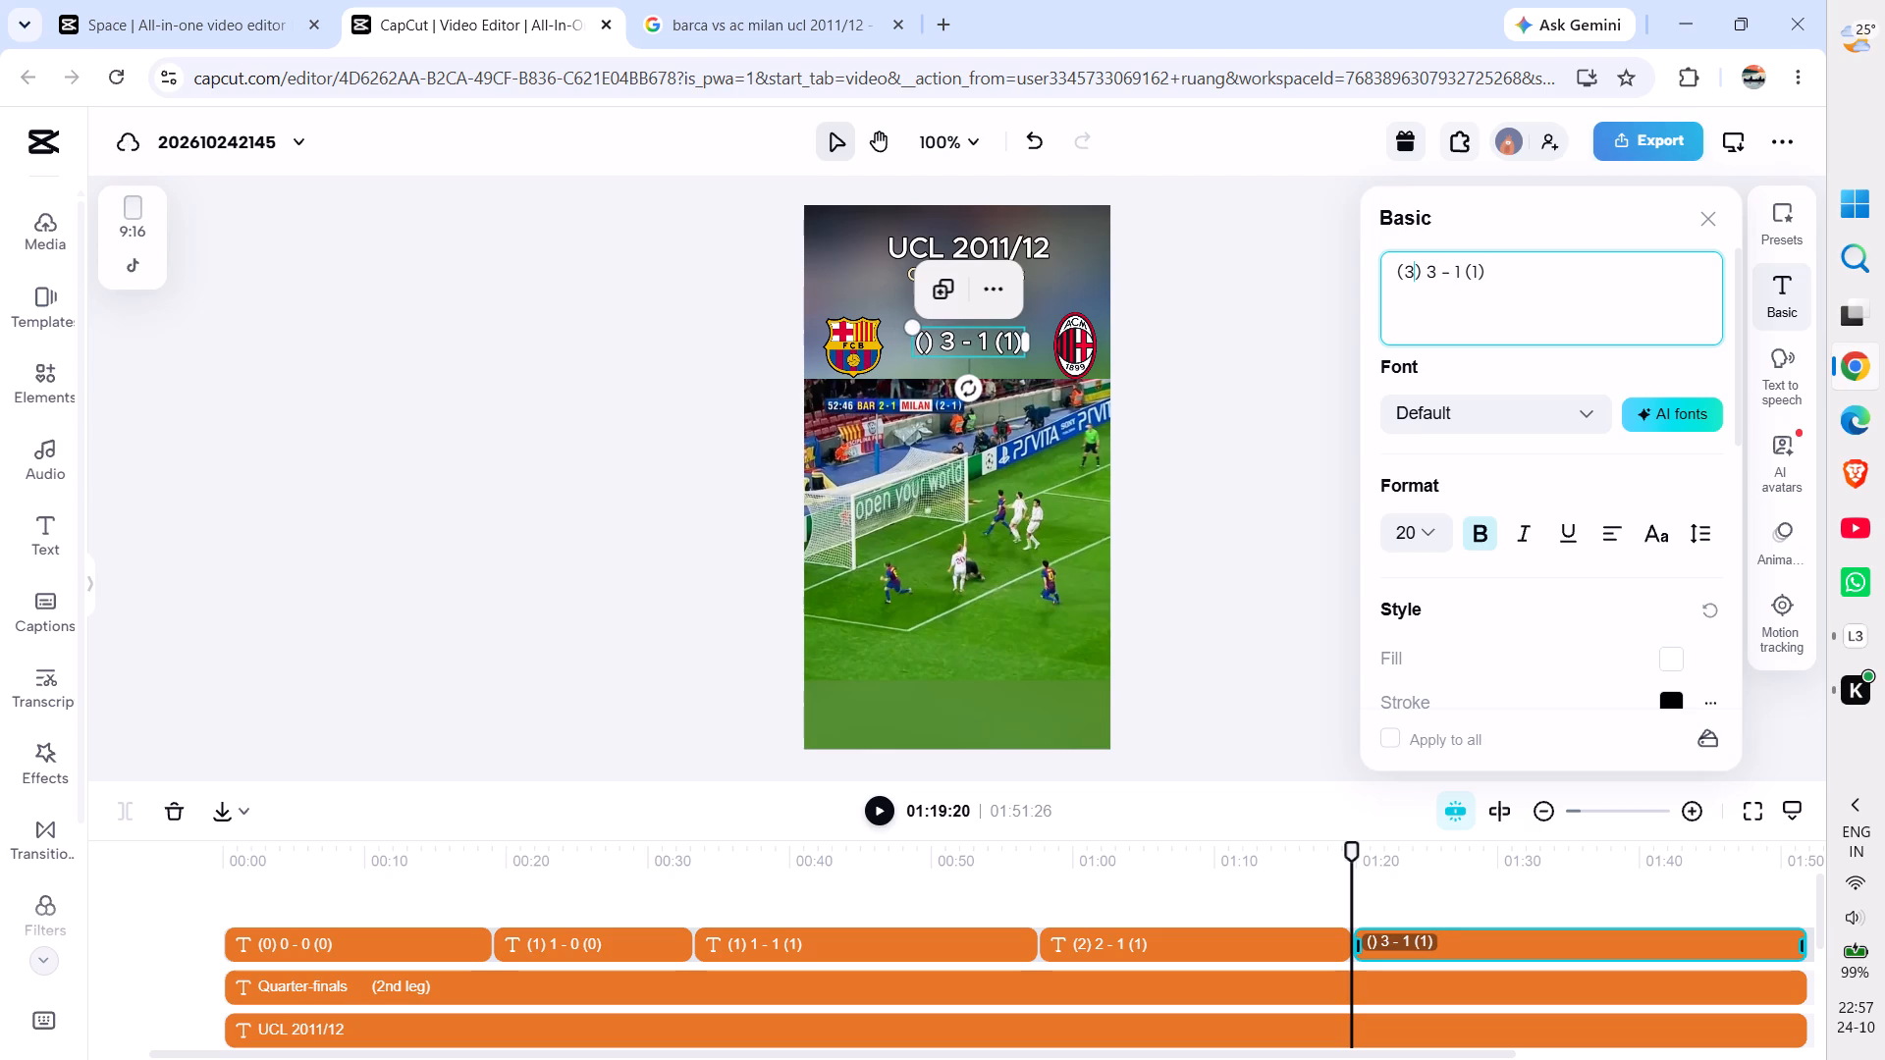
{"action": "left_click", "coordinate": [1250, 392]}
Play the footage on from 01:19:20 to the end of the video, checking for any further goals.
{"action": "key", "text": "space"}
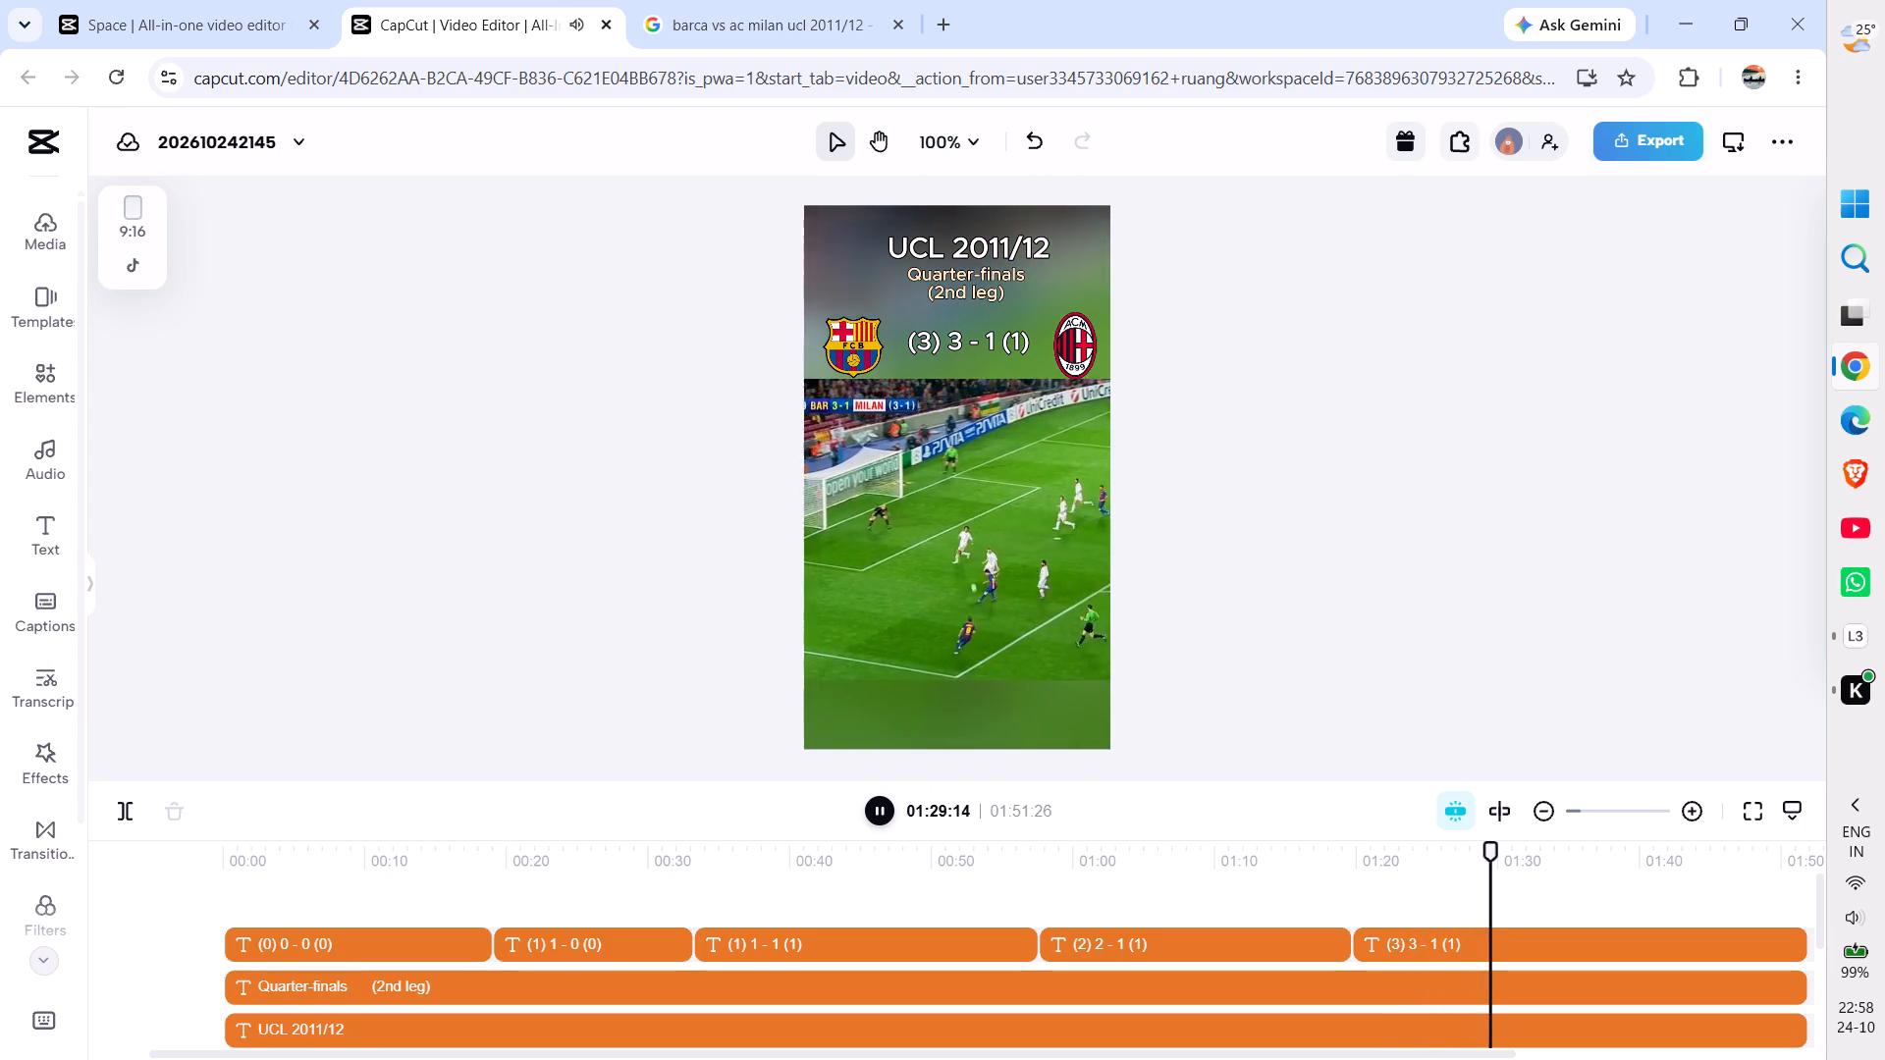
{"action": "key", "text": "space"}
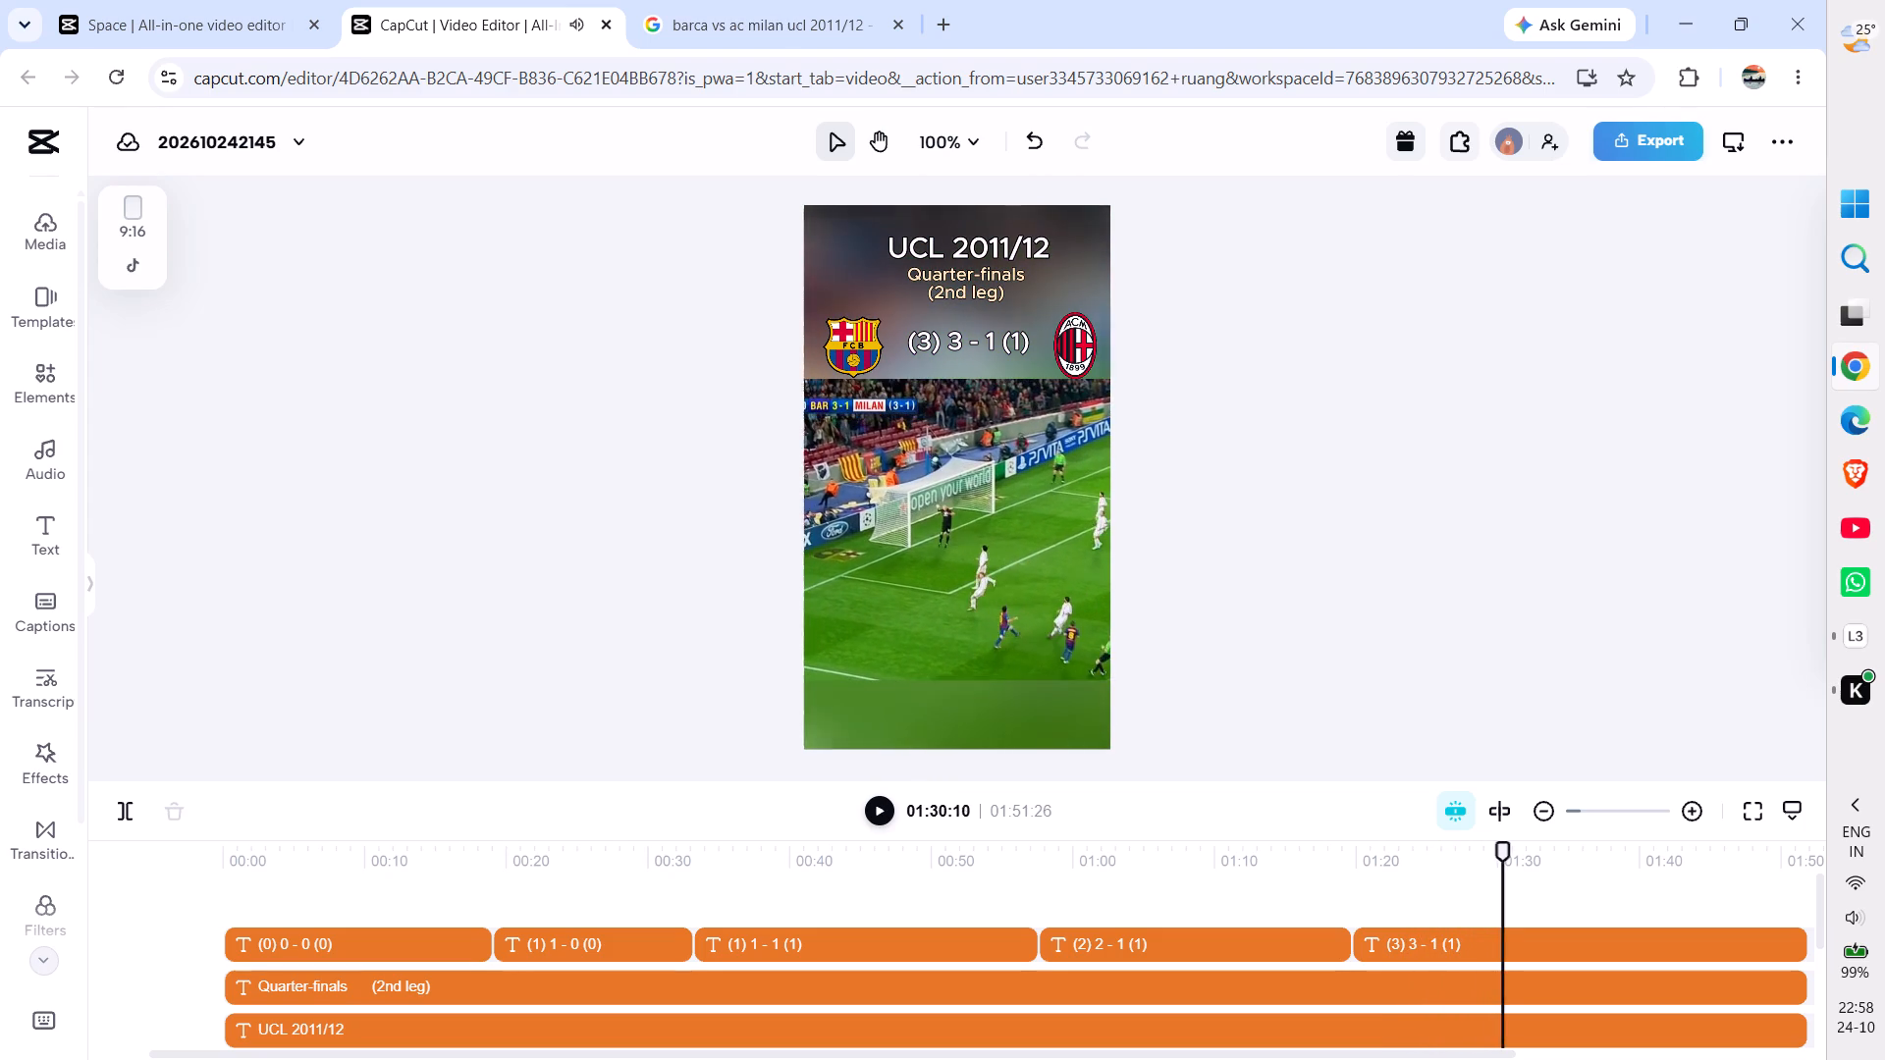
{"action": "key", "text": "space"}
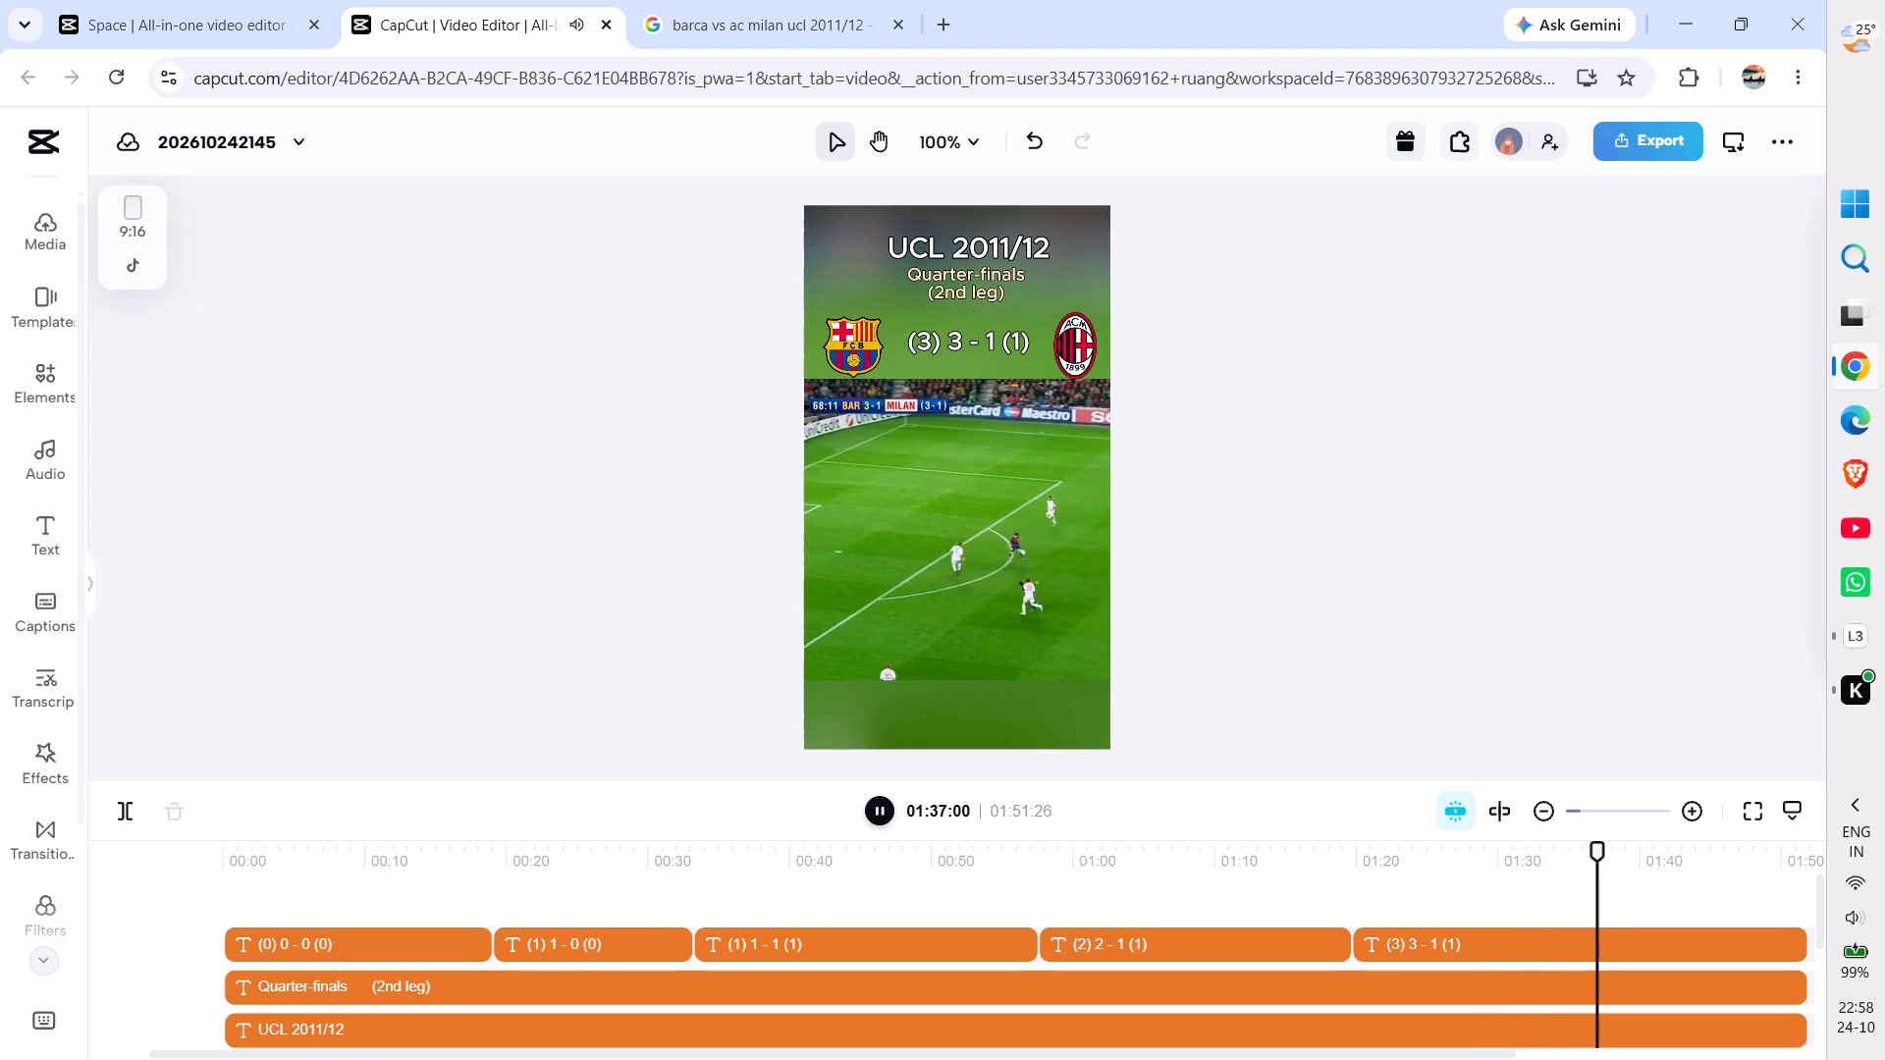
{"action": "key", "text": "space"}
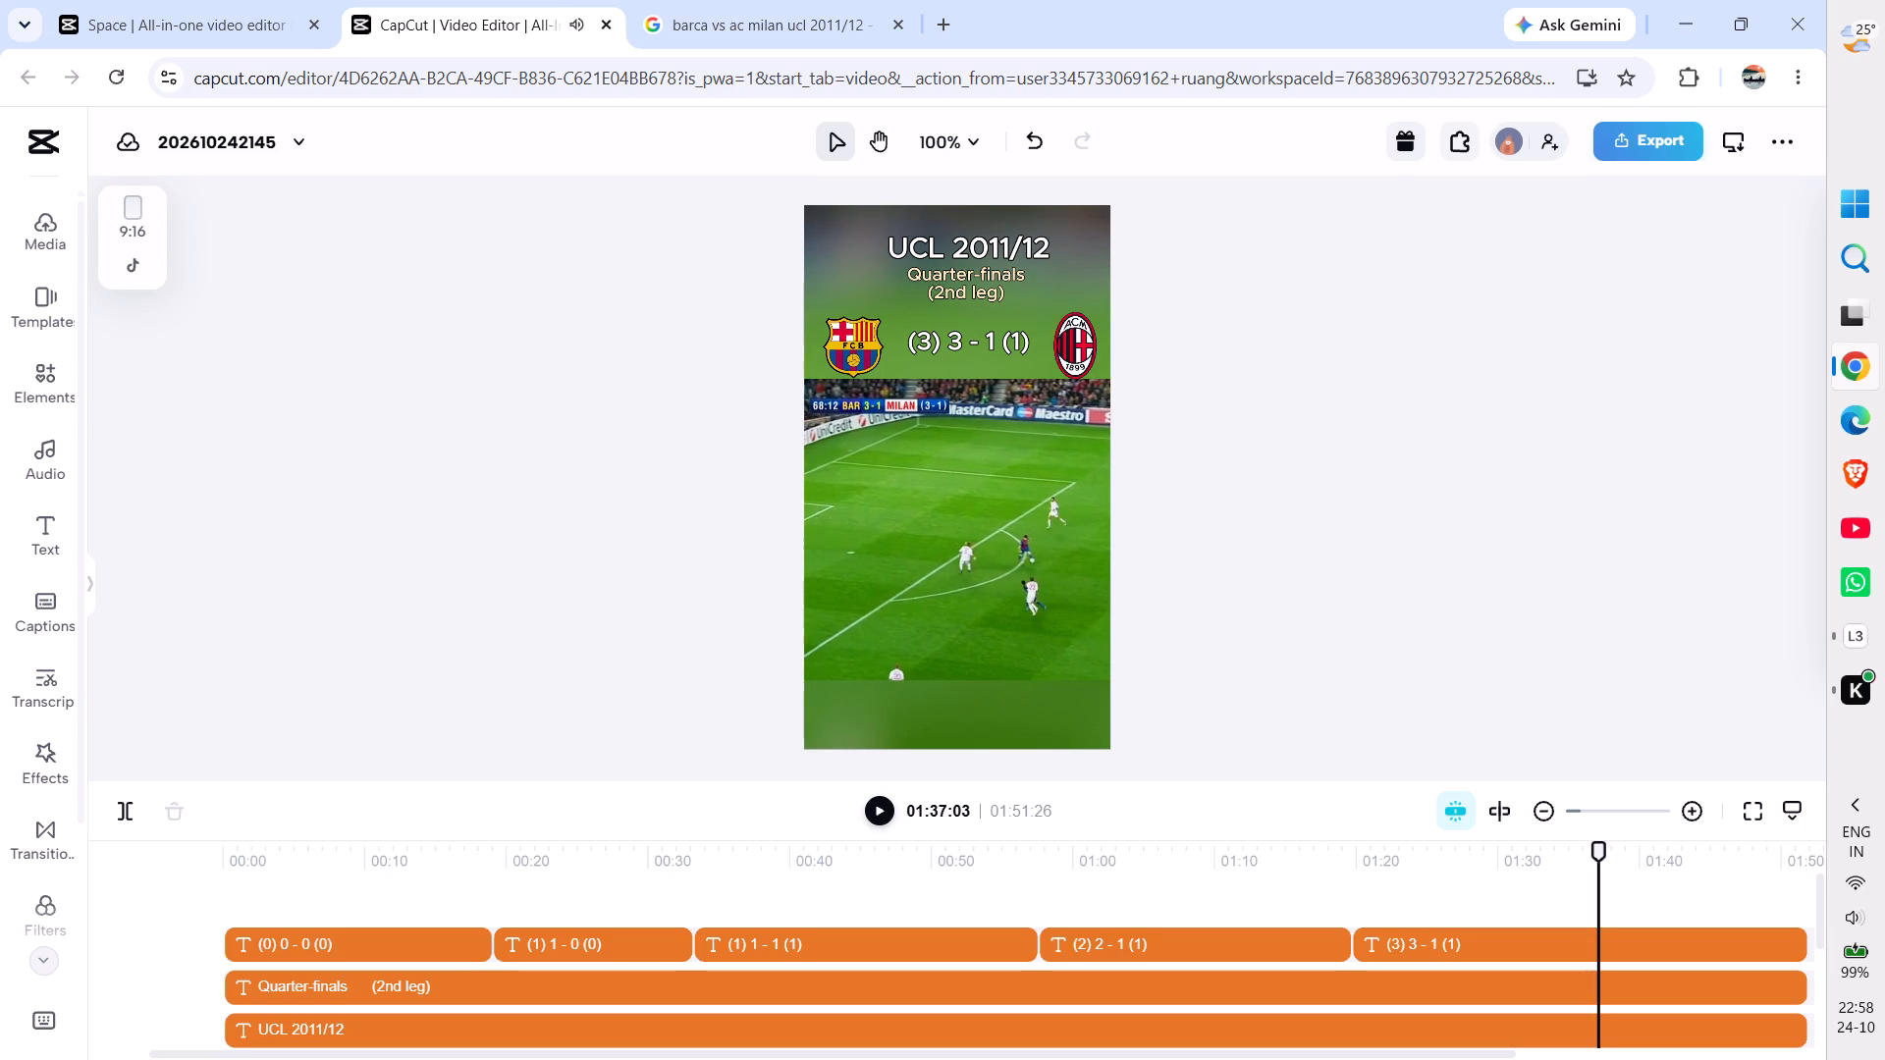
{"action": "key", "text": "space"}
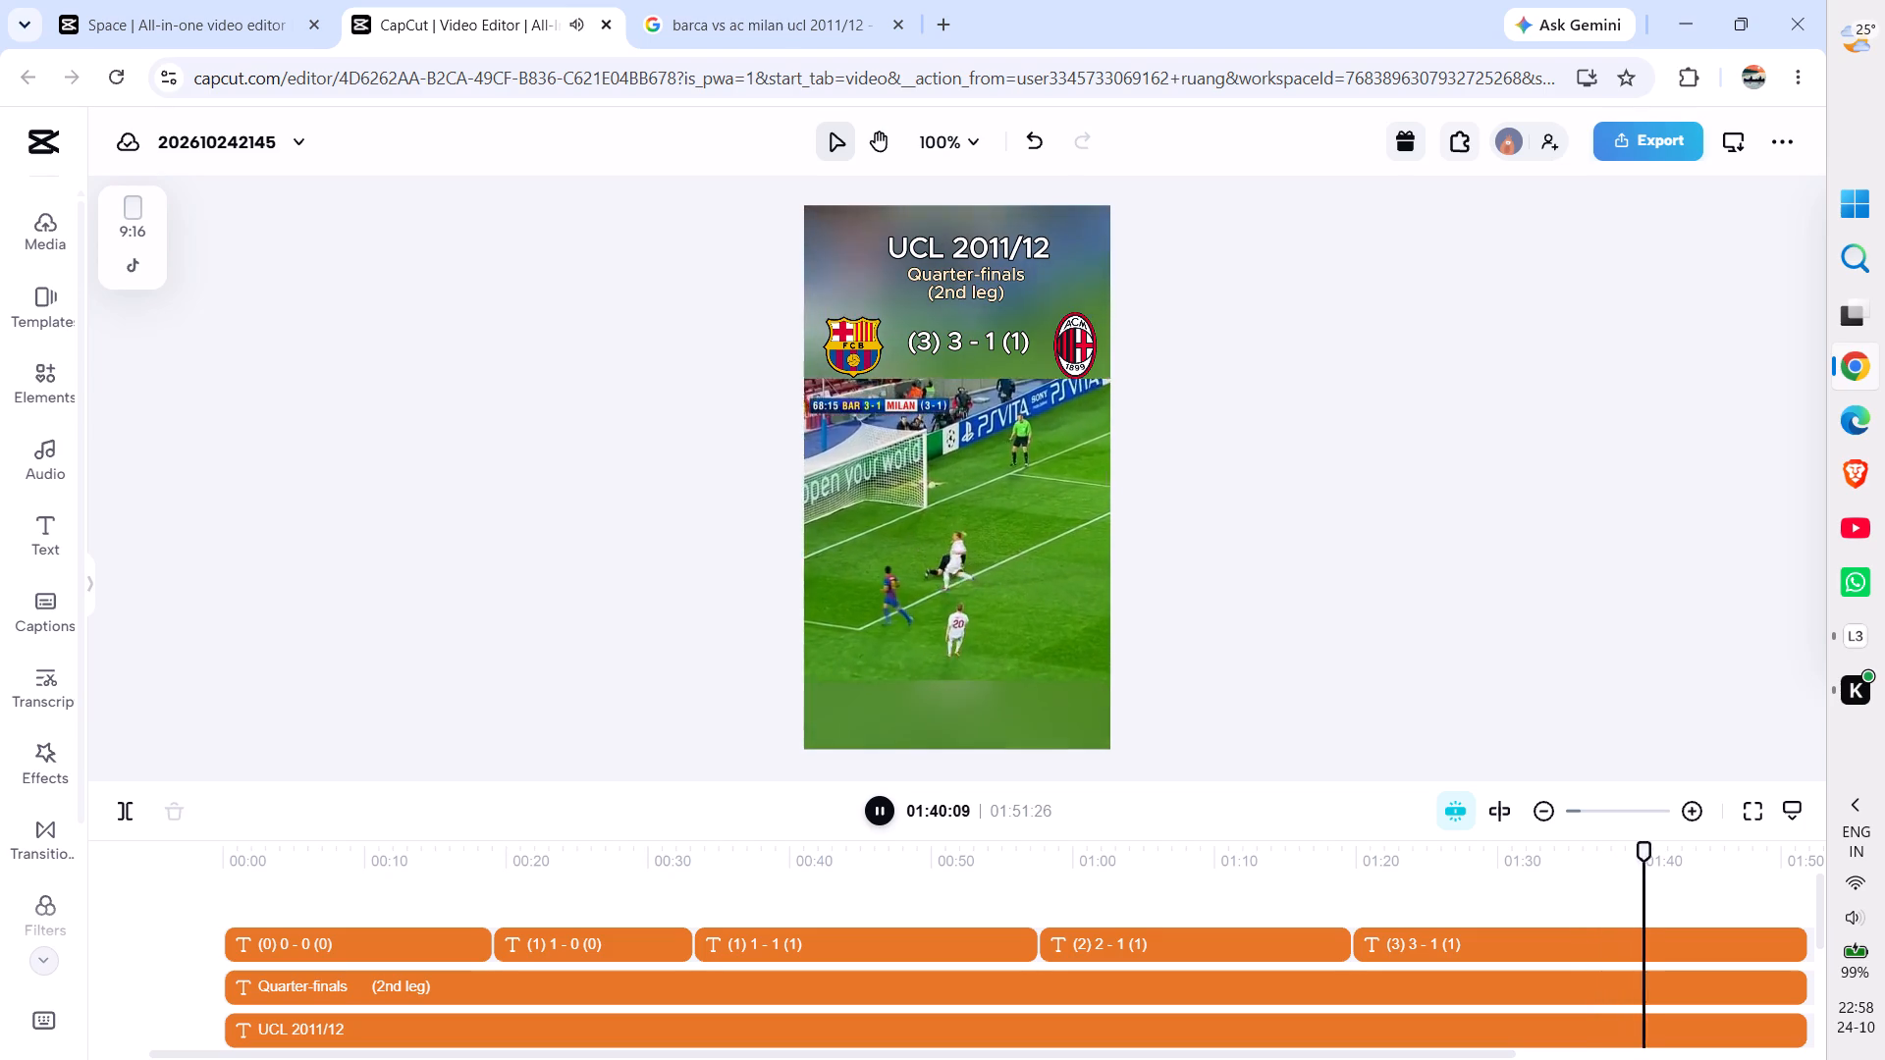
{"action": "key", "text": "space"}
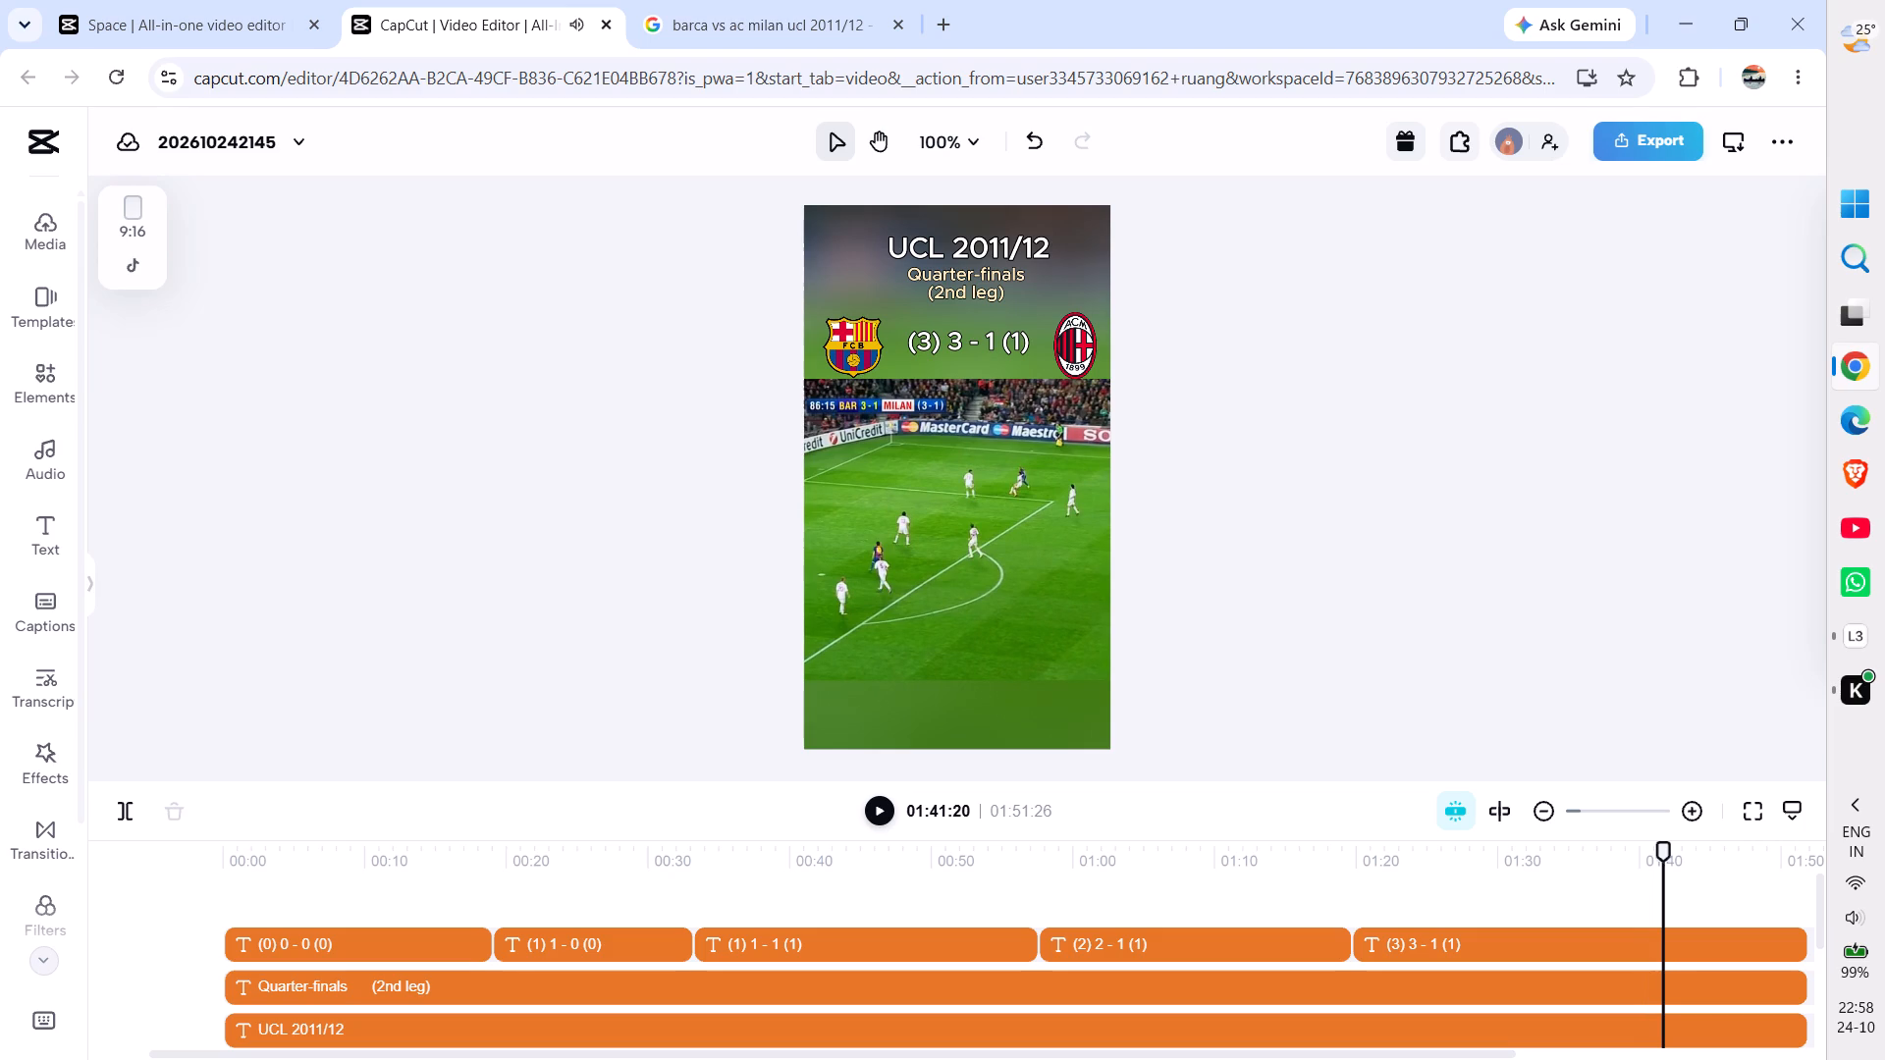
{"action": "key", "text": "space"}
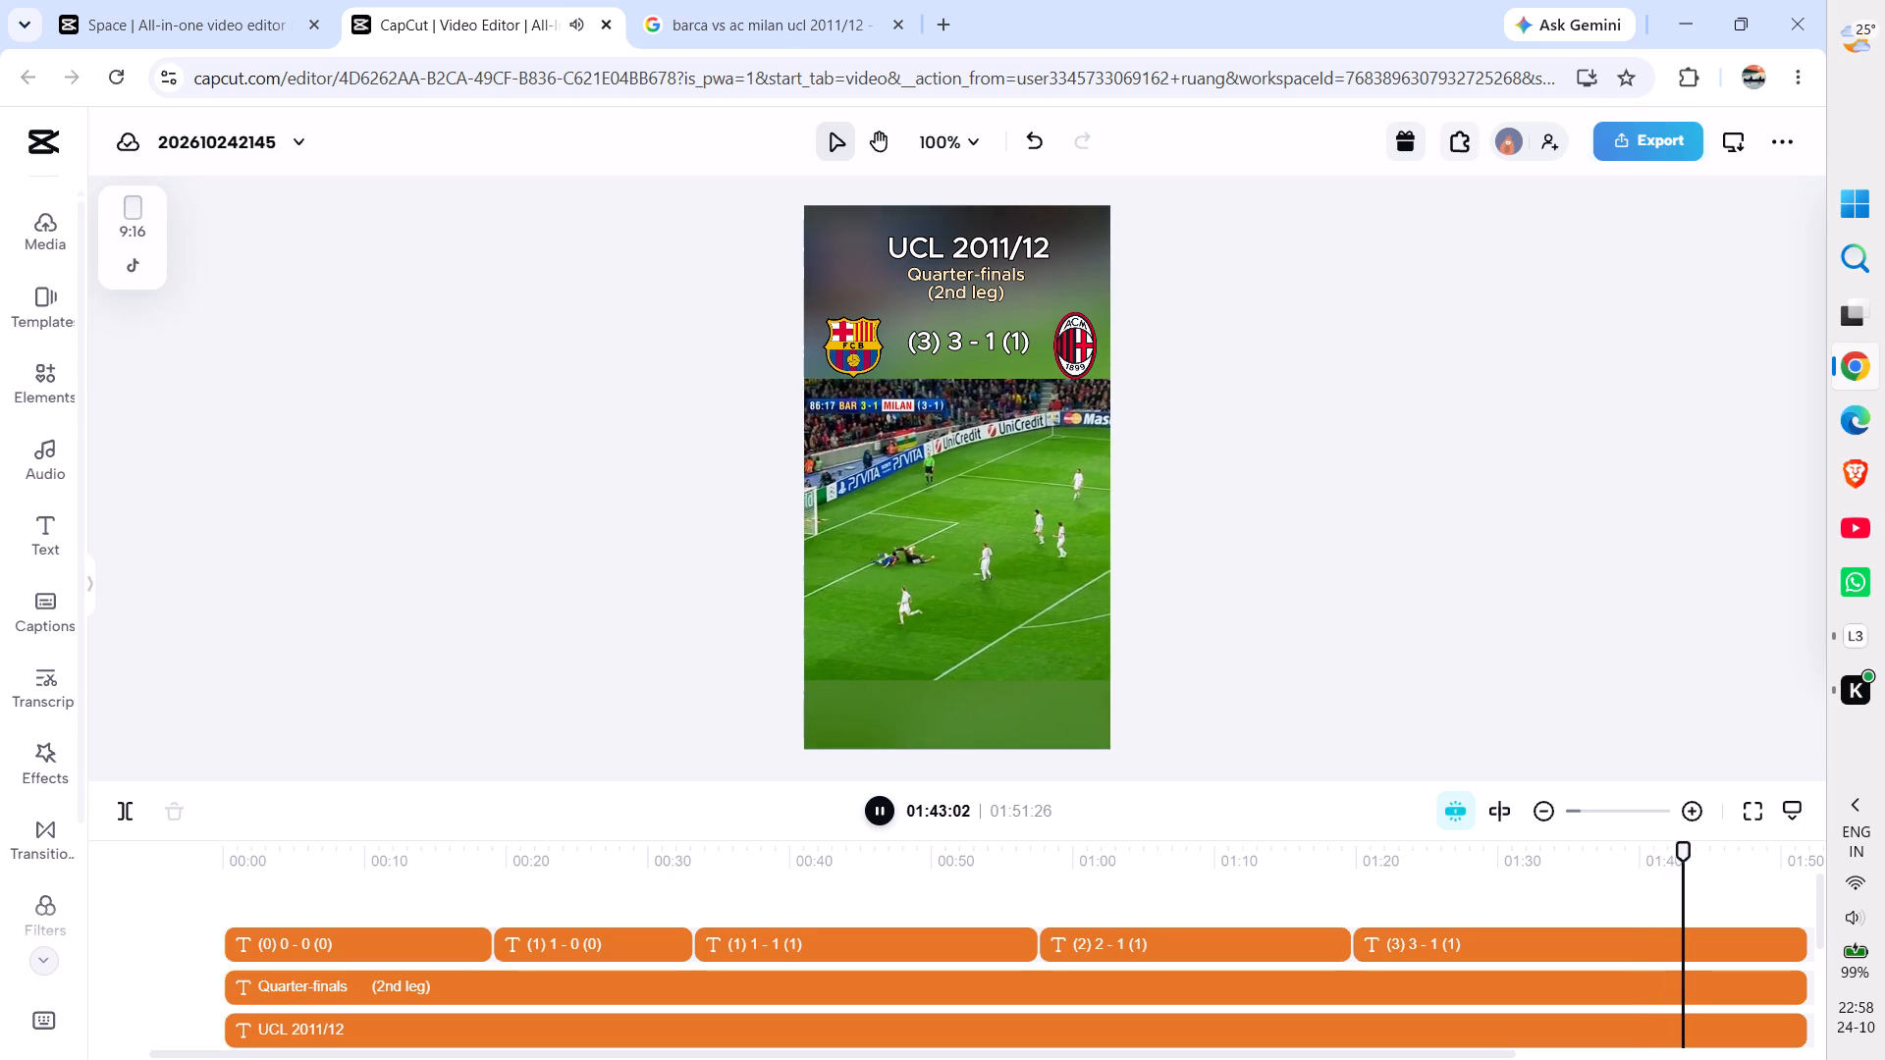
{"action": "key", "text": "space"}
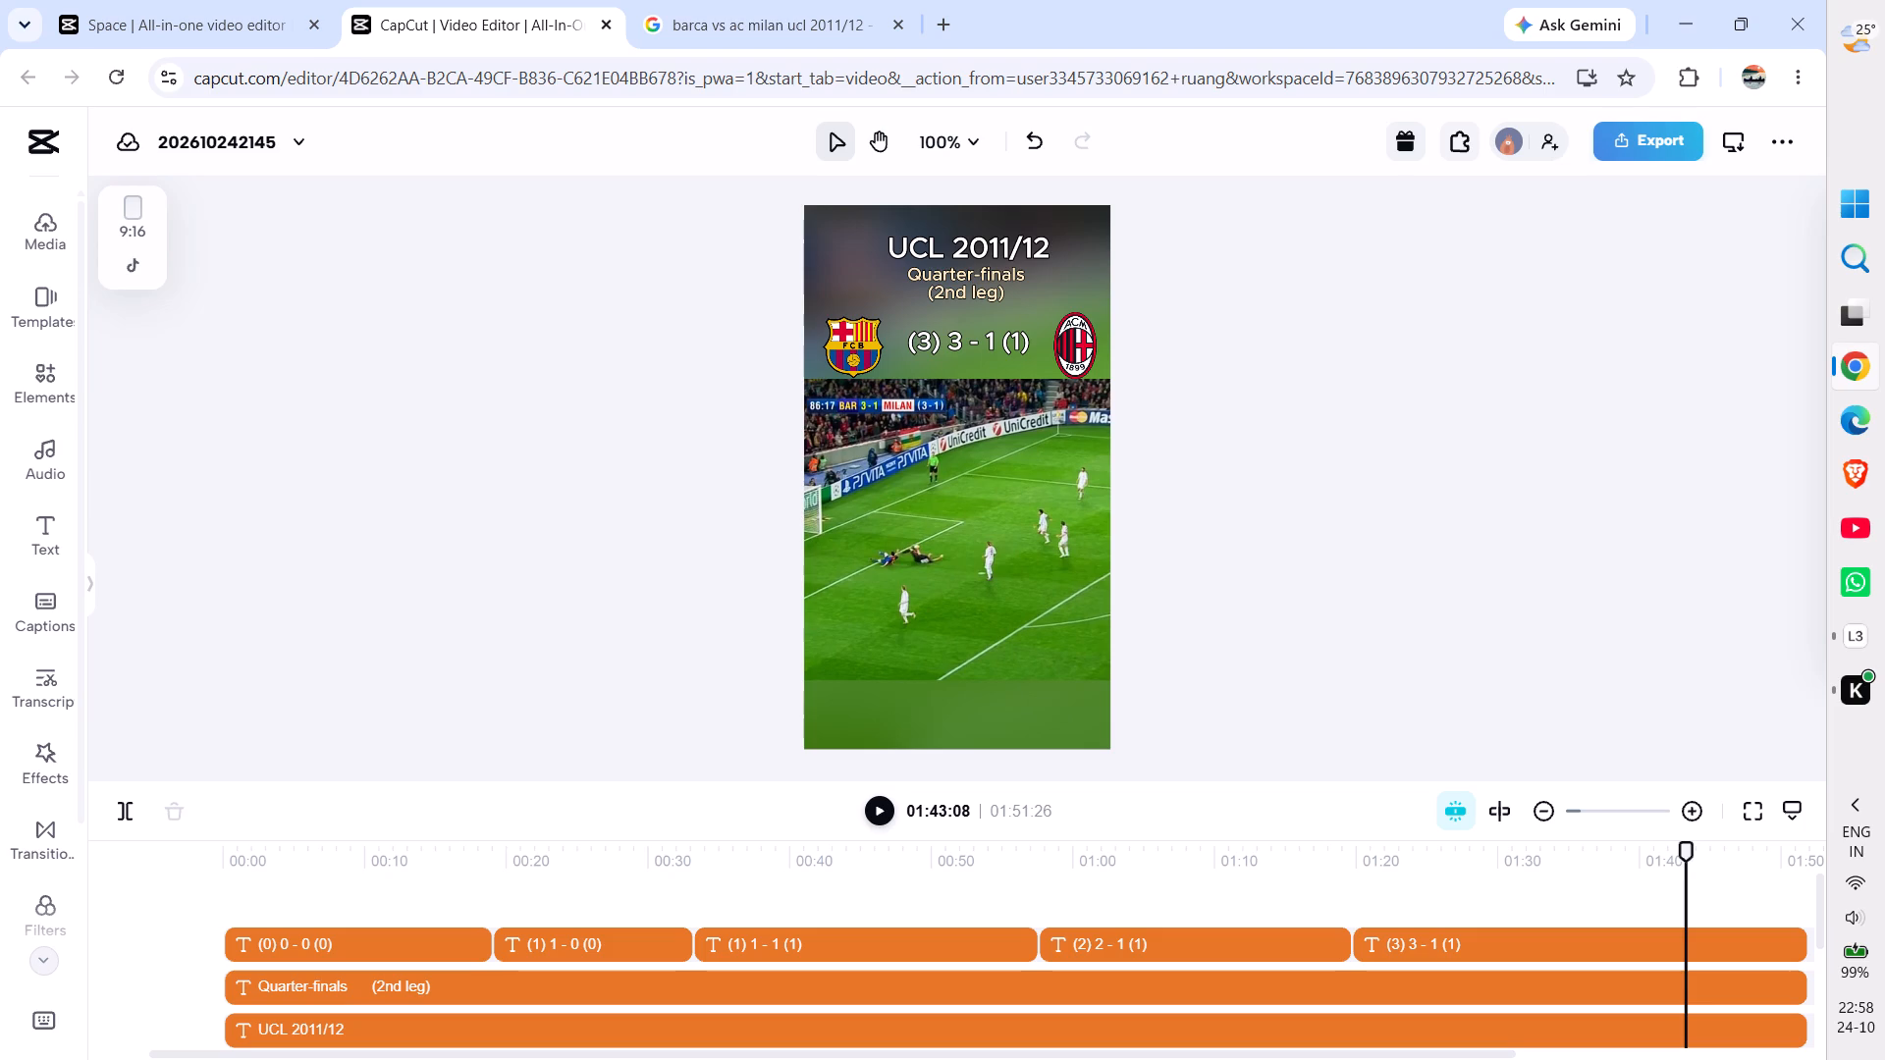
{"action": "key", "text": "space"}
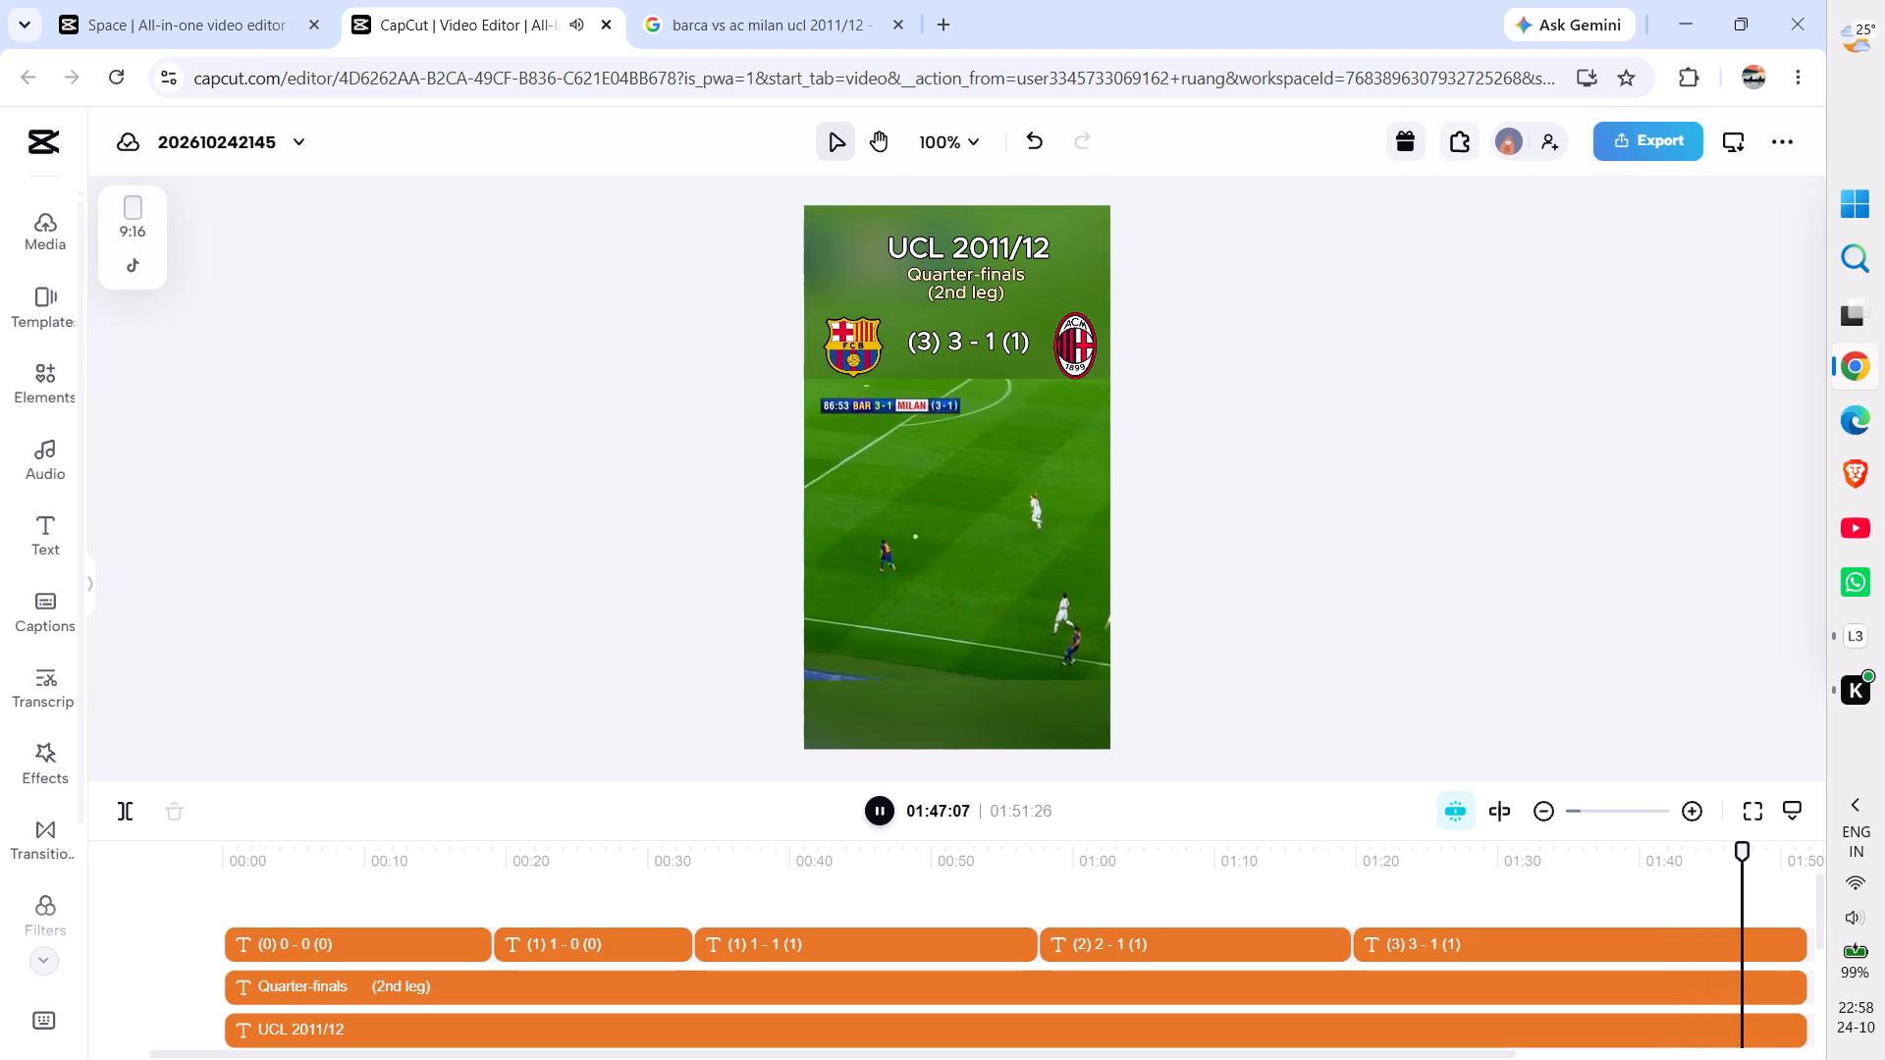
{"action": "key", "text": "space"}
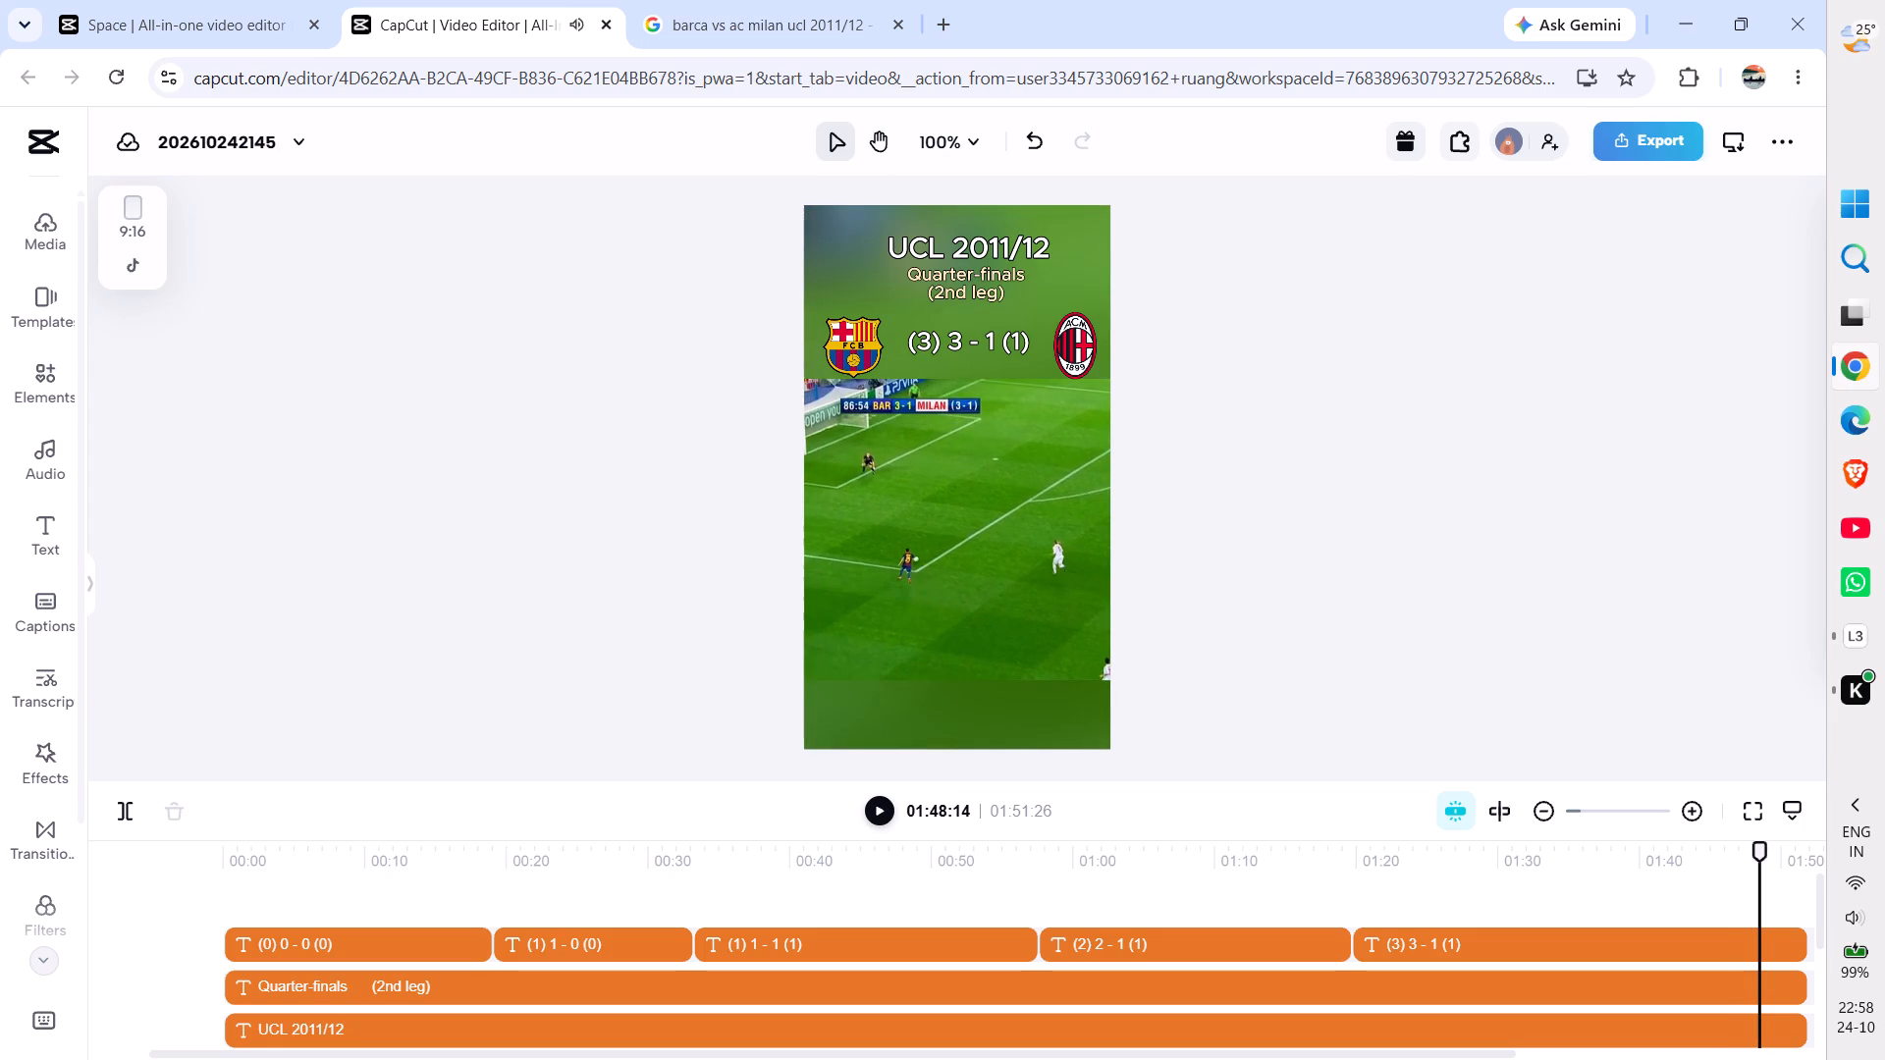
{"action": "key", "text": "space"}
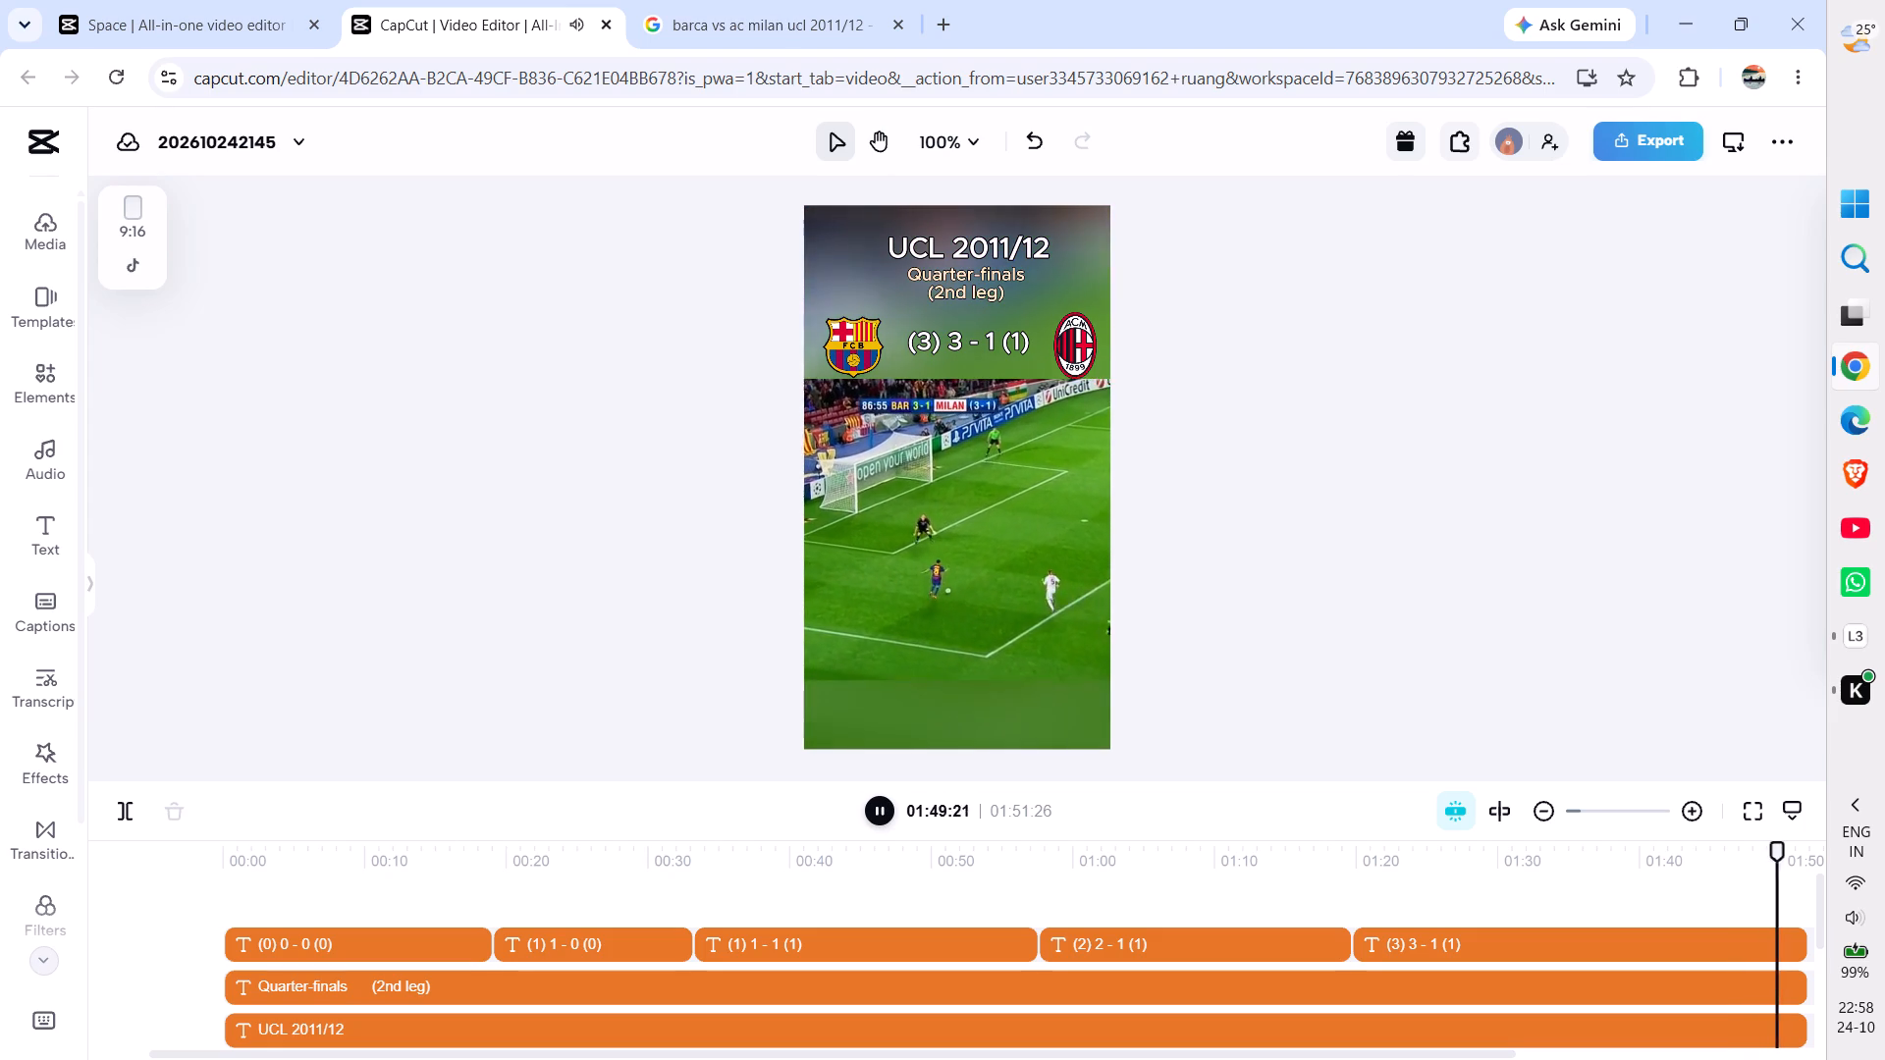
{"action": "key", "text": "space"}
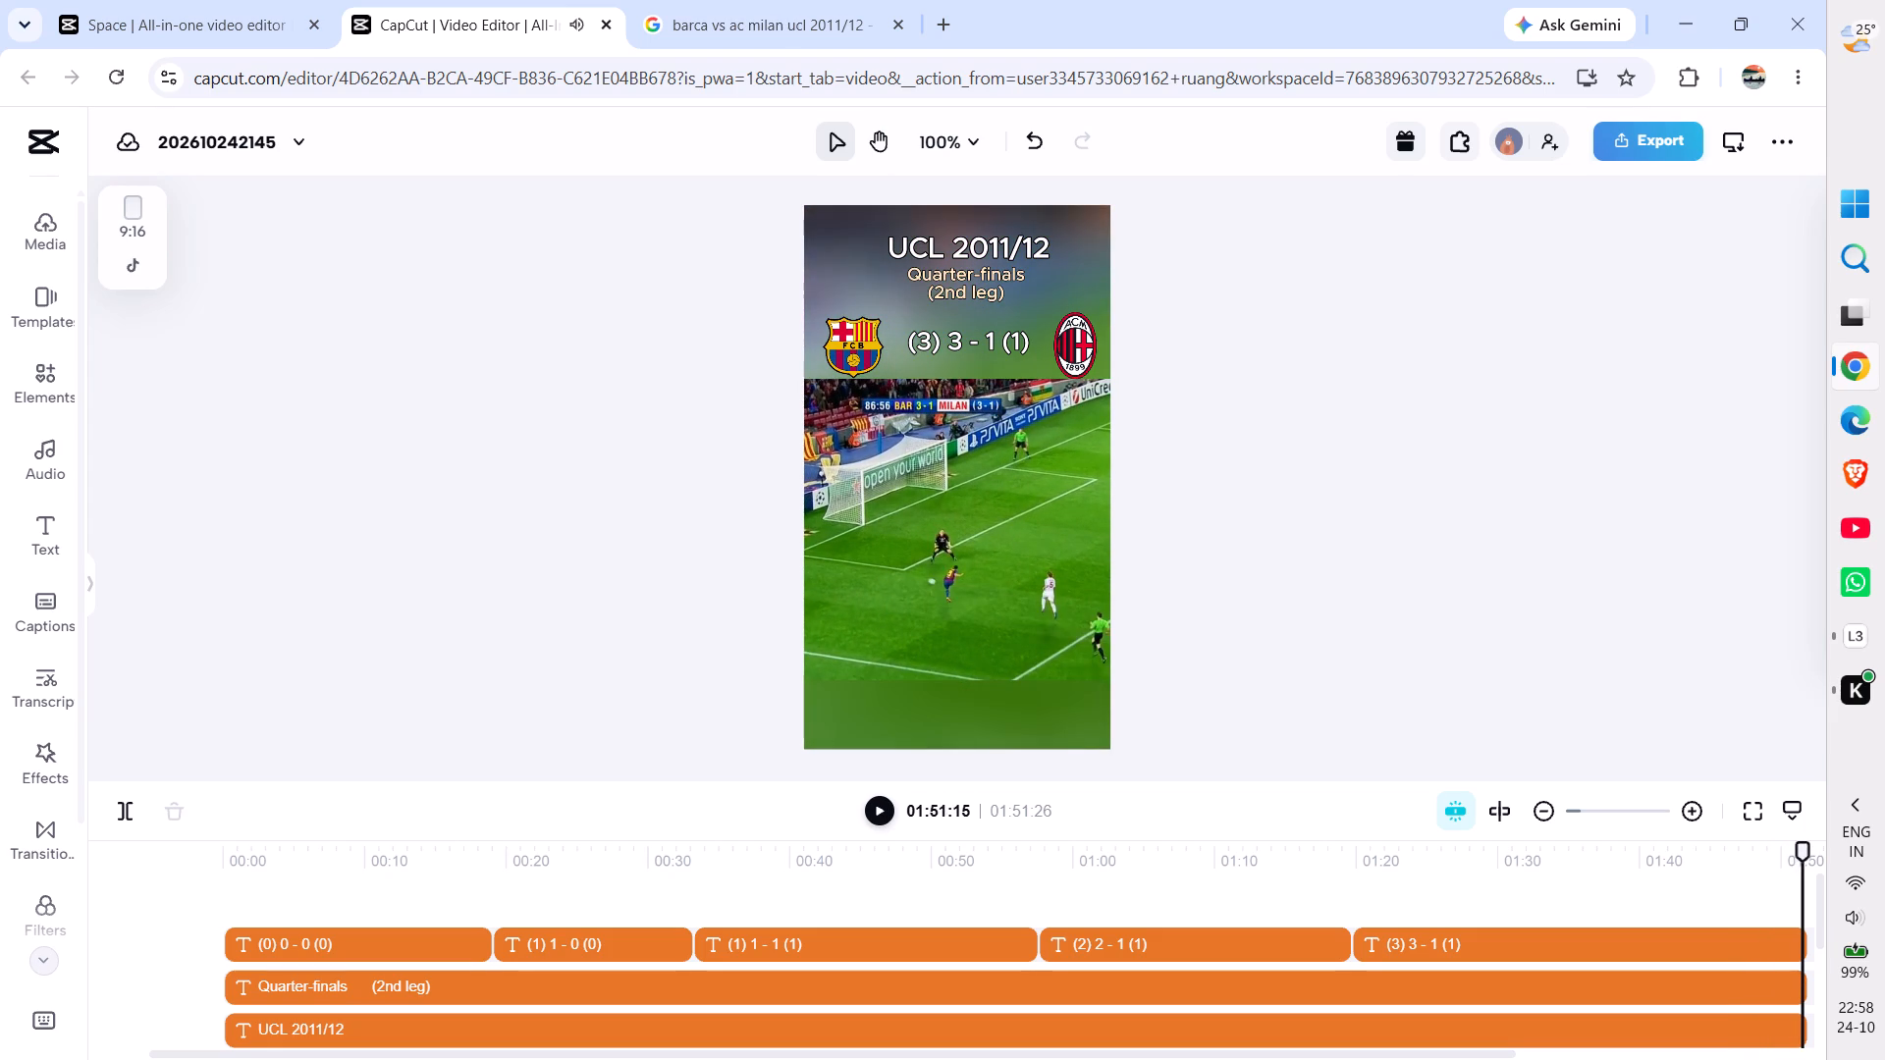
{"action": "key", "text": "space"}
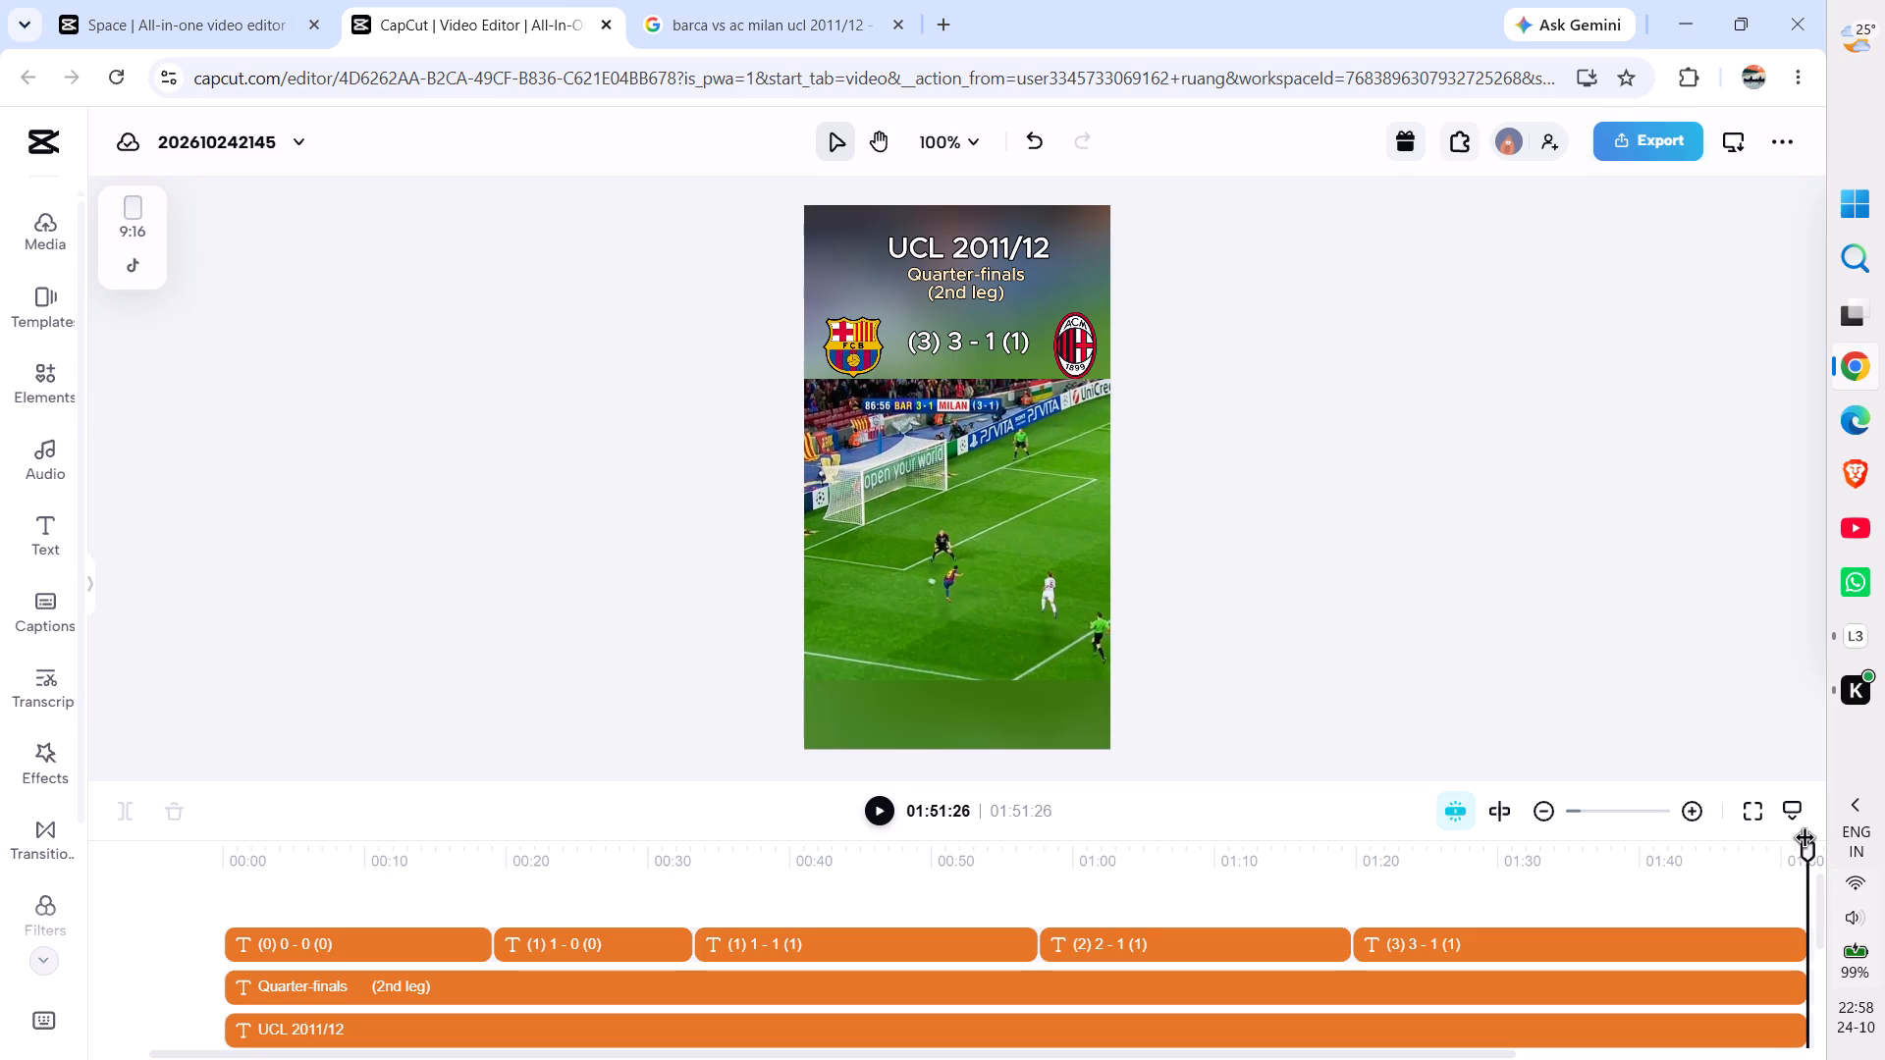
Replay the footage from 01:38:26 to the end, checking the closing chances against the score overlay.
{"action": "left_click_drag", "start_coordinate": [1807, 857], "coordinate": [1624, 895]}
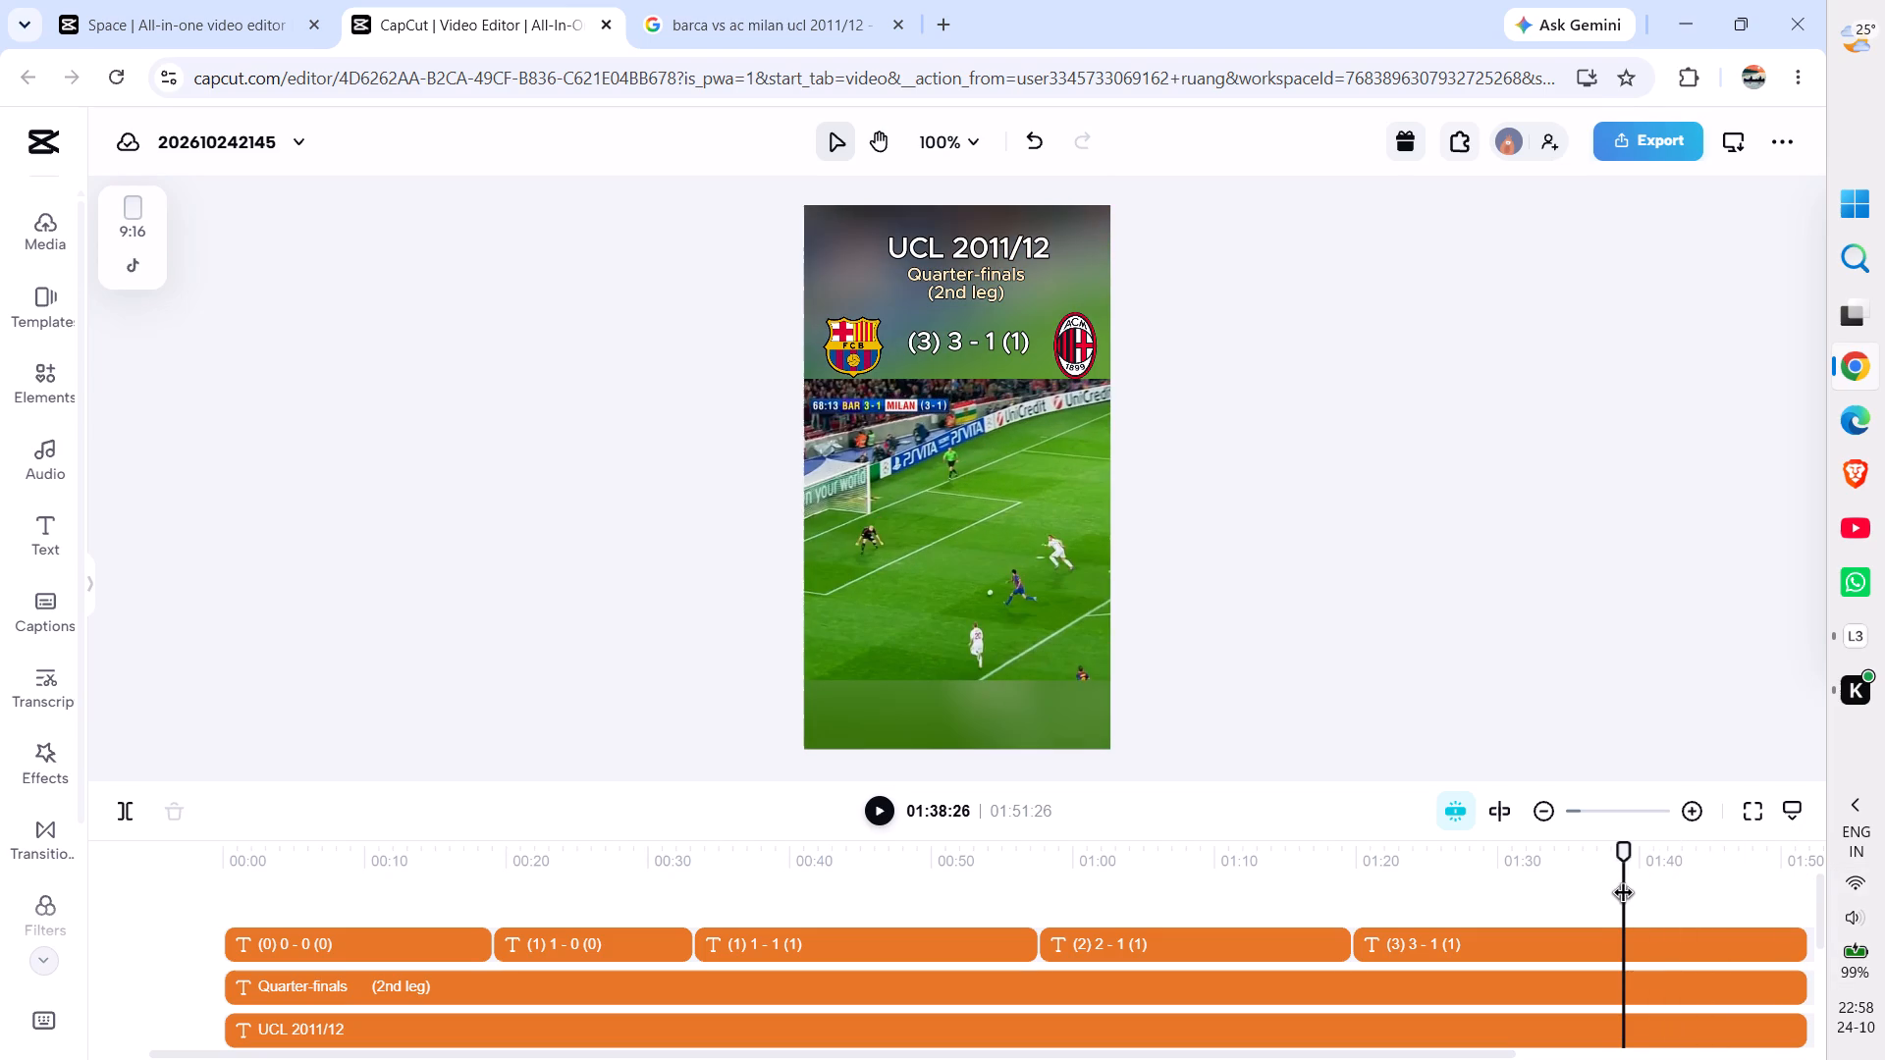
{"action": "key", "text": "space"}
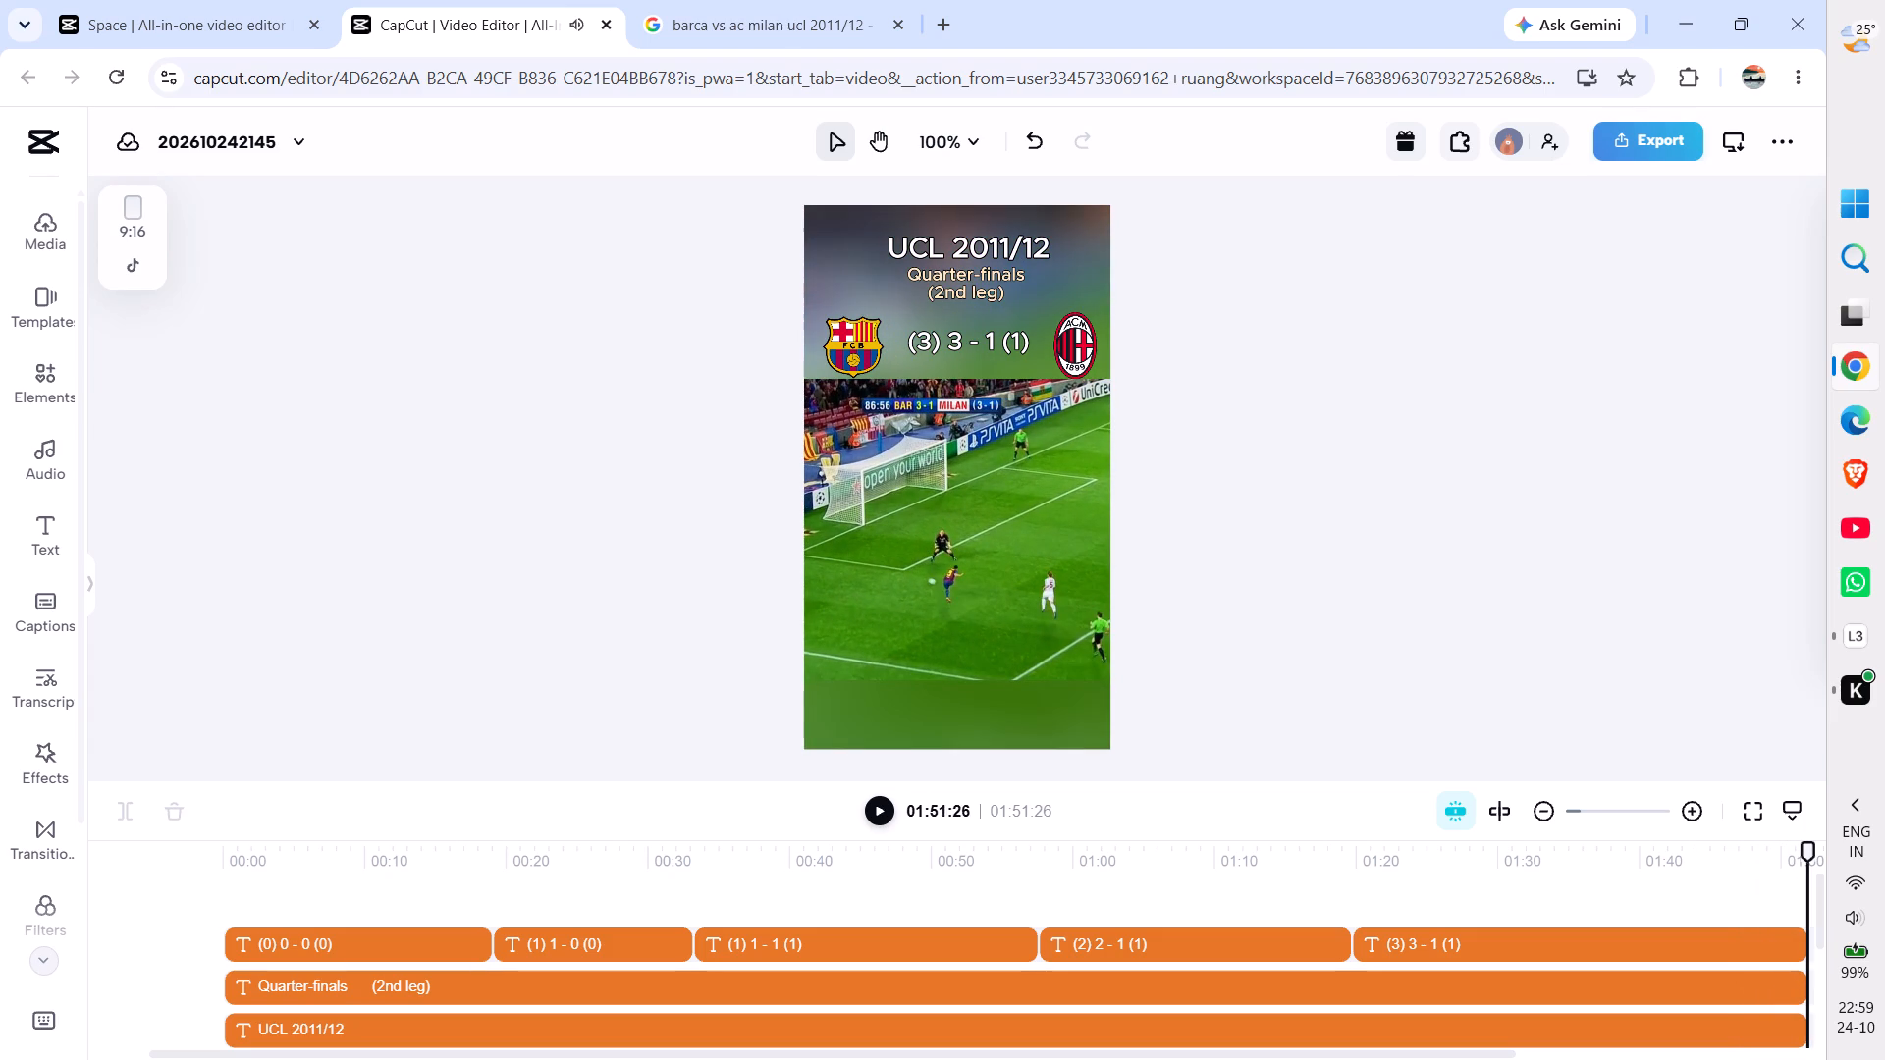
{"action": "key", "text": "space"}
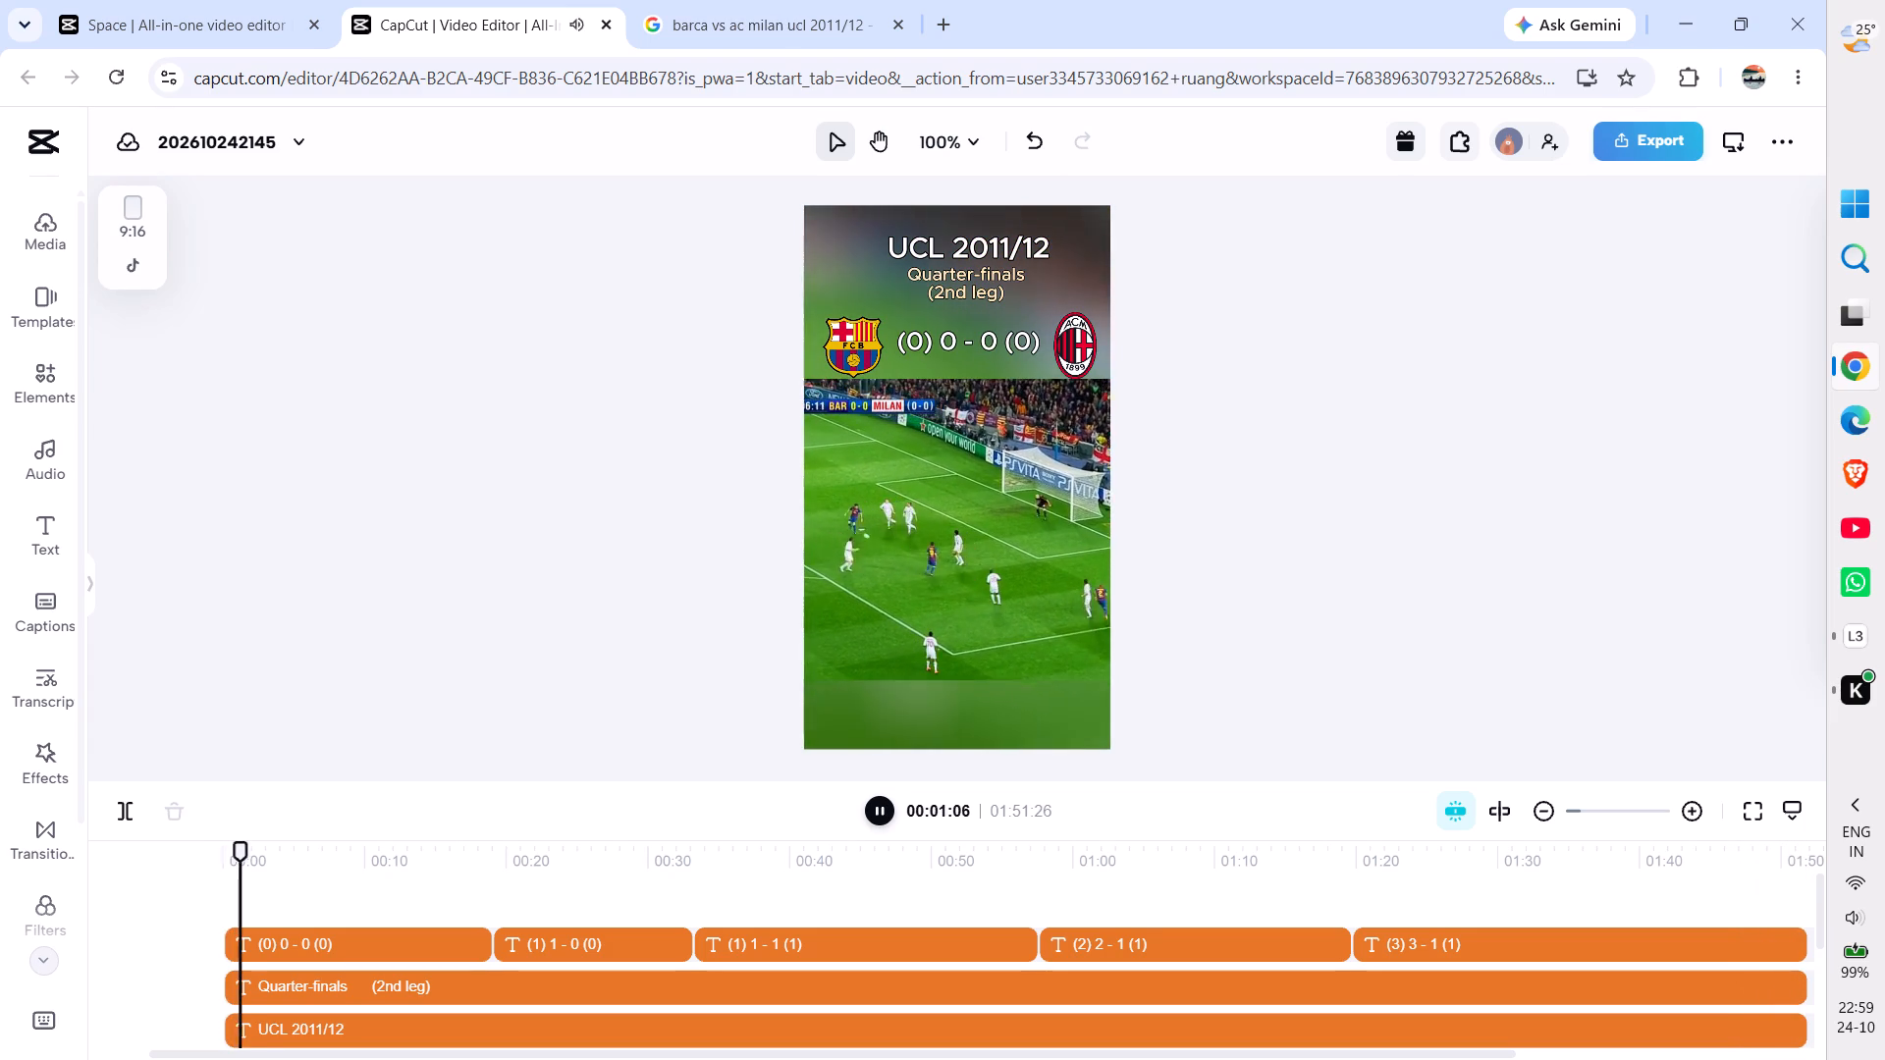
{"action": "key", "text": "space"}
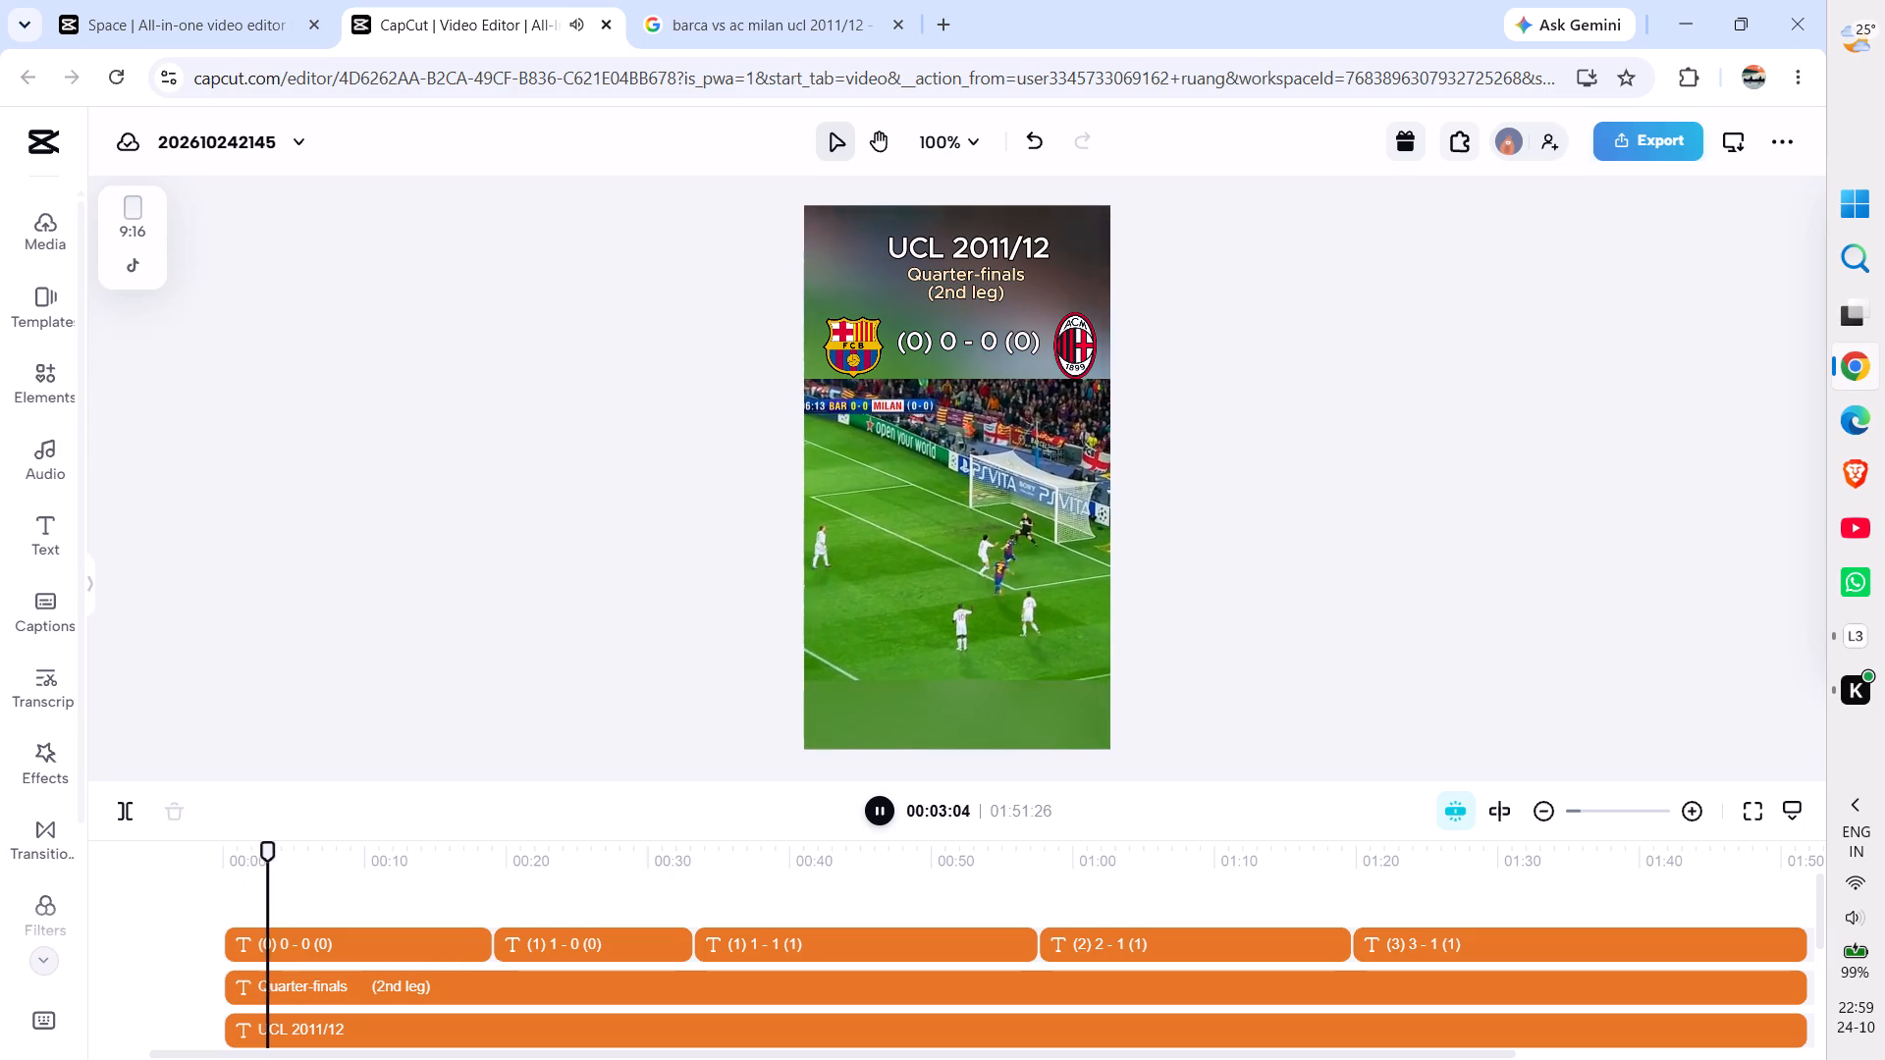
Switch to the Google results for the match and open the ESPN page "Barcelona 3-1 Milan (Apr 3, 2012) Final Score".
{"action": "left_click", "coordinate": [795, 0]}
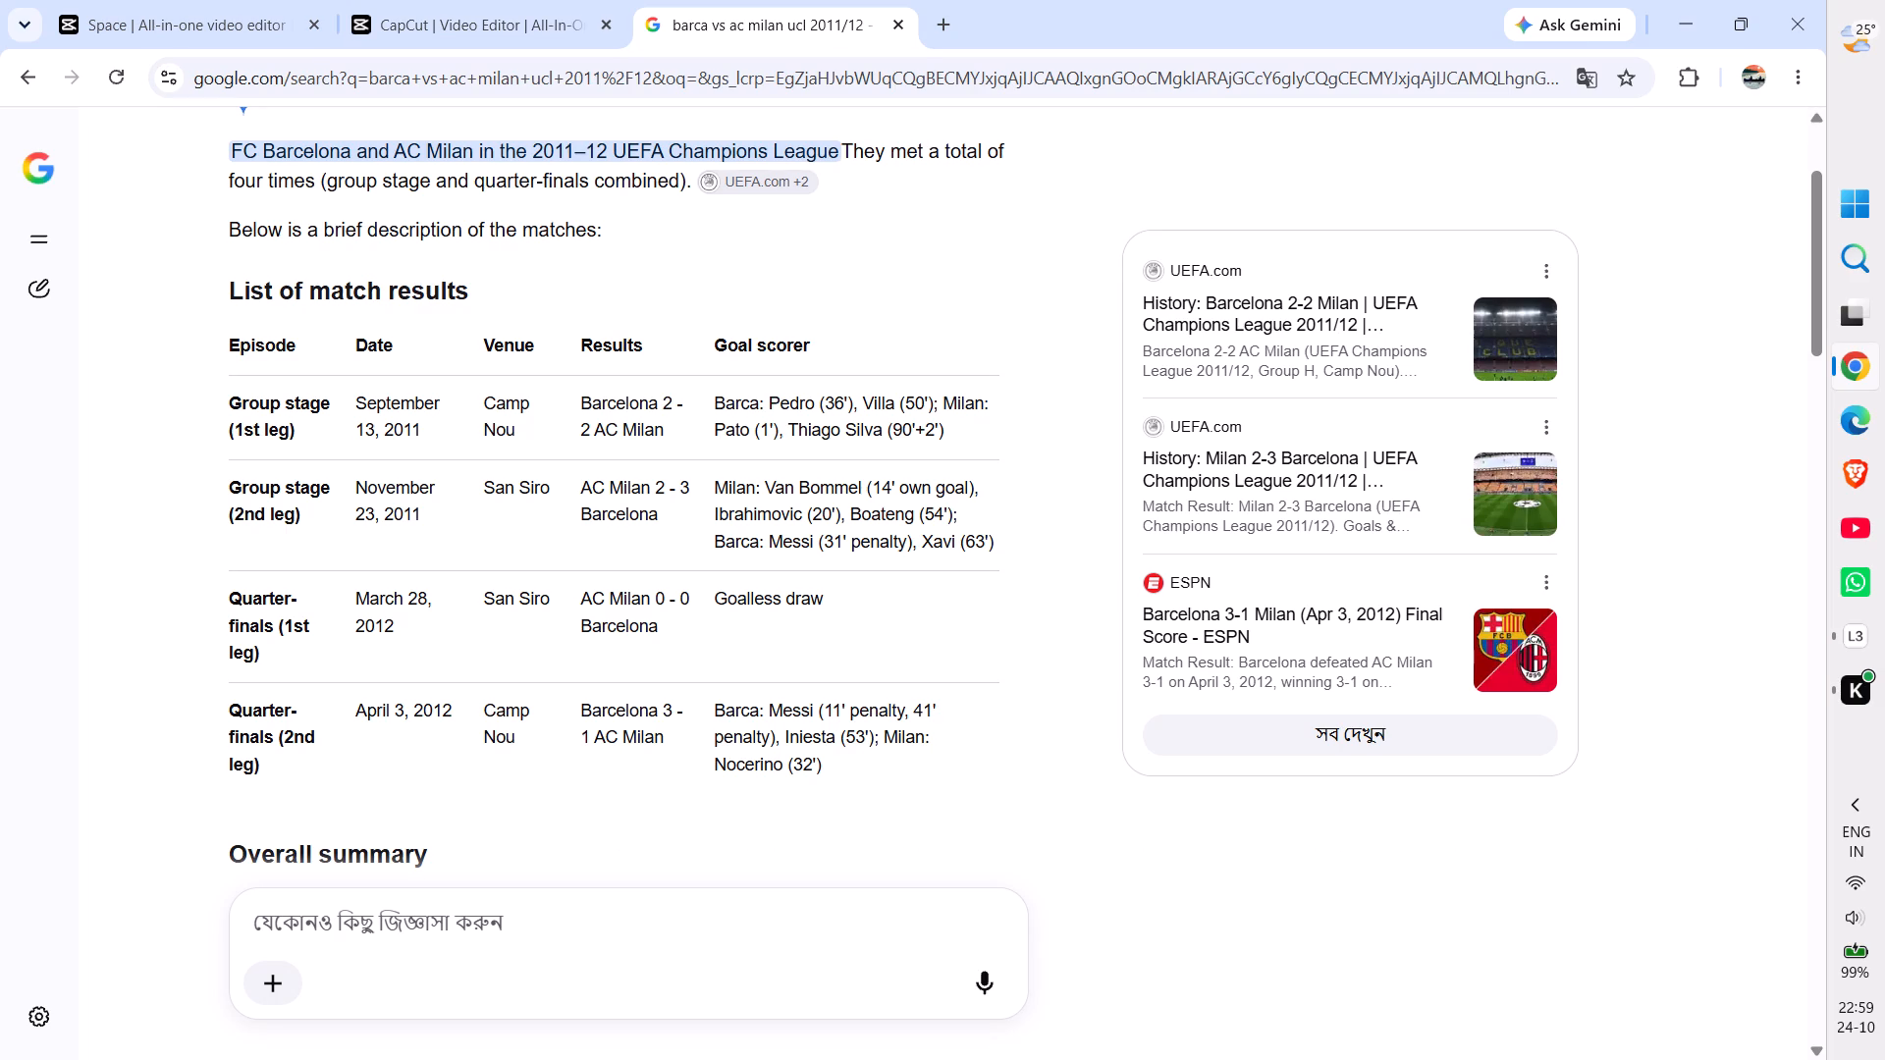
{"action": "scroll", "coordinate": [788, 845], "scroll_direction": "down", "scroll_amount": 3}
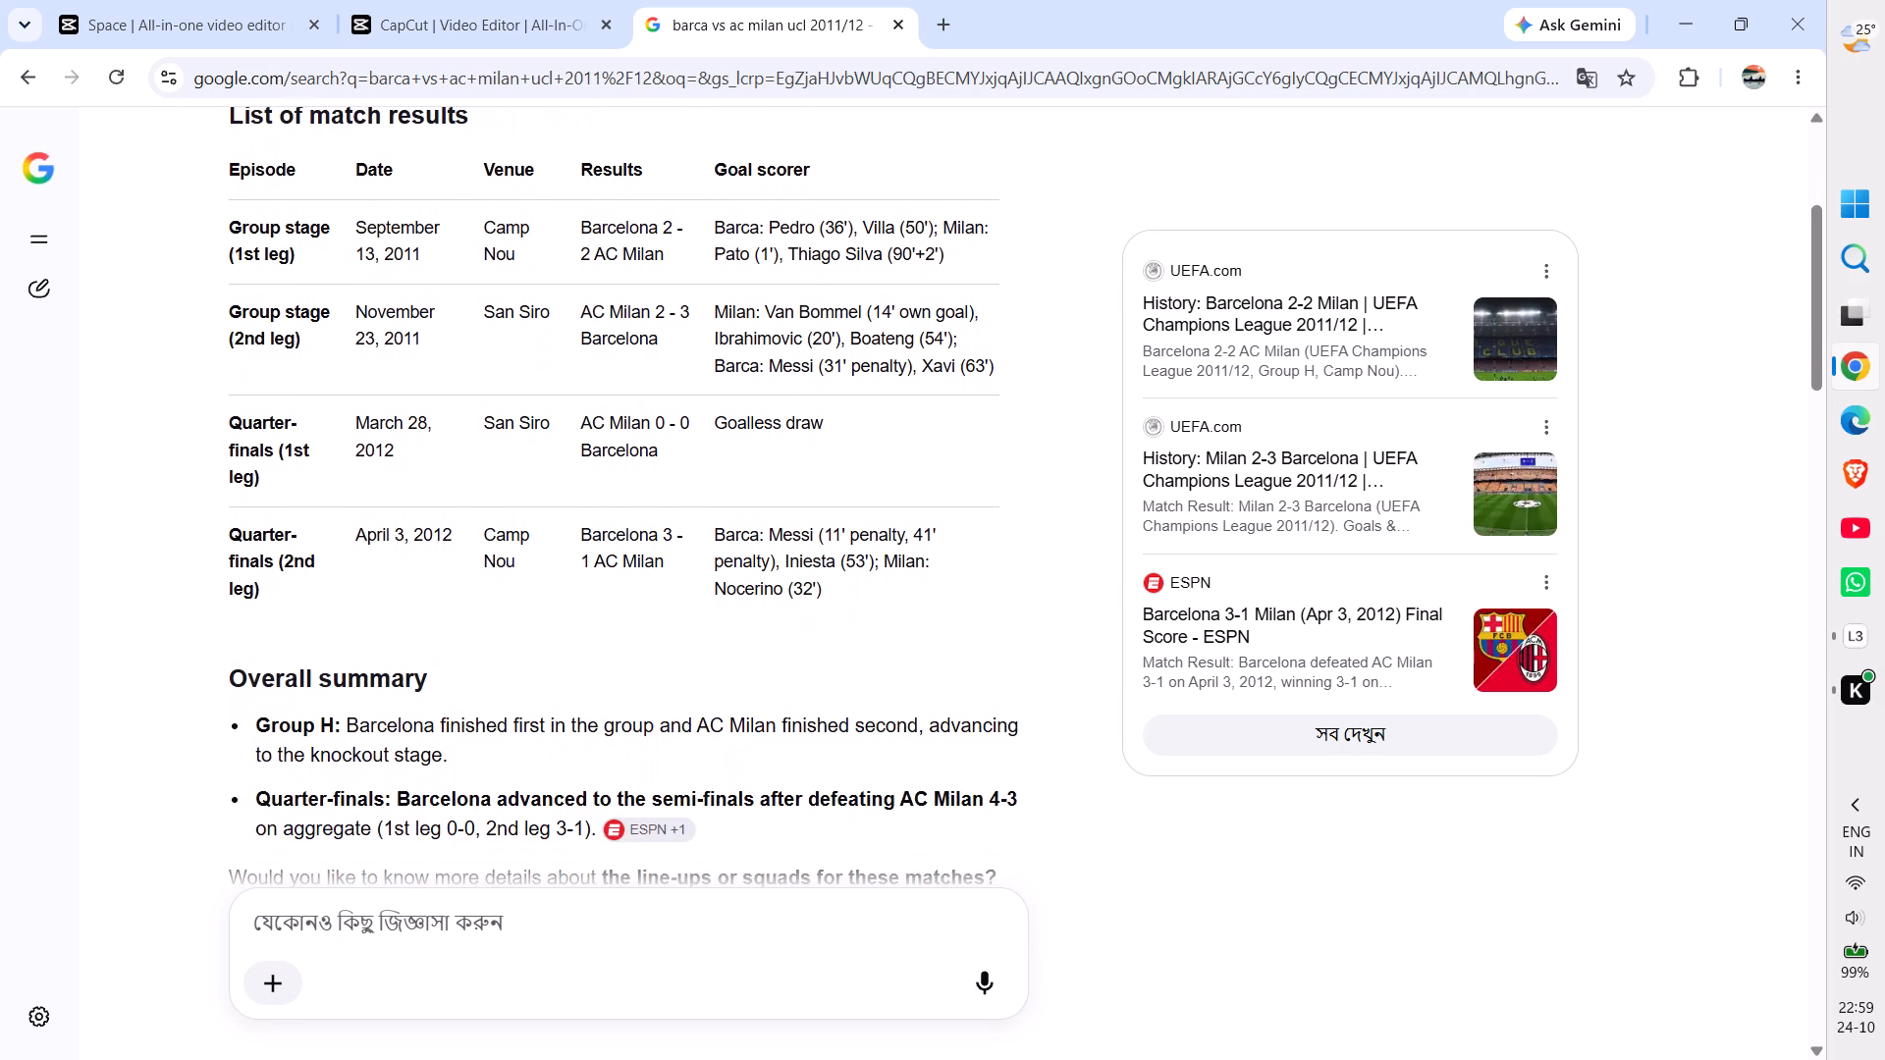
{"action": "scroll", "coordinate": [788, 845], "scroll_direction": "down", "scroll_amount": 4}
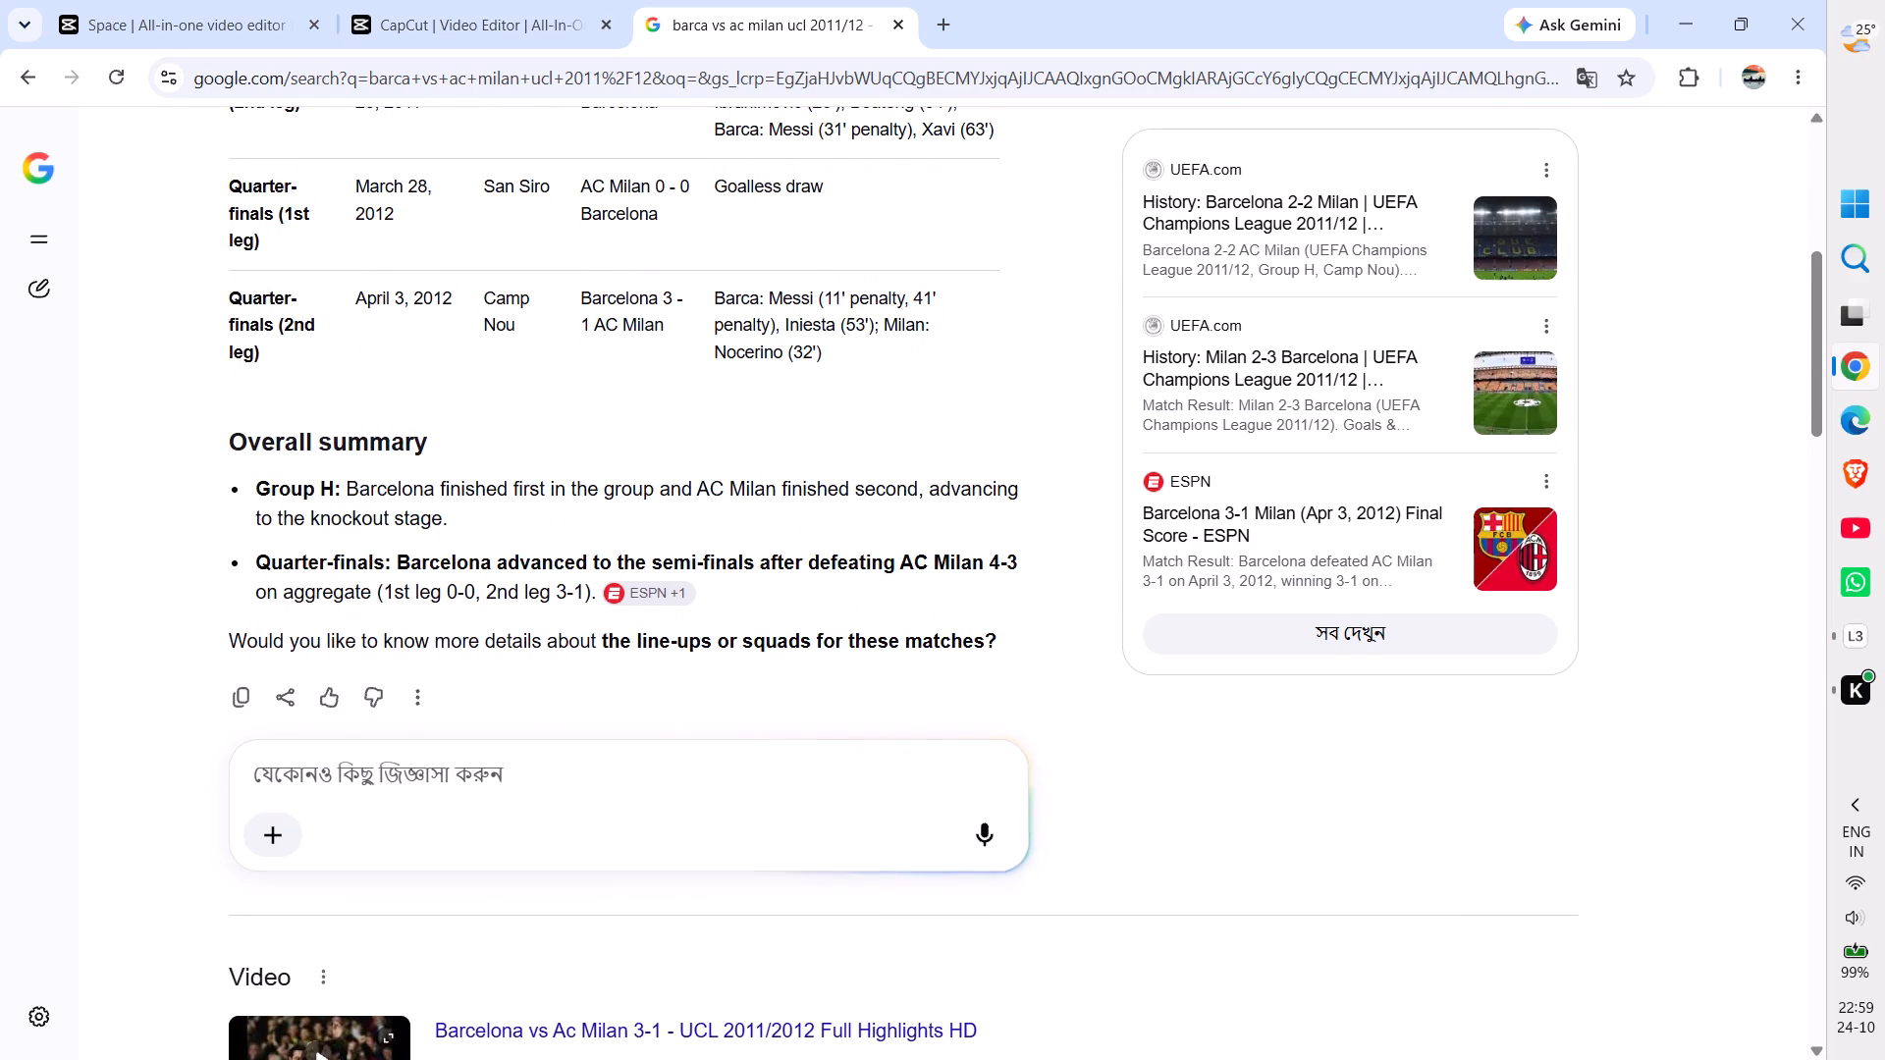
{"action": "scroll", "coordinate": [788, 845], "scroll_direction": "down", "scroll_amount": 1}
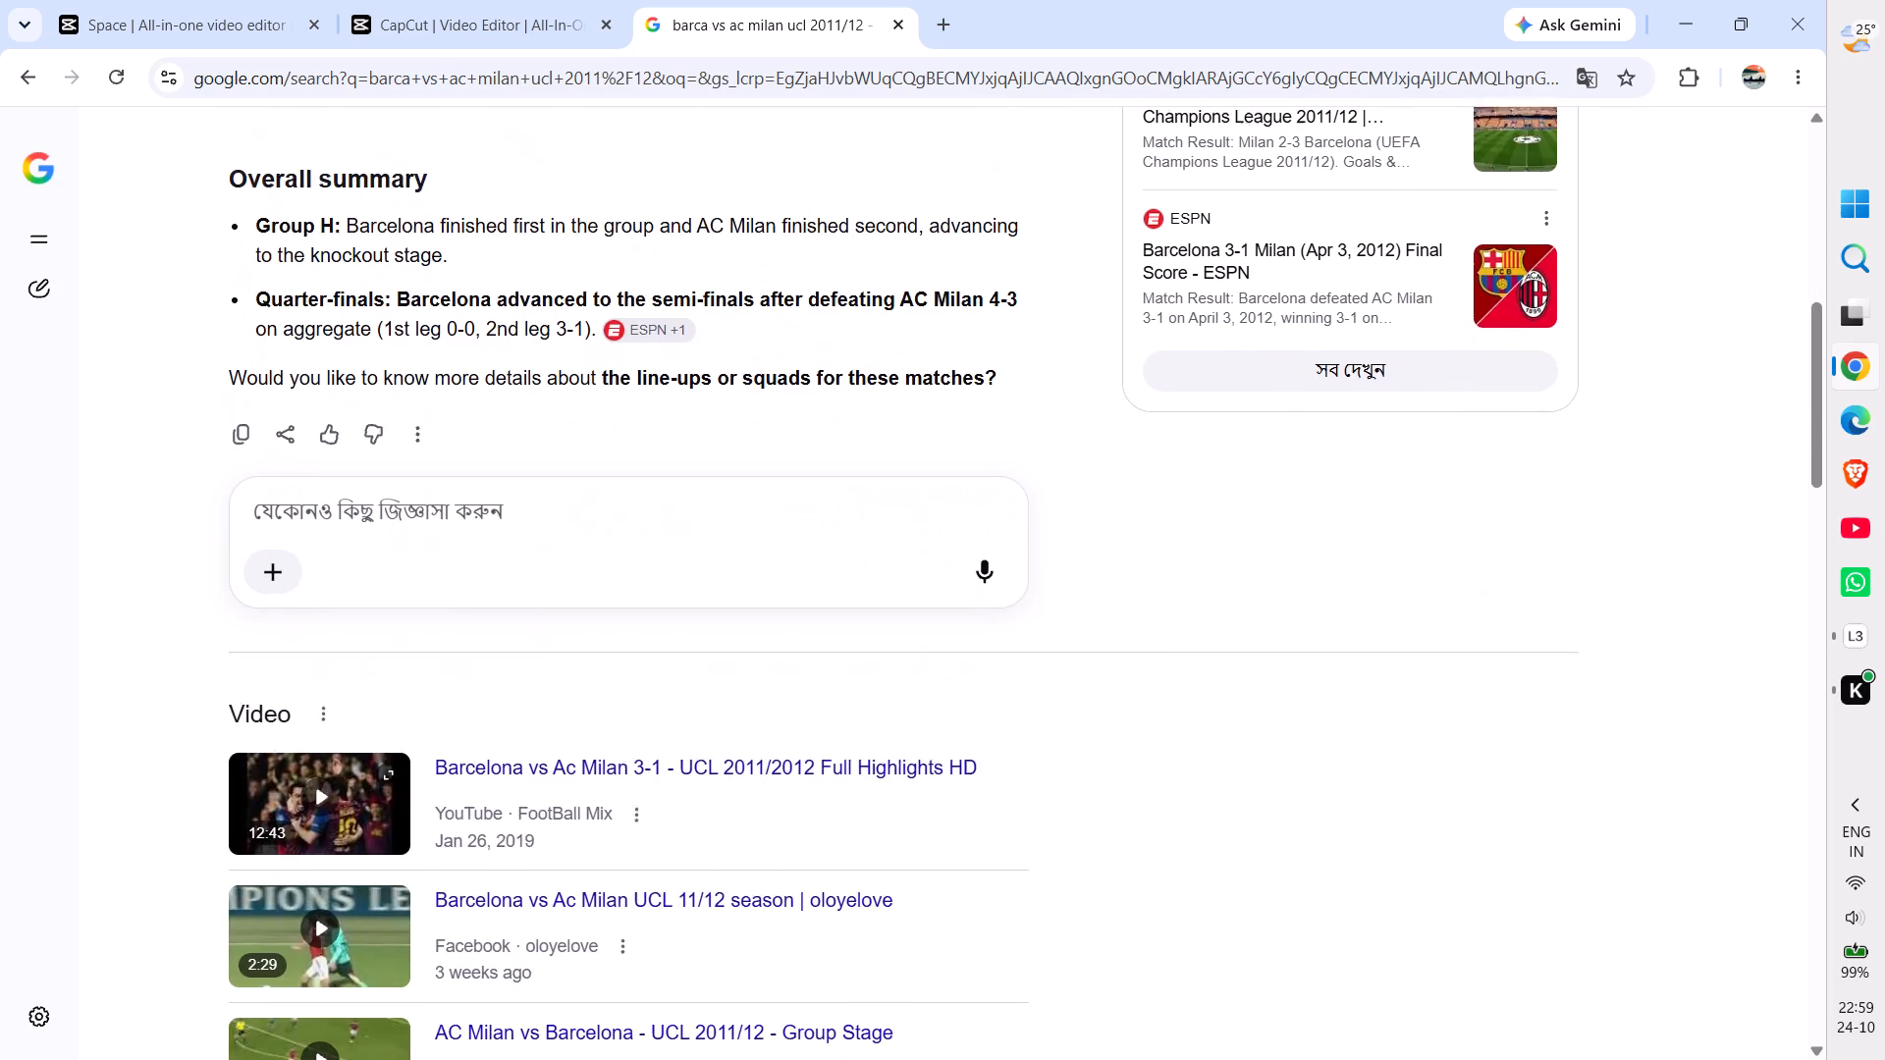
{"action": "scroll", "coordinate": [788, 845], "scroll_direction": "down", "scroll_amount": 3}
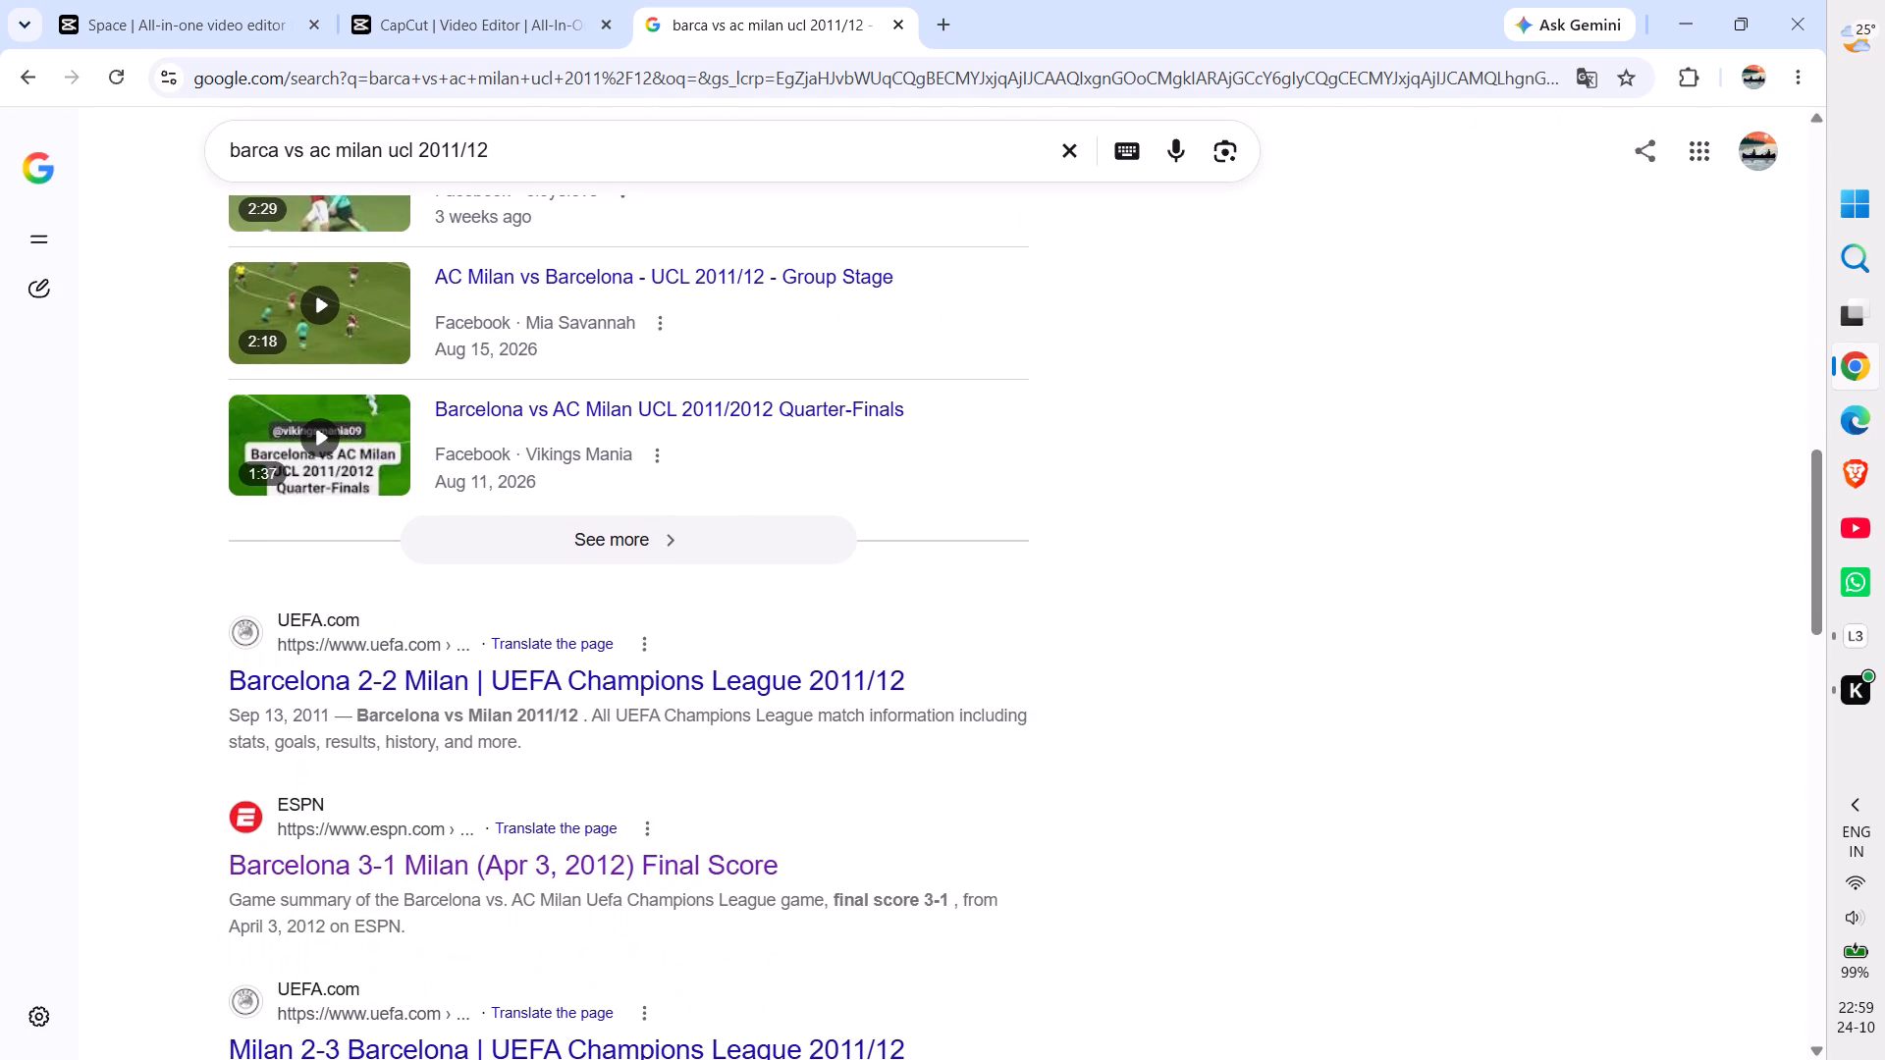
{"action": "left_click", "coordinate": [619, 875]}
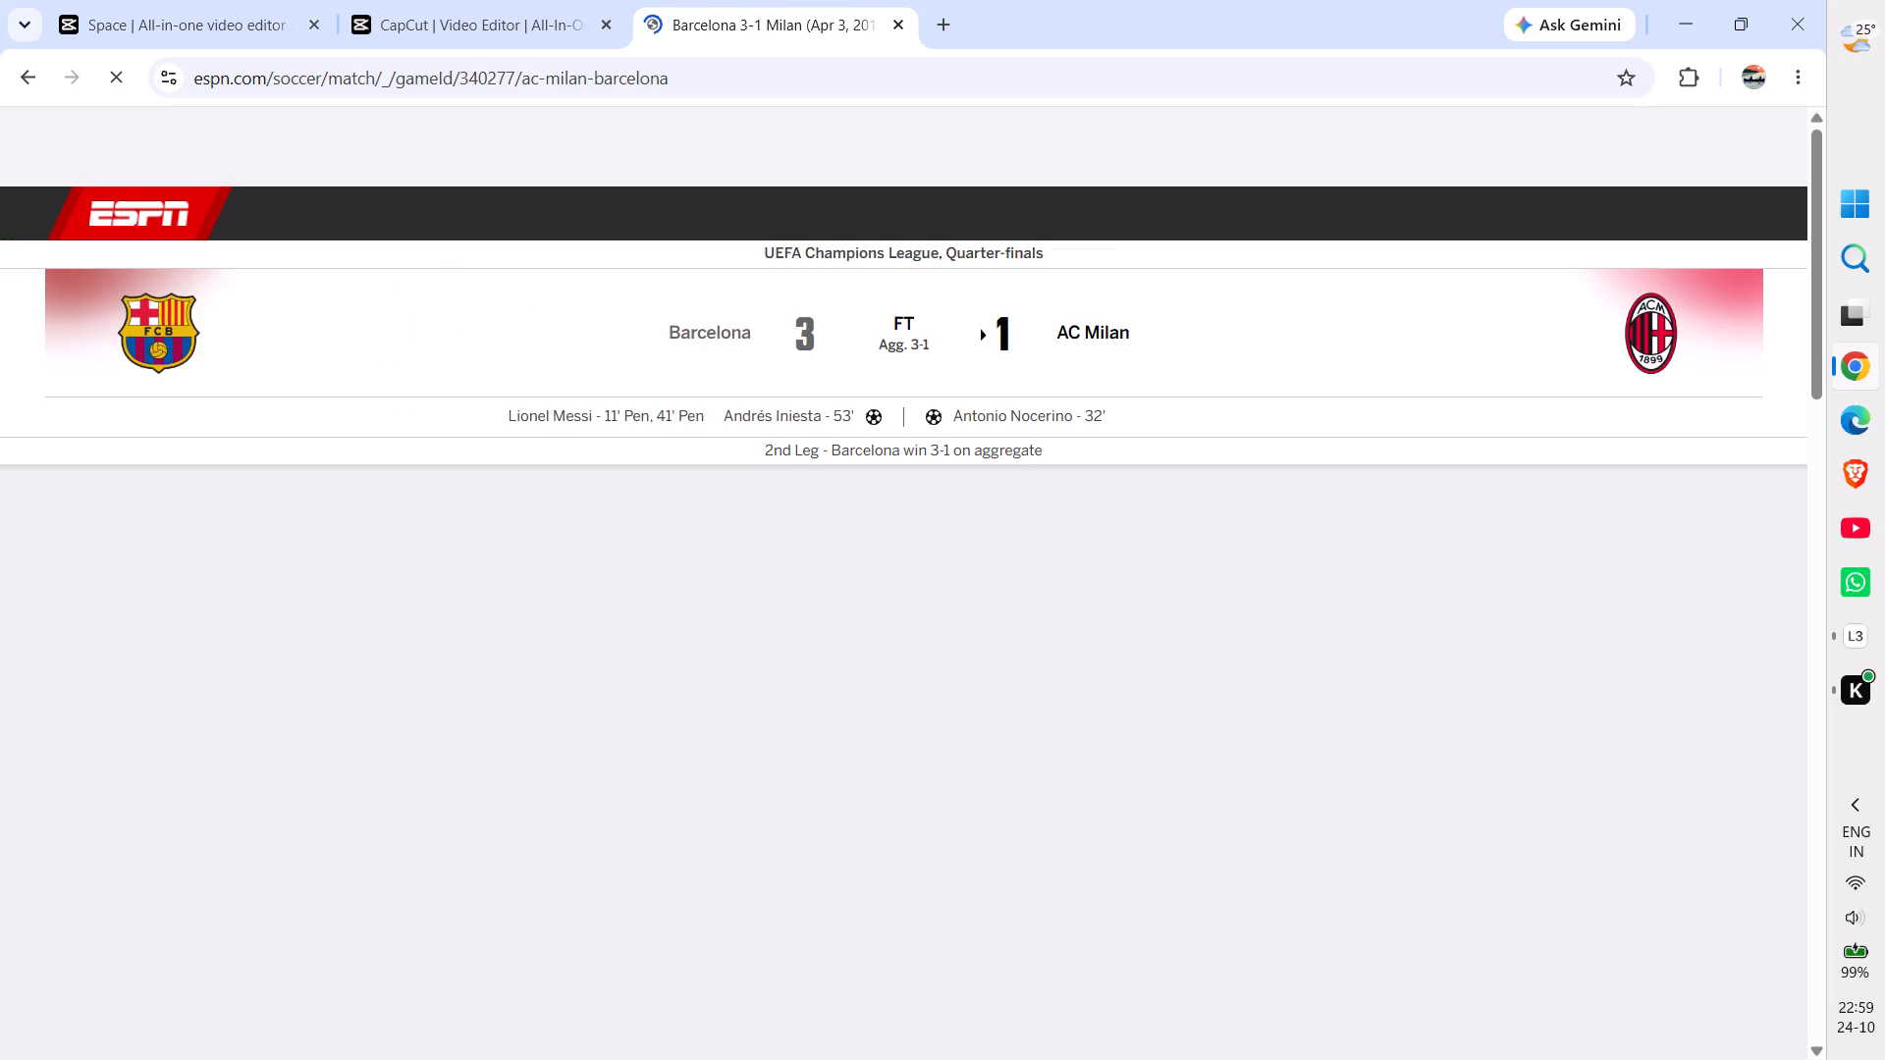
Copy the scorer entry "Lionel Messi - 11' Pen, 41' Pen" from the ESPN match header and clear the selection.
{"action": "left_click_drag", "start_coordinate": [494, 409], "coordinate": [603, 423]}
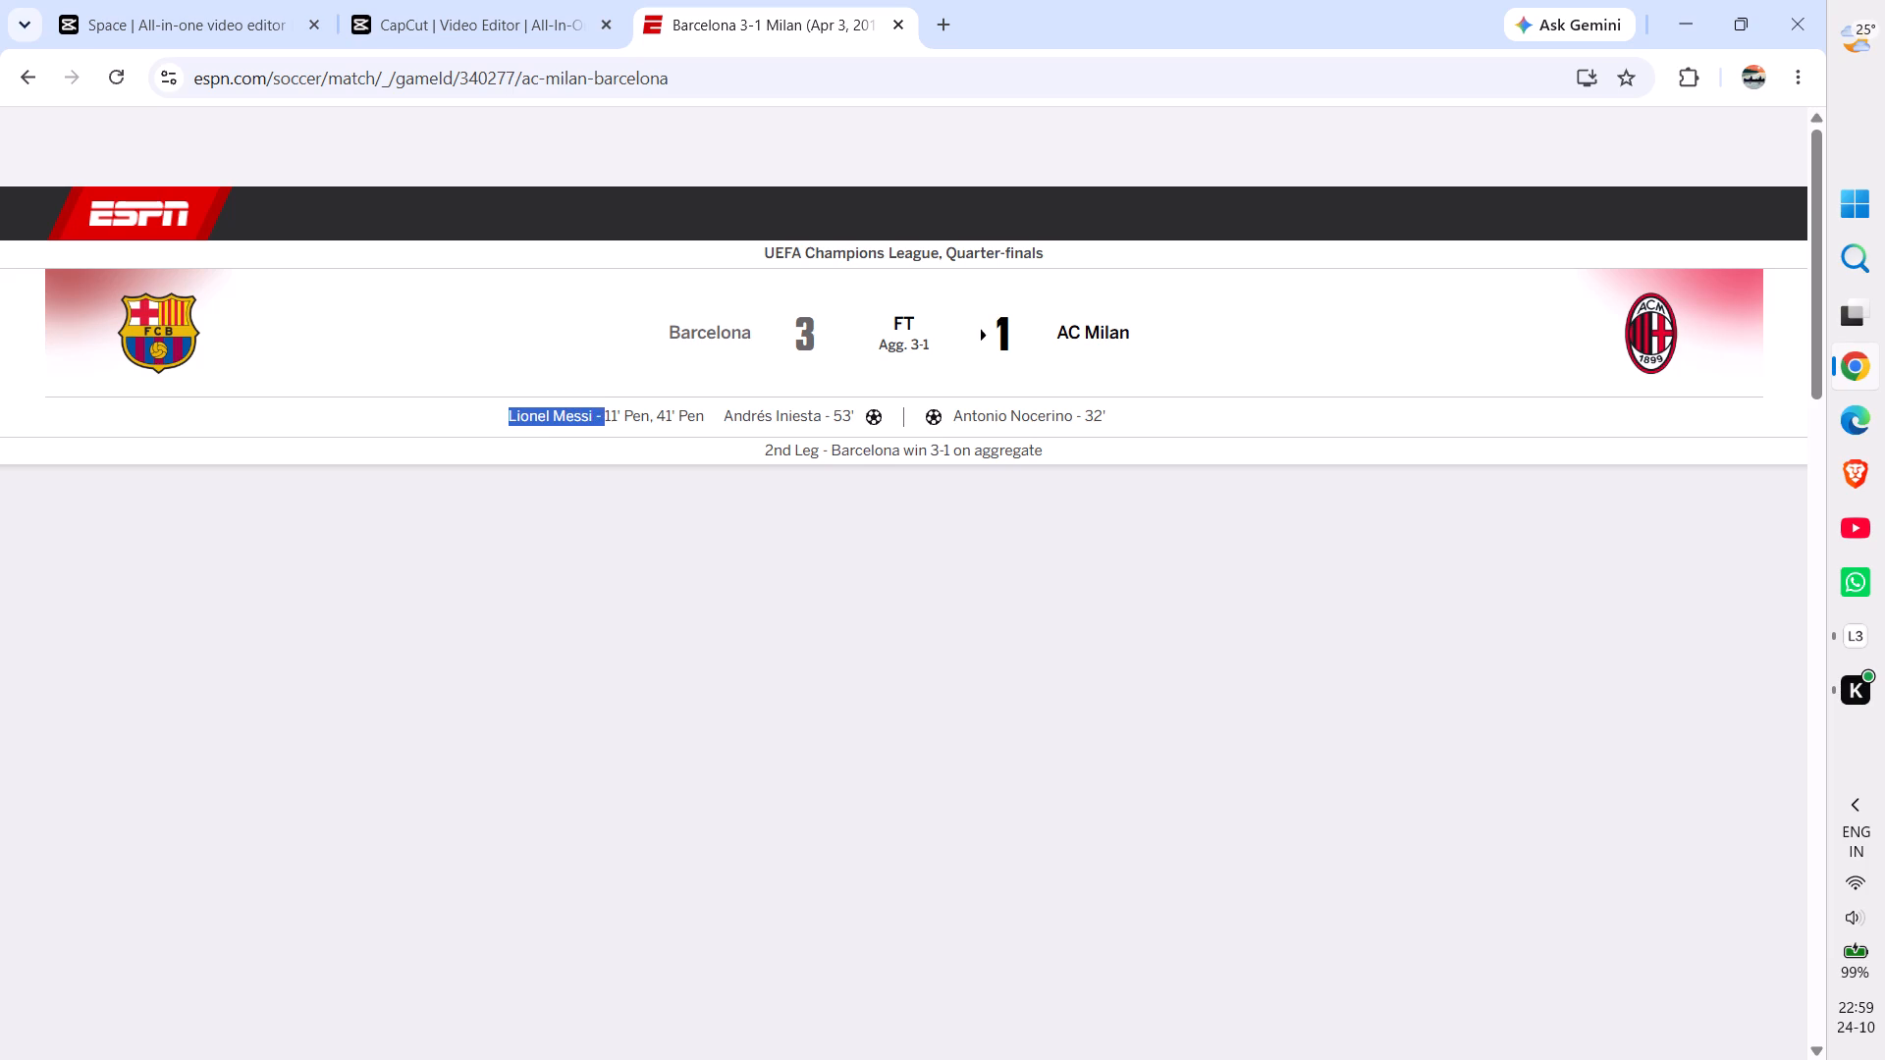
{"action": "left_click_drag", "start_coordinate": [603, 423], "coordinate": [704, 421]}
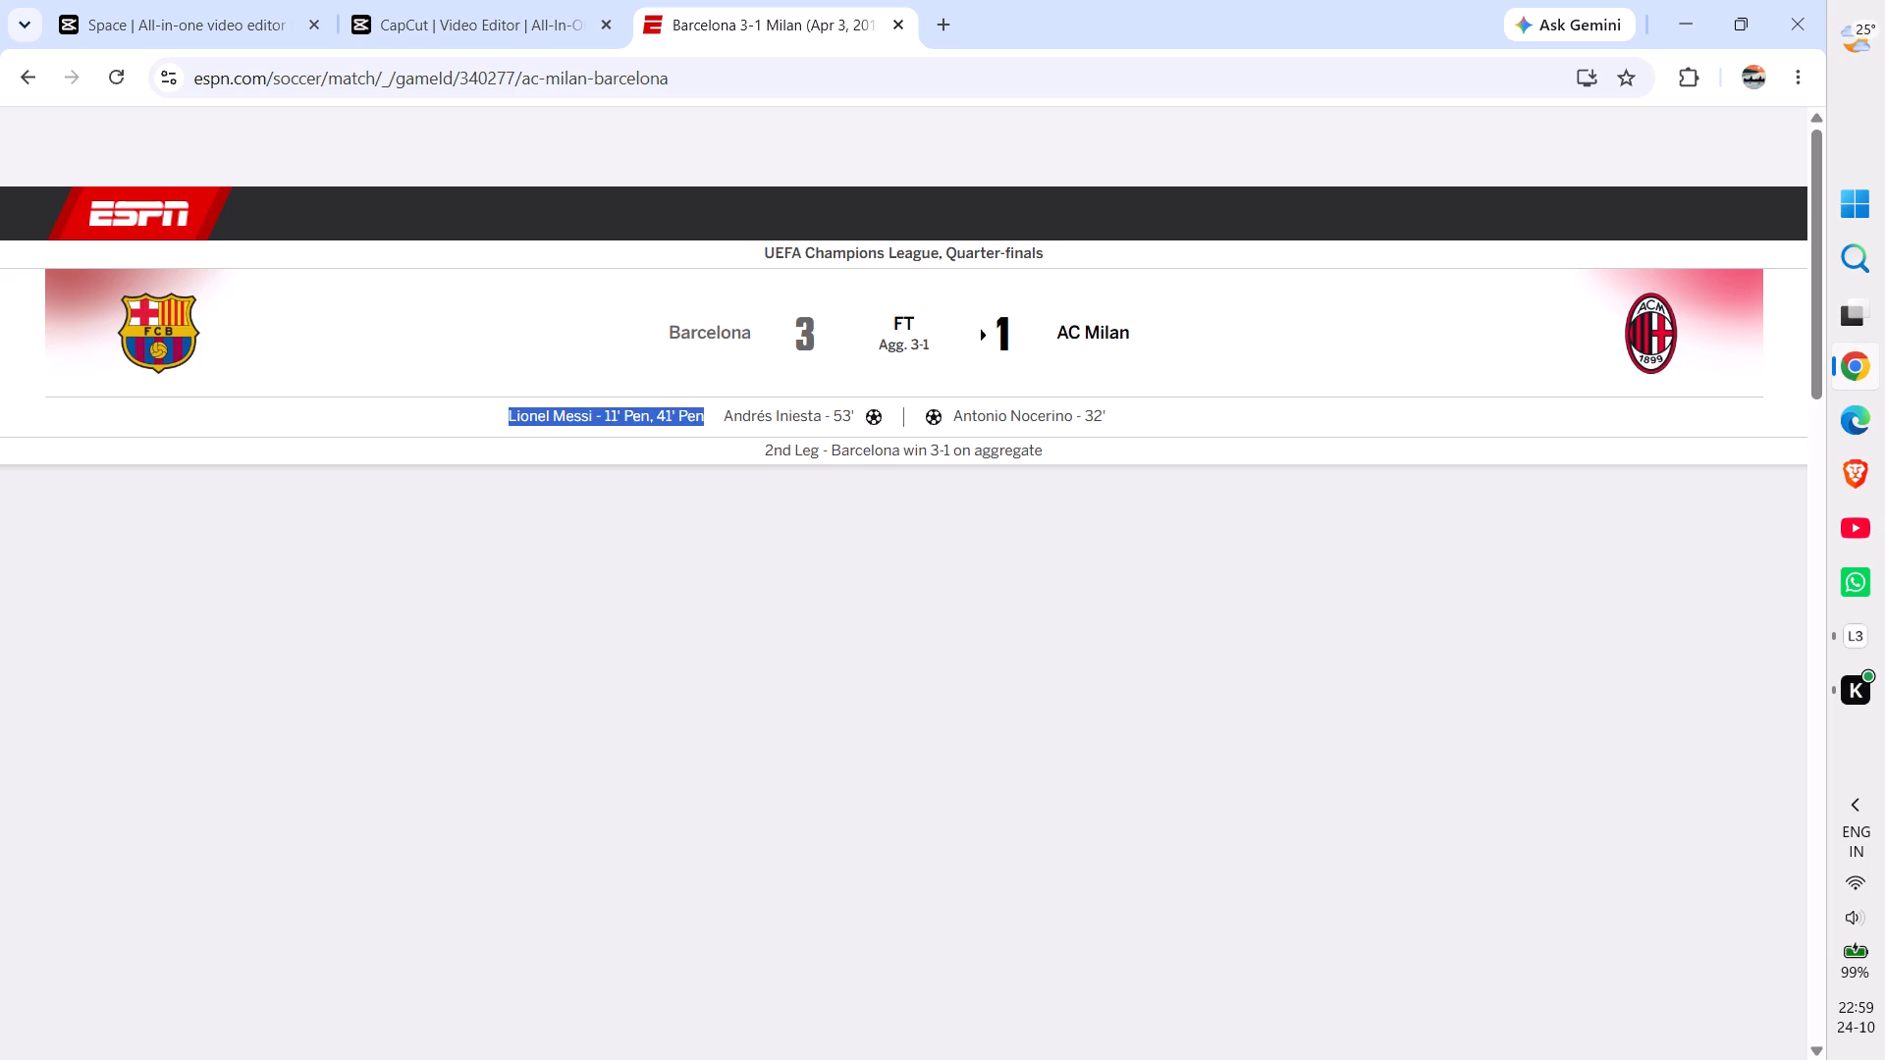
{"action": "key", "text": "ctrl+c"}
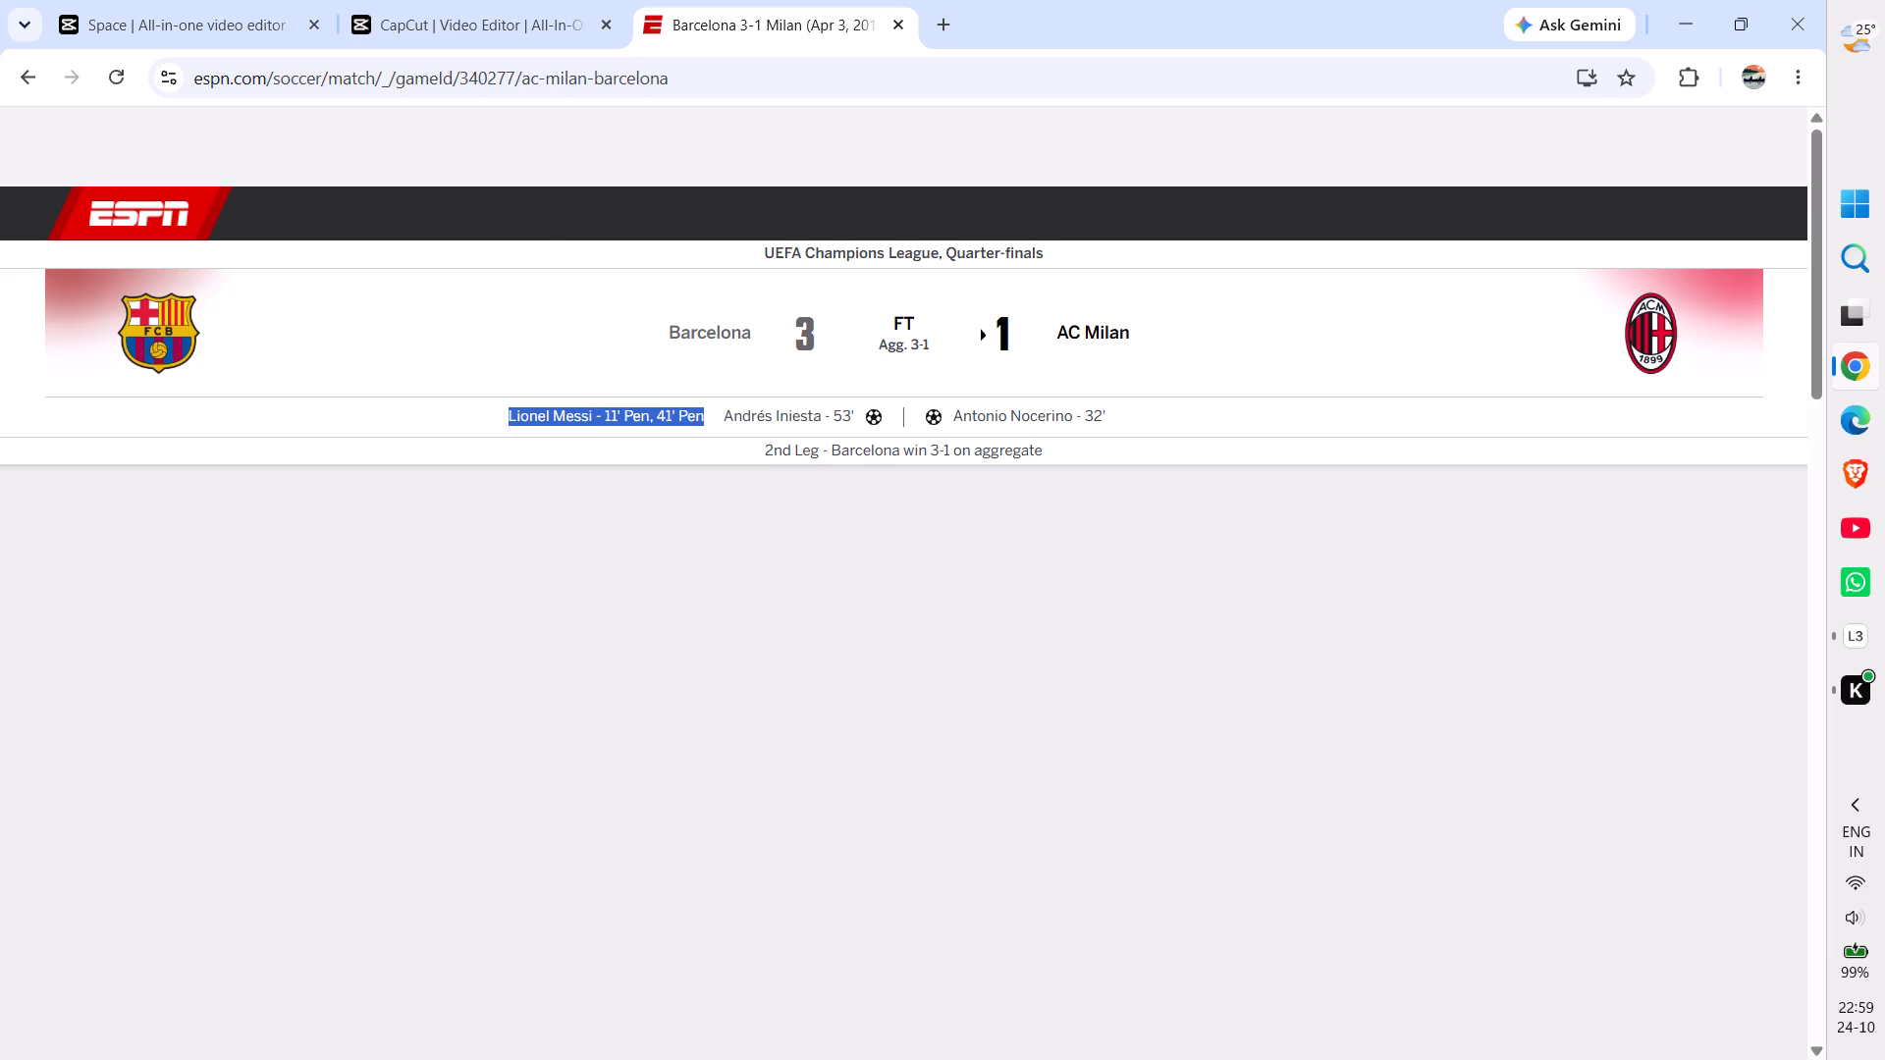
{"action": "left_click", "coordinate": [412, 520]}
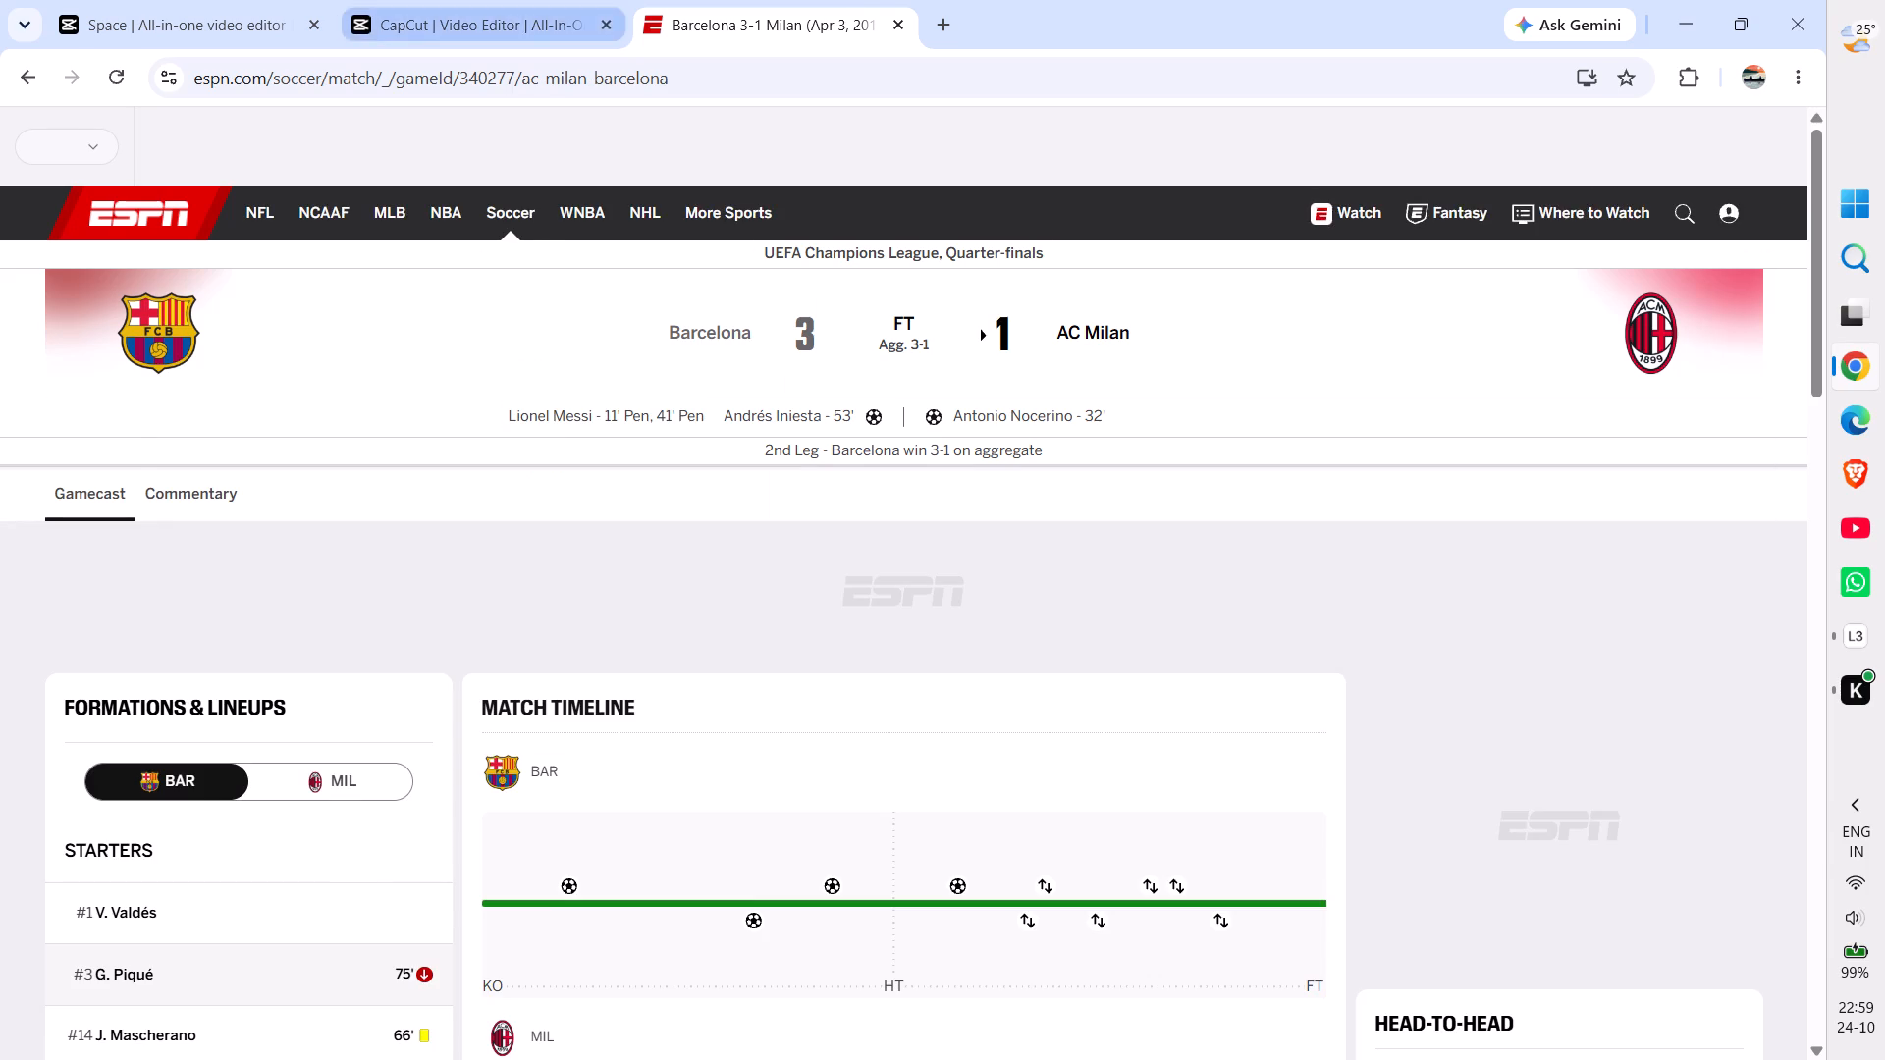
In the CapCut project, add body text at 00:19:00 and replace its placeholder with the copied entry "Lionel Messi - 11' Pen, 41' Pen".
{"action": "left_click", "coordinate": [505, 1]}
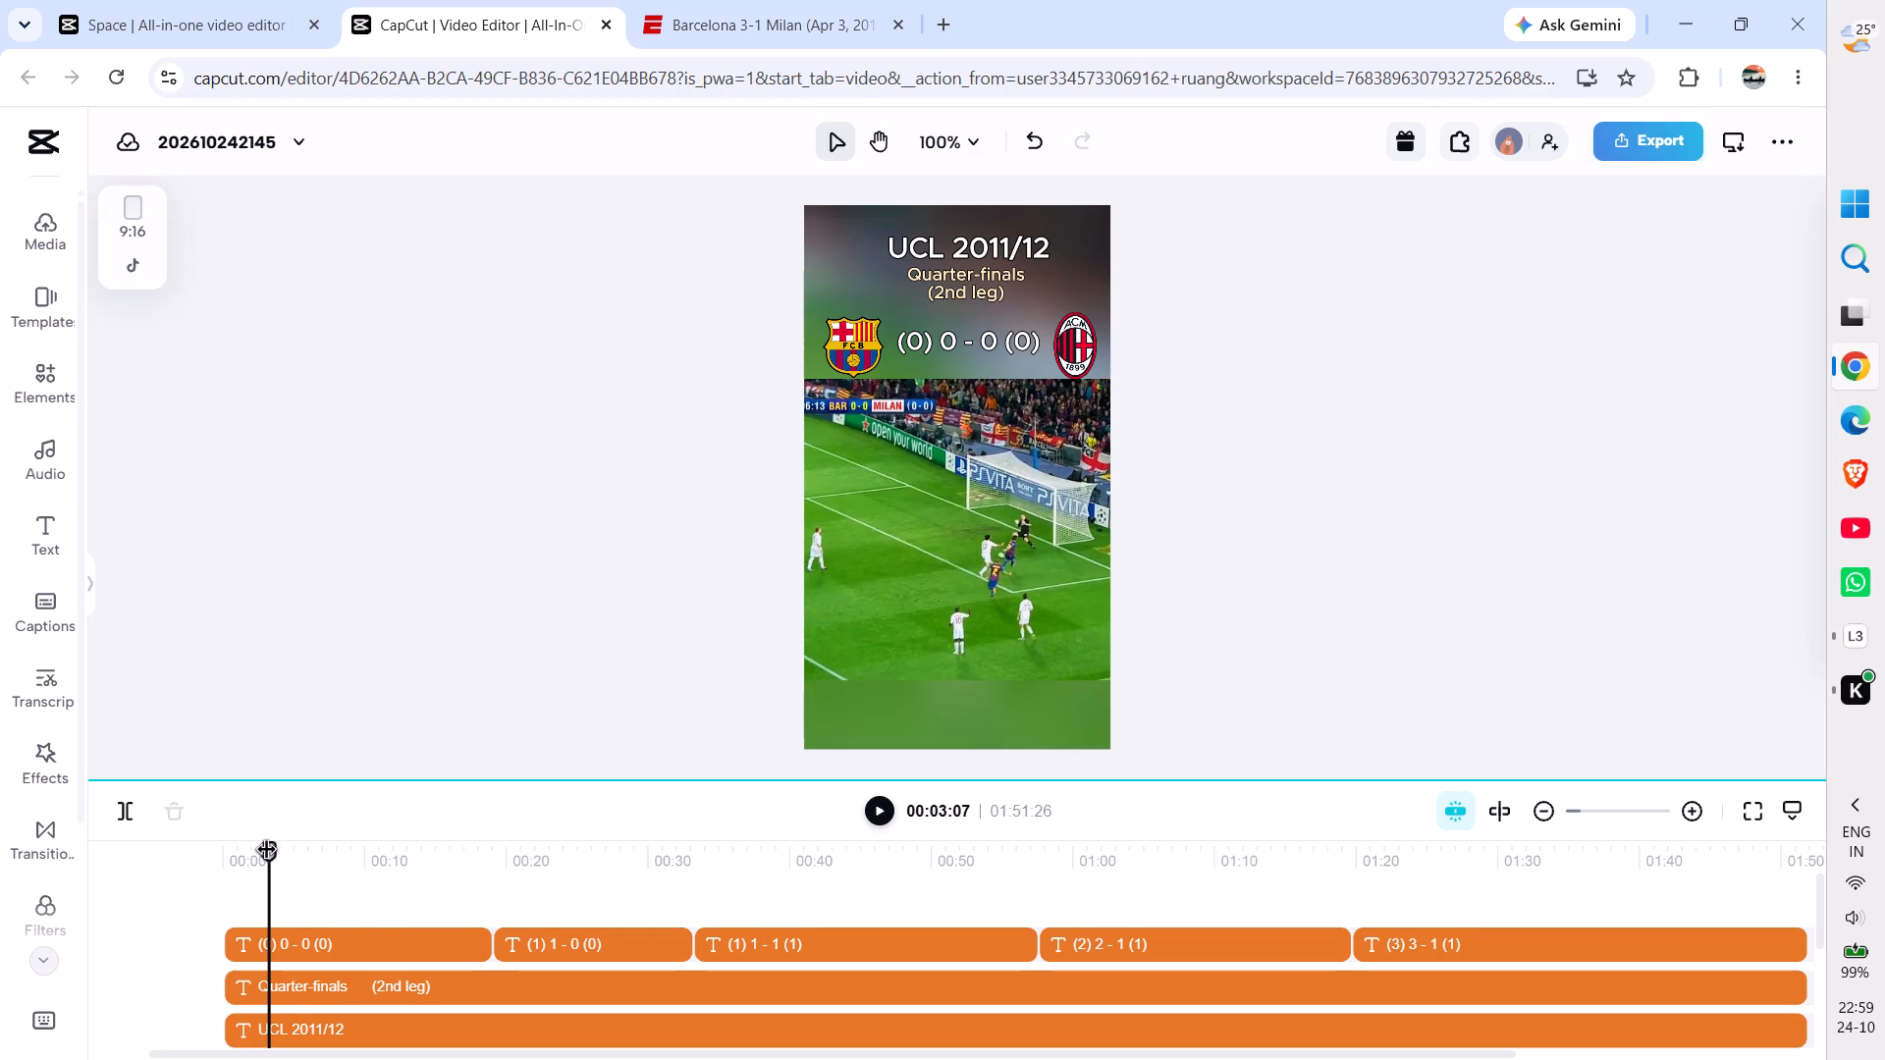
{"action": "left_click_drag", "start_coordinate": [267, 852], "coordinate": [491, 881]}
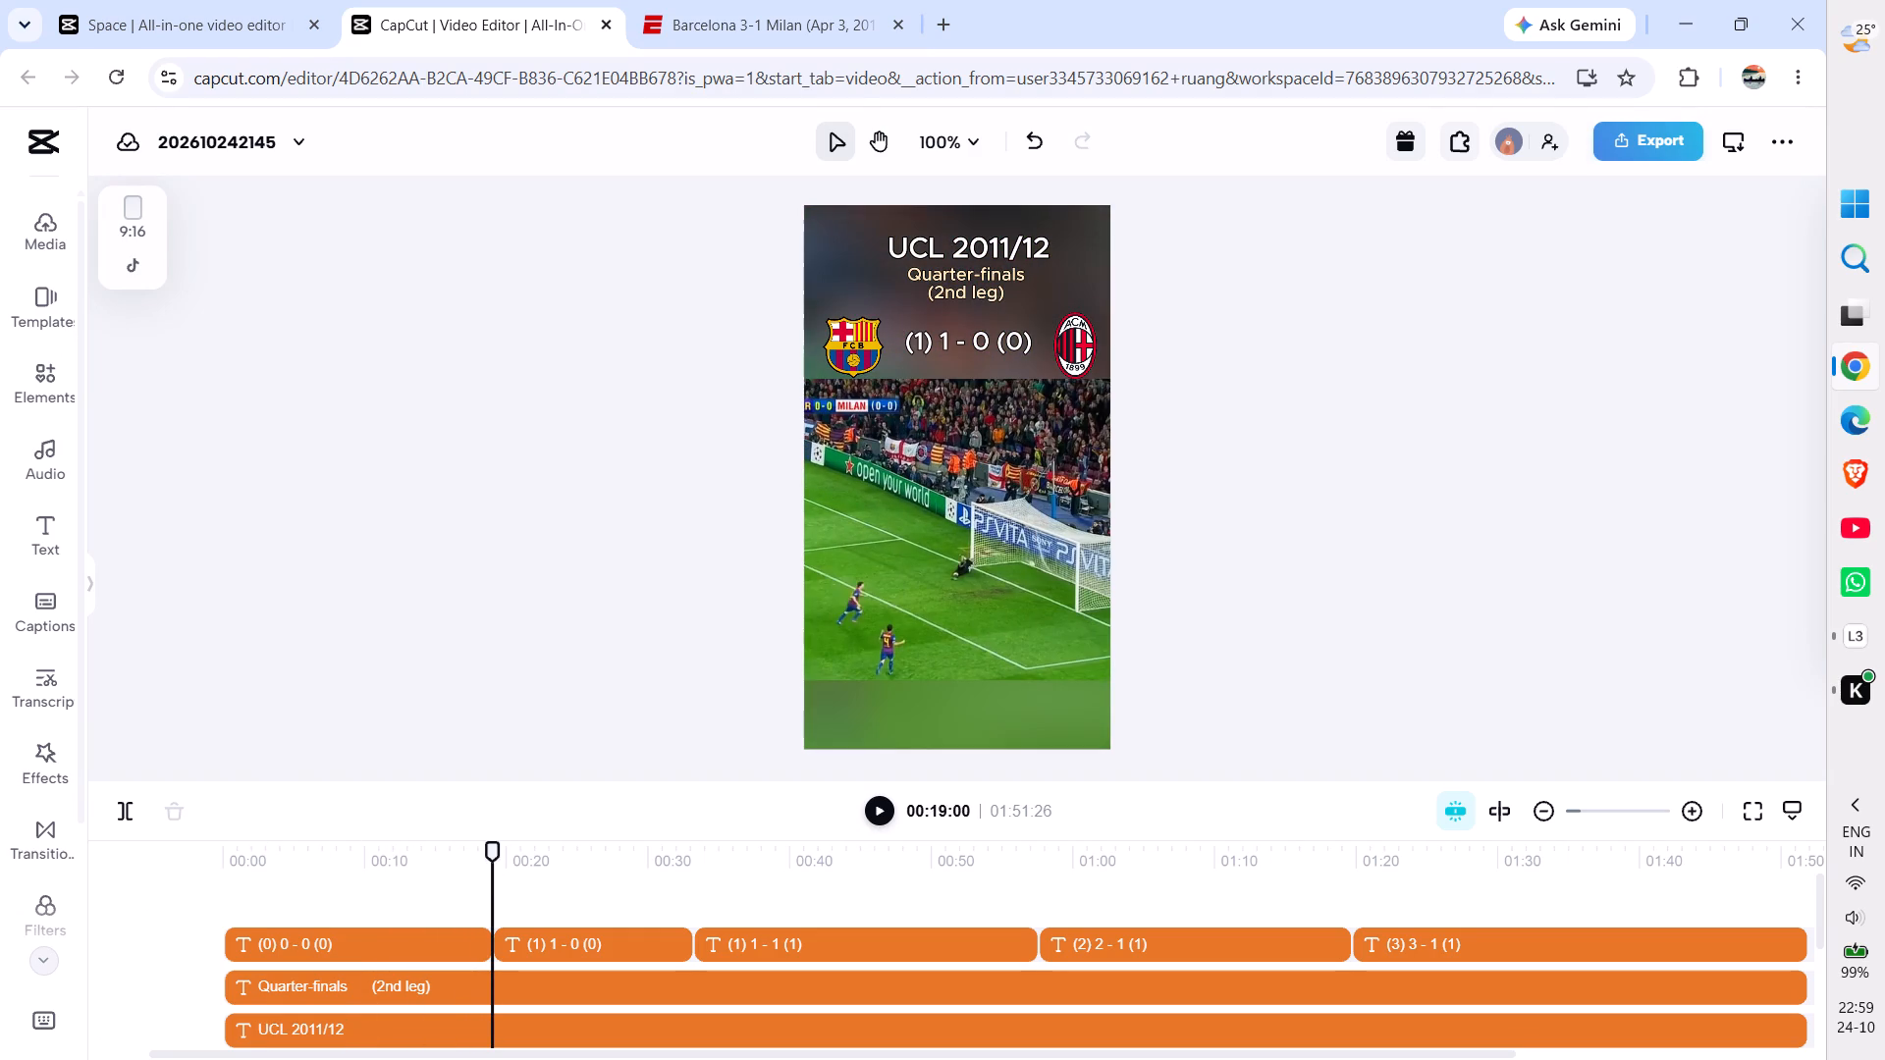
{"action": "left_click", "coordinate": [38, 533]}
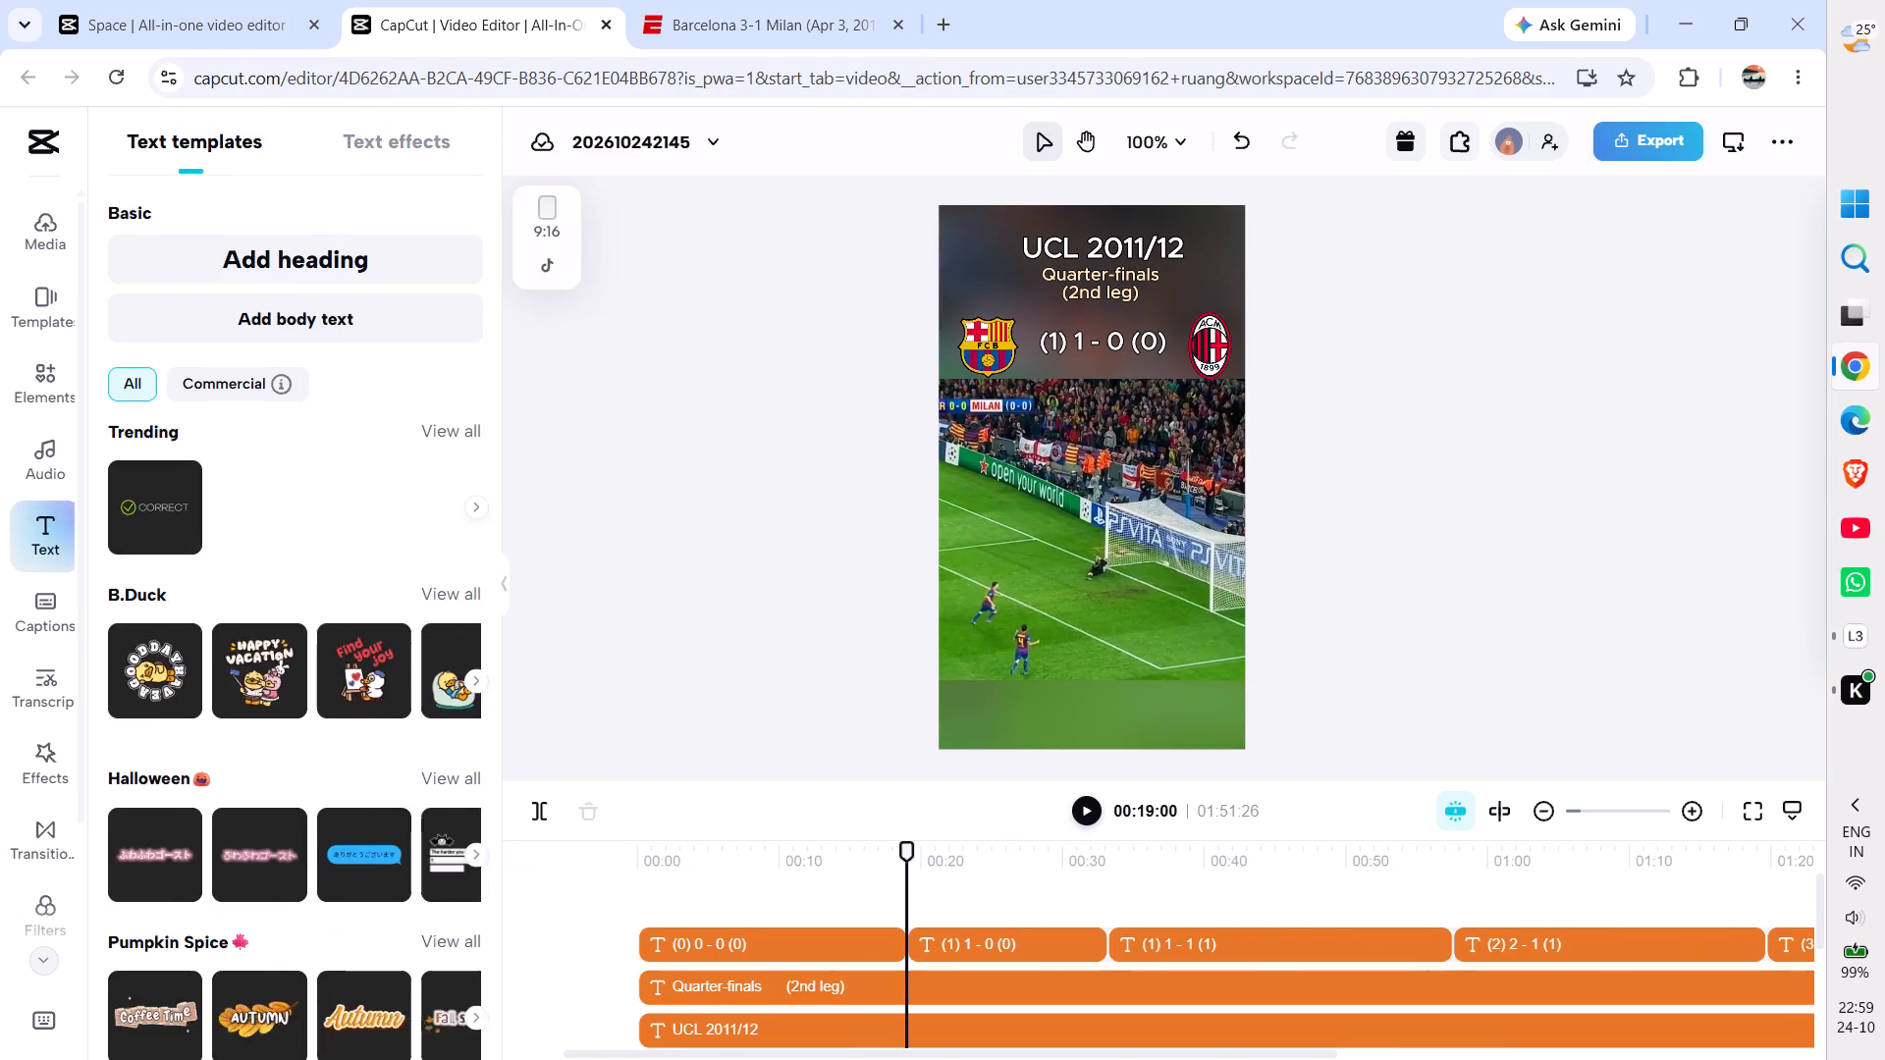
{"action": "left_click", "coordinate": [294, 328]}
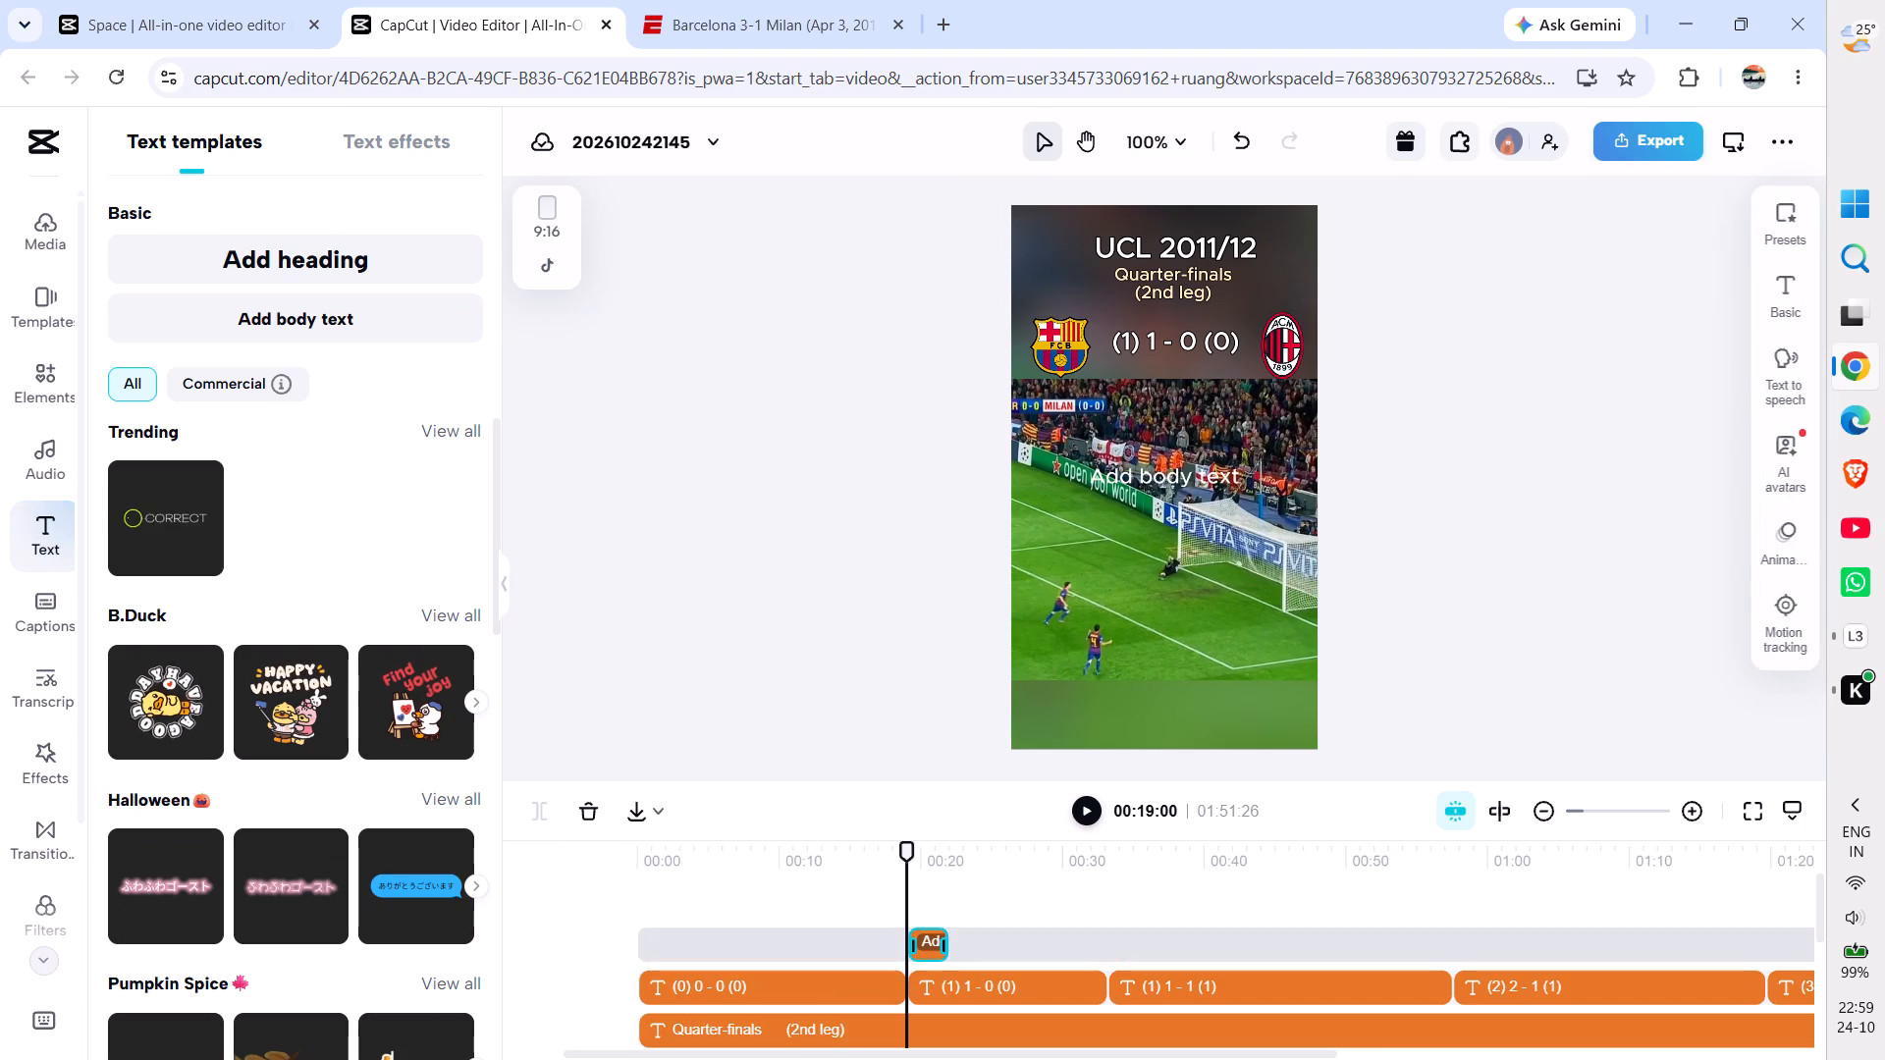
{"action": "left_click", "coordinate": [1772, 284]}
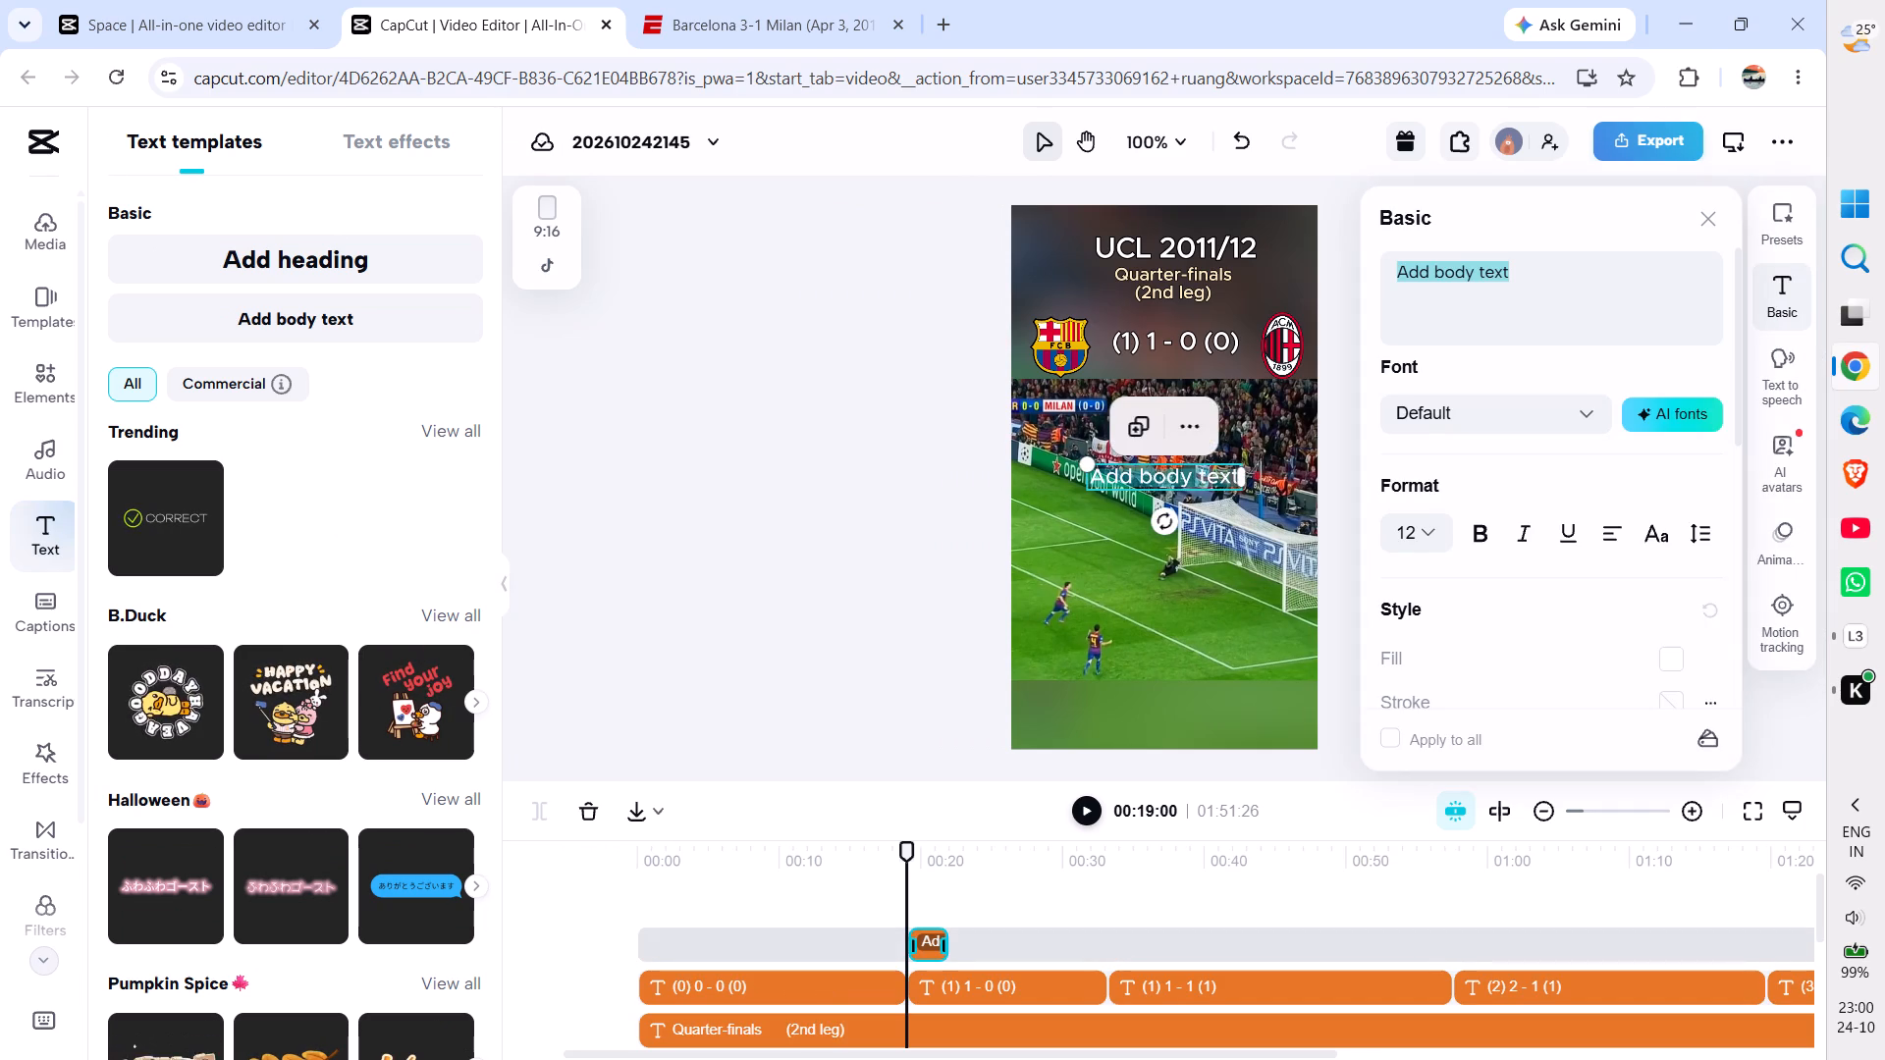
{"action": "left_click", "coordinate": [1615, 288]}
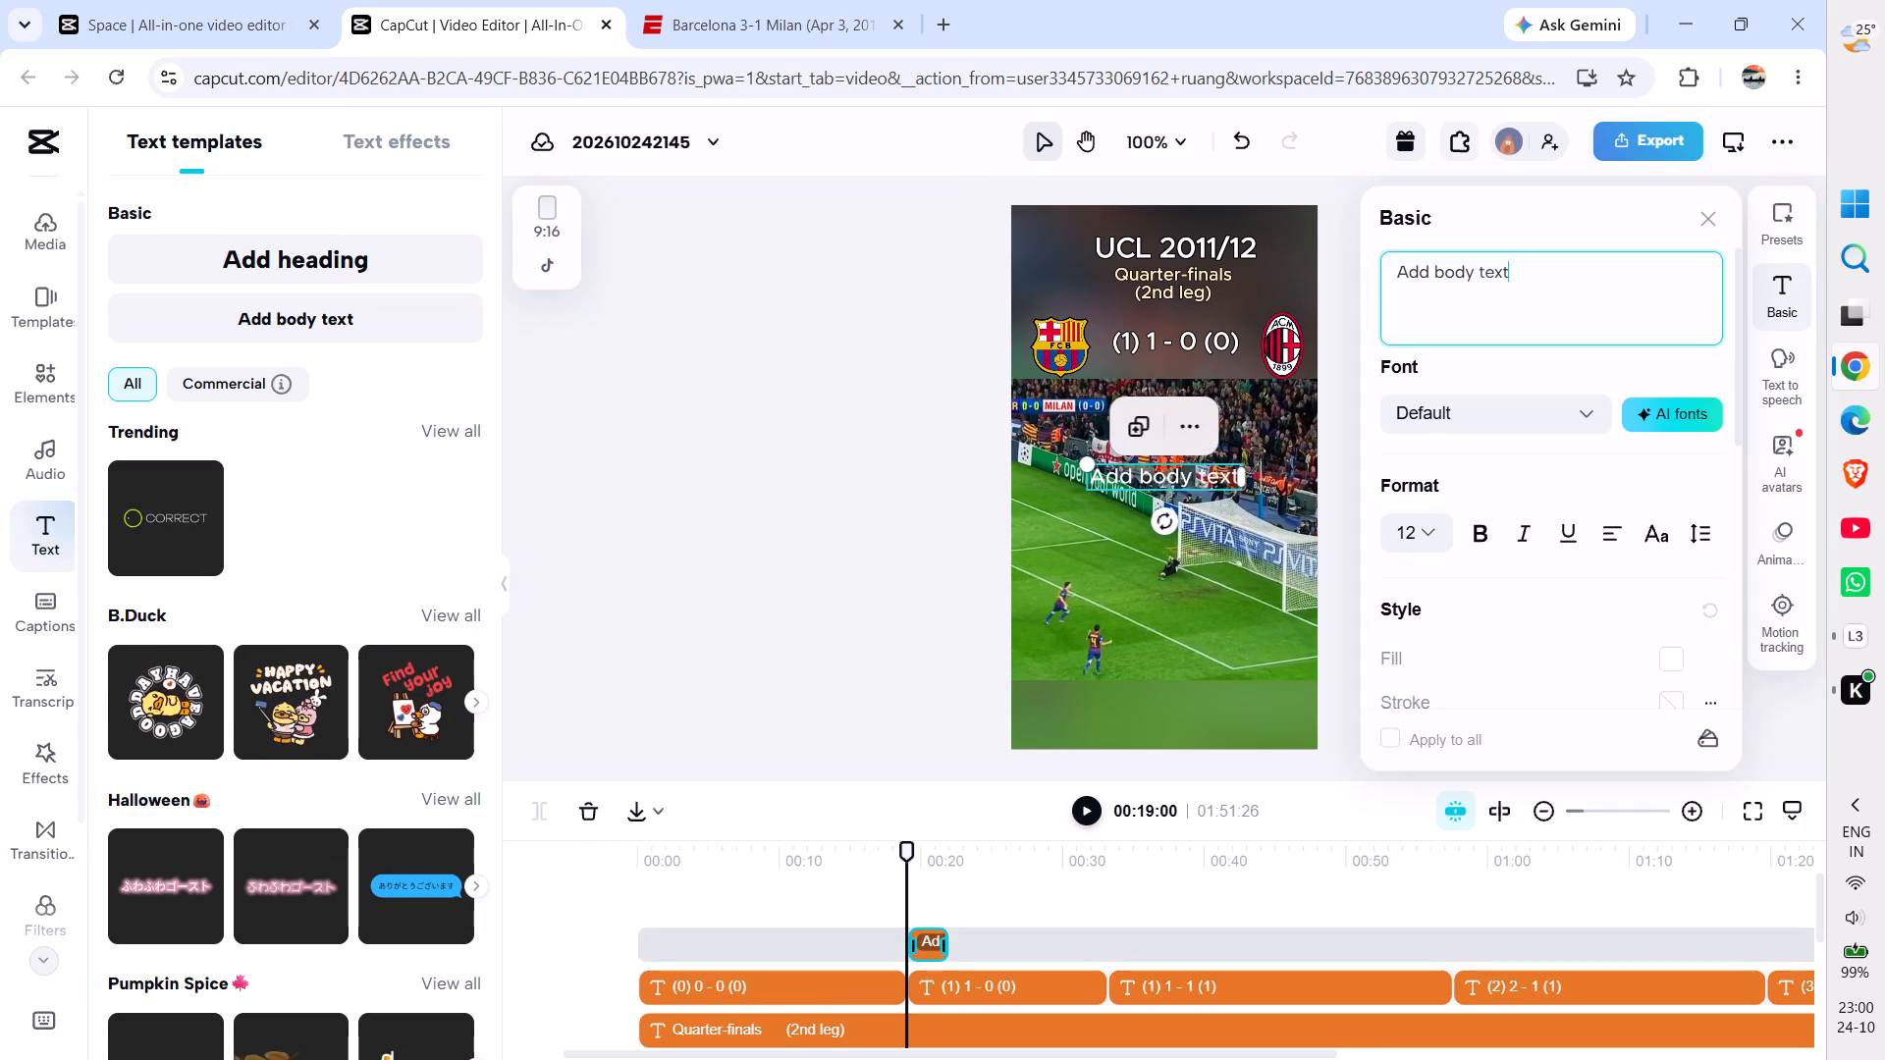
{"action": "key", "text": "BackSpace"}
{"action": "key", "text": "BackSpace"}
{"action": "key", "text": "BackSpace"}
{"action": "key", "text": "BackSpace"}
{"action": "key", "text": "BackSpace"}
{"action": "key", "text": "BackSpace"}
{"action": "key", "text": "BackSpace"}
{"action": "key", "text": "BackSpace"}
{"action": "key", "text": "BackSpace"}
{"action": "key", "text": "BackSpace"}
{"action": "key", "text": "BackSpace"}
{"action": "key", "text": "BackSpace"}
{"action": "key", "text": "BackSpace"}
{"action": "key", "text": "BackSpace"}
{"action": "key", "text": "BackSpace"}
{"action": "key", "text": "BackSpace"}
{"action": "key", "text": "BackSpace"}
{"action": "key", "text": "BackSpace"}
{"action": "key", "text": "BackSpace"}
{"action": "key", "text": "BackSpace"}
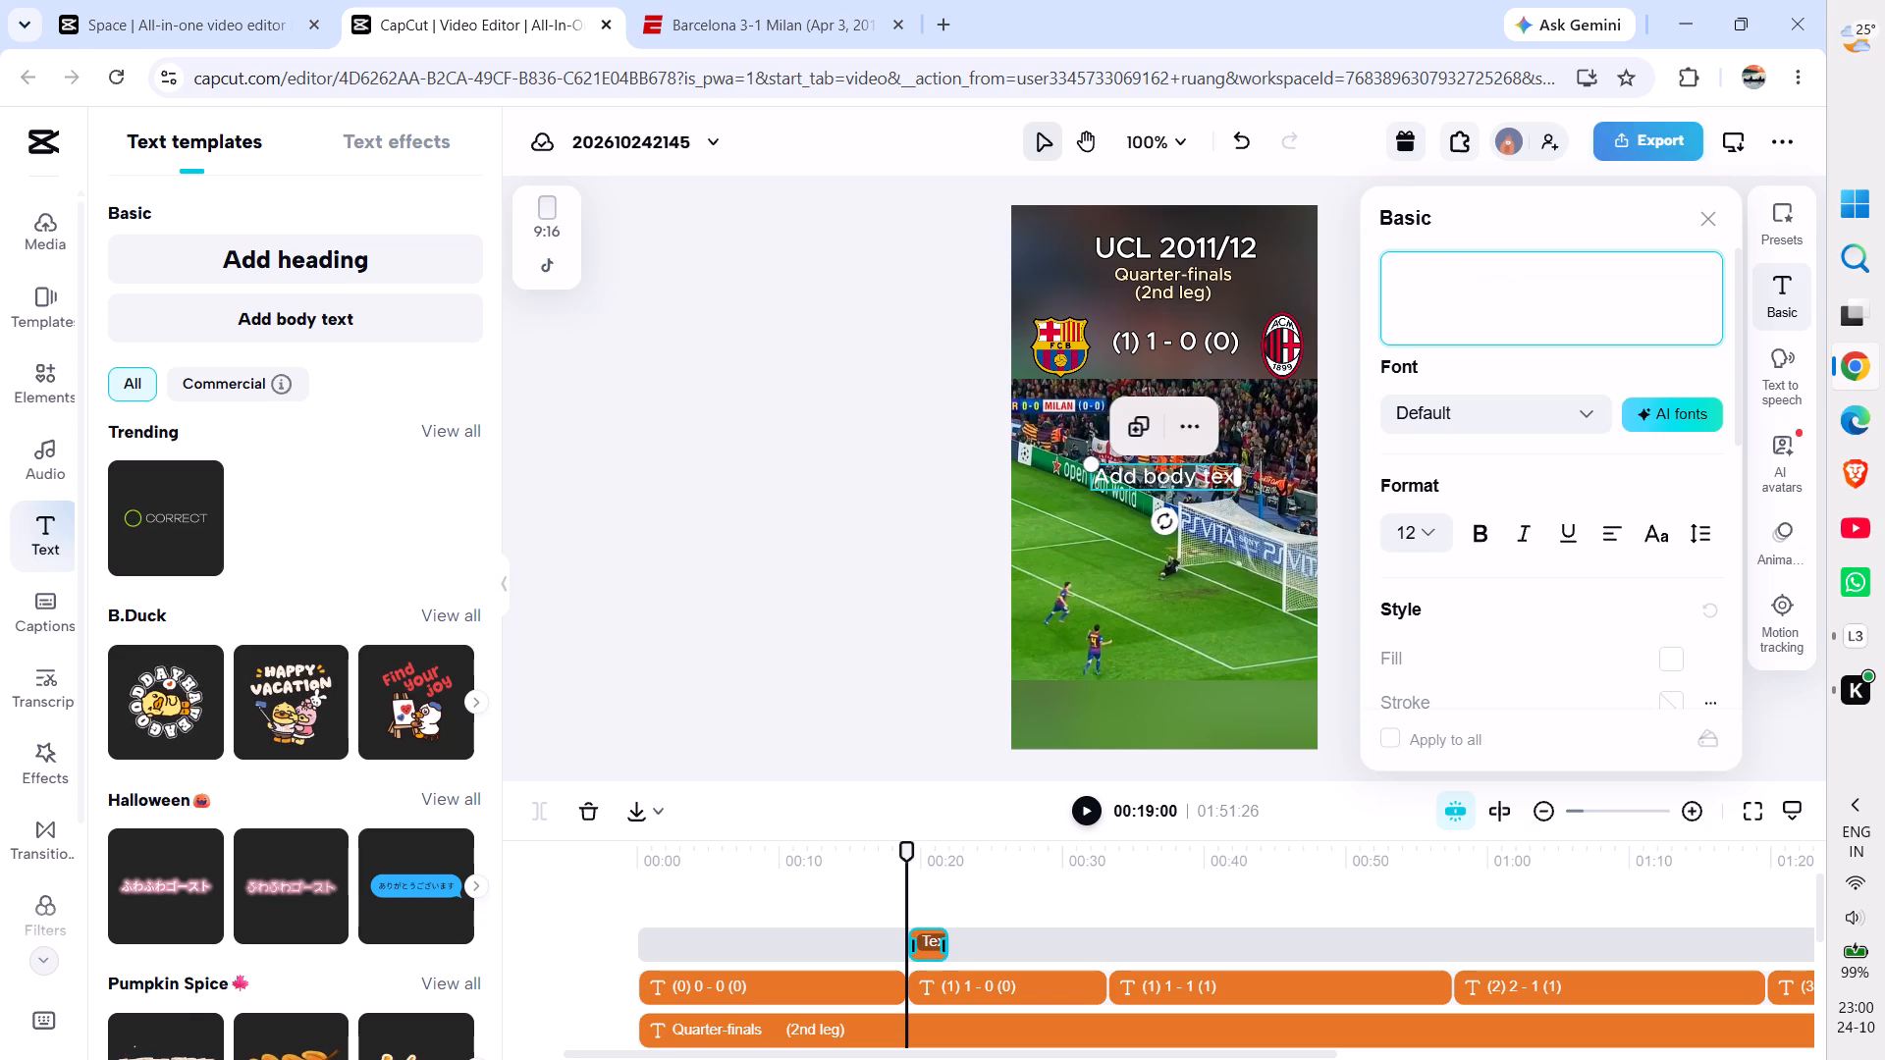
{"action": "key", "text": "ctrl+v"}
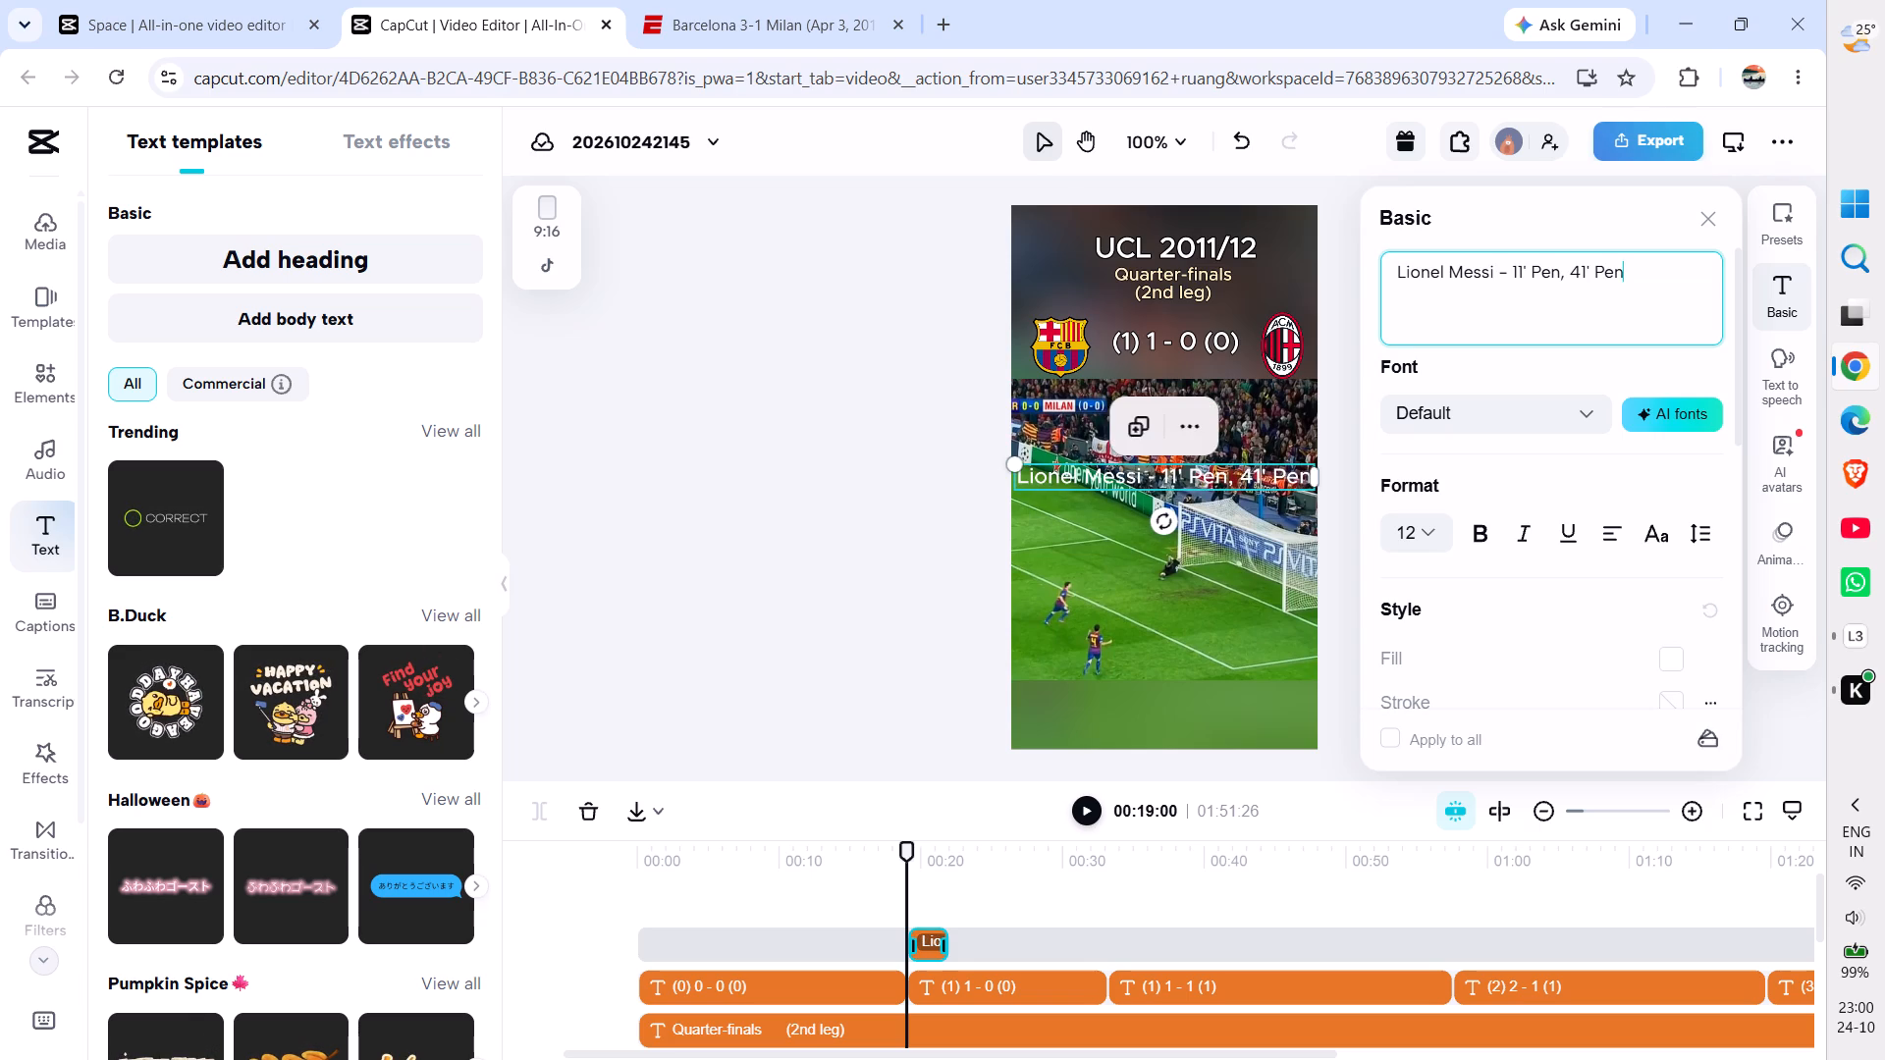
Shorten the pasted scorer text to "L. Messi 11' (P)".
{"action": "key", "text": "BackSpace"}
{"action": "key", "text": "BackSpace"}
{"action": "key", "text": "BackSpace"}
{"action": "key", "text": "BackSpace"}
{"action": "key", "text": "BackSpace"}
{"action": "key", "text": "BackSpace"}
{"action": "key", "text": "BackSpace"}
{"action": "key", "text": "BackSpace"}
{"action": "key", "text": "BackSpace"}
{"action": "key", "text": "BackSpace"}
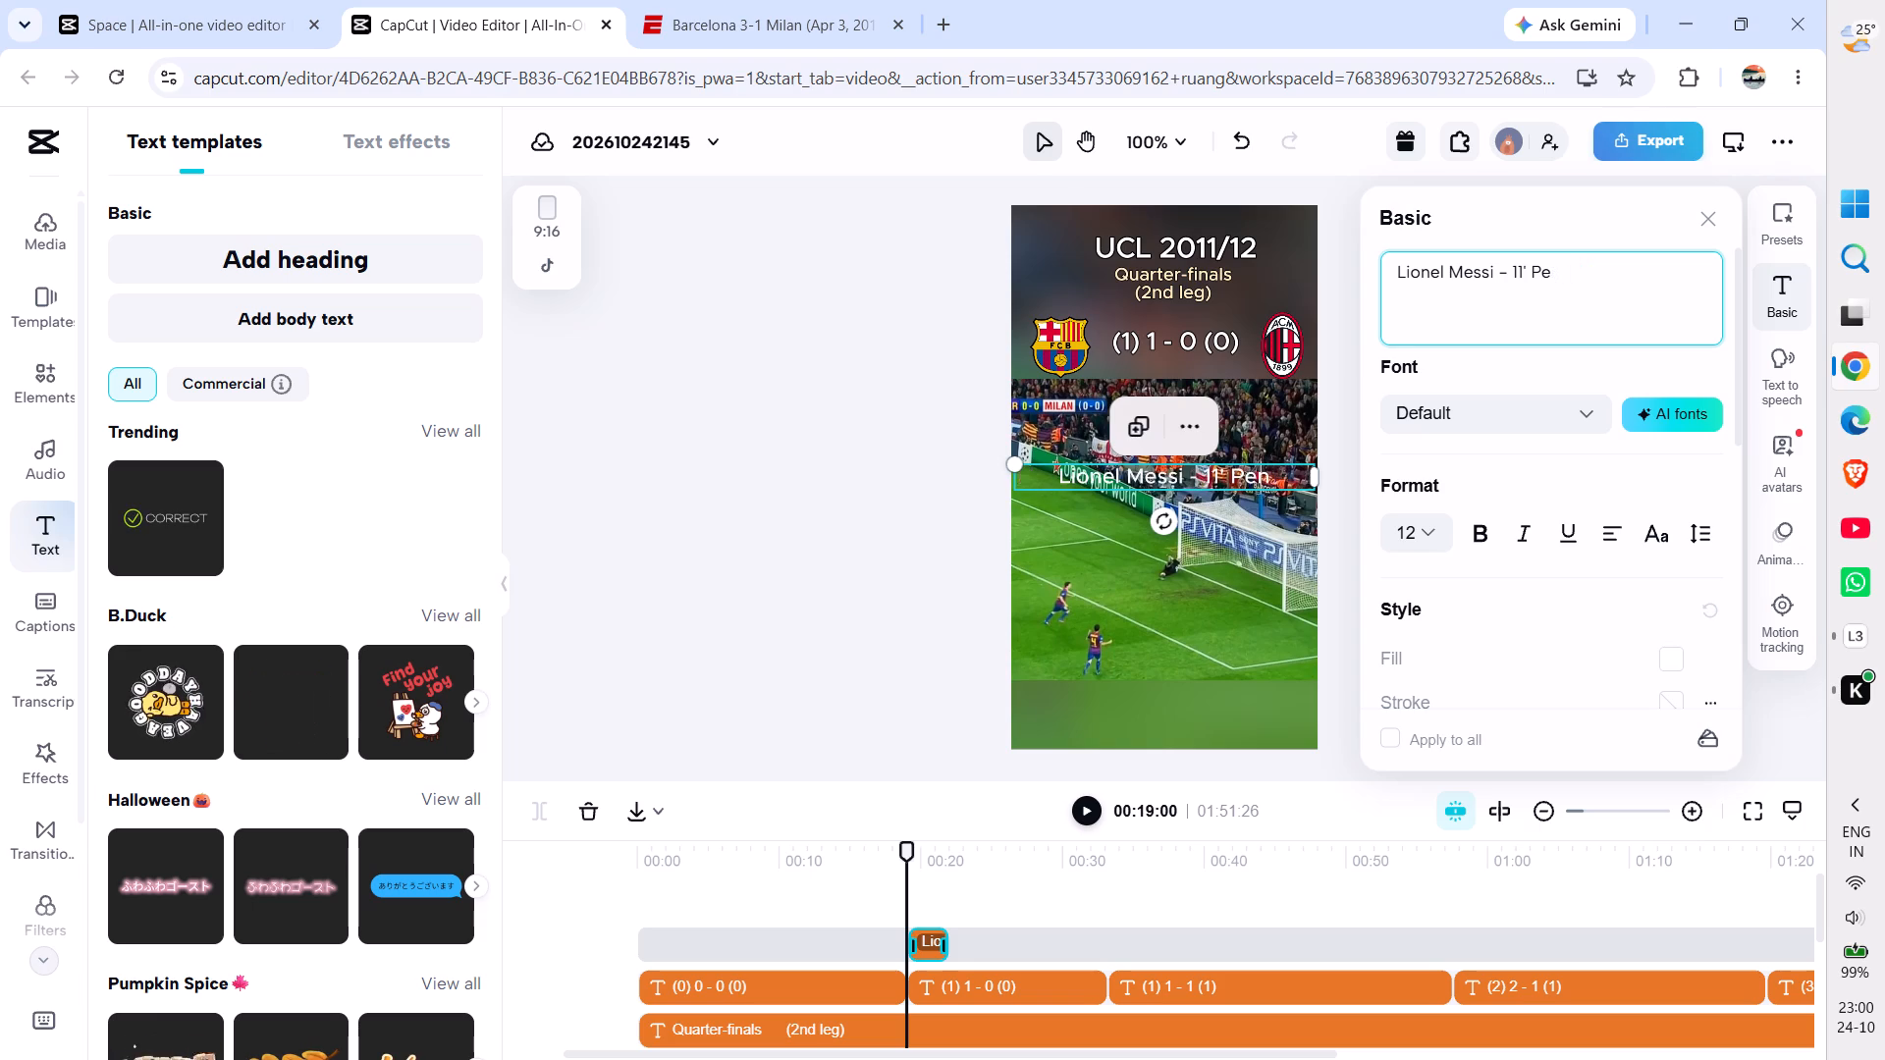
{"action": "key", "text": "BackSpace"}
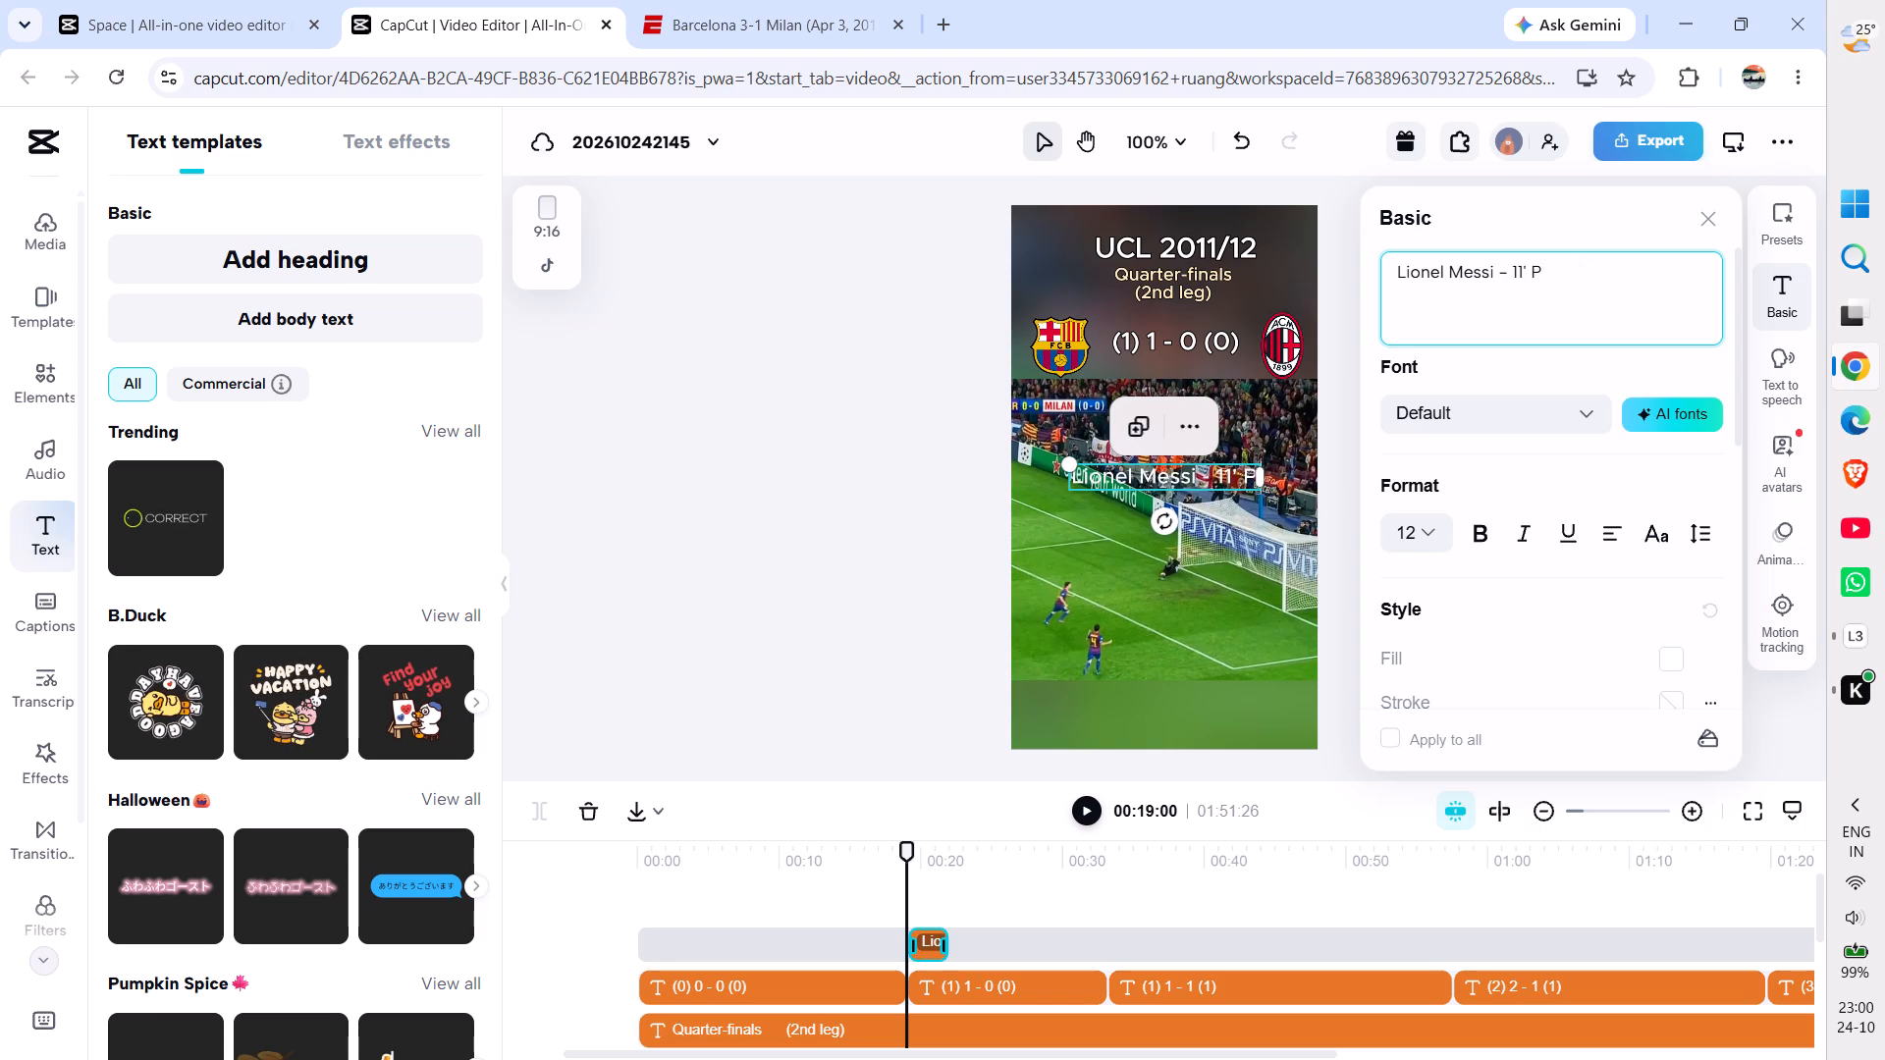
{"action": "key", "text": "shift+parenright"}
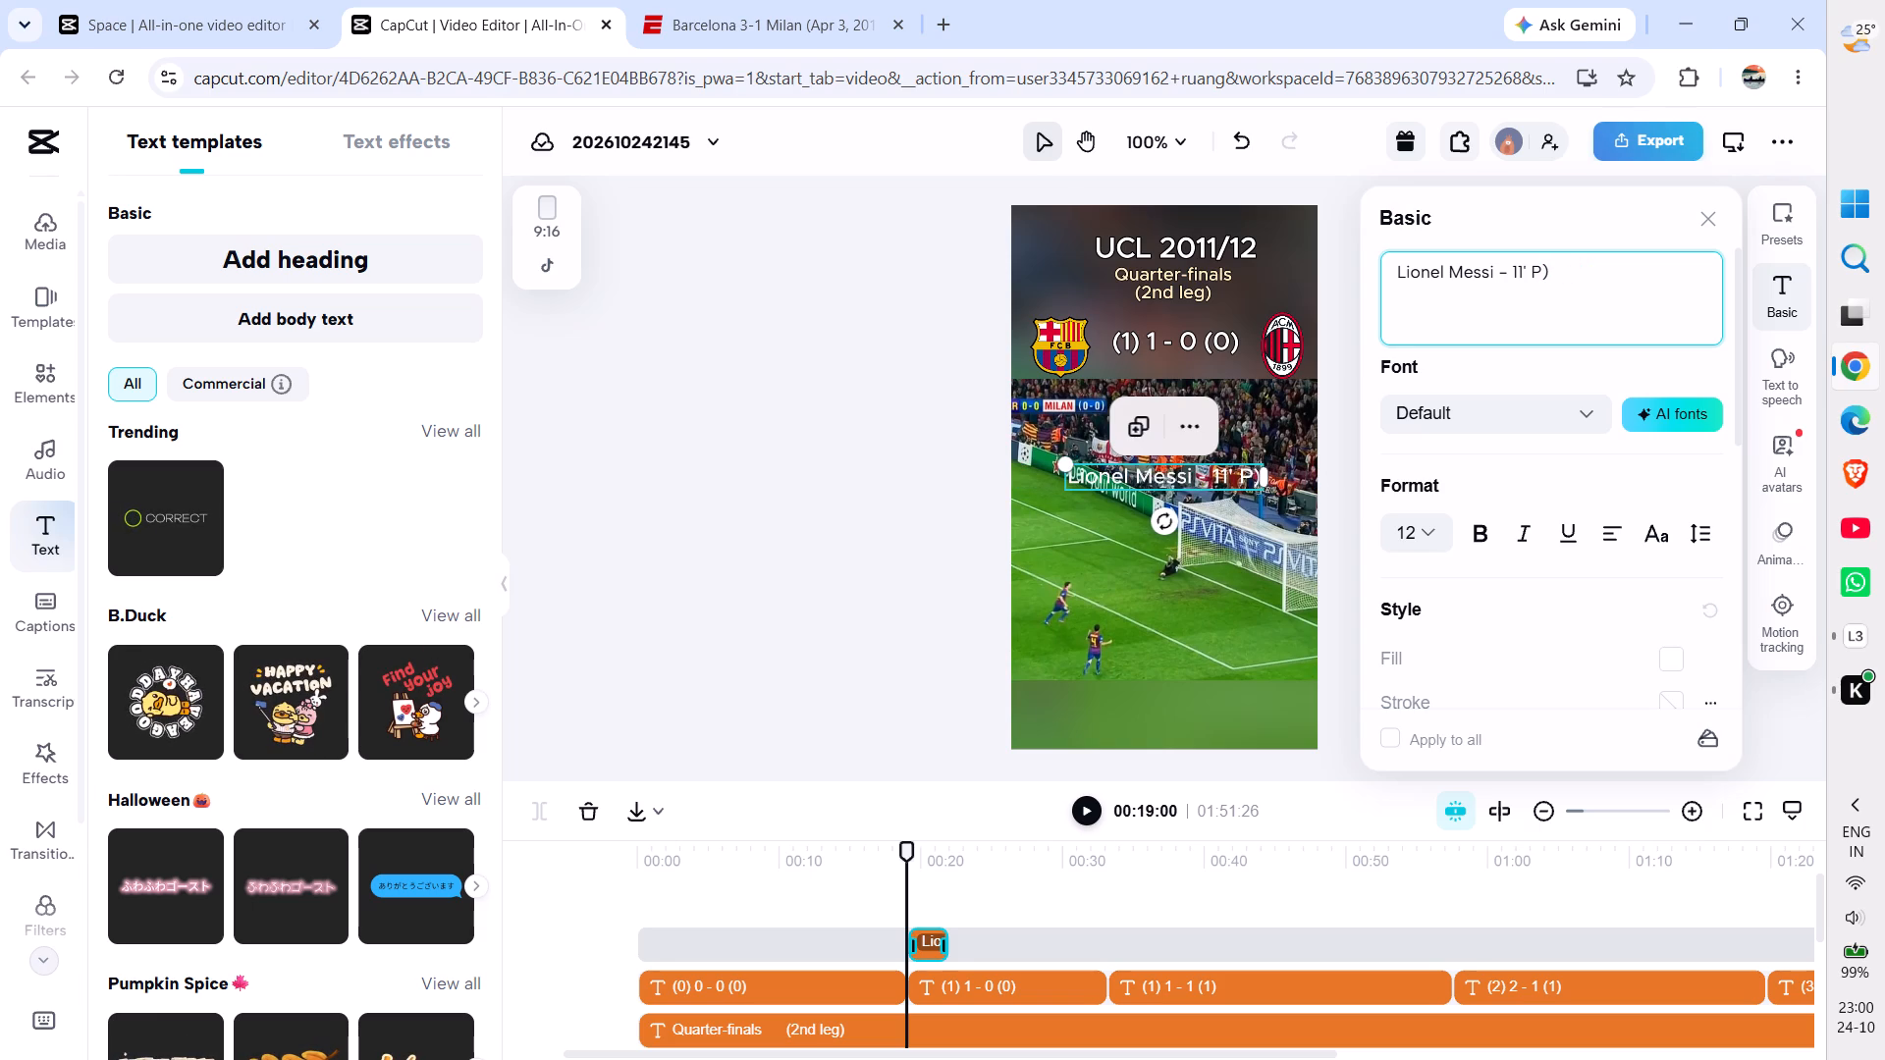
{"action": "left_click", "coordinate": [1532, 284]}
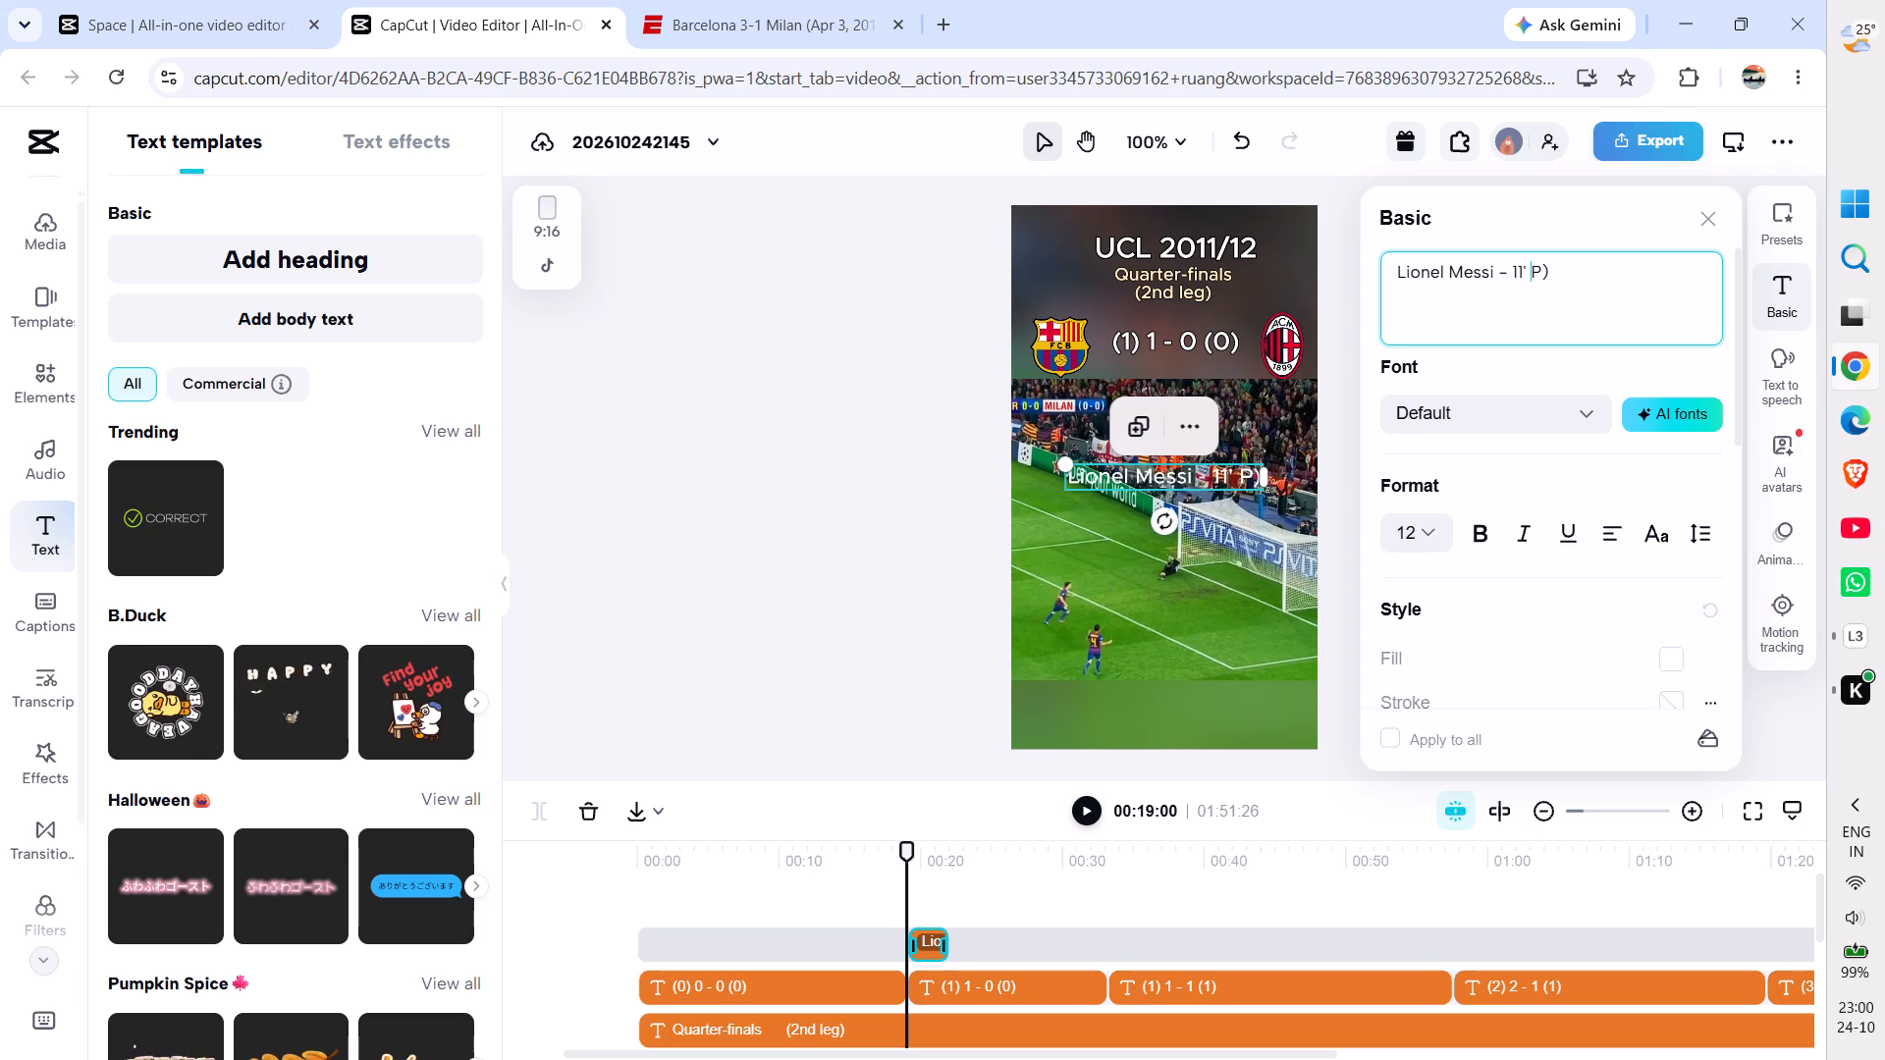
{"action": "key", "text": "shift+parenleft"}
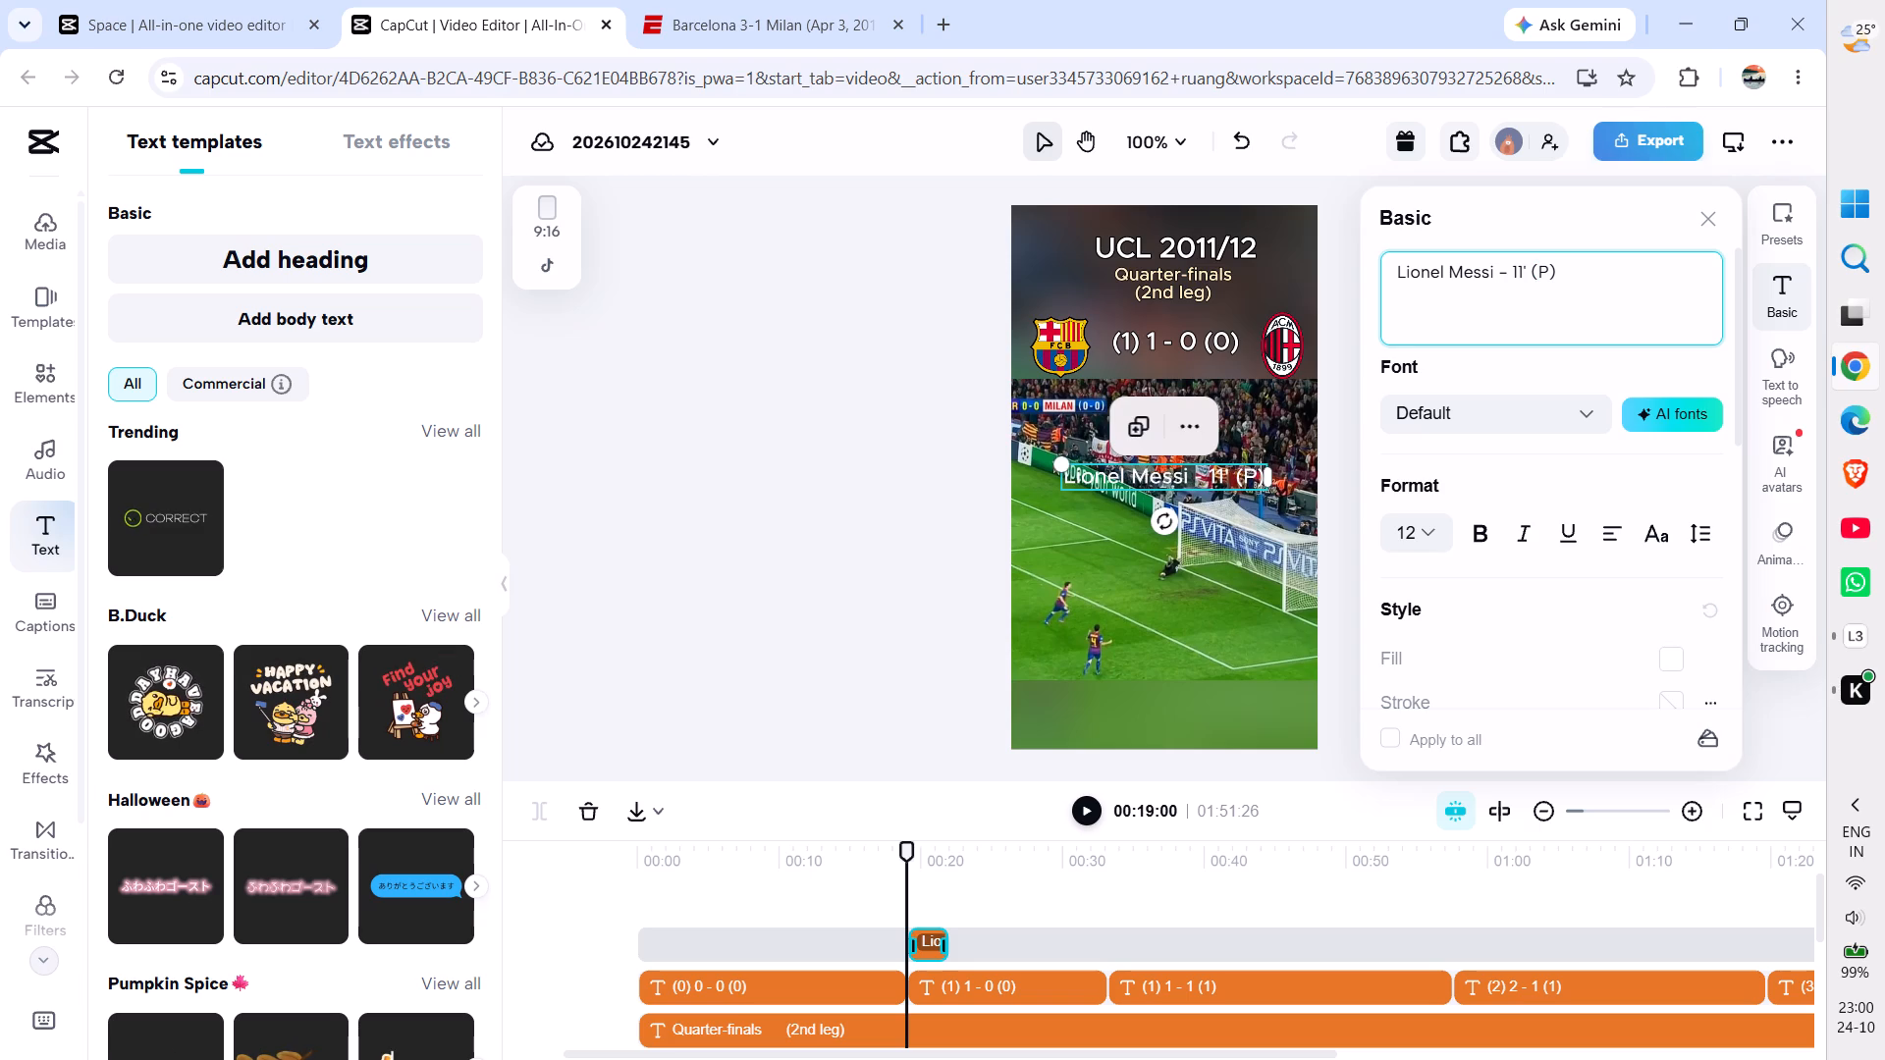
{"action": "left_click", "coordinate": [1511, 277]}
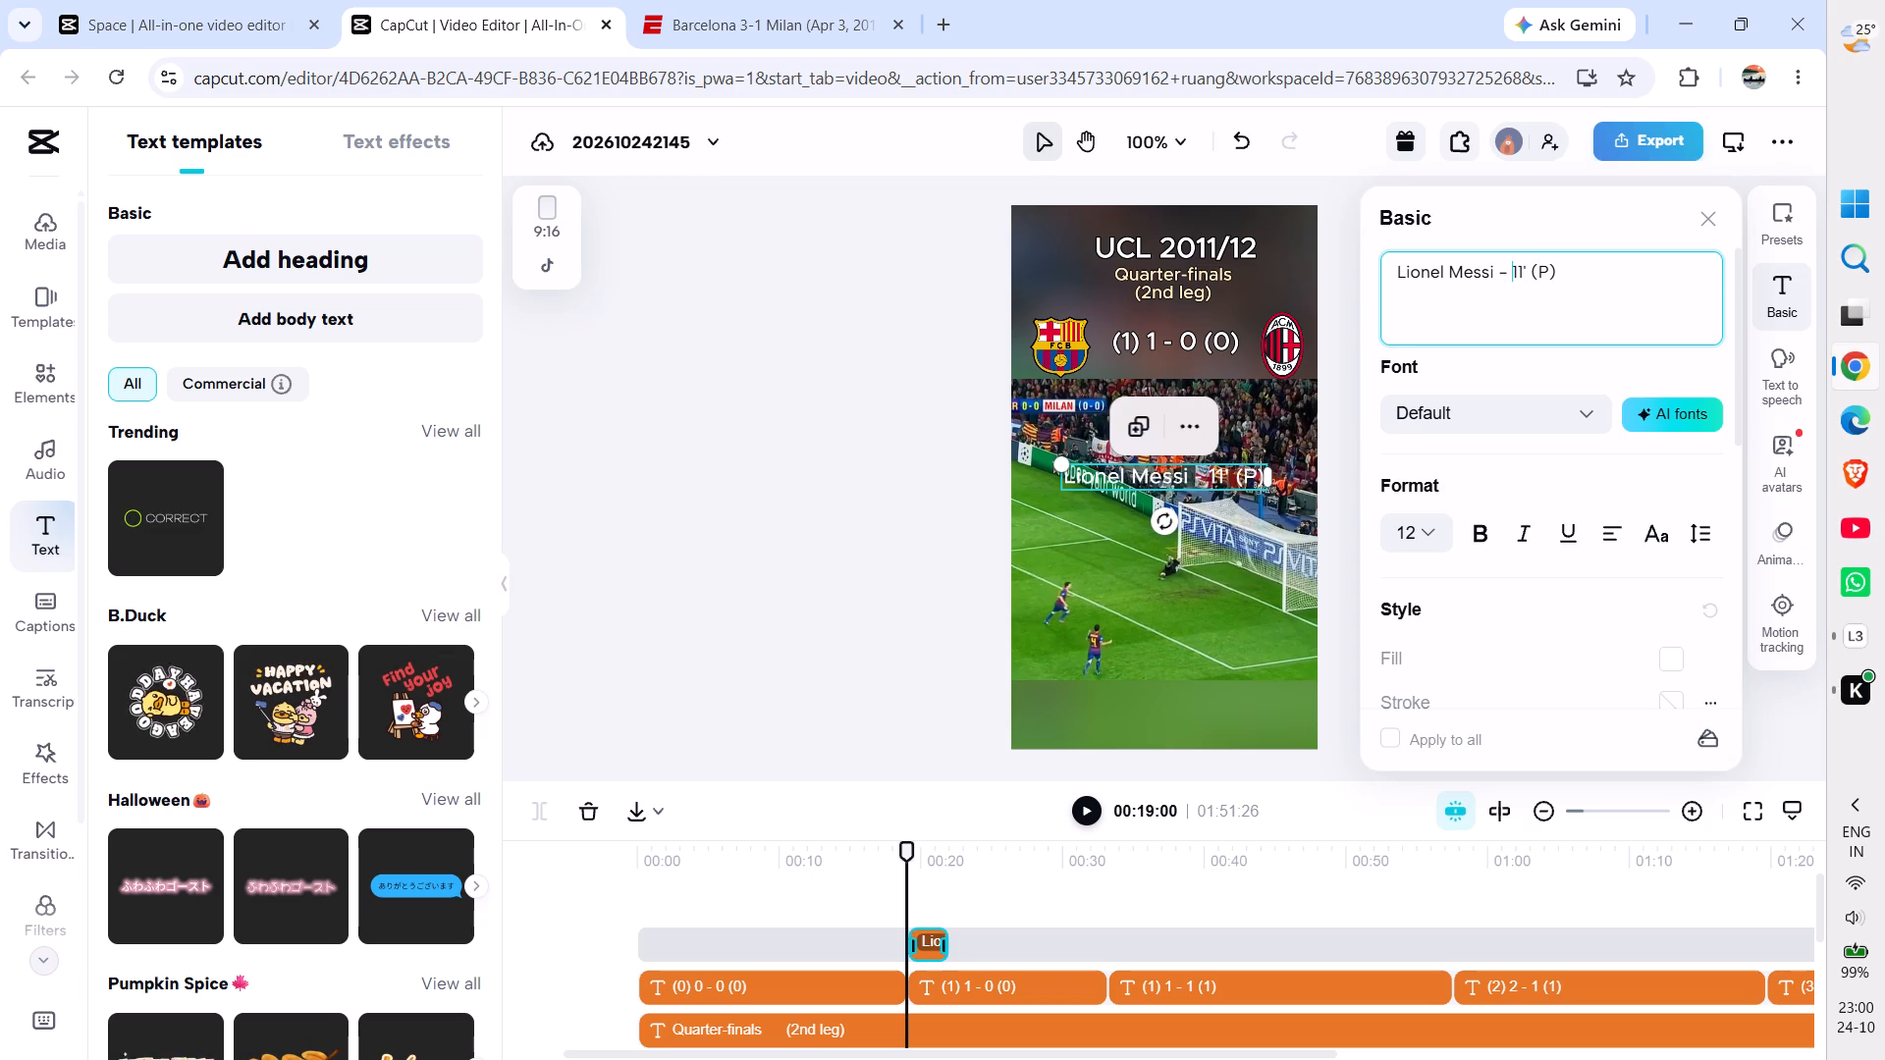
{"action": "key", "text": "BackSpace"}
{"action": "key", "text": "BackSpace"}
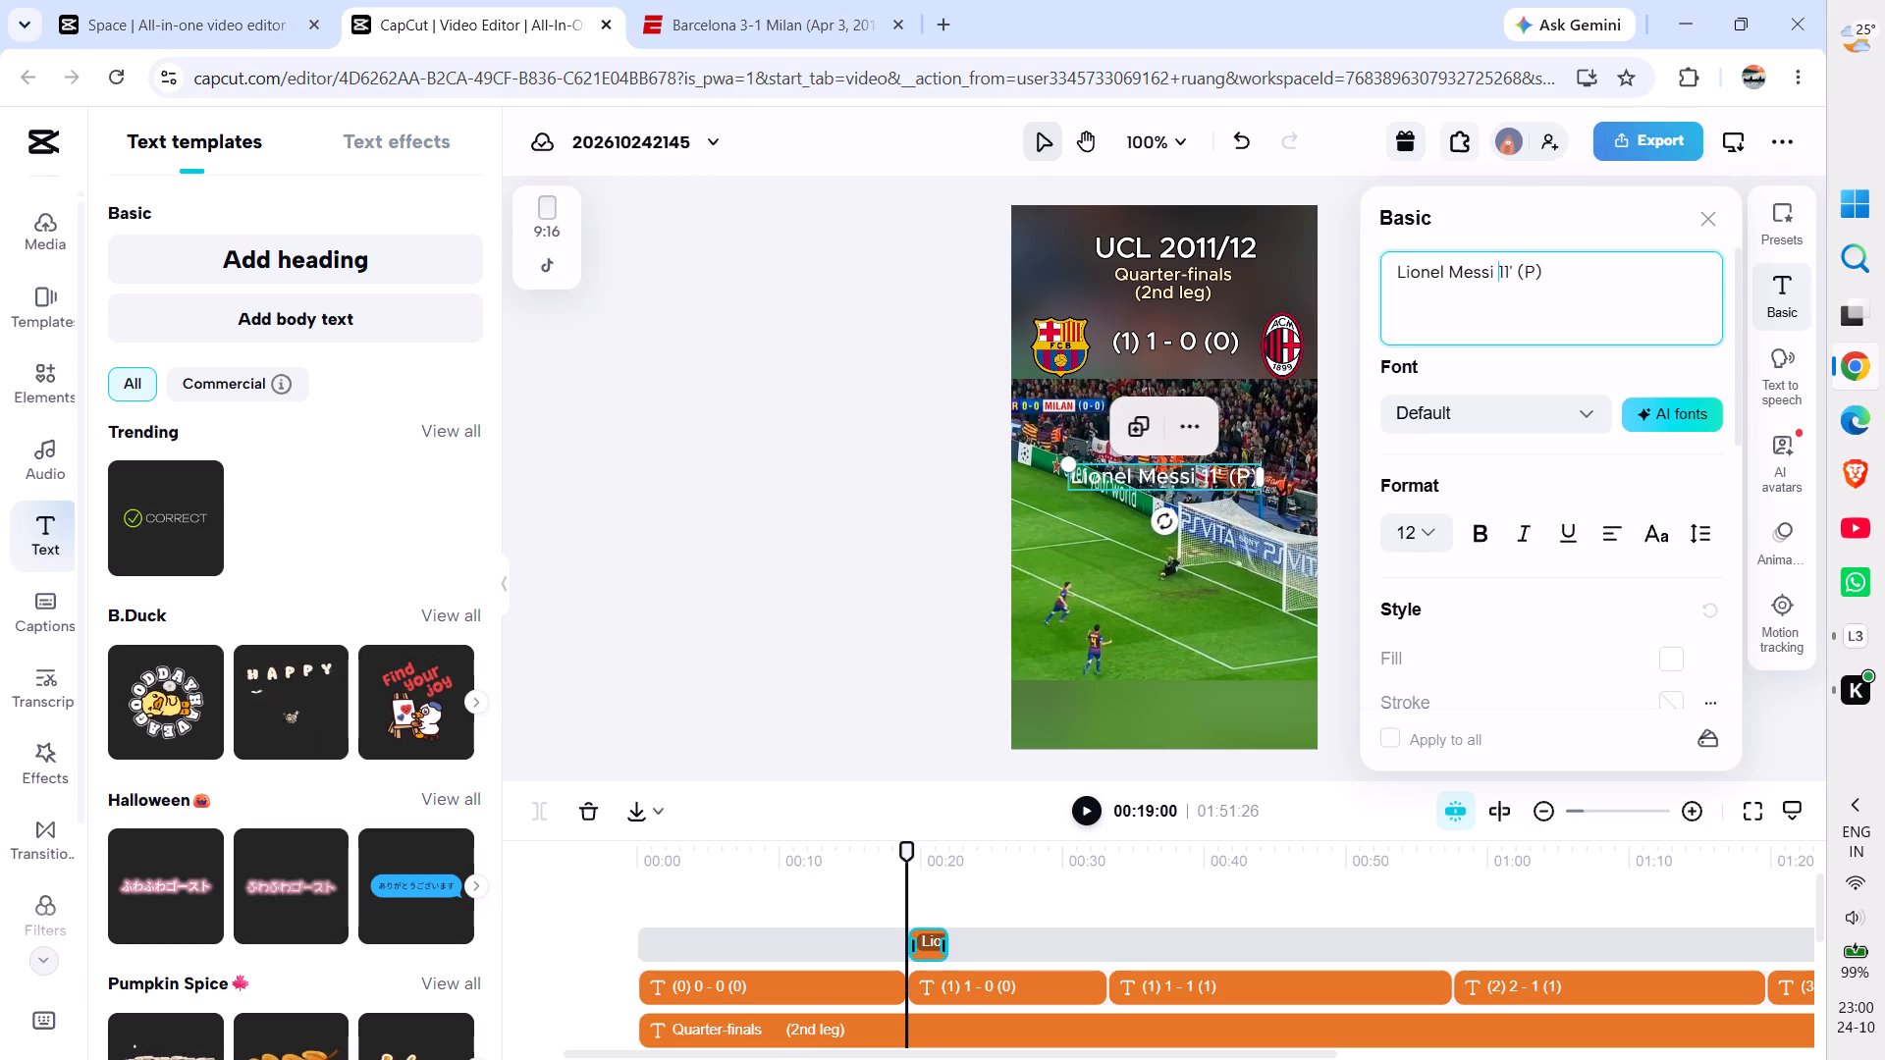
{"action": "left_click", "coordinate": [1443, 276]}
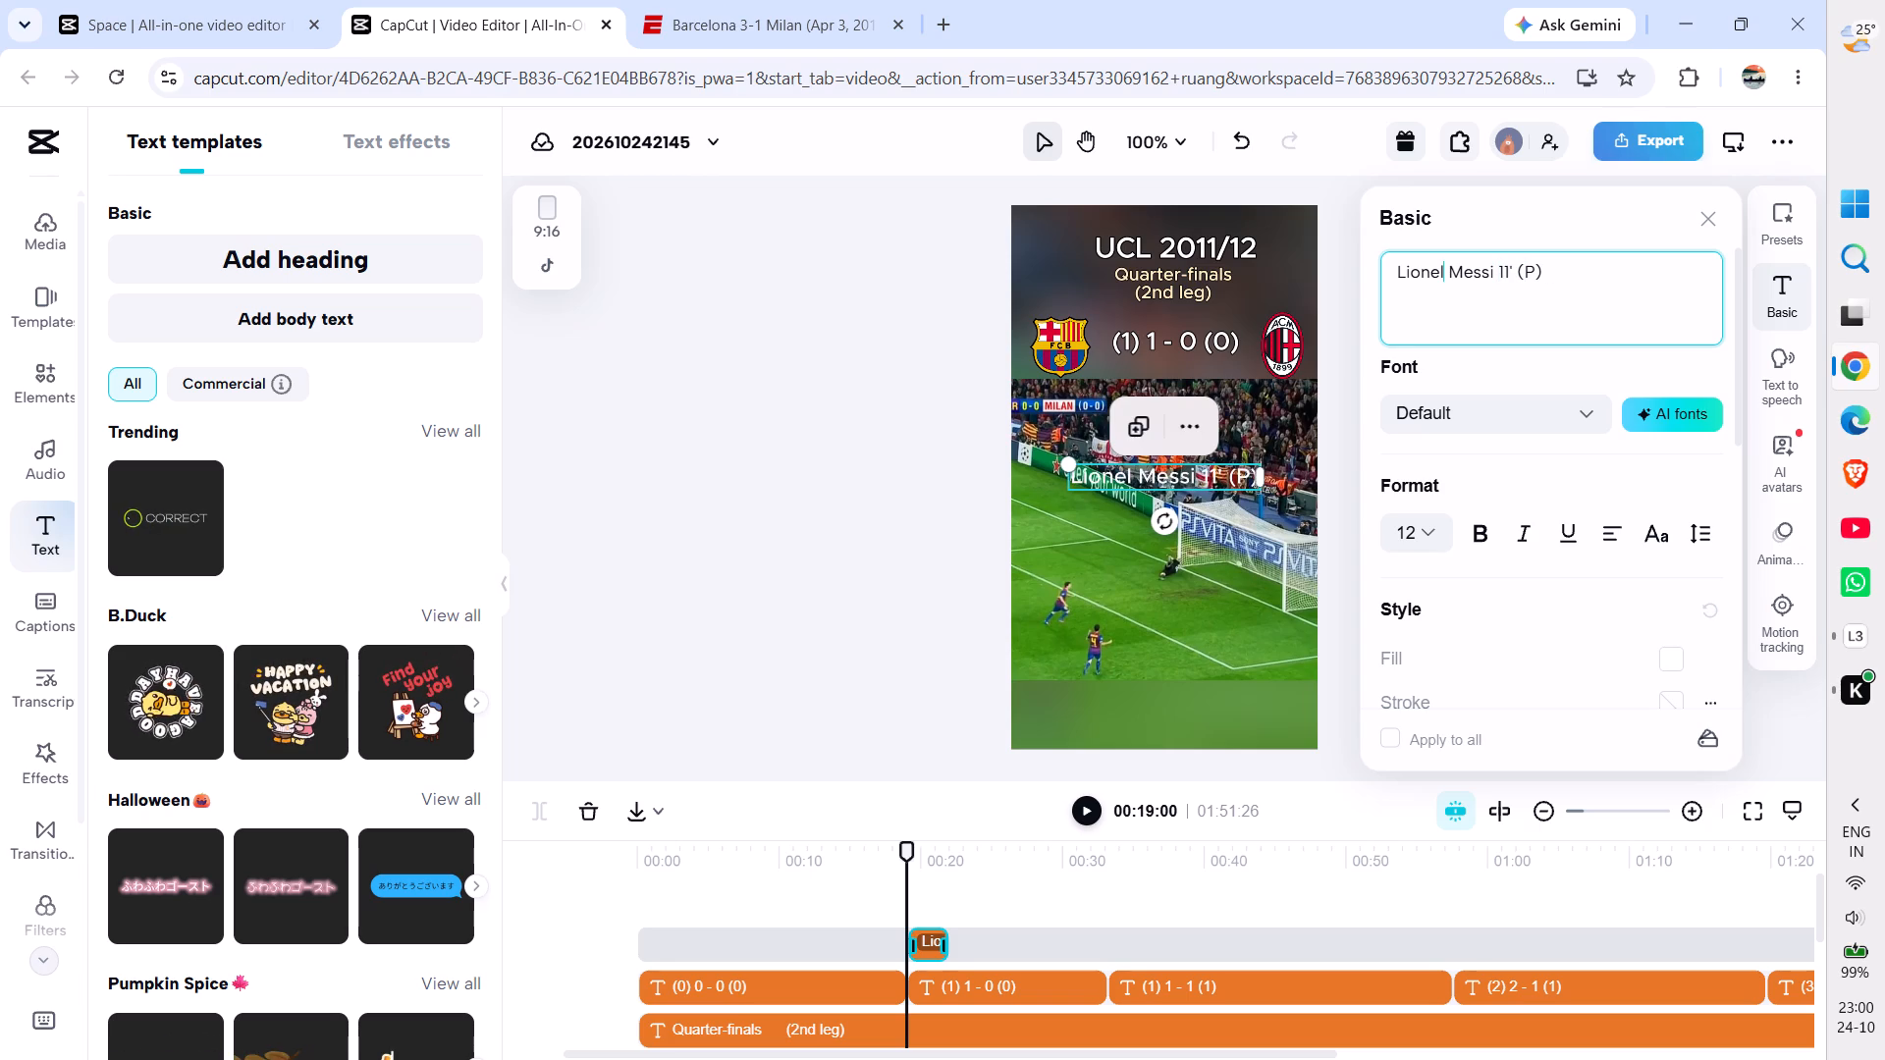
{"action": "key", "text": "BackSpace"}
{"action": "key", "text": "BackSpace"}
{"action": "key", "text": "BackSpace"}
{"action": "key", "text": "BackSpace"}
{"action": "key", "text": "BackSpace"}
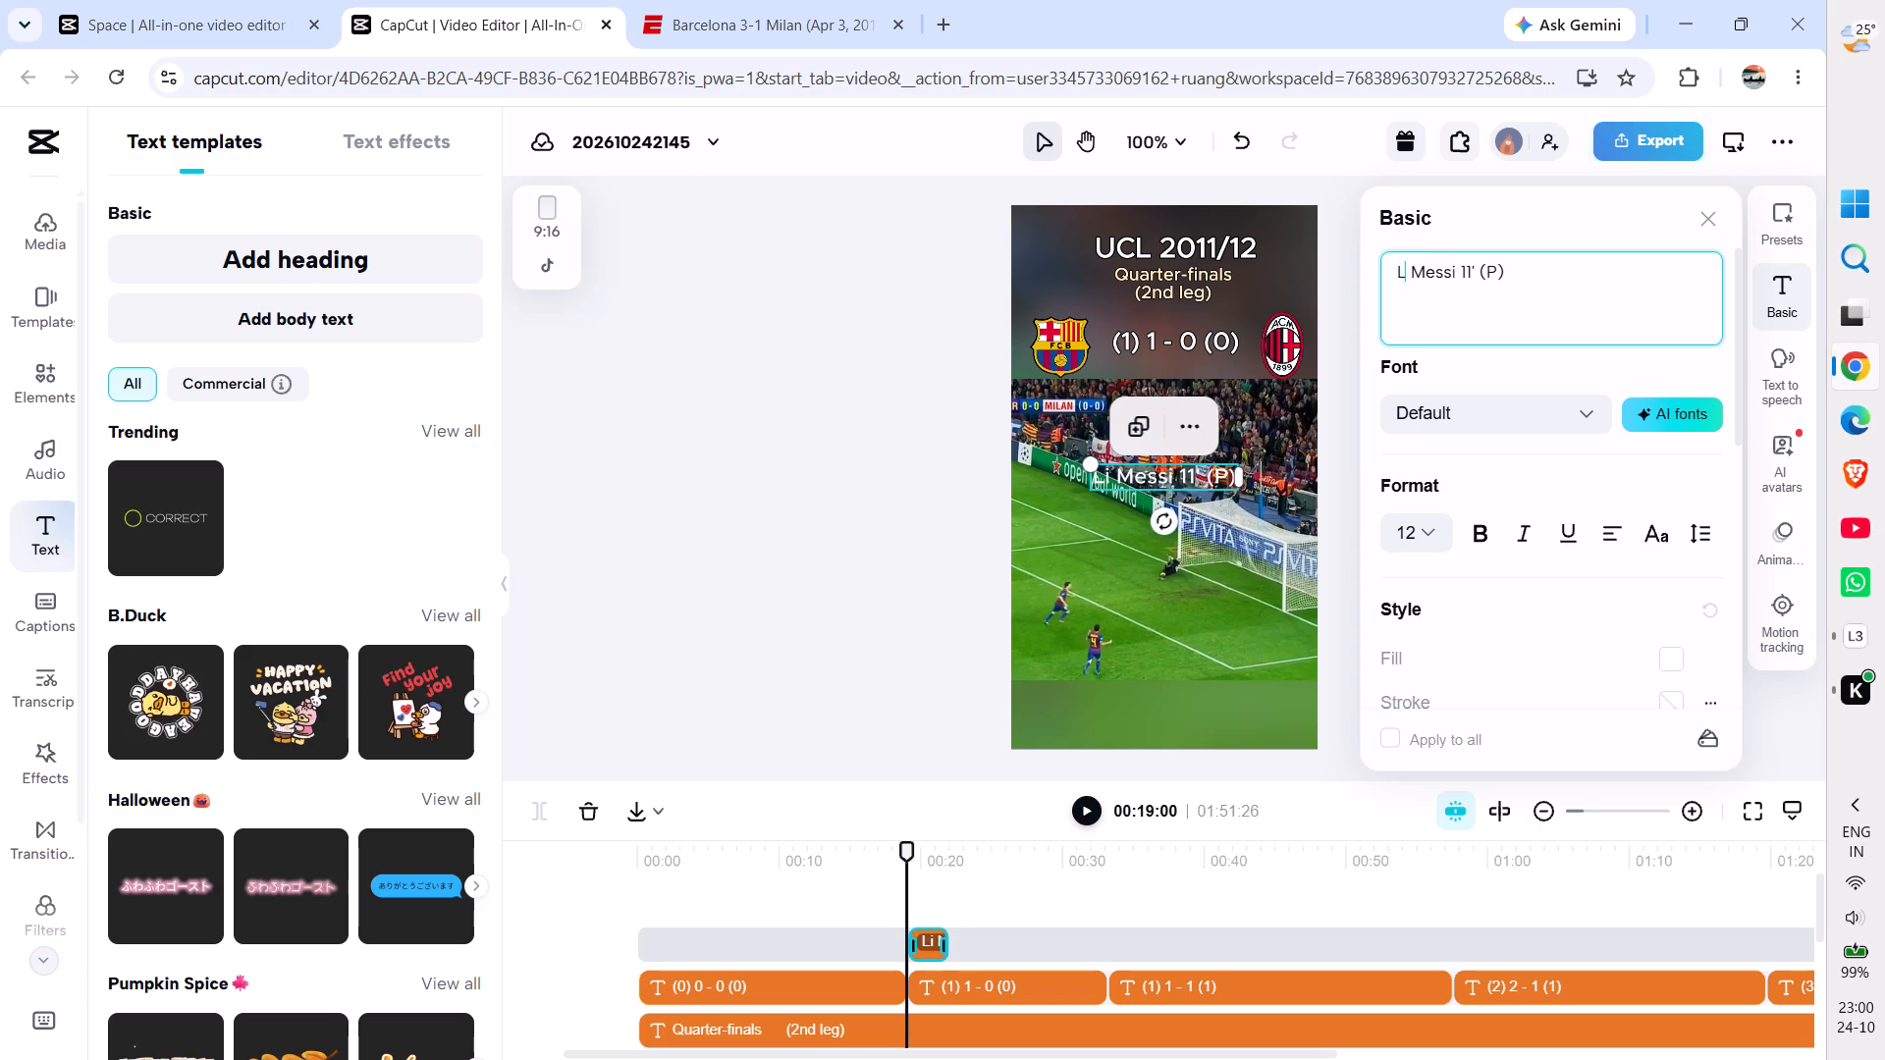
{"action": "key", "text": "period"}
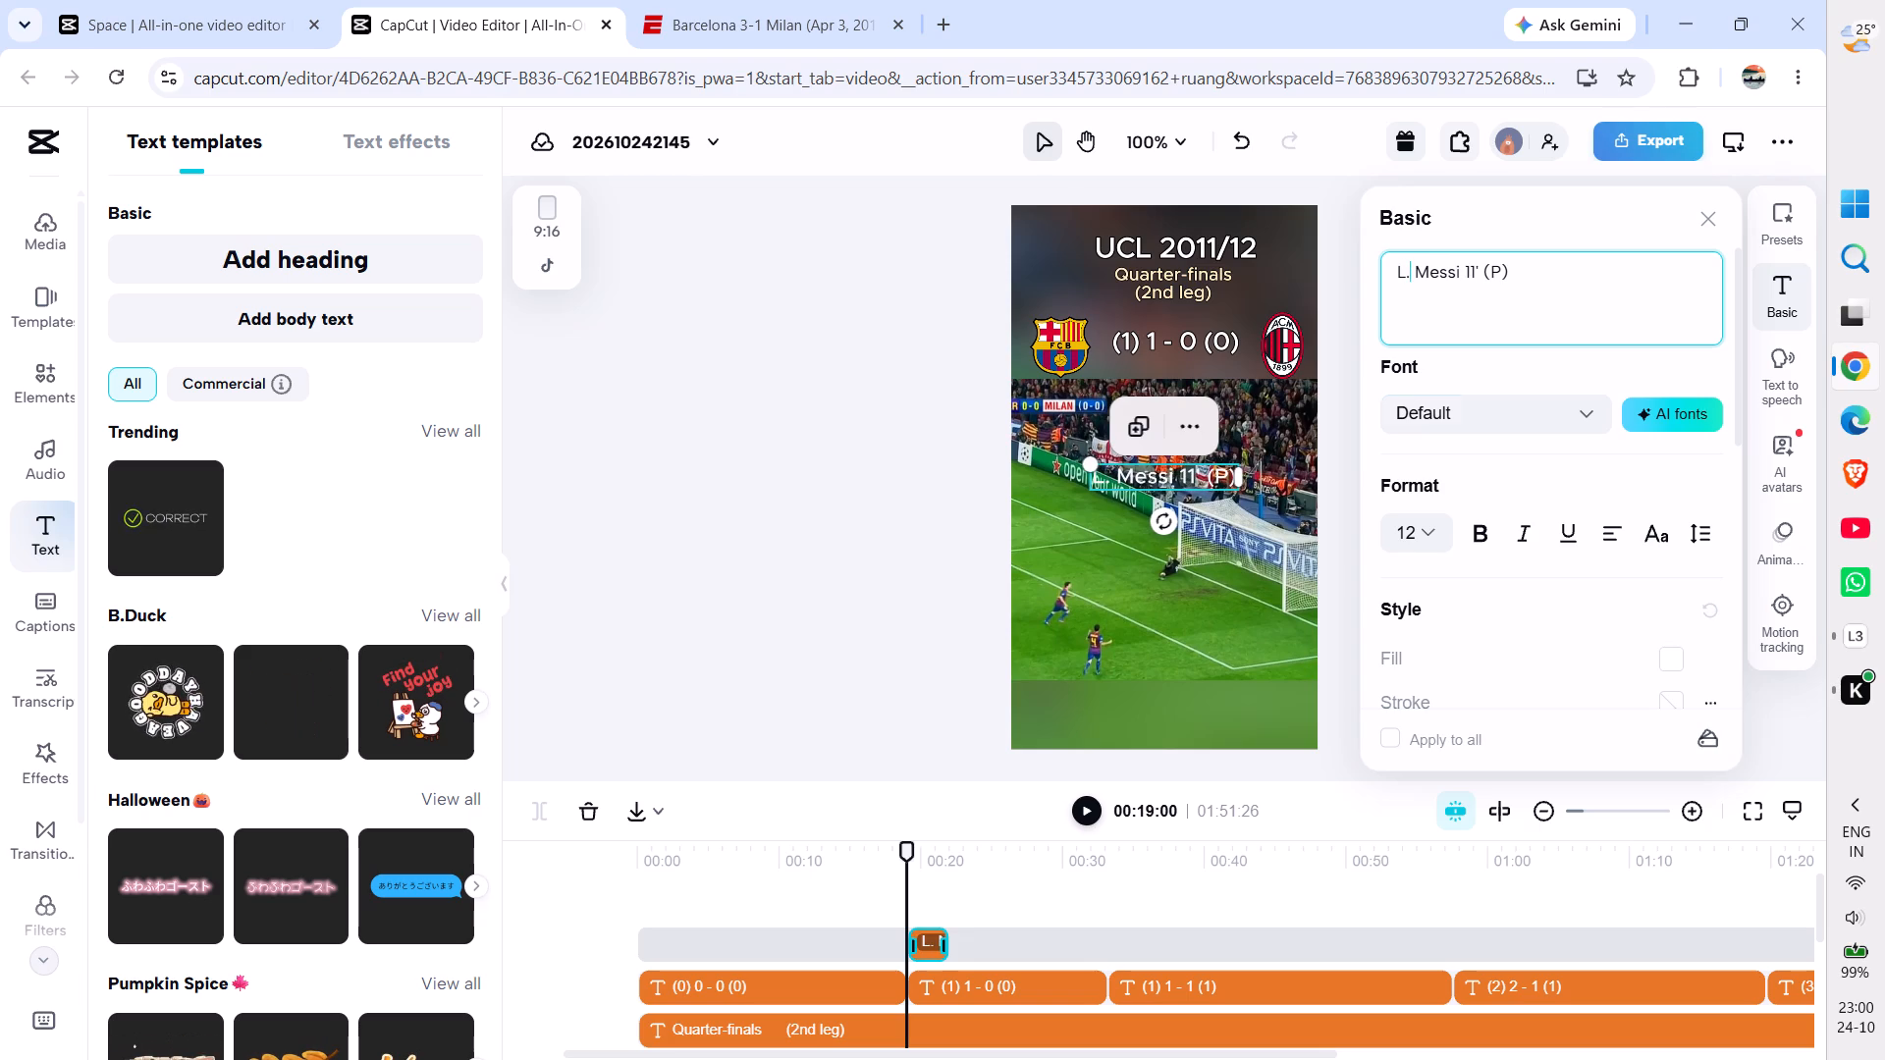
Style the scorer text with the orange-yellow preset and place it beneath the Barcelona crest, at about X -190, Y 204.
{"action": "left_click", "coordinate": [1773, 227]}
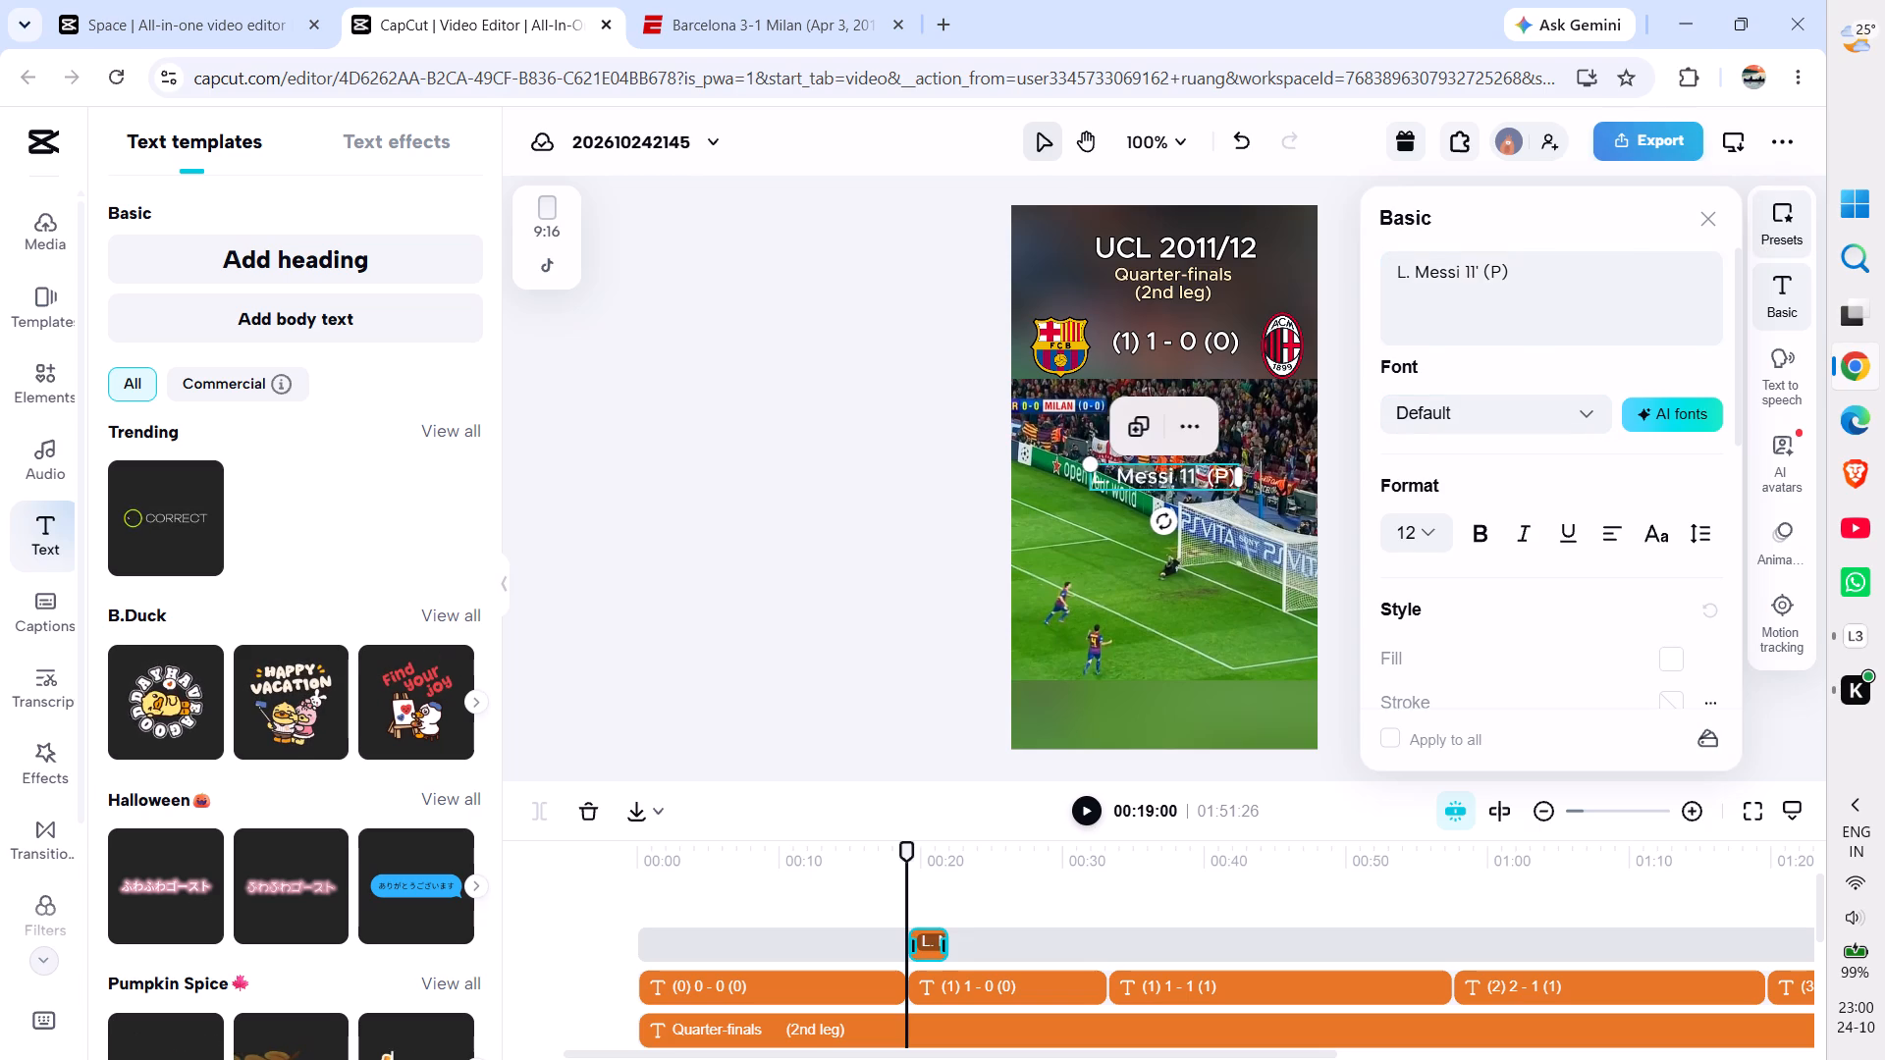
{"action": "left_click", "coordinate": [1474, 671]}
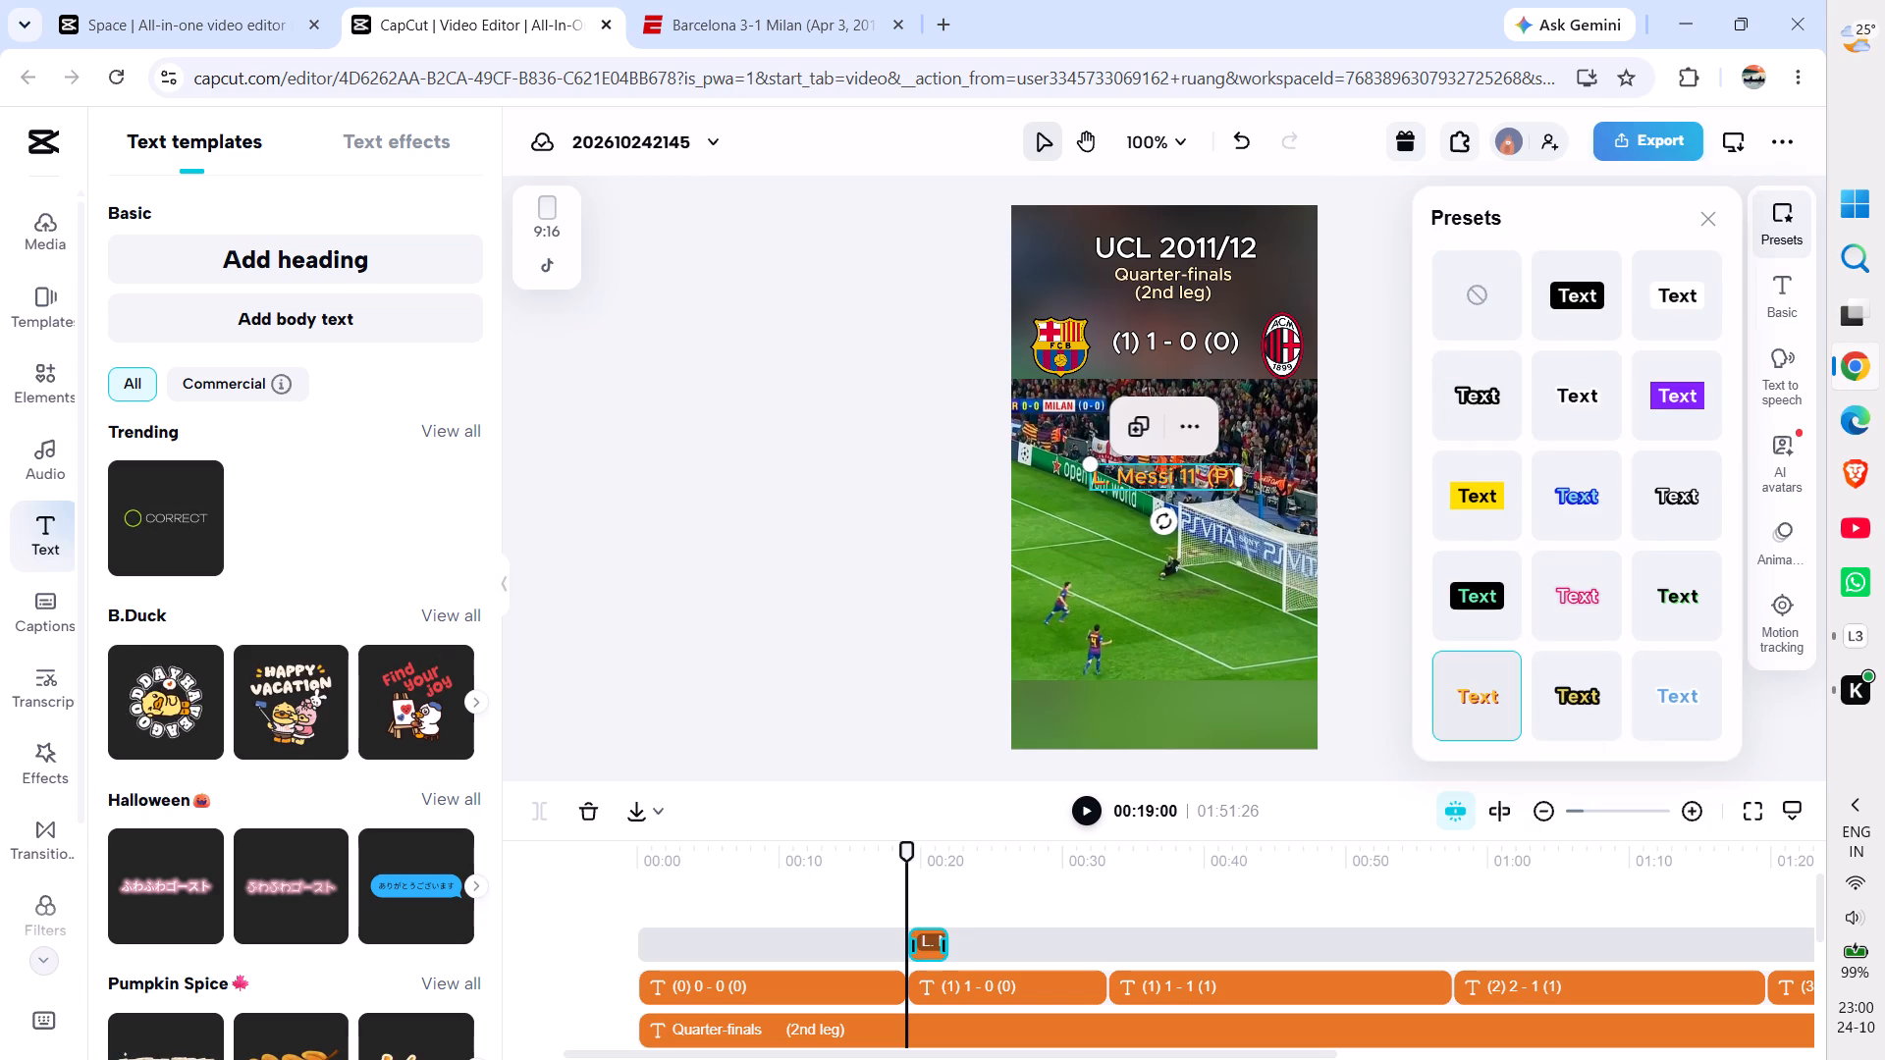
{"action": "left_click_drag", "start_coordinate": [1172, 476], "coordinate": [1096, 387]}
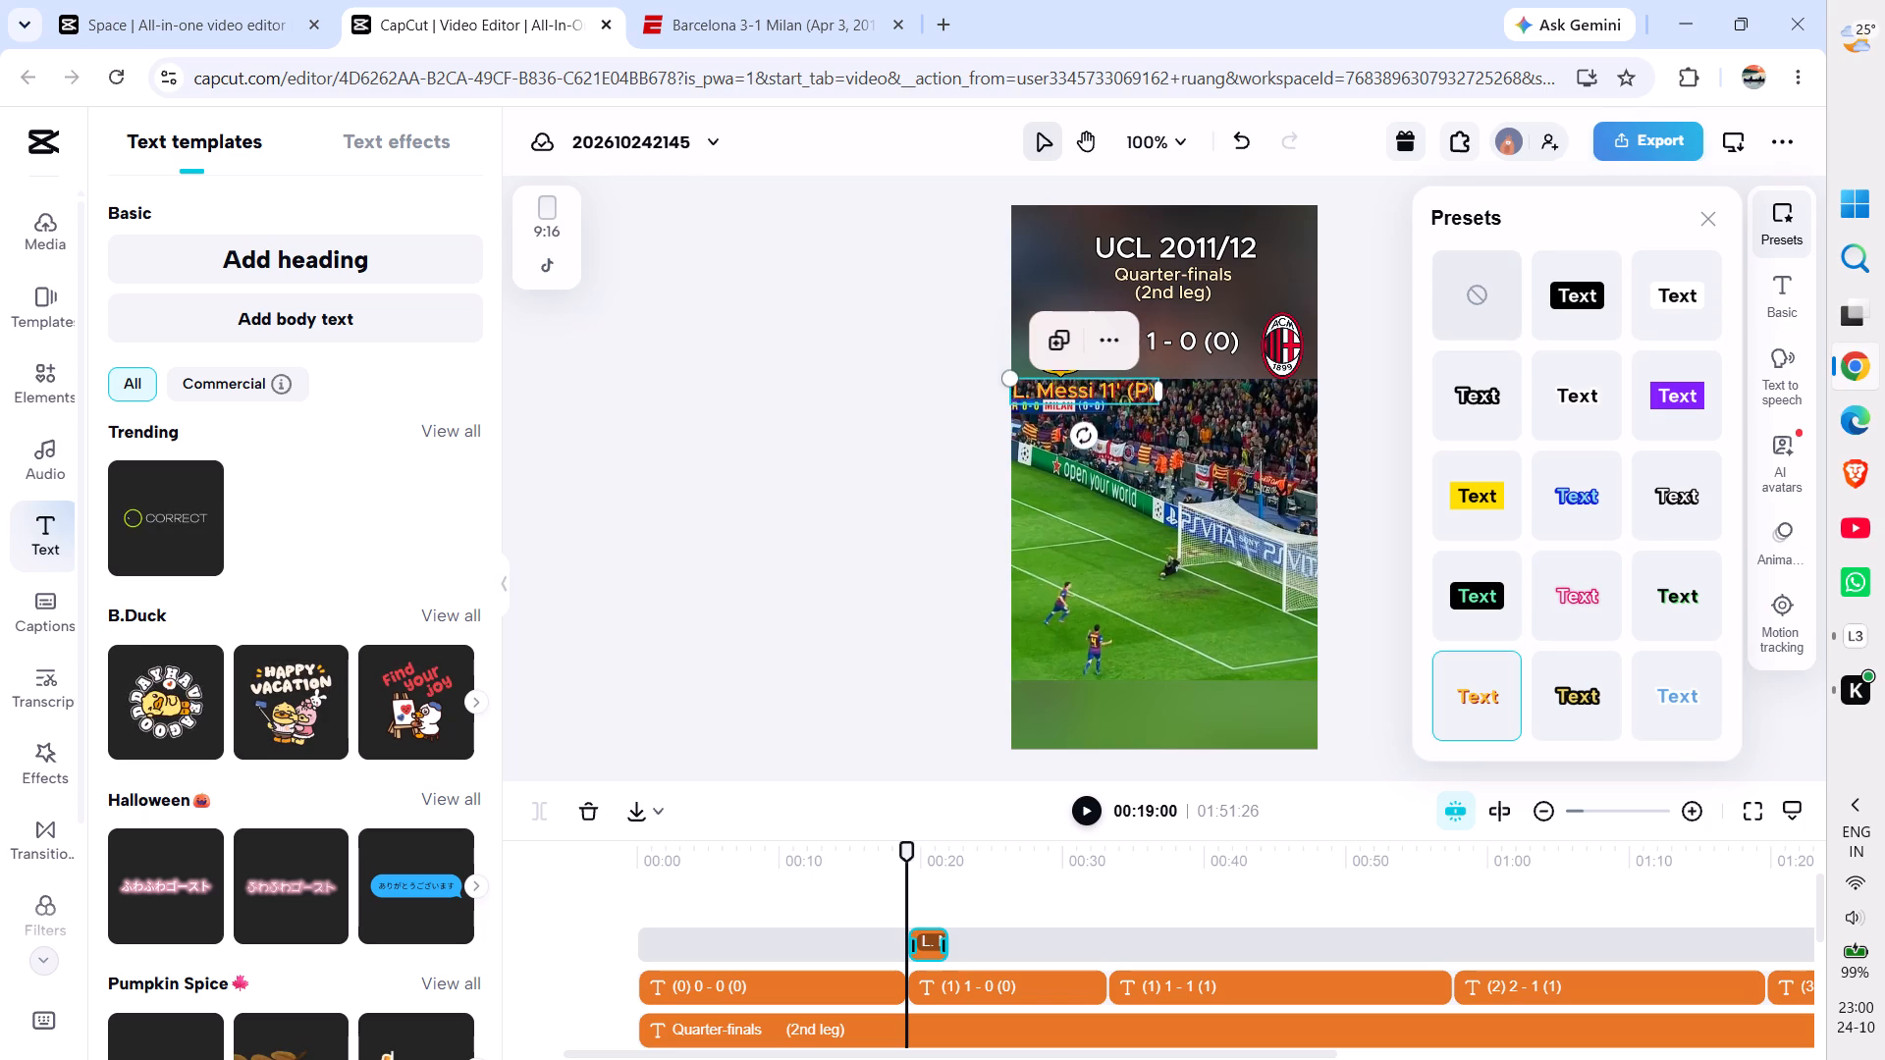
Reduce the scorer text's scale, trying 90% and settling on 80%.
{"action": "left_click", "coordinate": [1762, 292]}
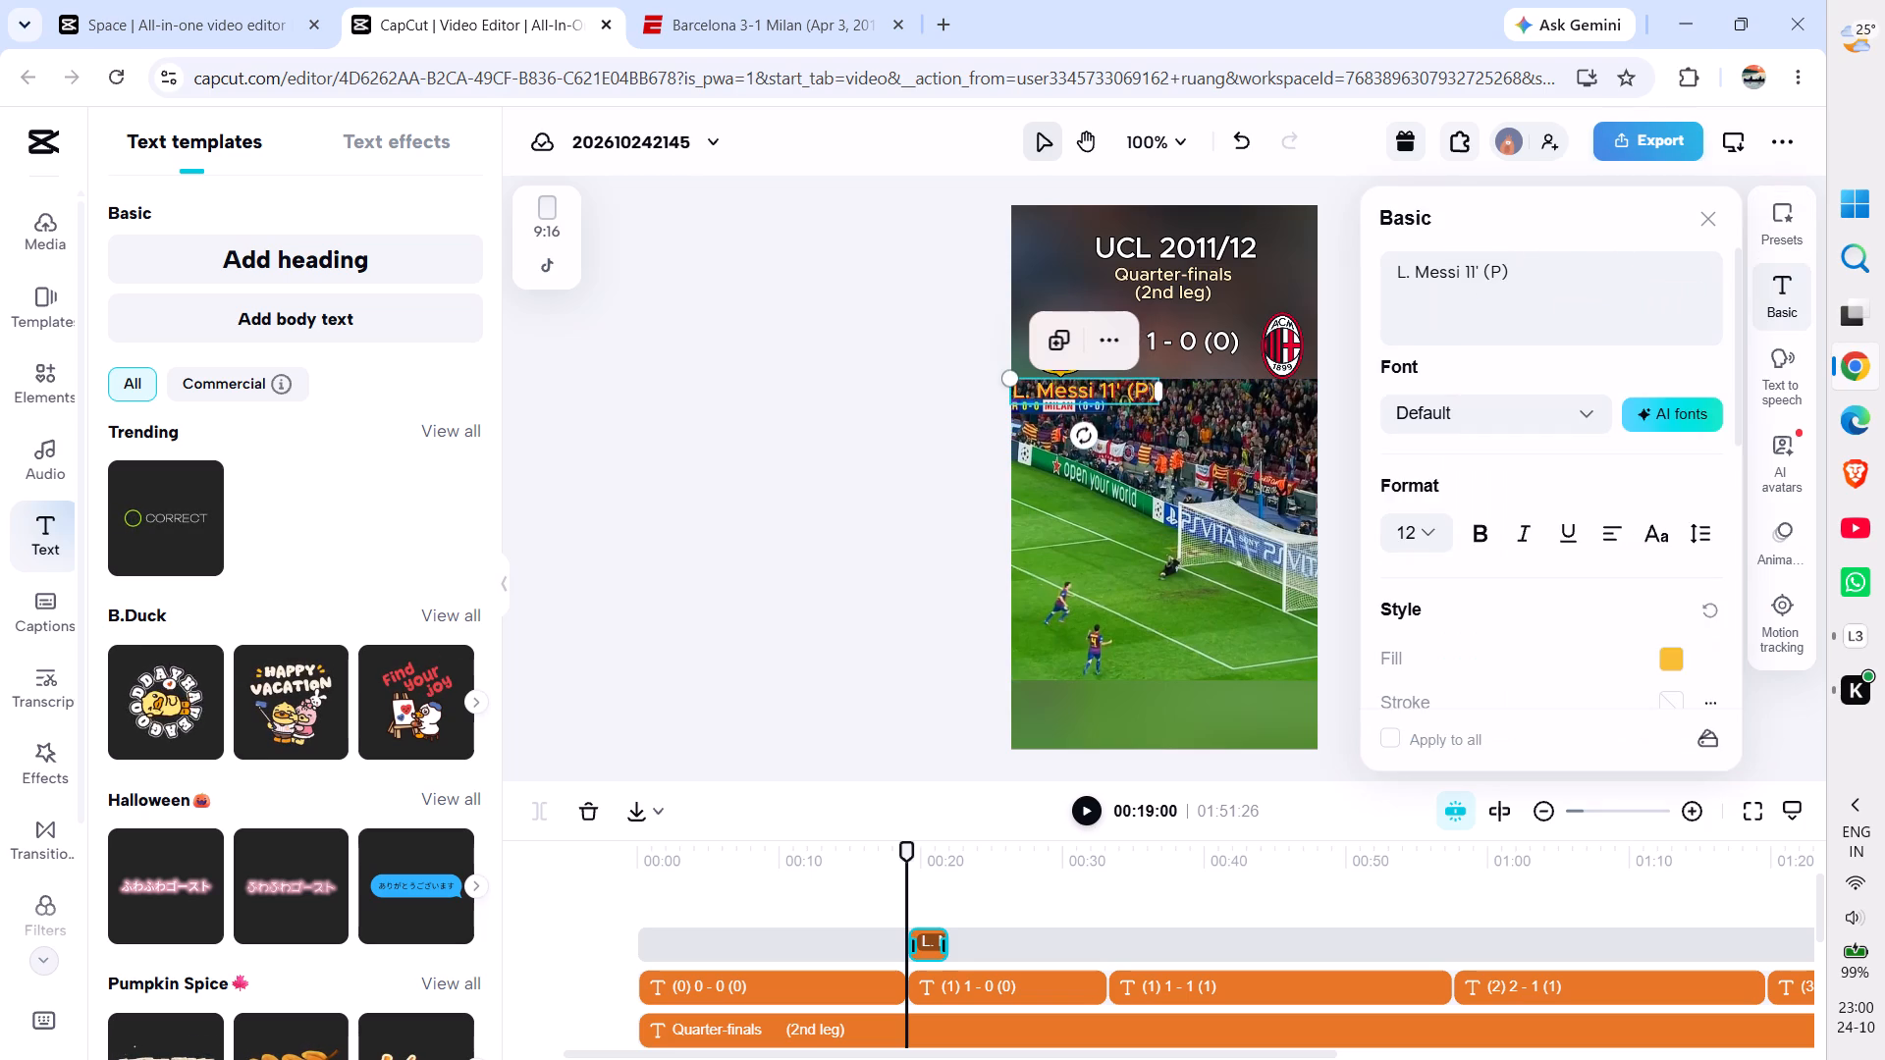
{"action": "scroll", "coordinate": [1641, 627], "scroll_direction": "down", "scroll_amount": 4}
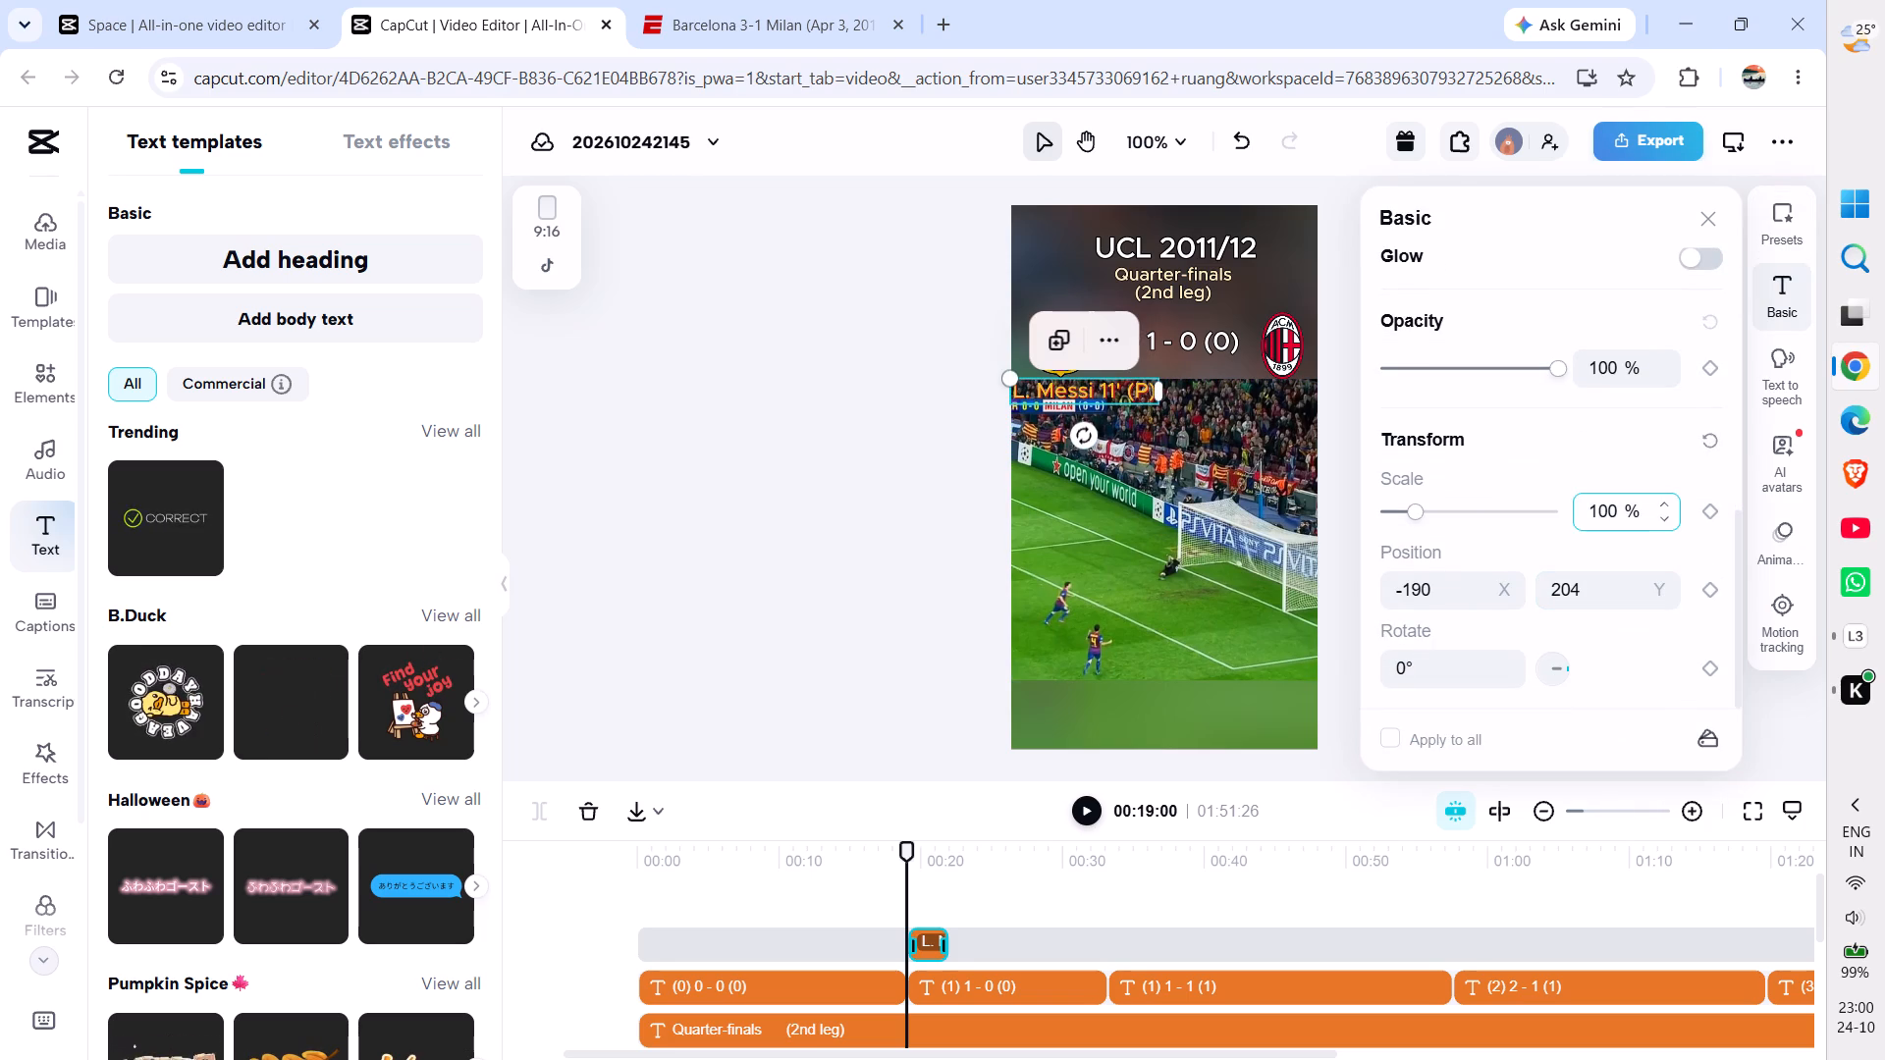
{"action": "left_click", "coordinate": [1603, 521]}
{"action": "key", "text": "BackSpace"}
{"action": "key", "text": "BackSpace"}
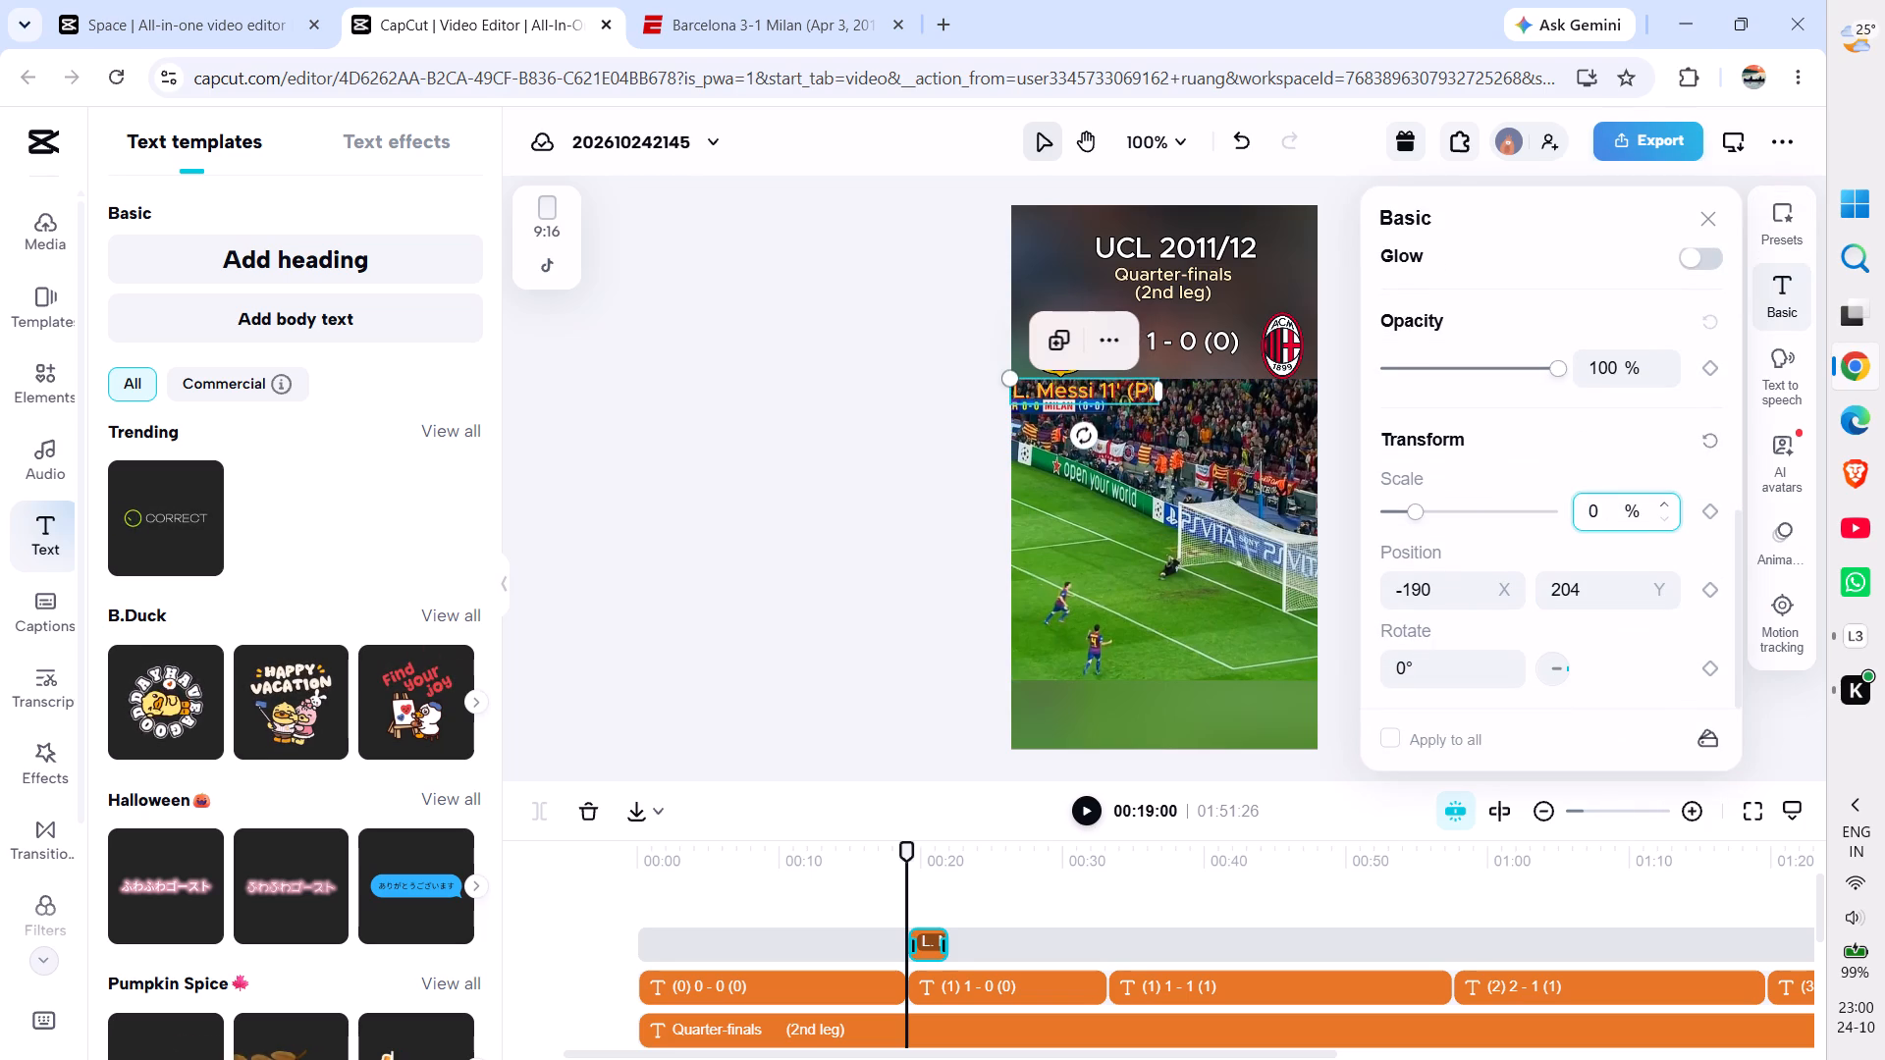
{"action": "key", "text": "9"}
{"action": "key", "text": "Return"}
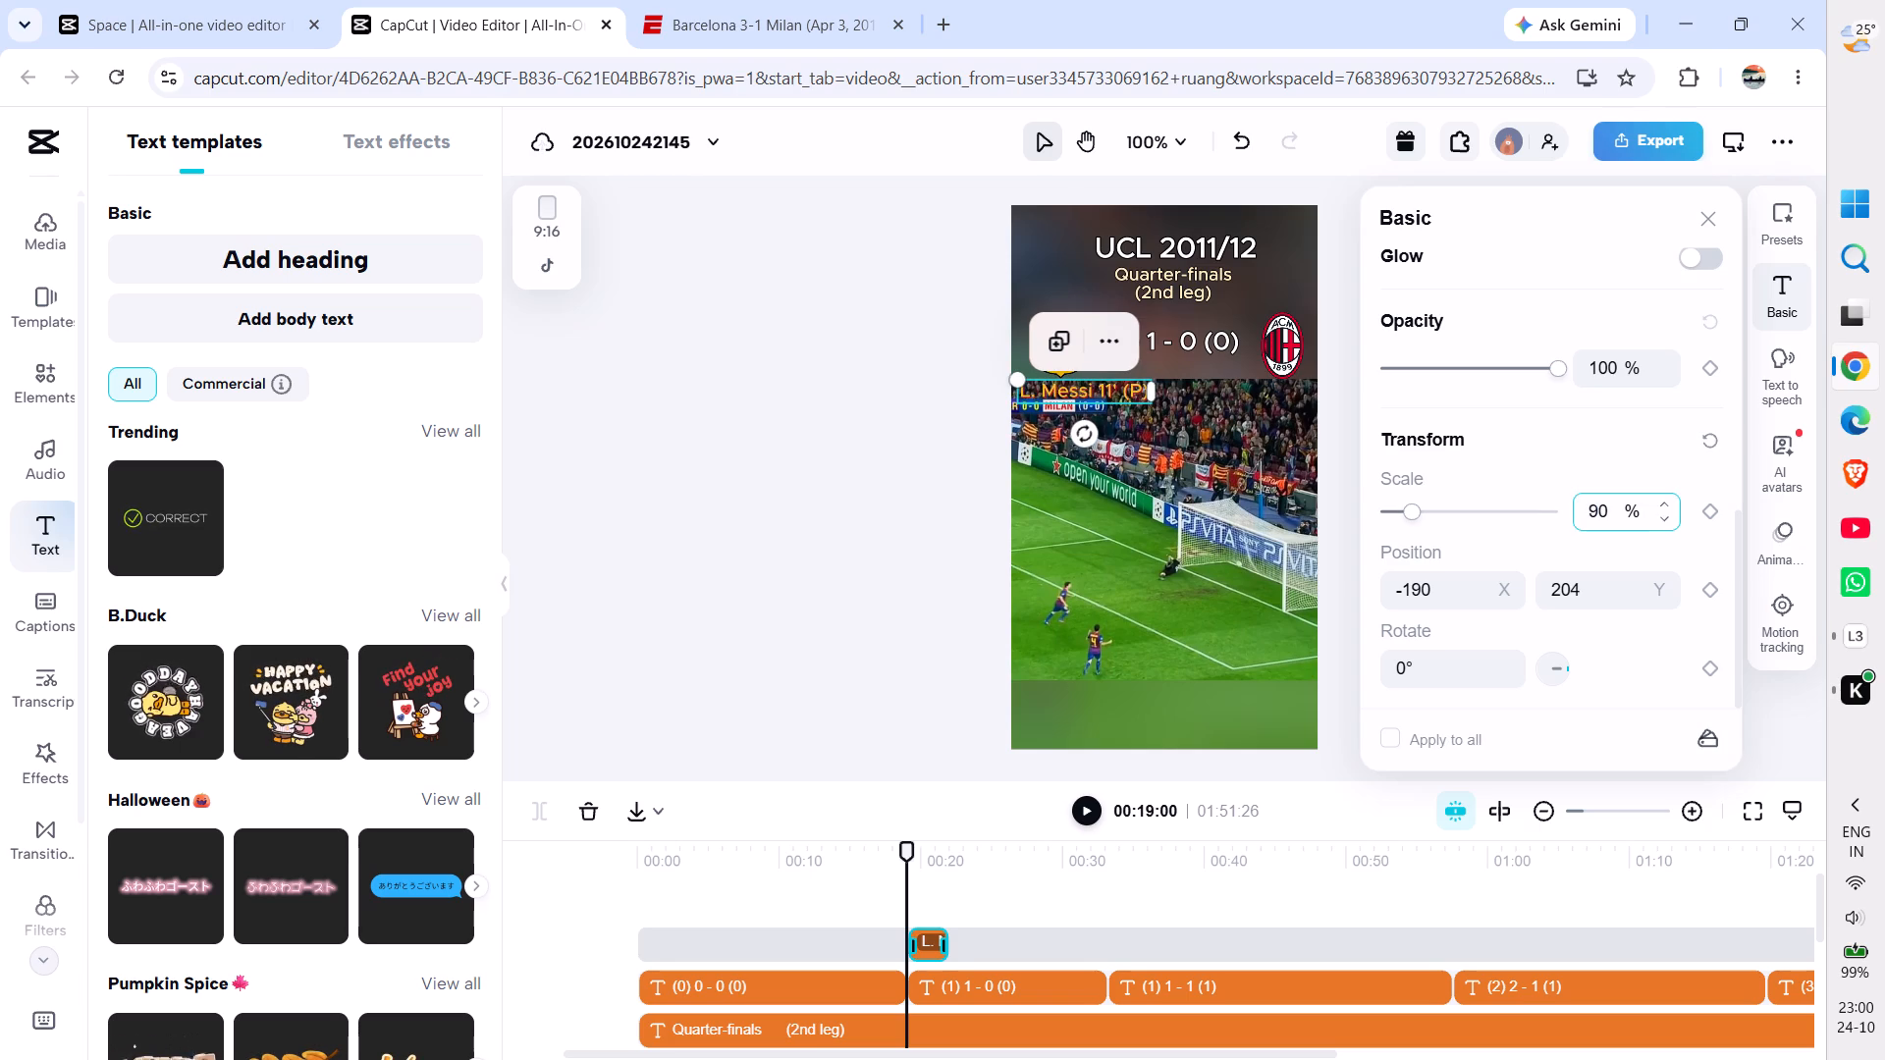
{"action": "left_click", "coordinate": [1596, 516]}
{"action": "key", "text": "BackSpace"}
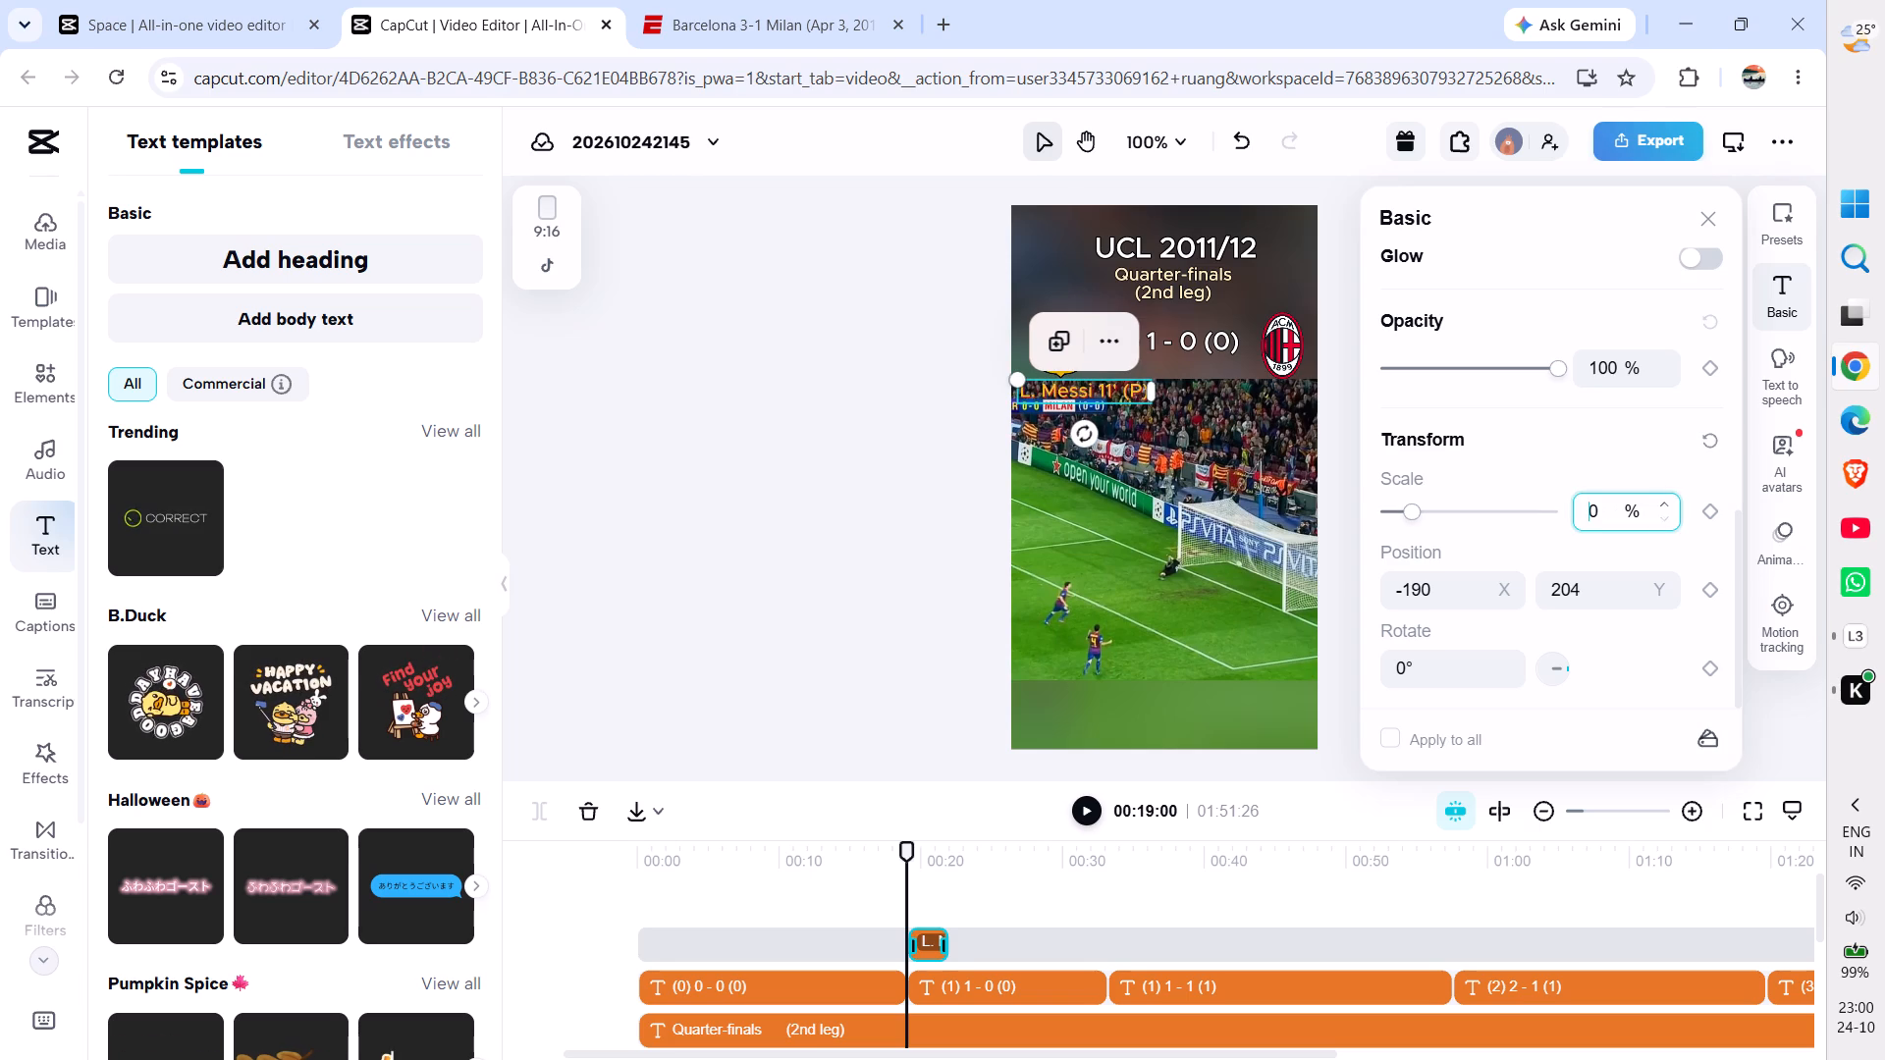
{"action": "key", "text": "8"}
{"action": "key", "text": "Return"}
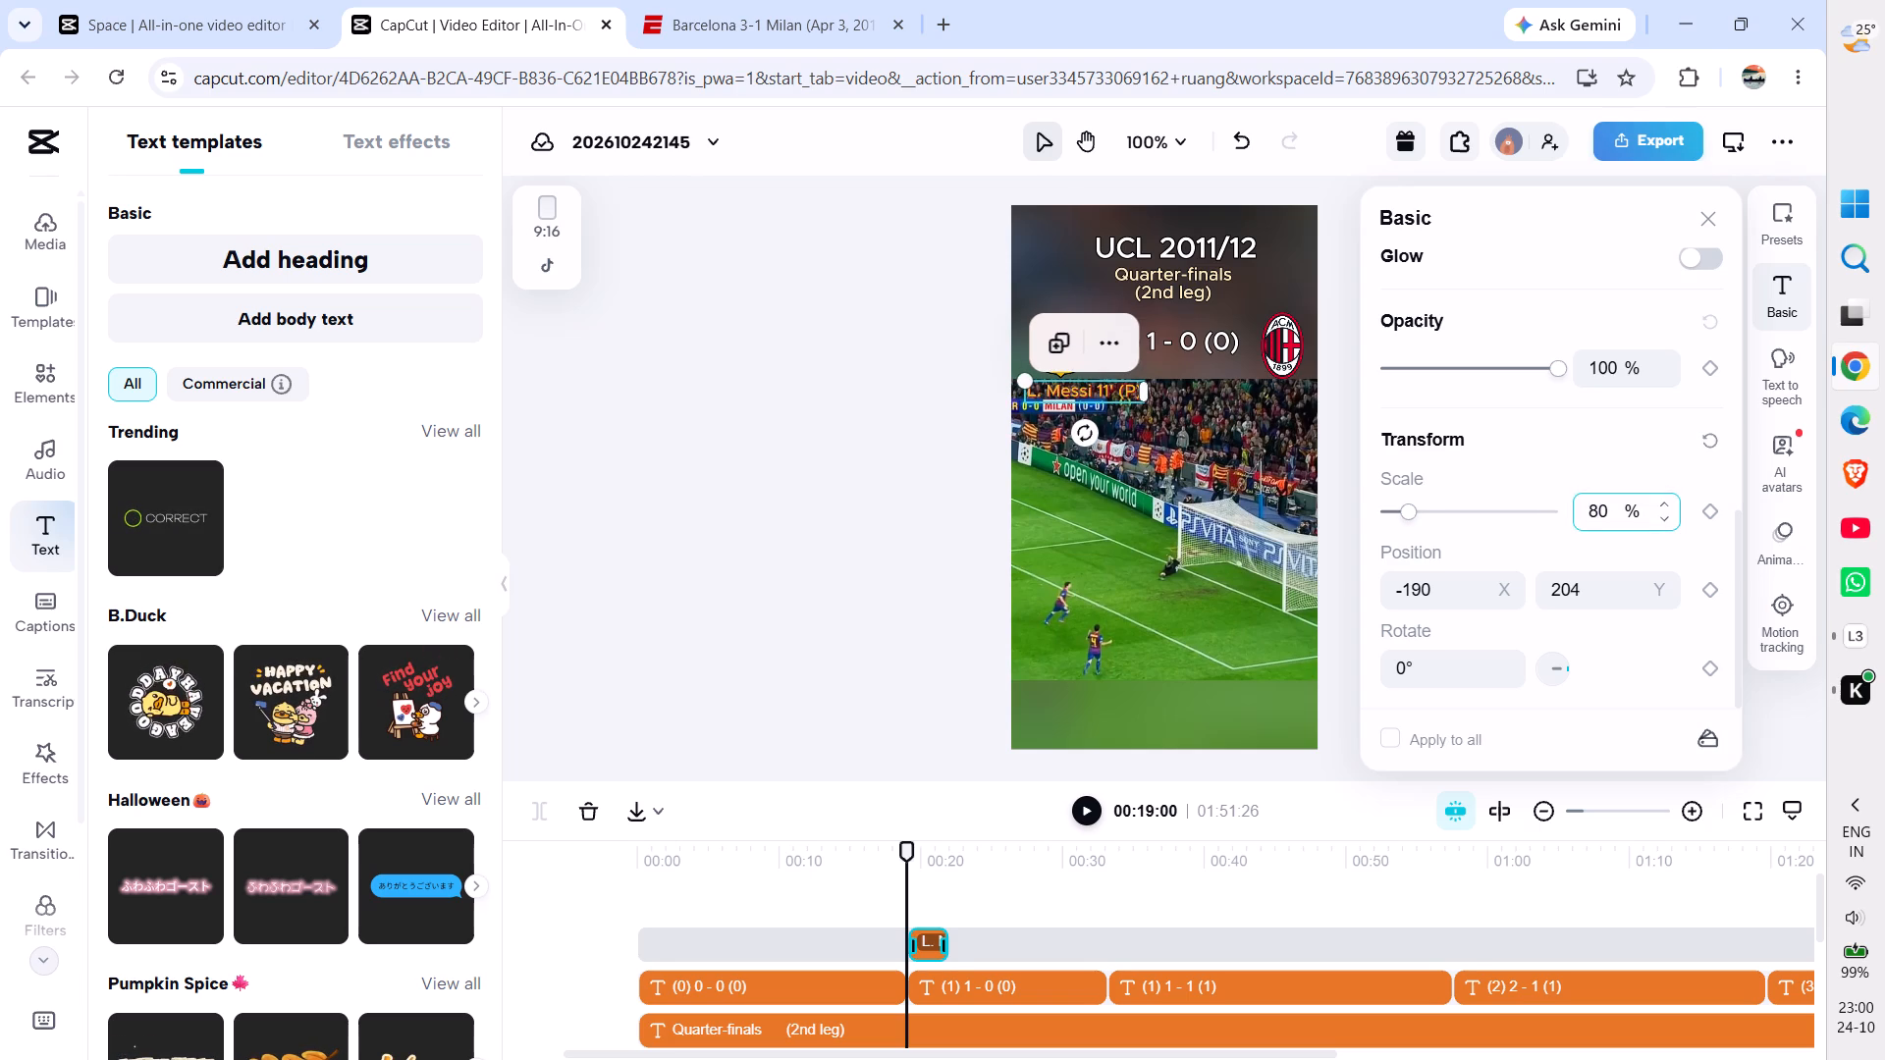
{"action": "left_click", "coordinate": [826, 476]}
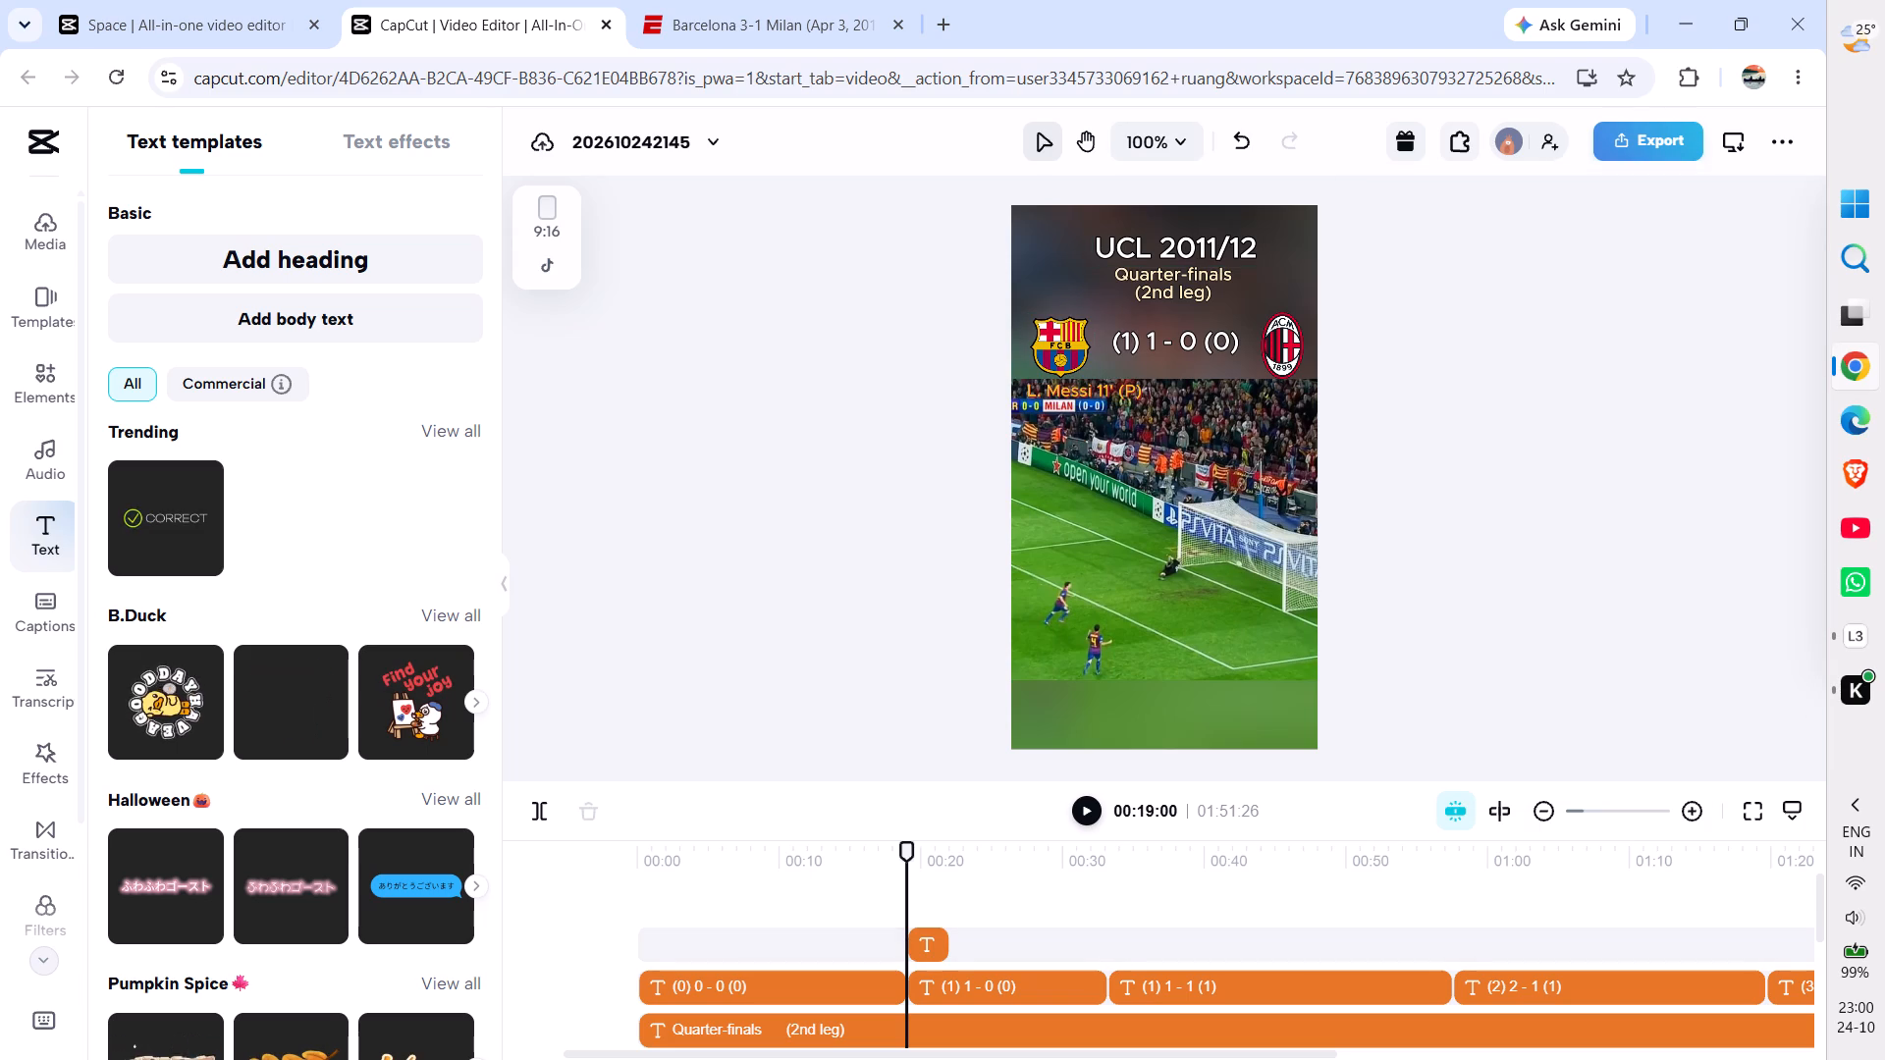
At 200% preview zoom, shift the scorer text slightly left so it starts near the video frame's left edge, above the broadcast scoreboard.
{"action": "left_click", "coordinate": [1156, 124]}
{"action": "left_click", "coordinate": [1111, 440]}
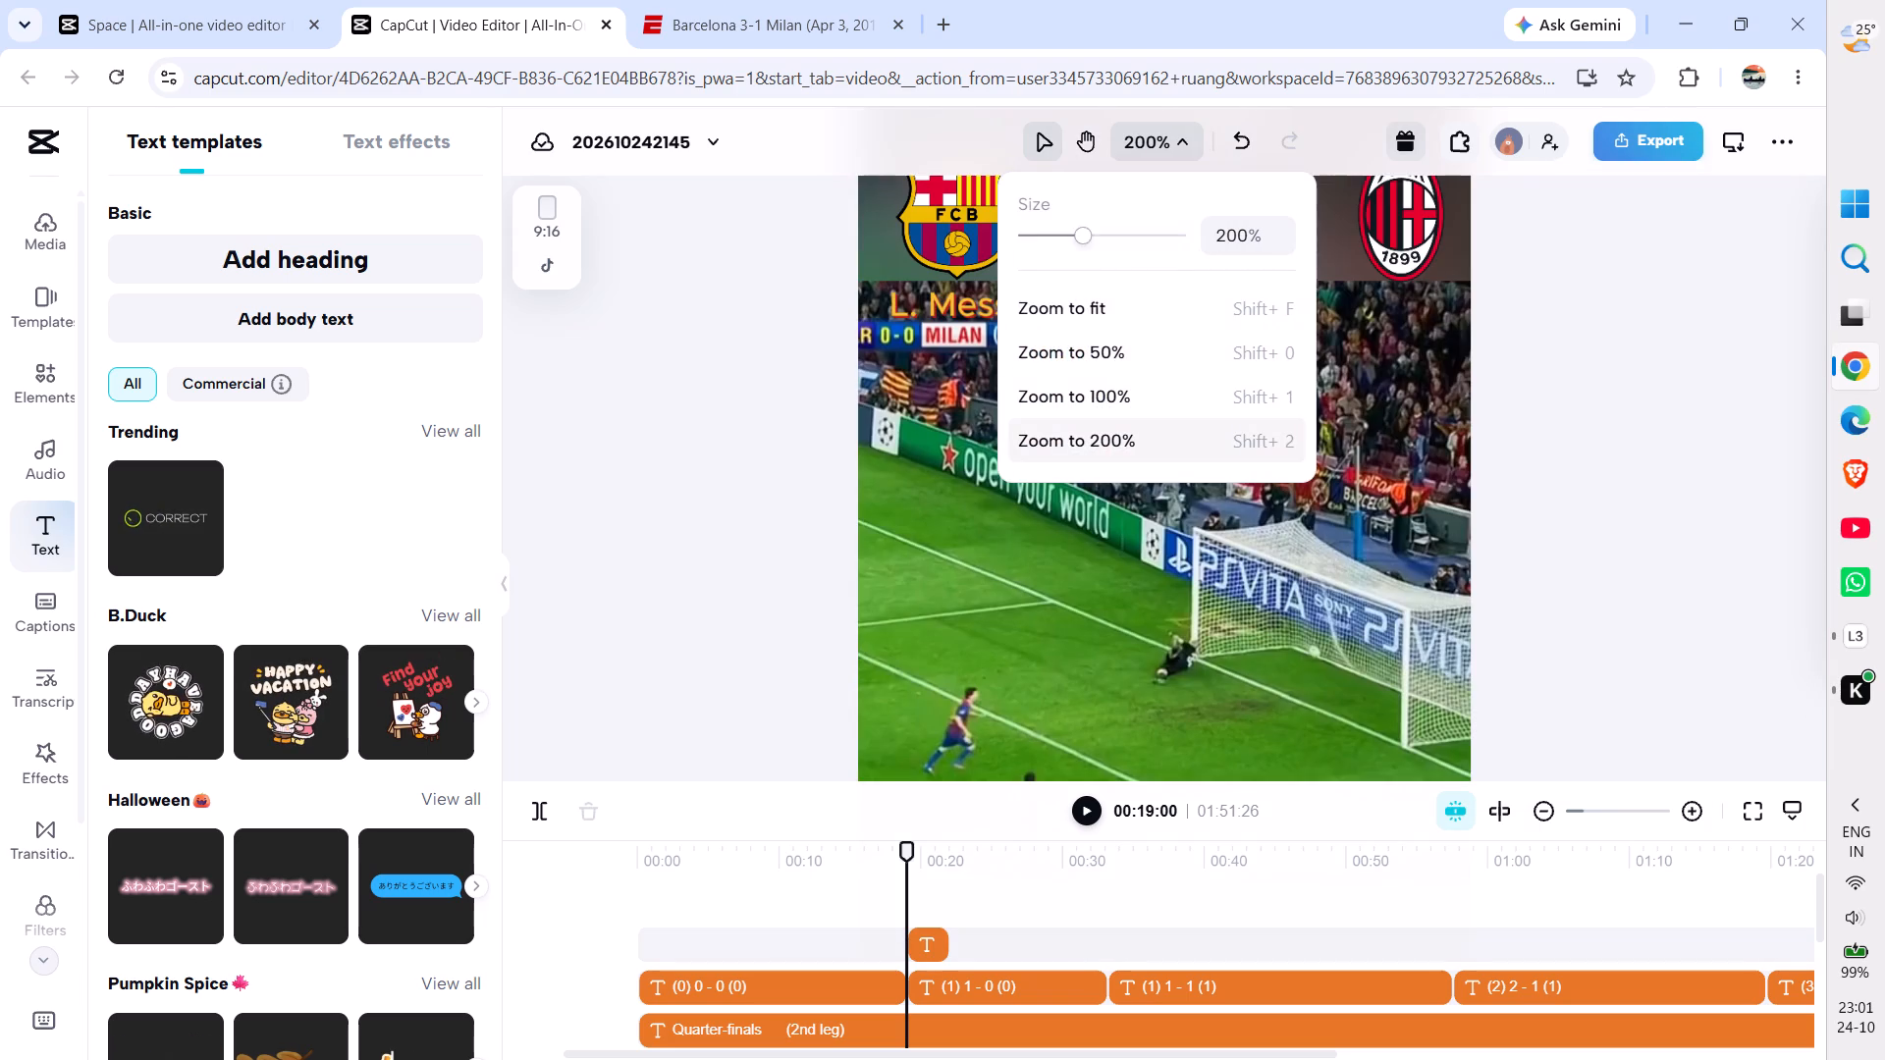
{"action": "left_click", "coordinate": [538, 415]}
{"action": "left_click", "coordinate": [964, 291]}
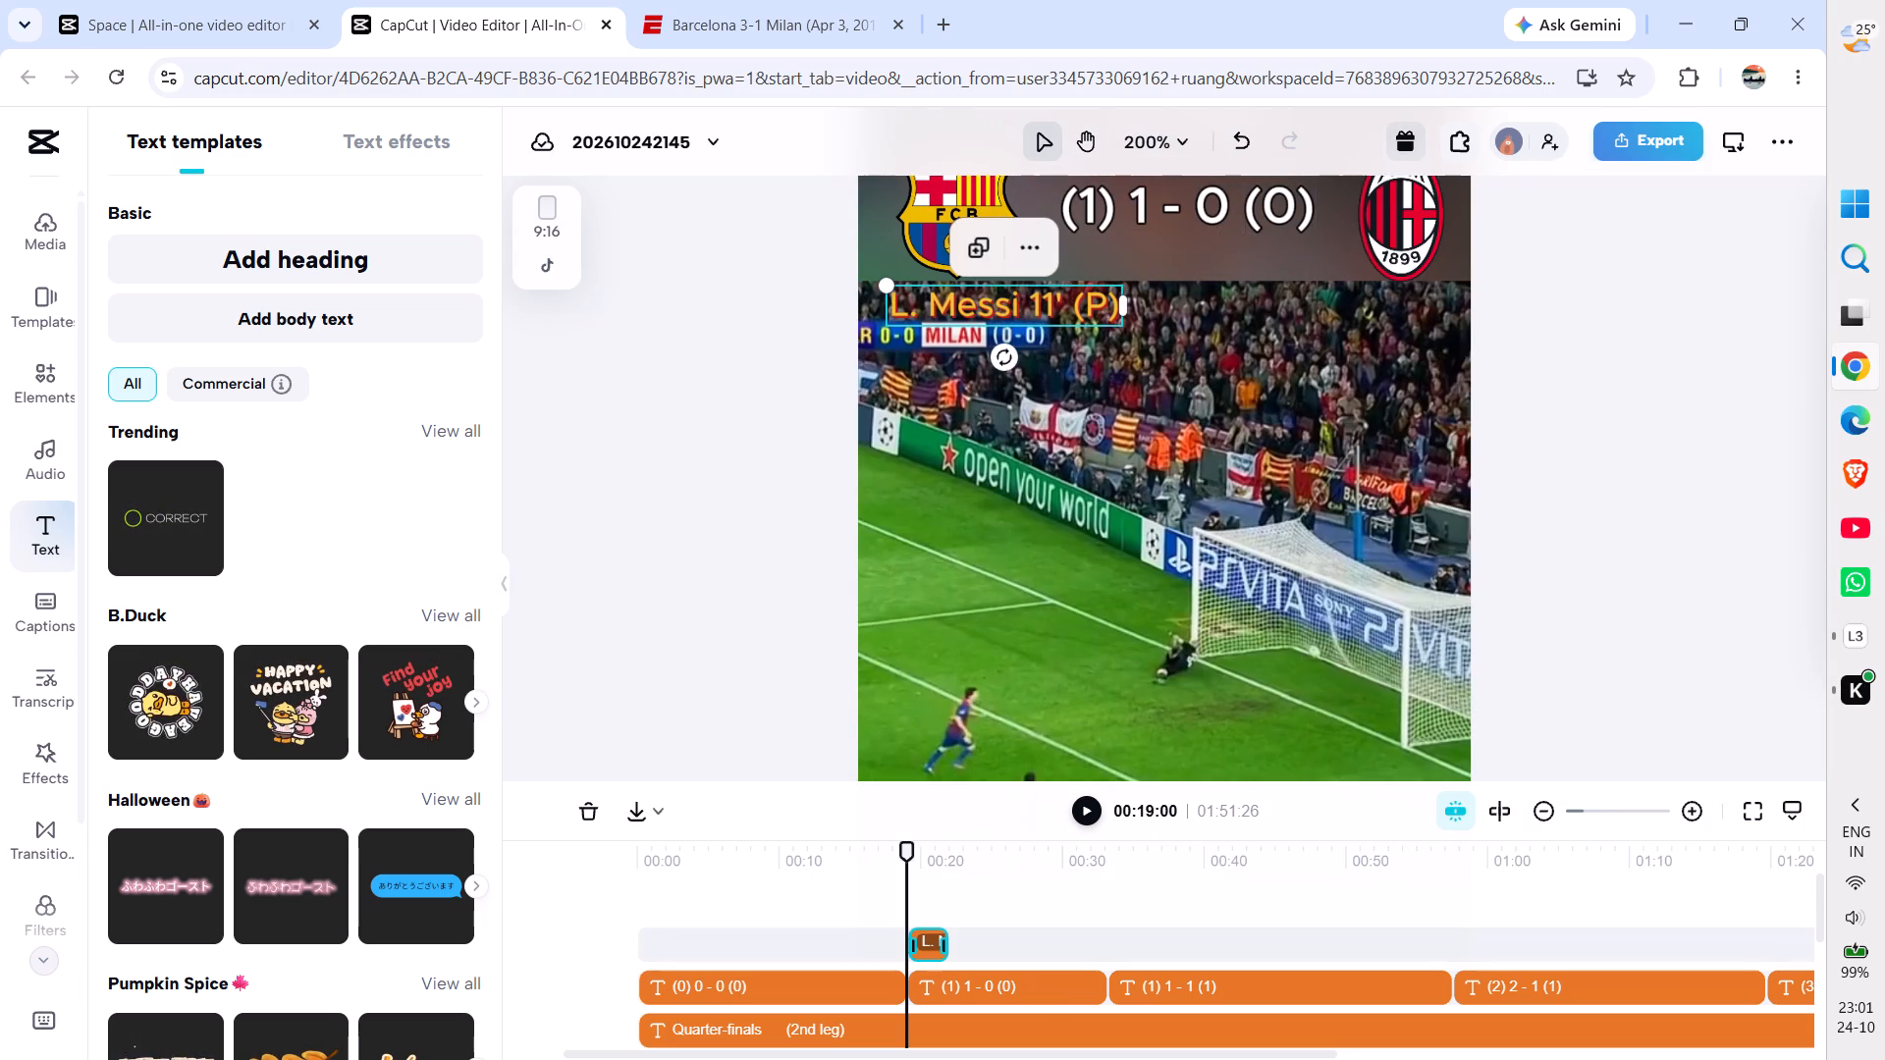
{"action": "left_click_drag", "start_coordinate": [990, 296], "coordinate": [968, 291]}
{"action": "left_click", "coordinate": [649, 436]}
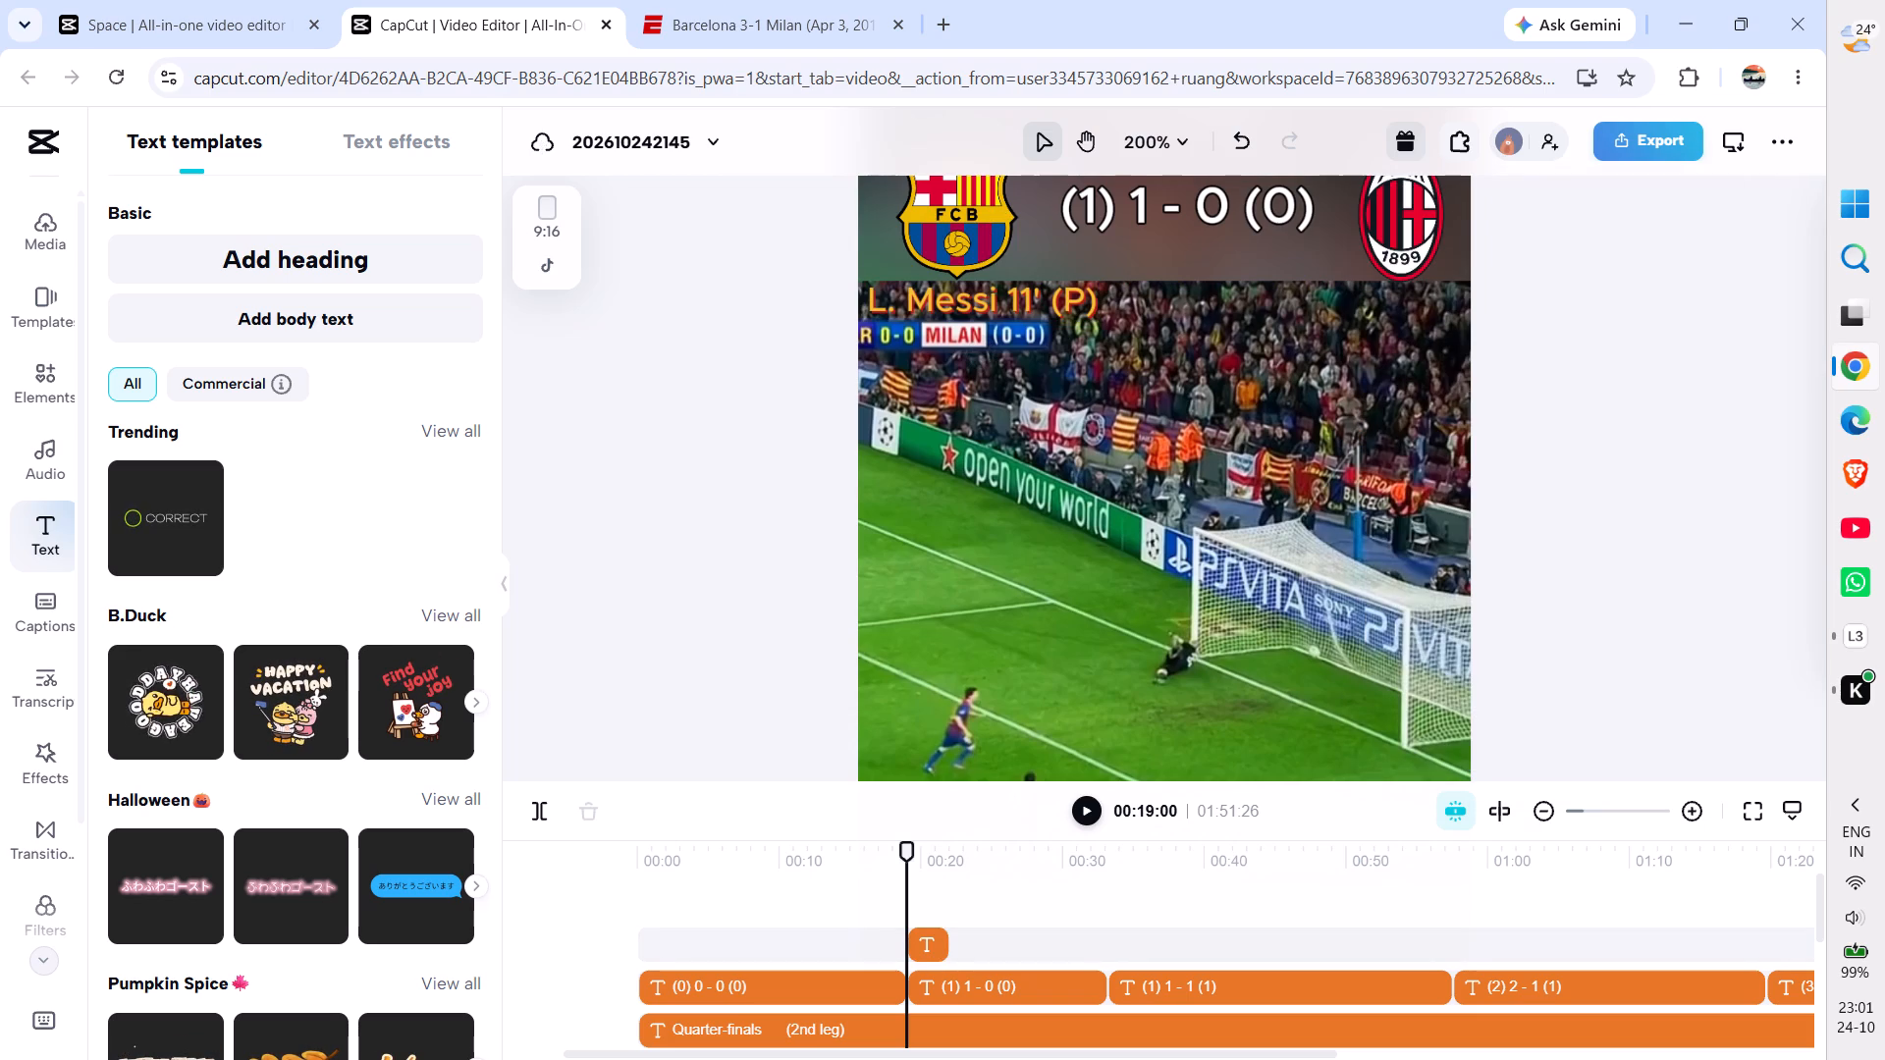
Copy the "L. Messi 11' (P)" caption clip and move the playhead to 00:33:05, where the "(1) 1 - 1 (1)" score text starts.
{"action": "left_click", "coordinate": [925, 954]}
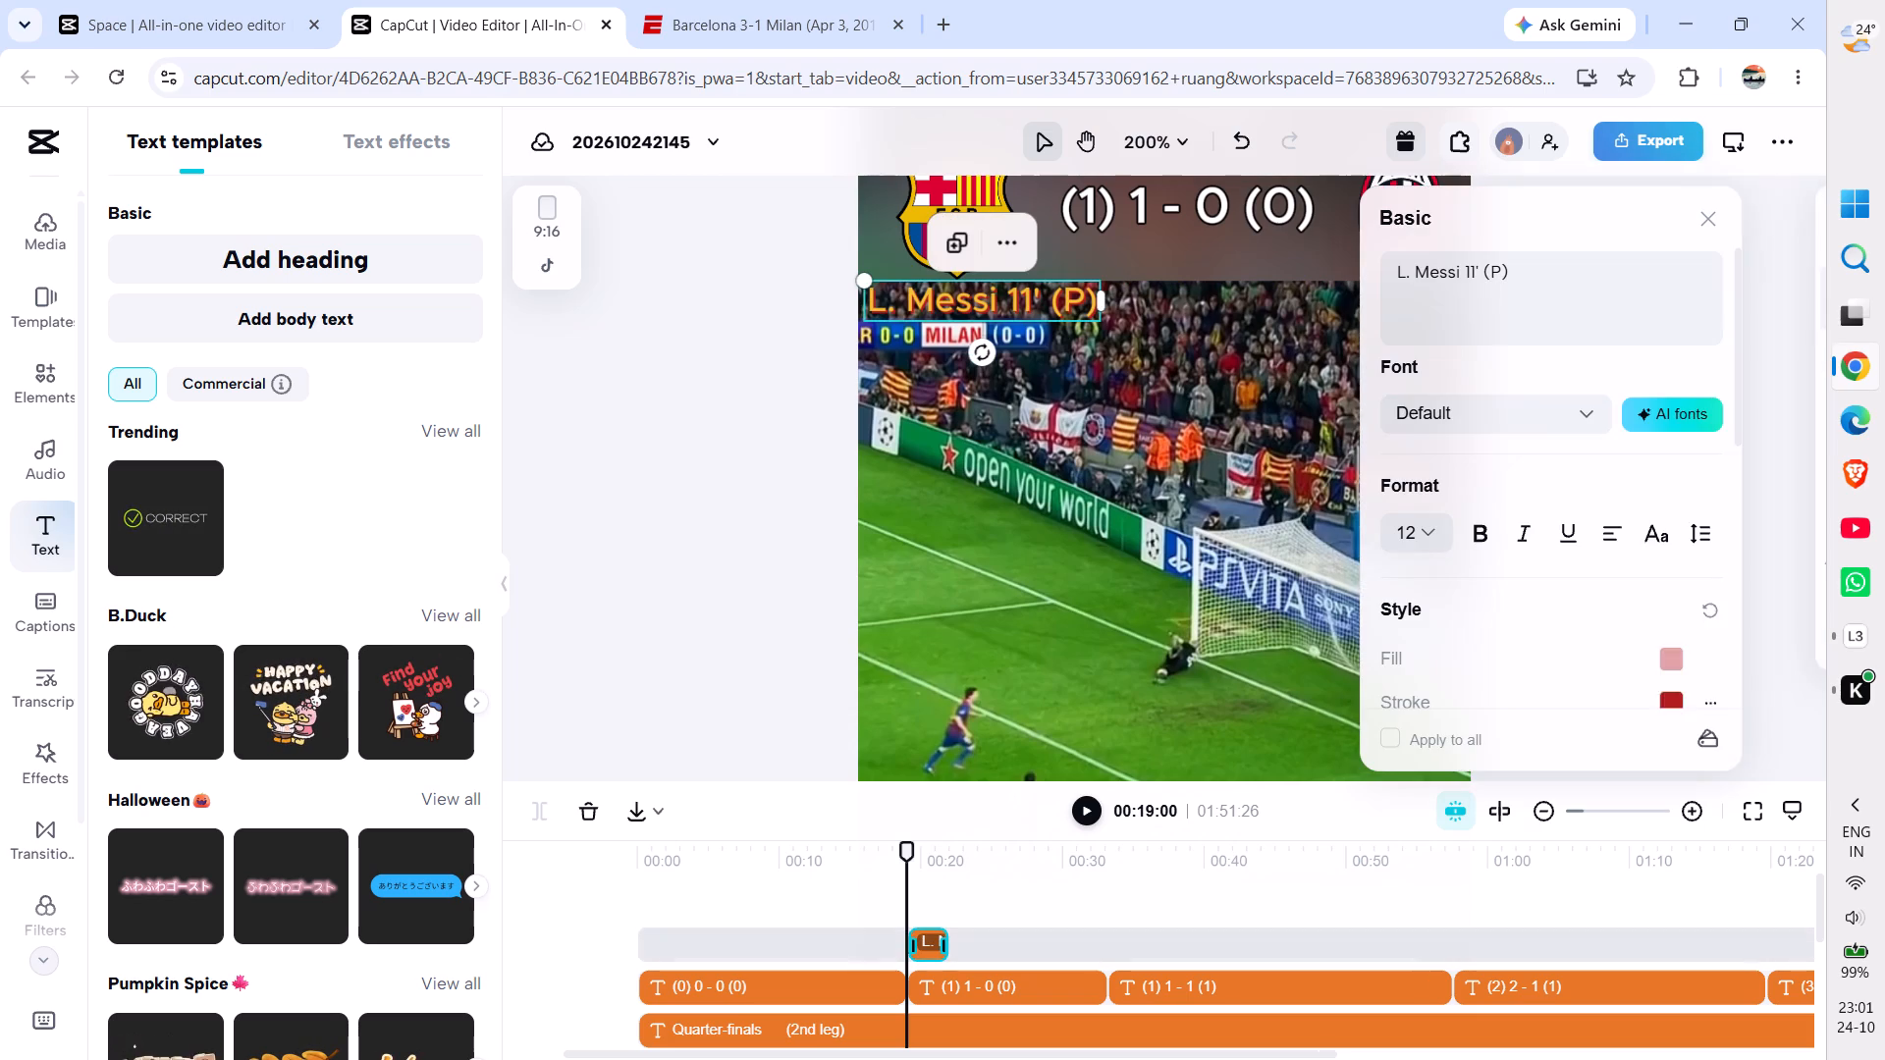
{"action": "key", "text": "ctrl+c"}
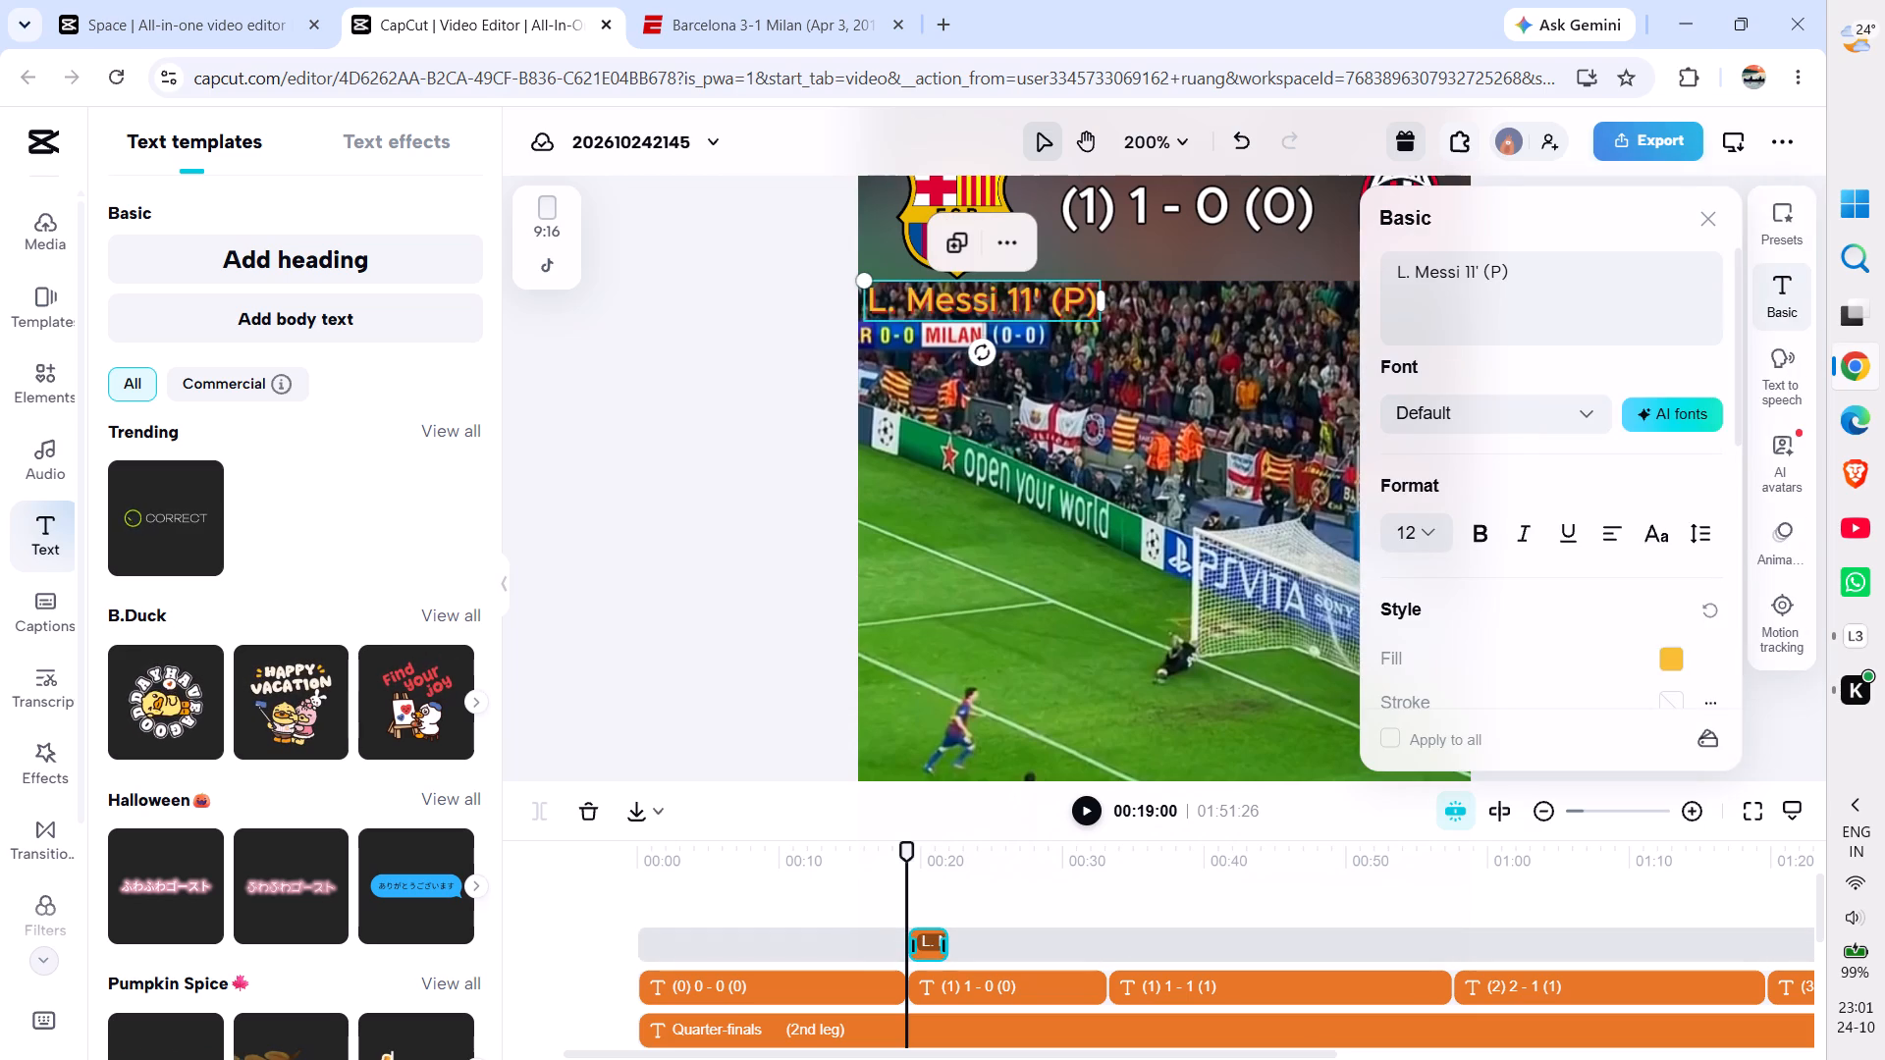
{"action": "left_click", "coordinate": [706, 581]}
{"action": "left_click", "coordinate": [508, 602]}
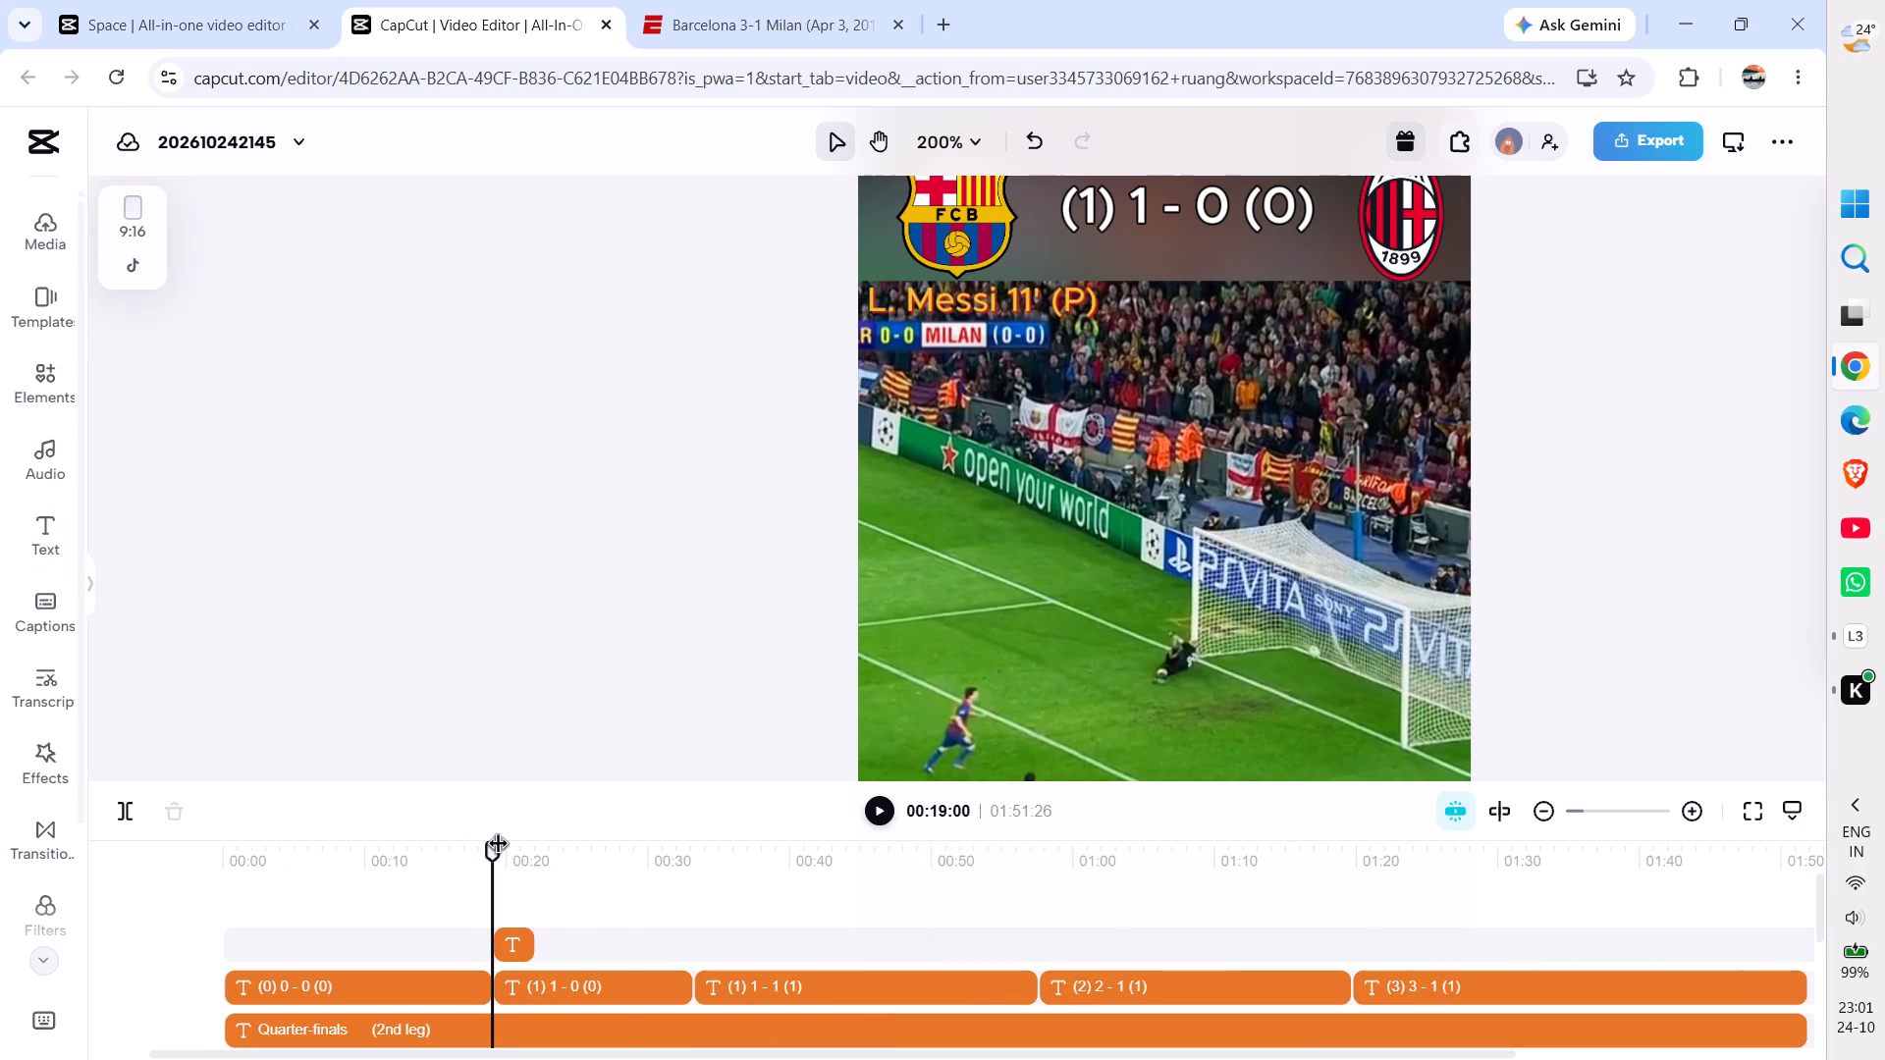
{"action": "left_click_drag", "start_coordinate": [499, 846], "coordinate": [690, 873]}
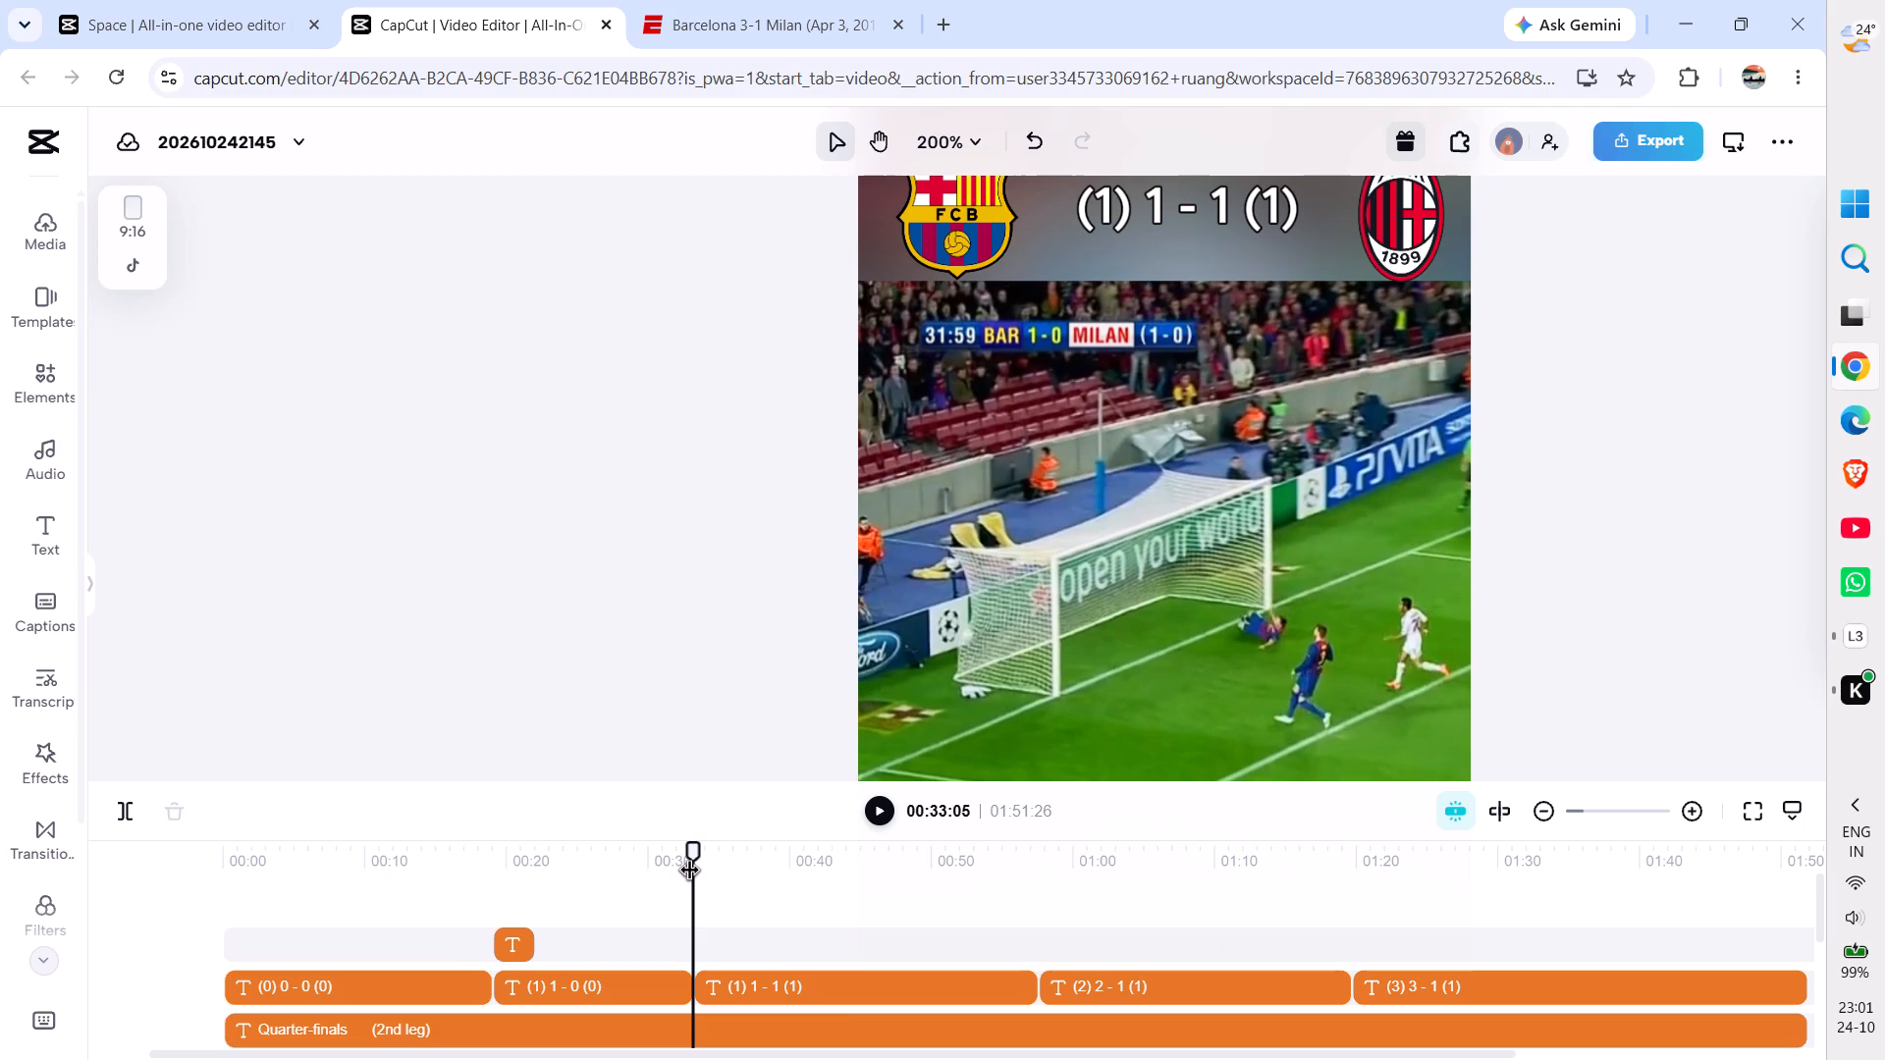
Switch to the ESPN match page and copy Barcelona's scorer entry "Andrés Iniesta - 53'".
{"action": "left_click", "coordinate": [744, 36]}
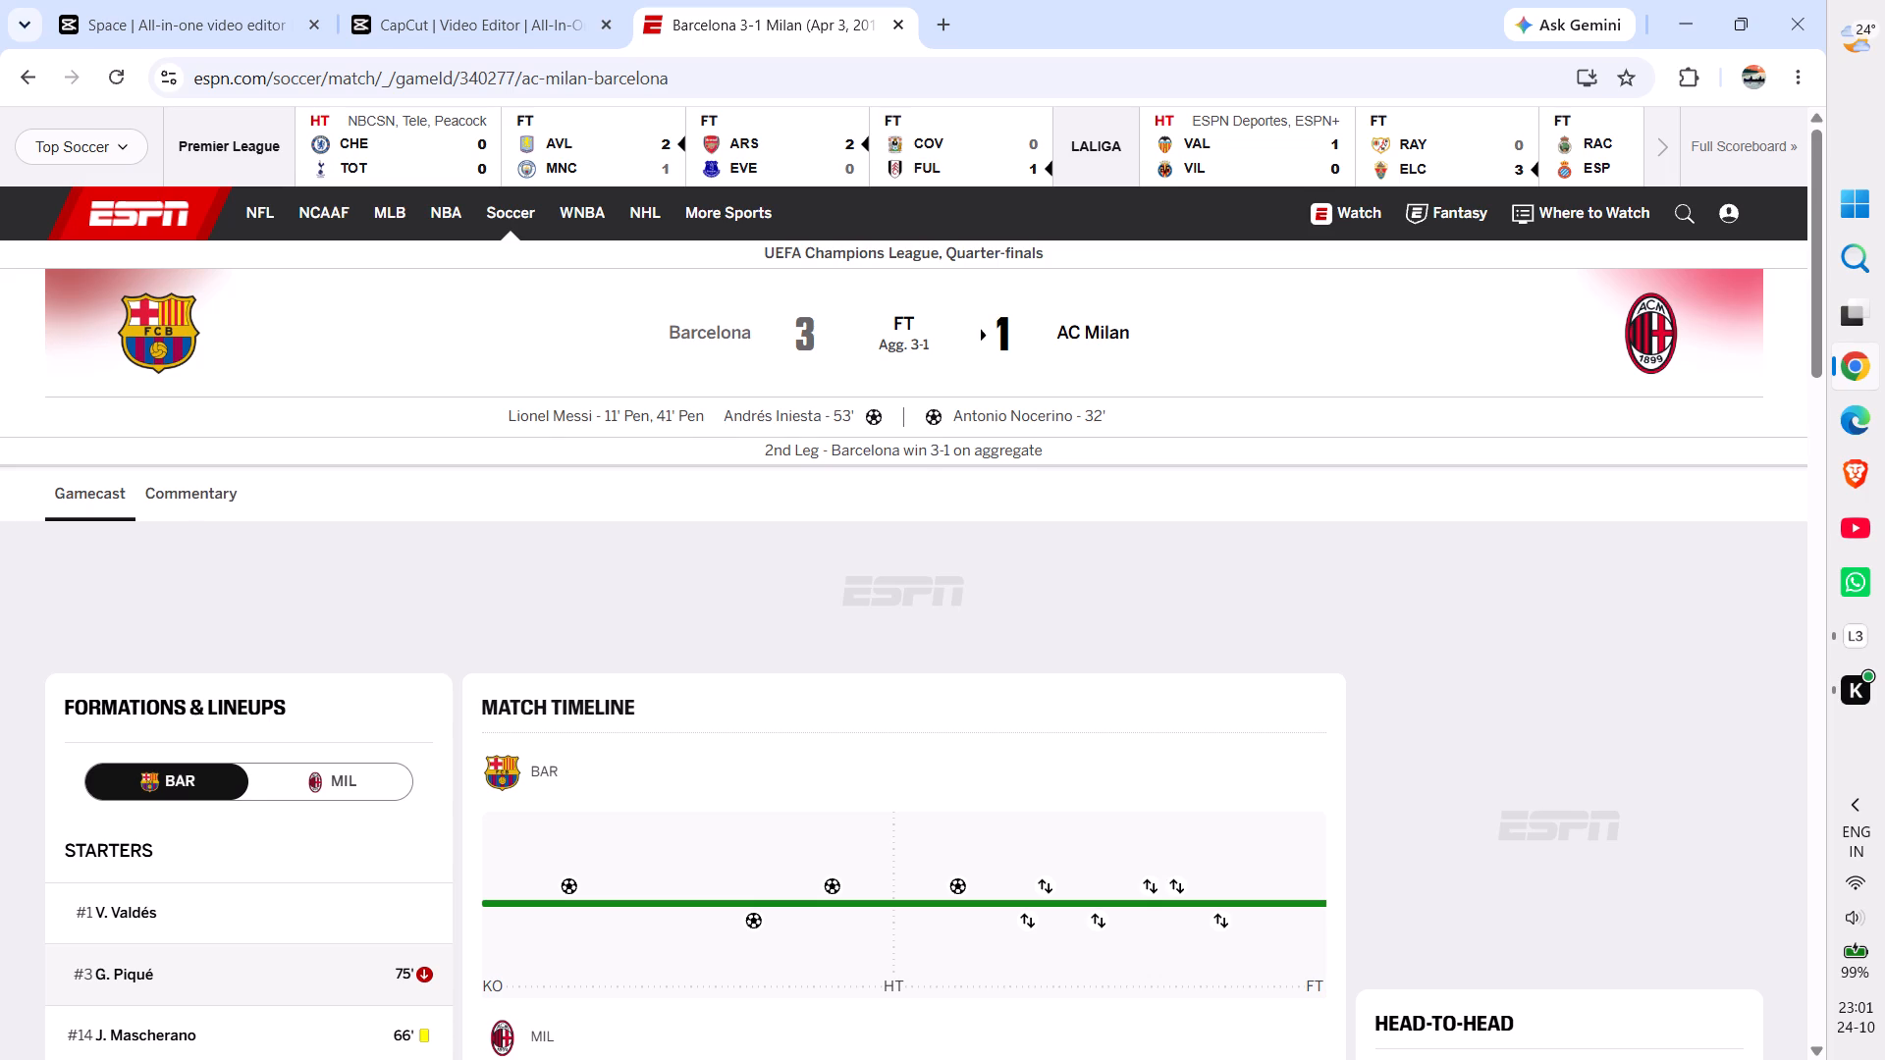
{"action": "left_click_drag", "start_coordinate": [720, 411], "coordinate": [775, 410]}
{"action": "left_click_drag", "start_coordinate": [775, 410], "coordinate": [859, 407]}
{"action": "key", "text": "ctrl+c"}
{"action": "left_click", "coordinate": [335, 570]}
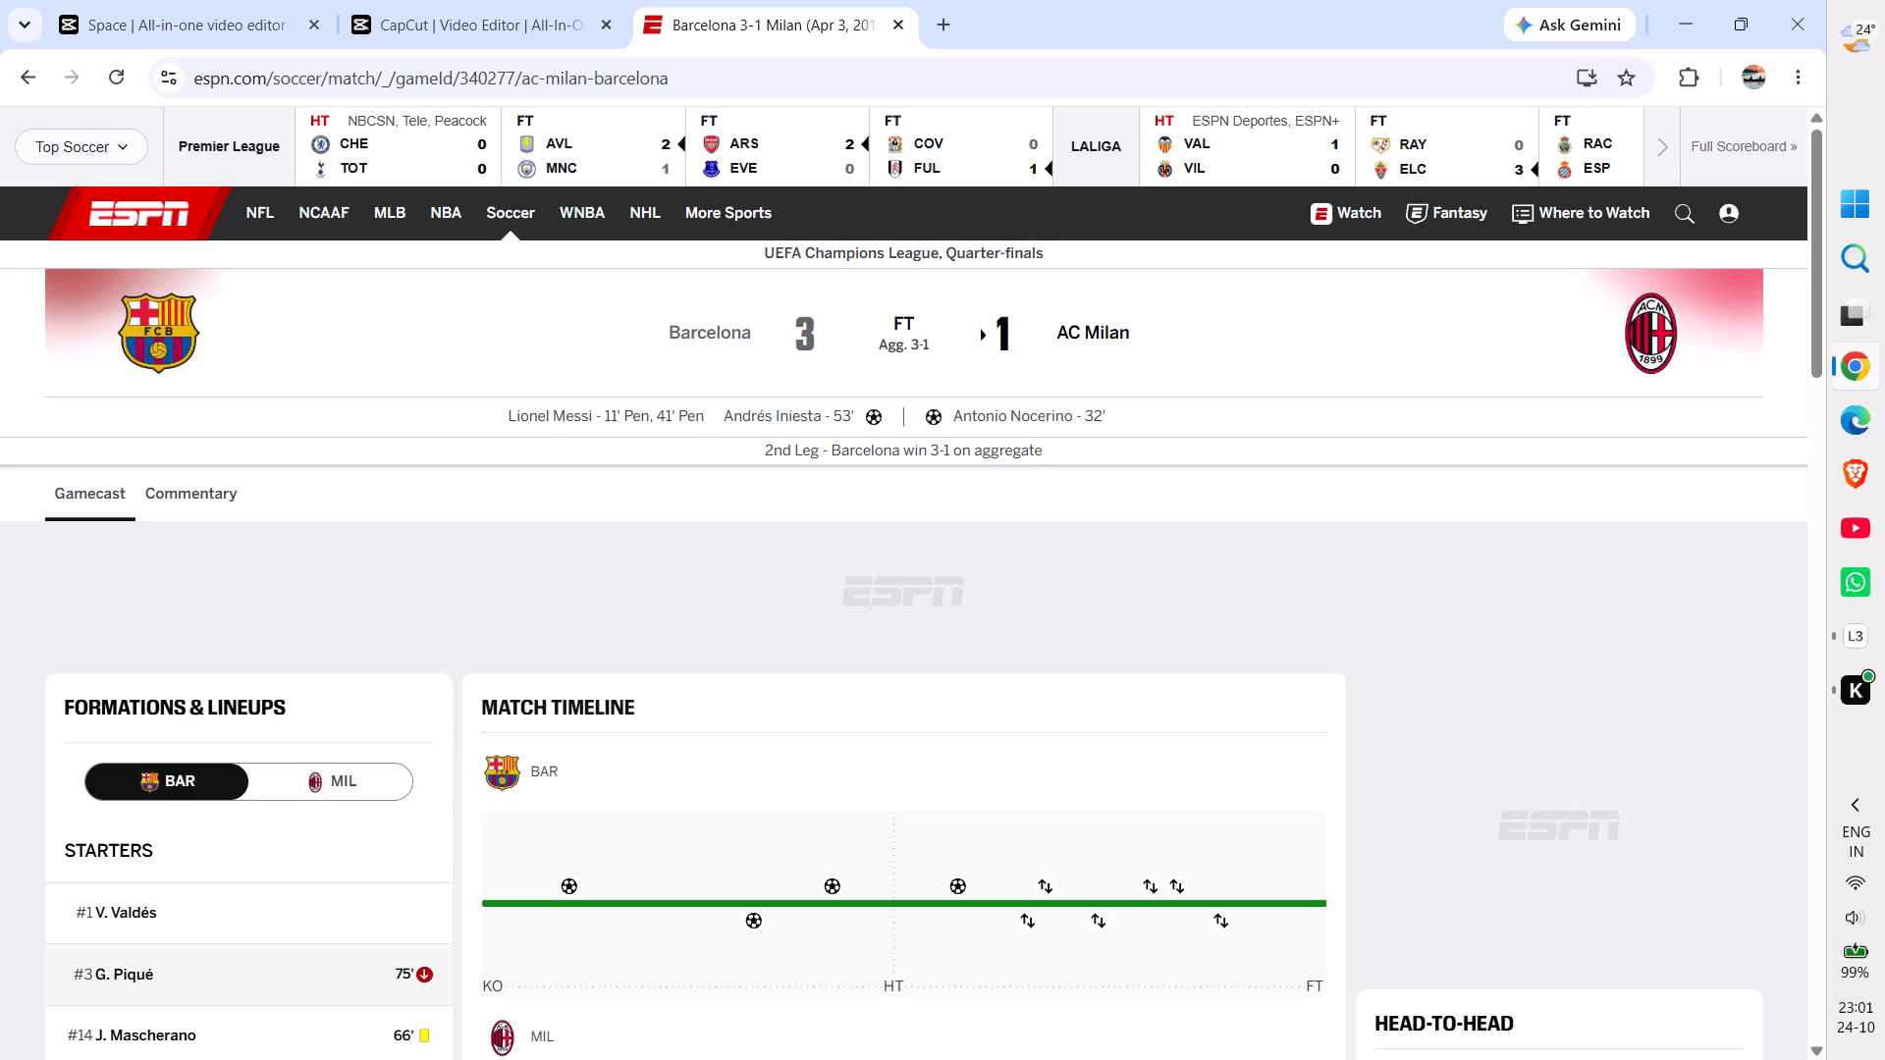
Look through the match stats and Google results for the 2011/12 goalscorers, and reopen ESPN's "Barcelona 3-1 Milan (Apr 3, 2012) Final Score" page.
{"action": "scroll", "coordinate": [335, 570], "scroll_direction": "down", "scroll_amount": 4}
{"action": "scroll", "coordinate": [335, 570], "scroll_direction": "up", "scroll_amount": 3}
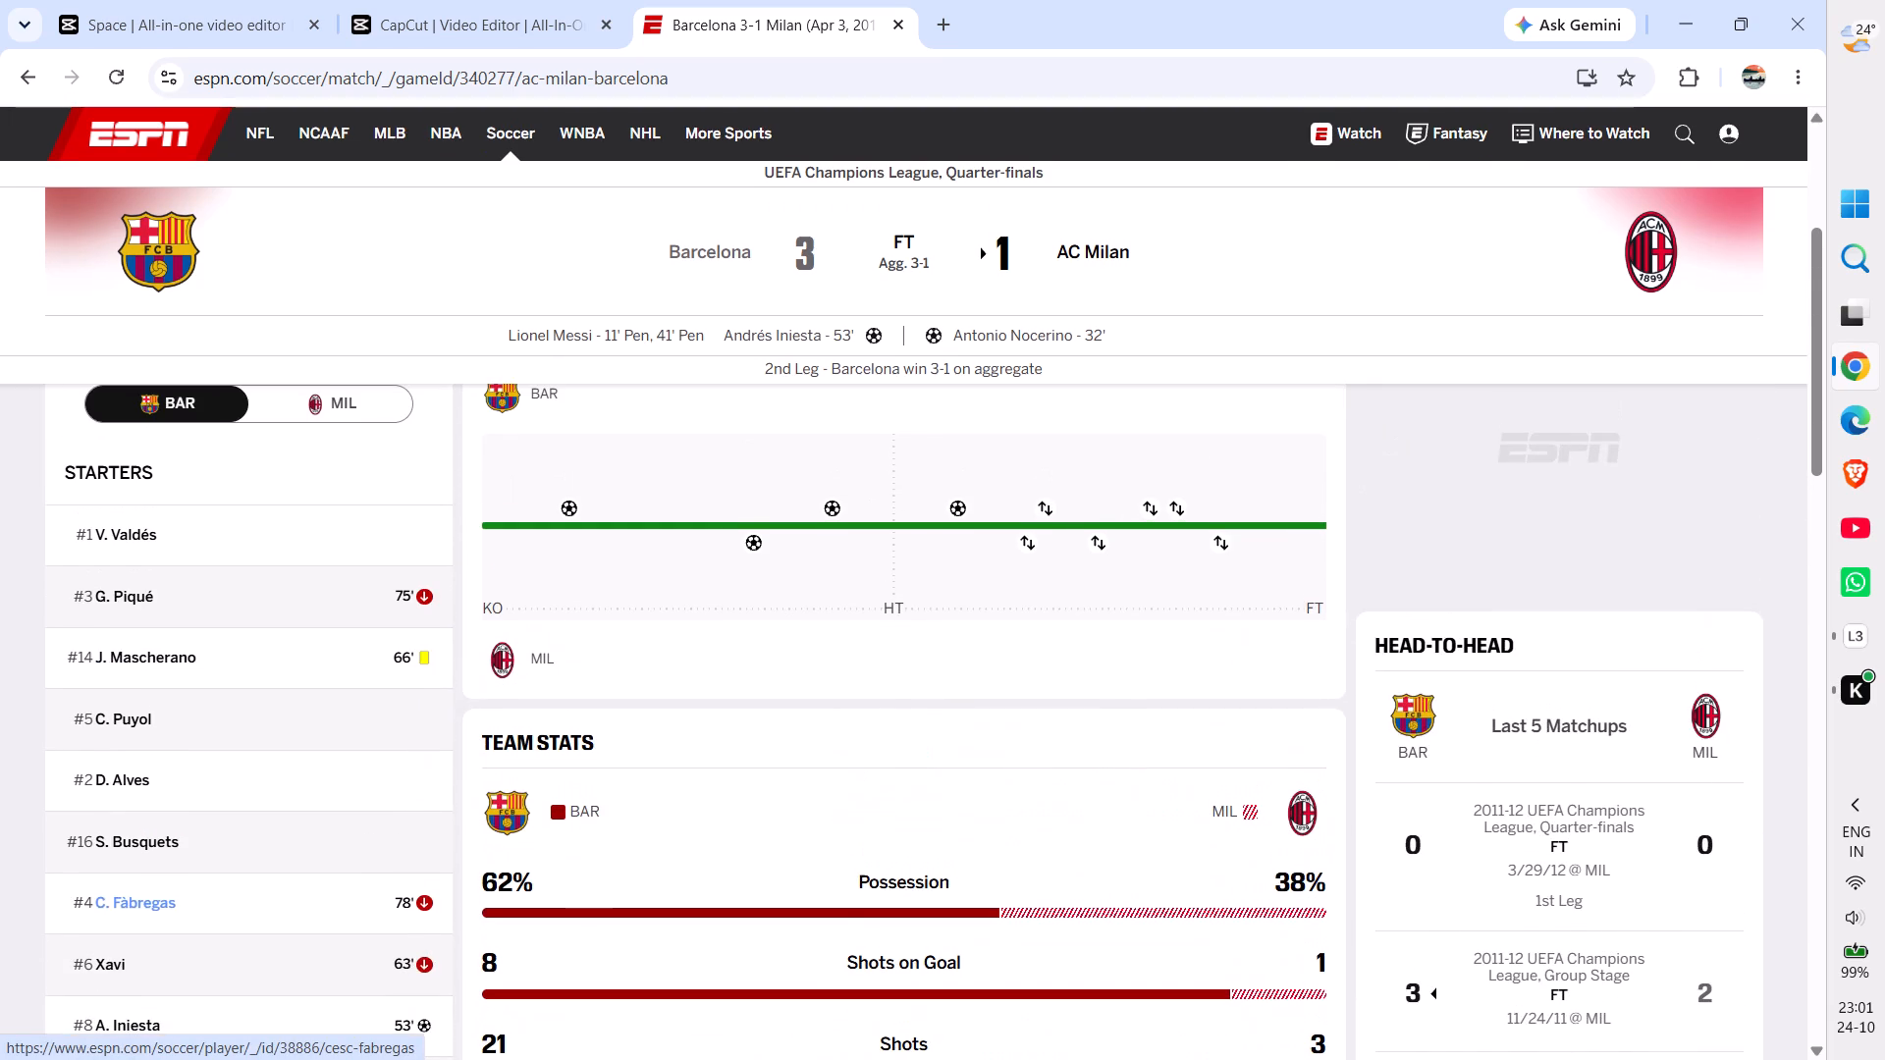
{"action": "scroll", "coordinate": [335, 570], "scroll_direction": "right", "scroll_amount": 5}
{"action": "scroll", "coordinate": [808, 606], "scroll_direction": "up", "scroll_amount": 6}
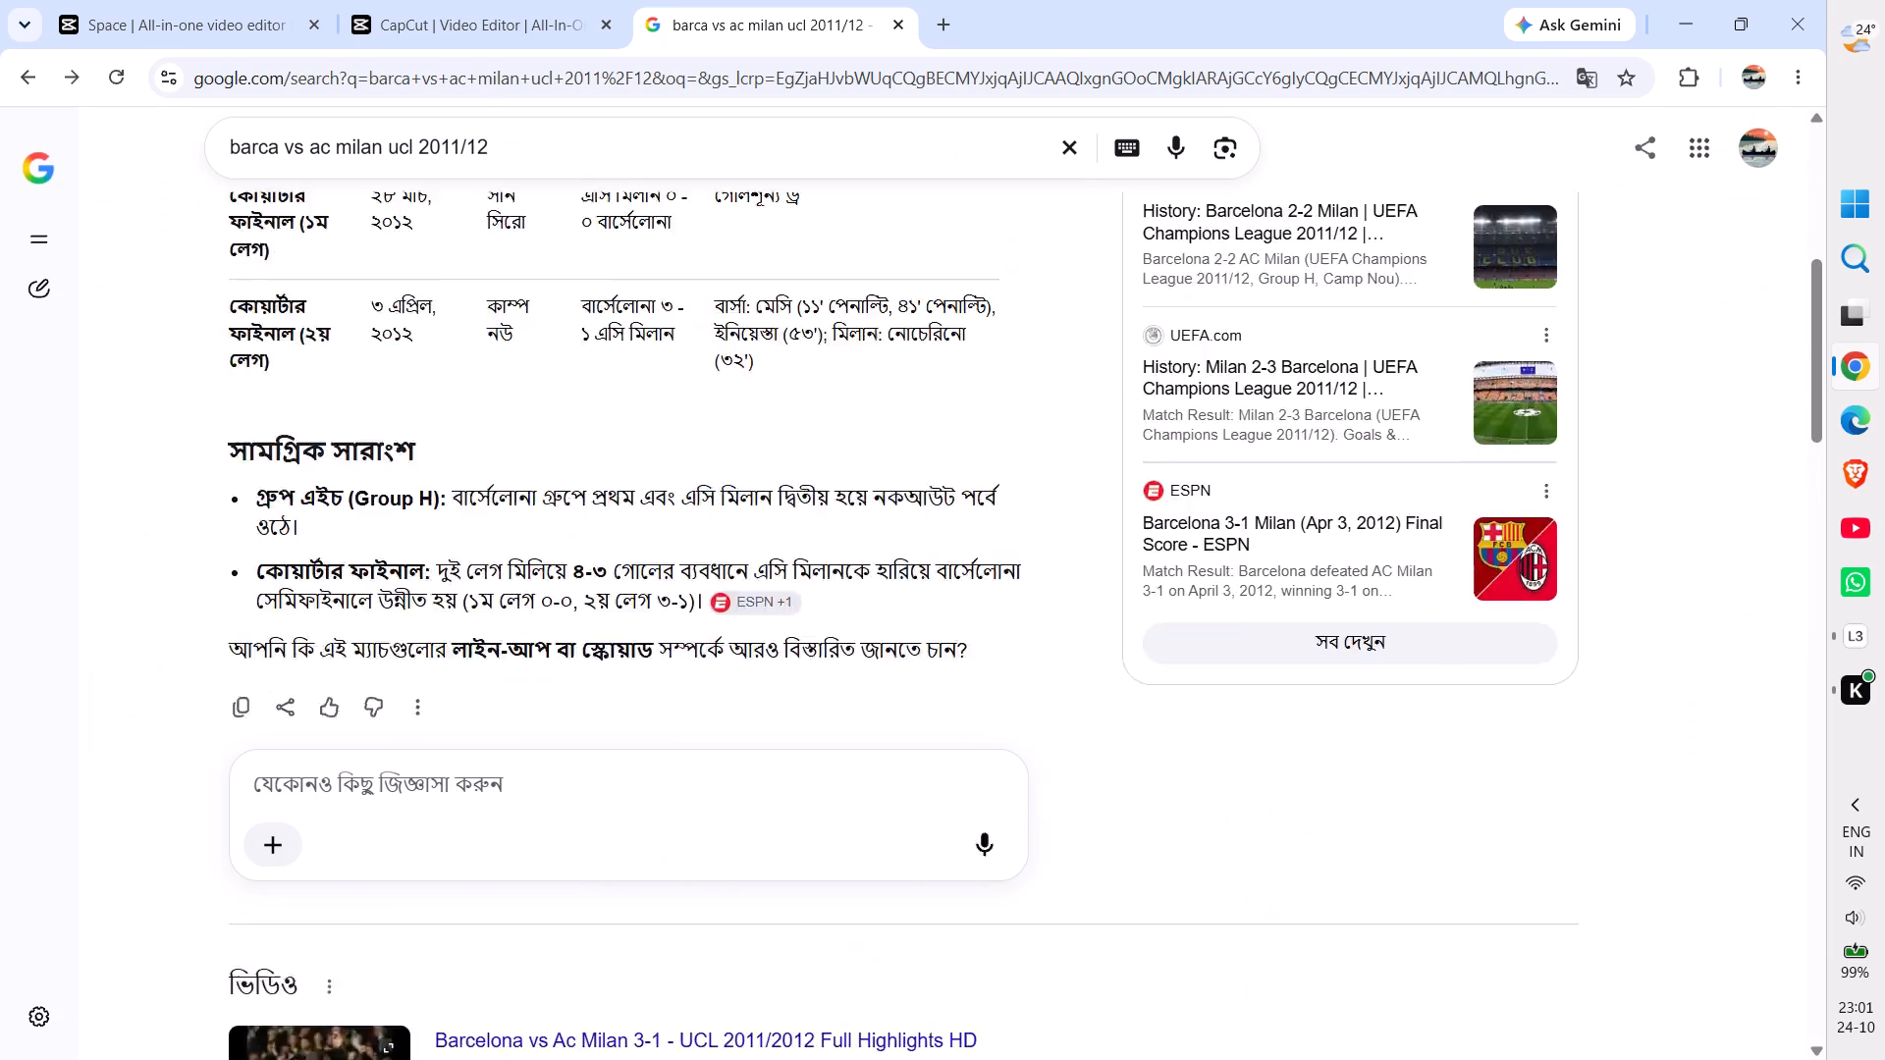
{"action": "scroll", "coordinate": [808, 606], "scroll_direction": "down", "scroll_amount": 3}
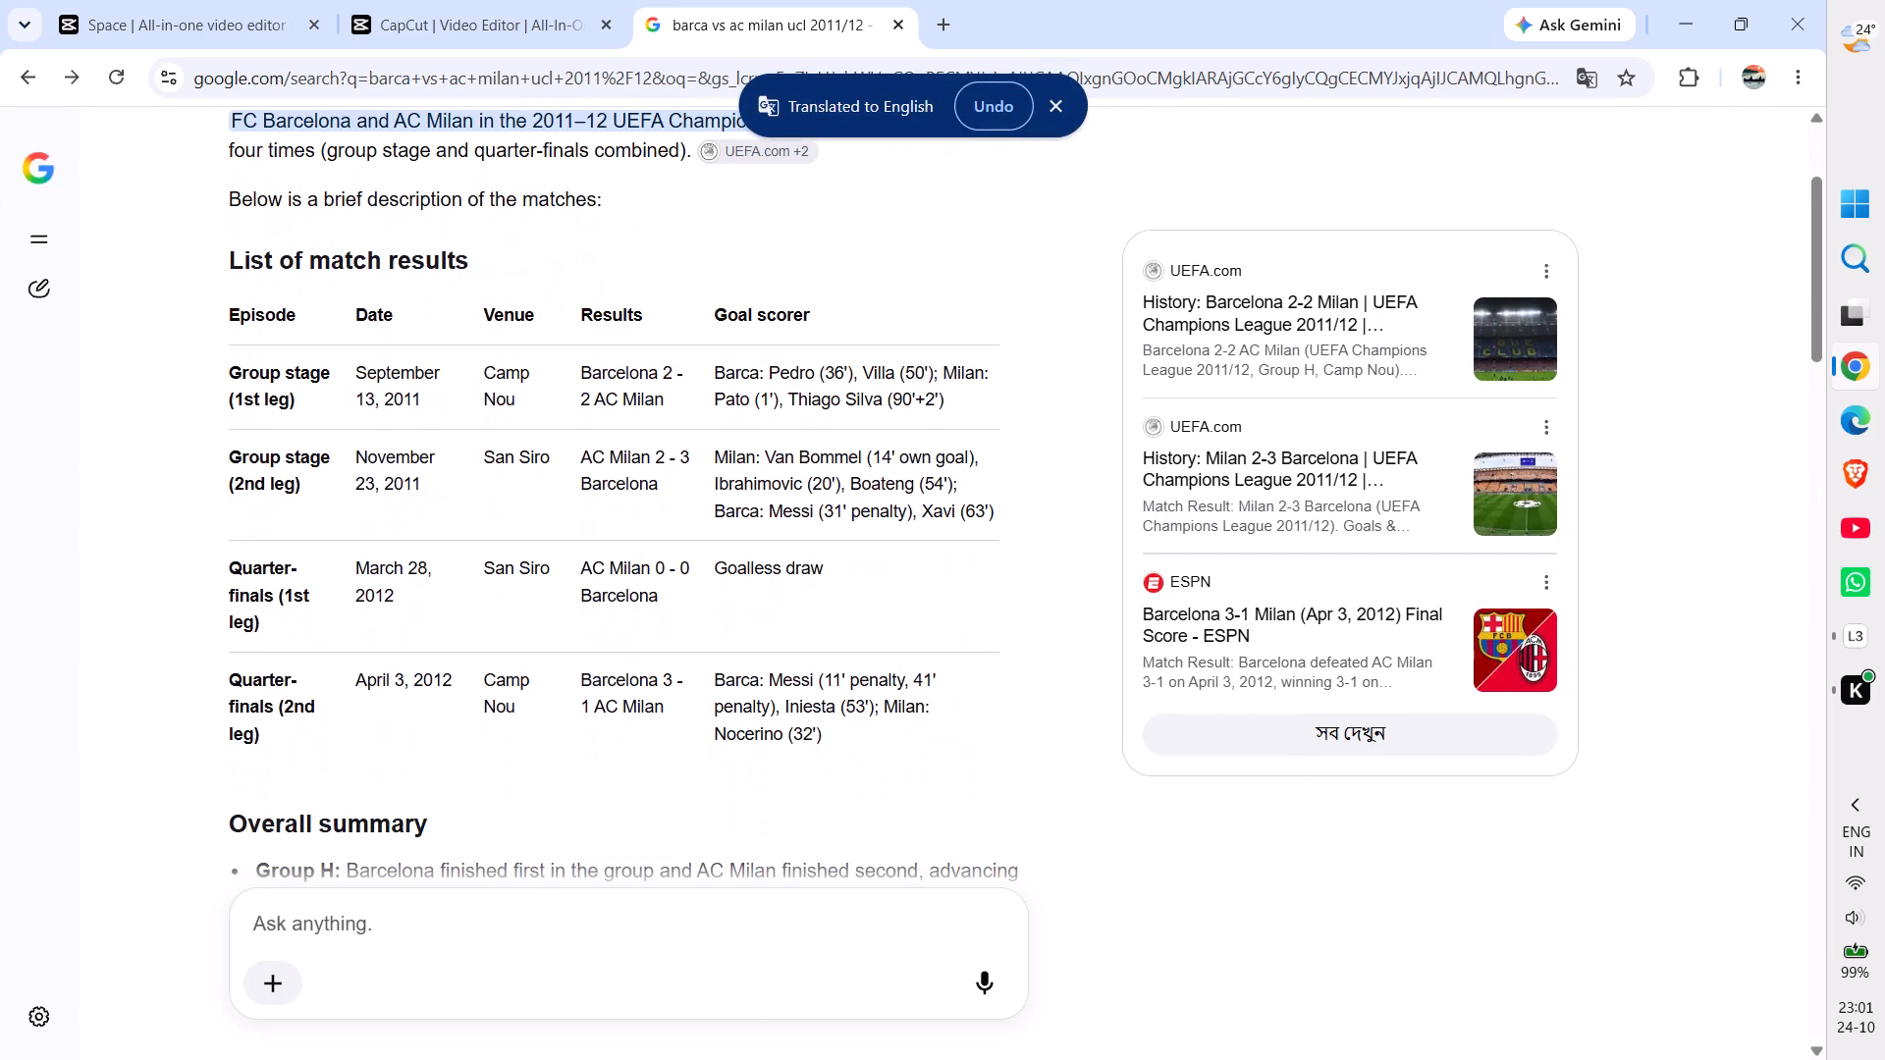
{"action": "scroll", "coordinate": [808, 606], "scroll_direction": "down", "scroll_amount": 1}
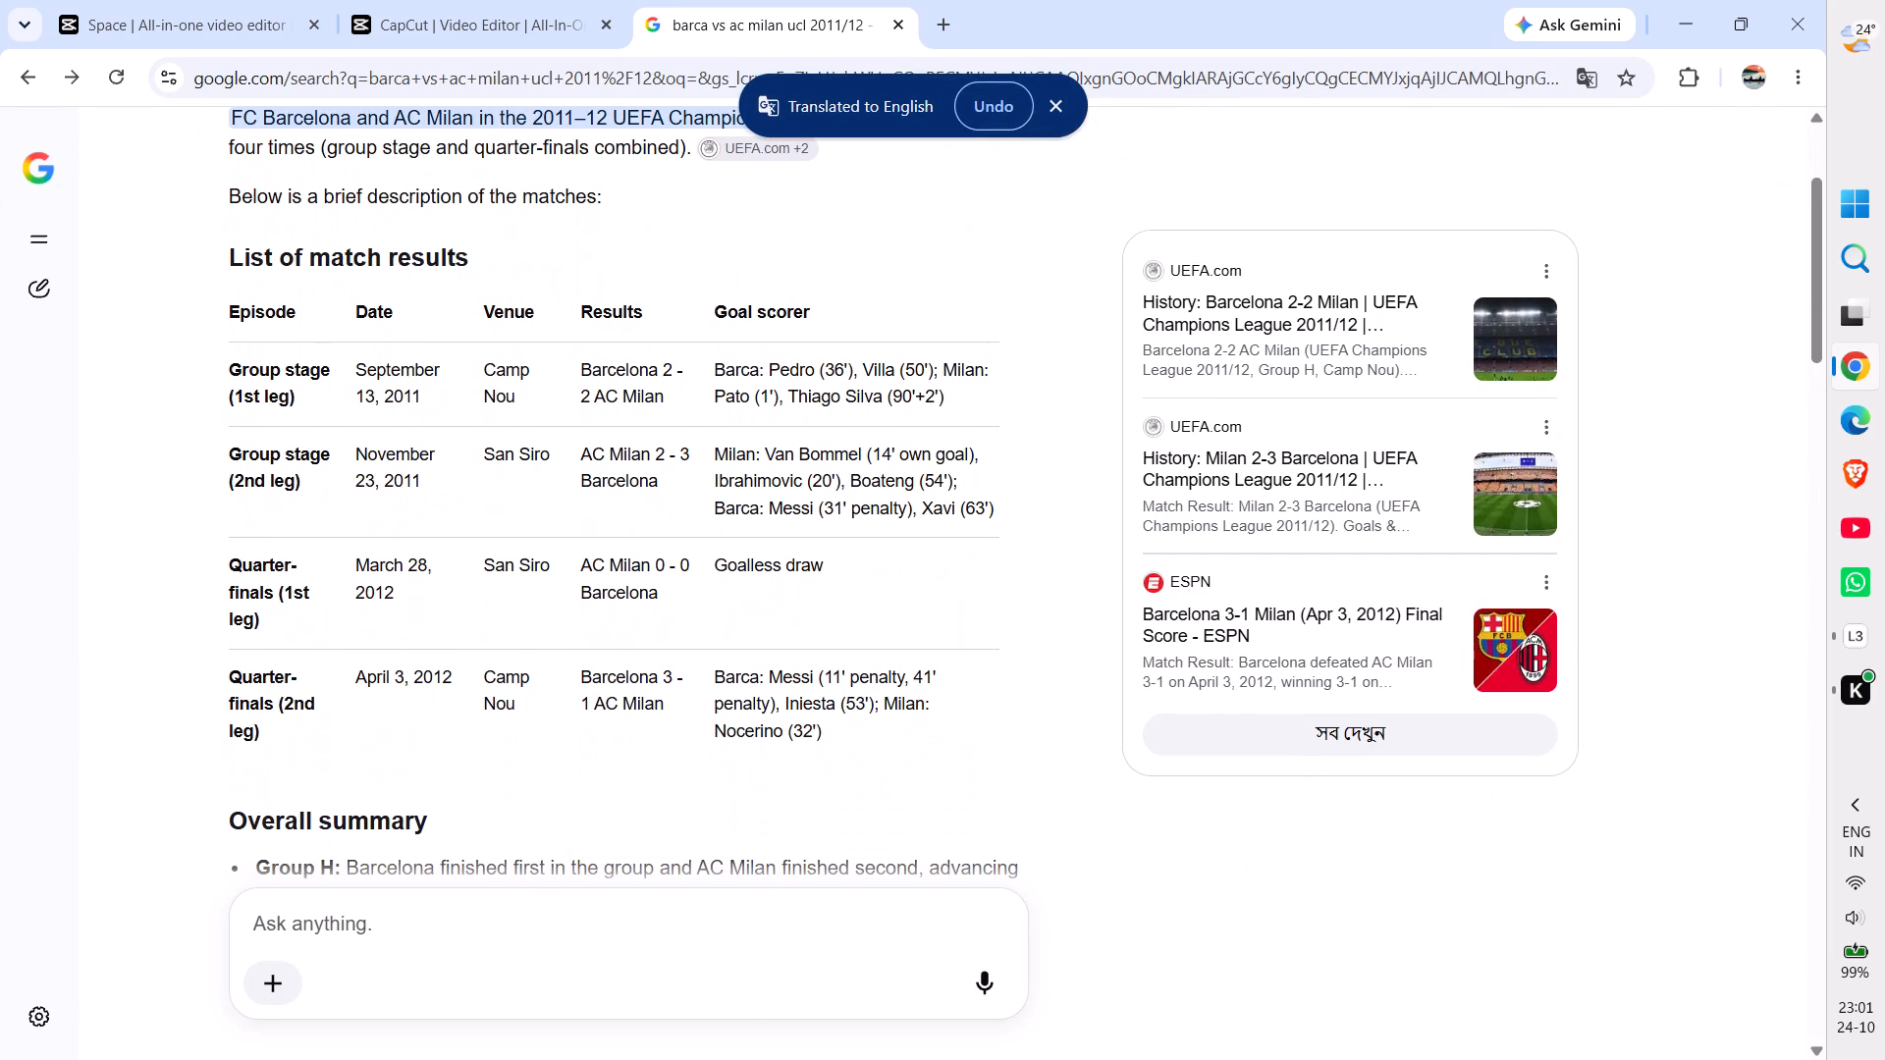
{"action": "scroll", "coordinate": [808, 606], "scroll_direction": "down", "scroll_amount": 1}
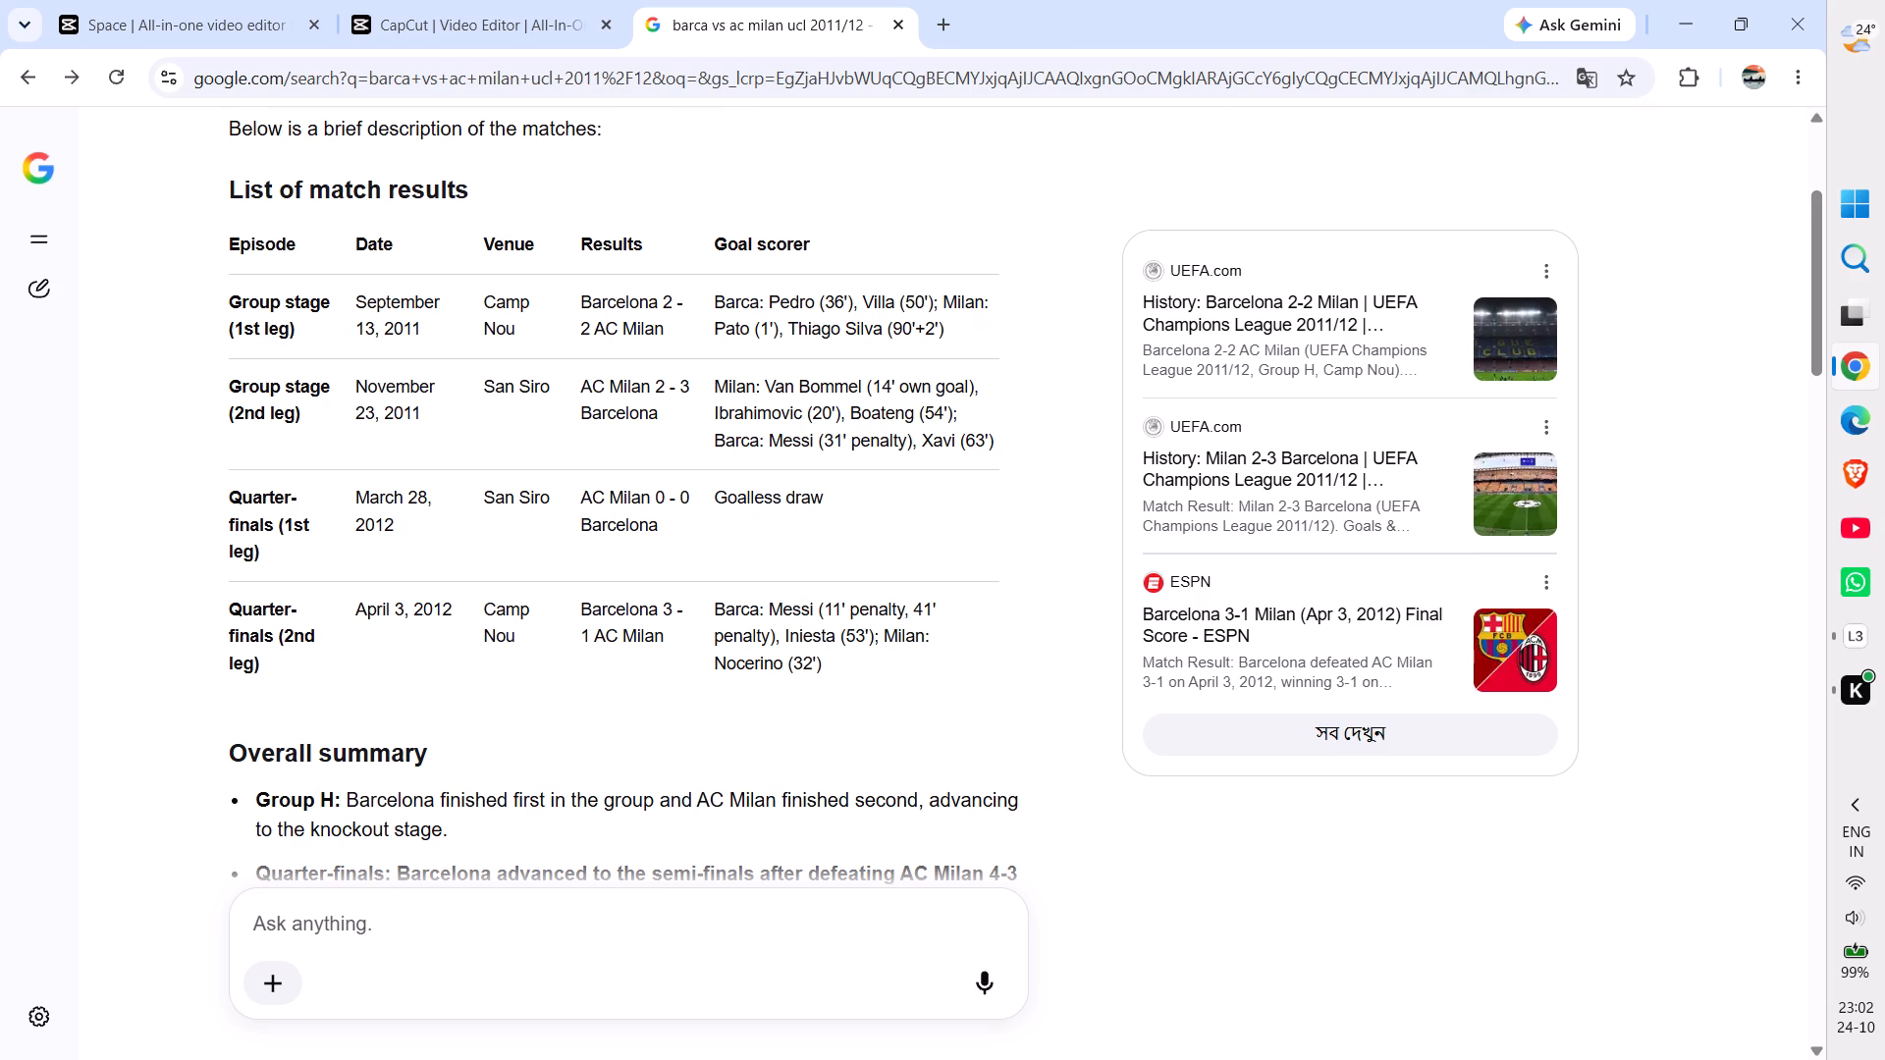
{"action": "scroll", "coordinate": [774, 686], "scroll_direction": "down", "scroll_amount": 5}
{"action": "scroll", "coordinate": [774, 686], "scroll_direction": "up", "scroll_amount": 2}
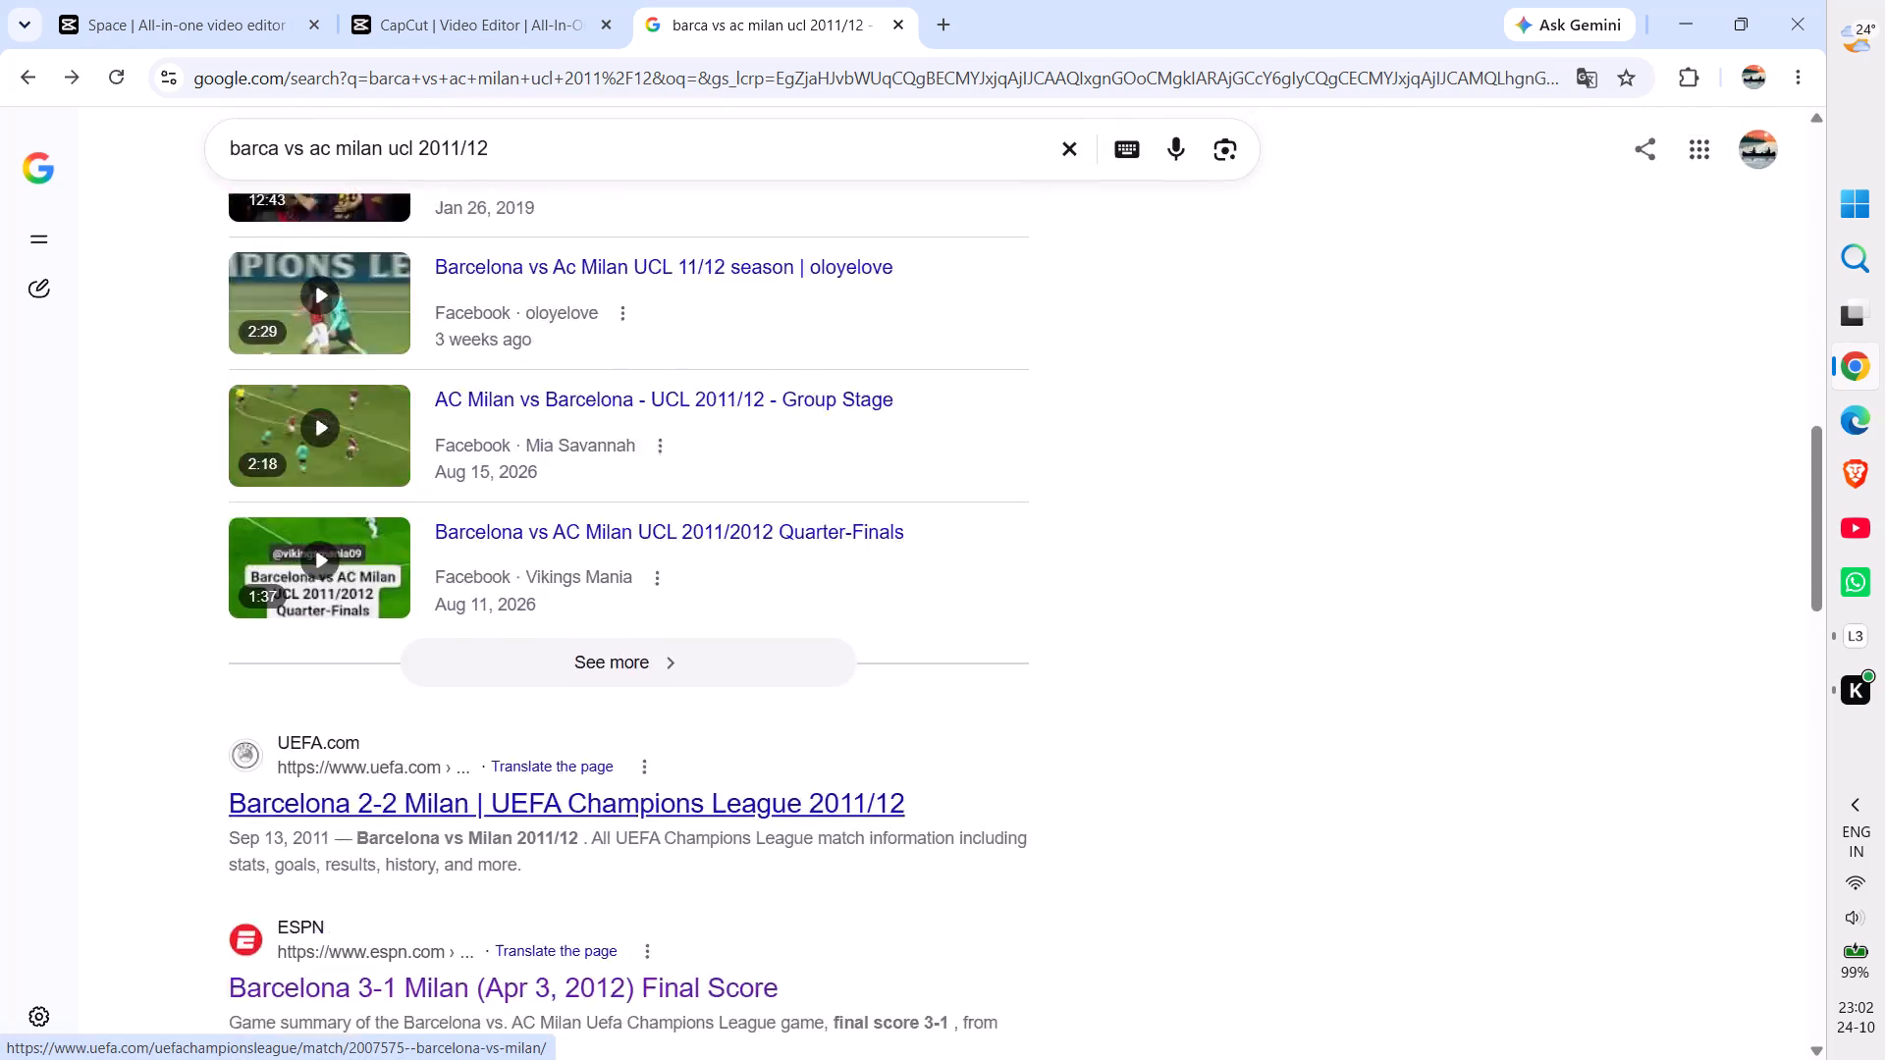
{"action": "scroll", "coordinate": [774, 686], "scroll_direction": "up", "scroll_amount": 4}
{"action": "scroll", "coordinate": [774, 686], "scroll_direction": "down", "scroll_amount": 1}
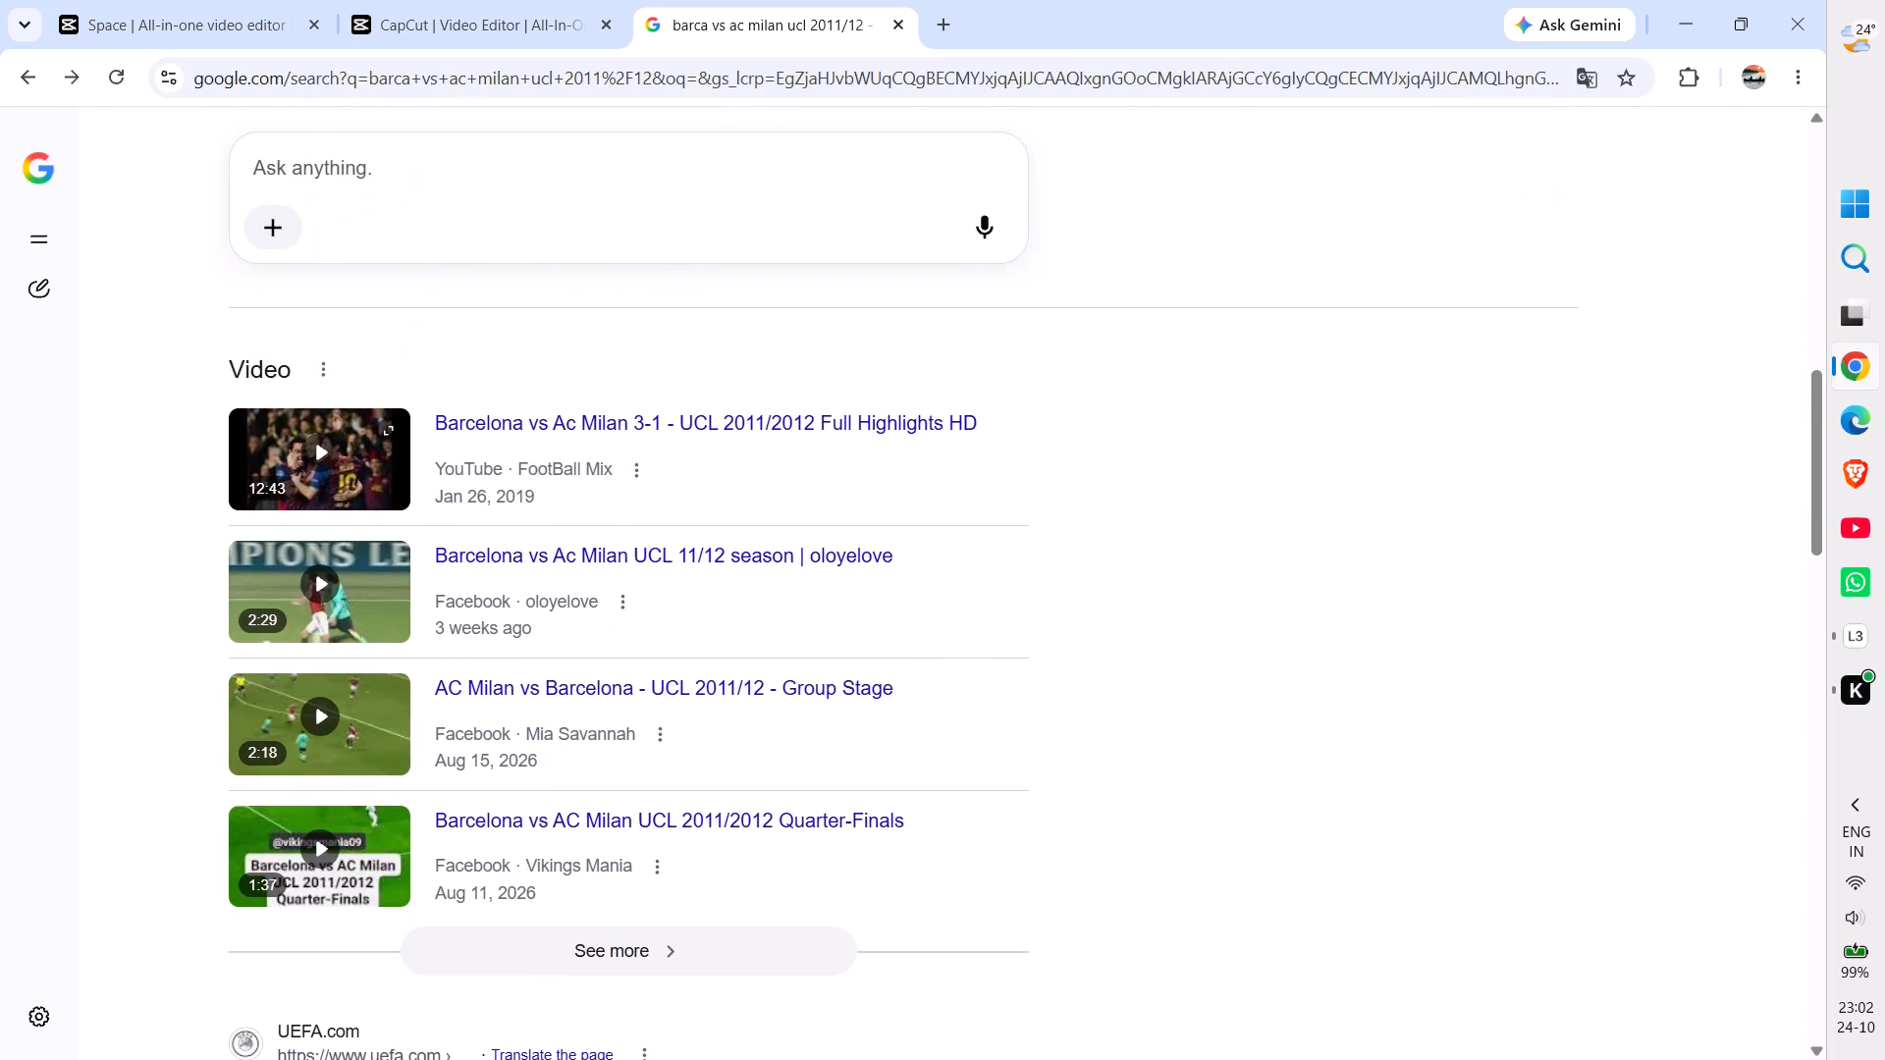
{"action": "scroll", "coordinate": [774, 686], "scroll_direction": "down", "scroll_amount": 2}
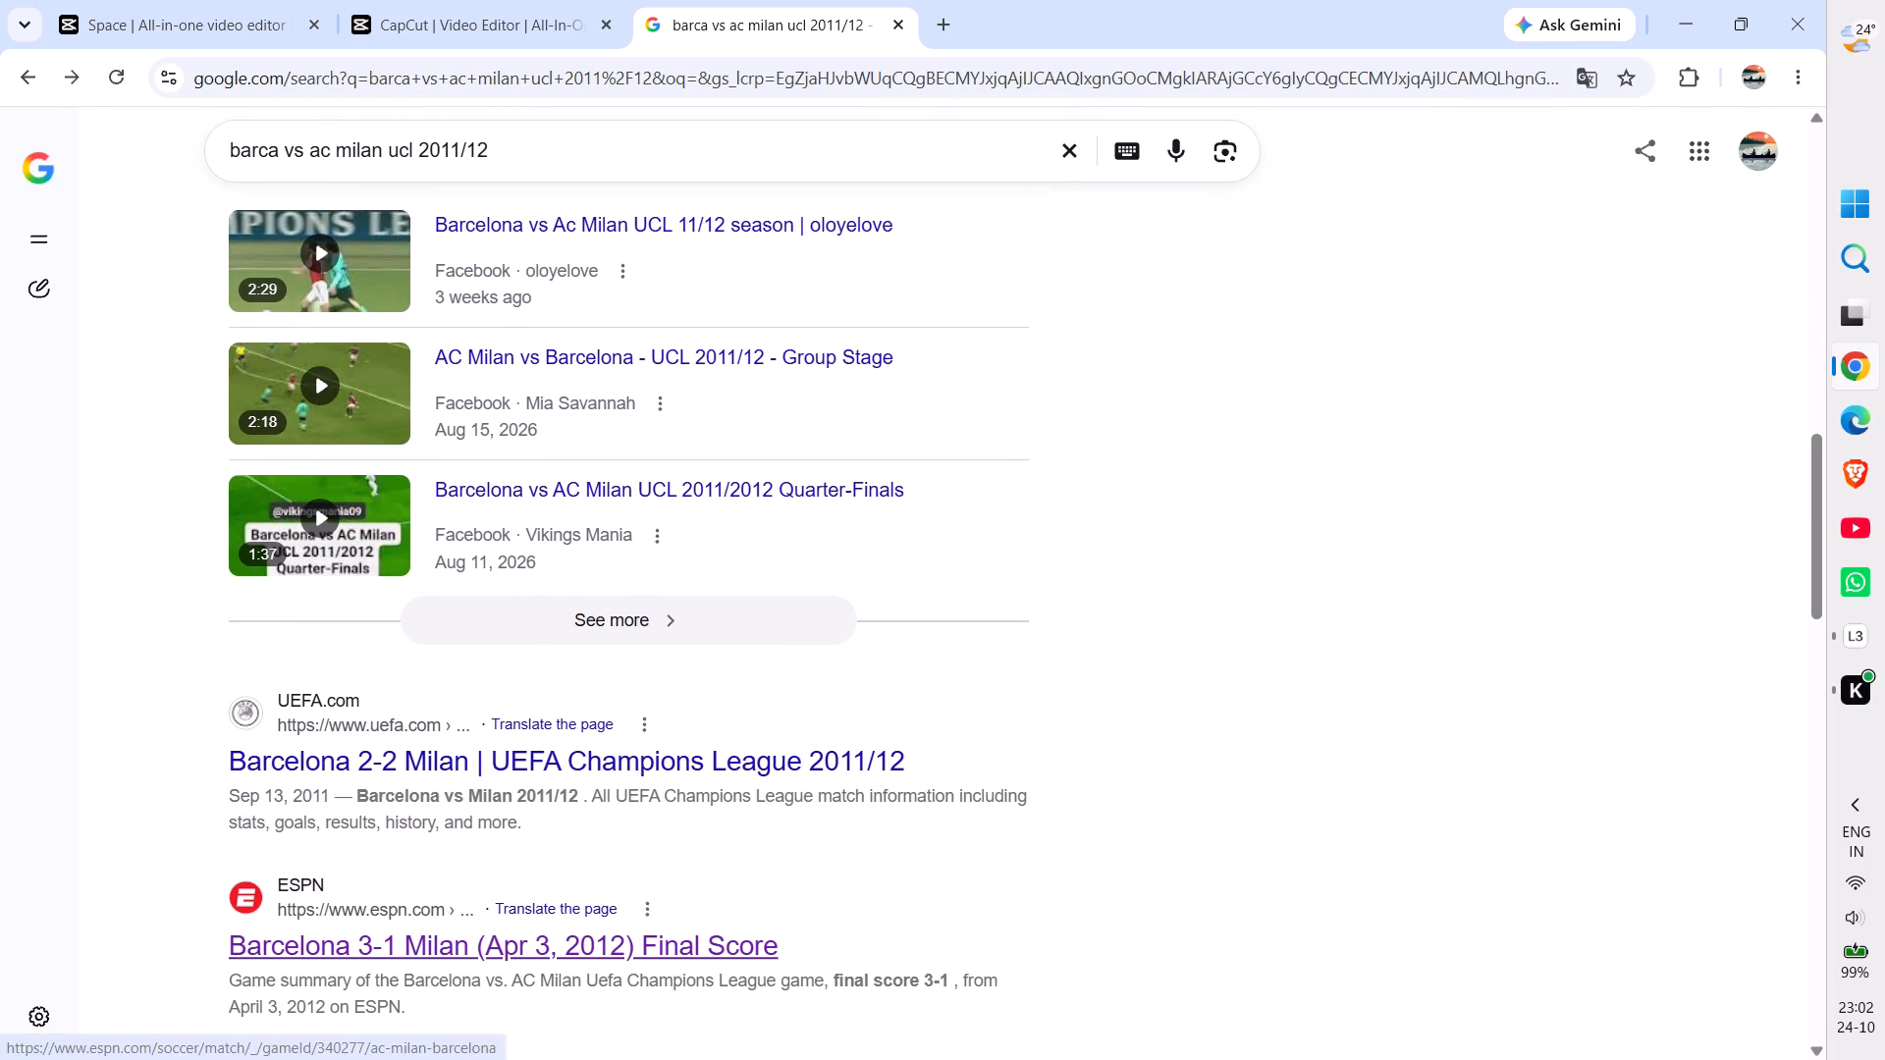
{"action": "left_click", "coordinate": [525, 950]}
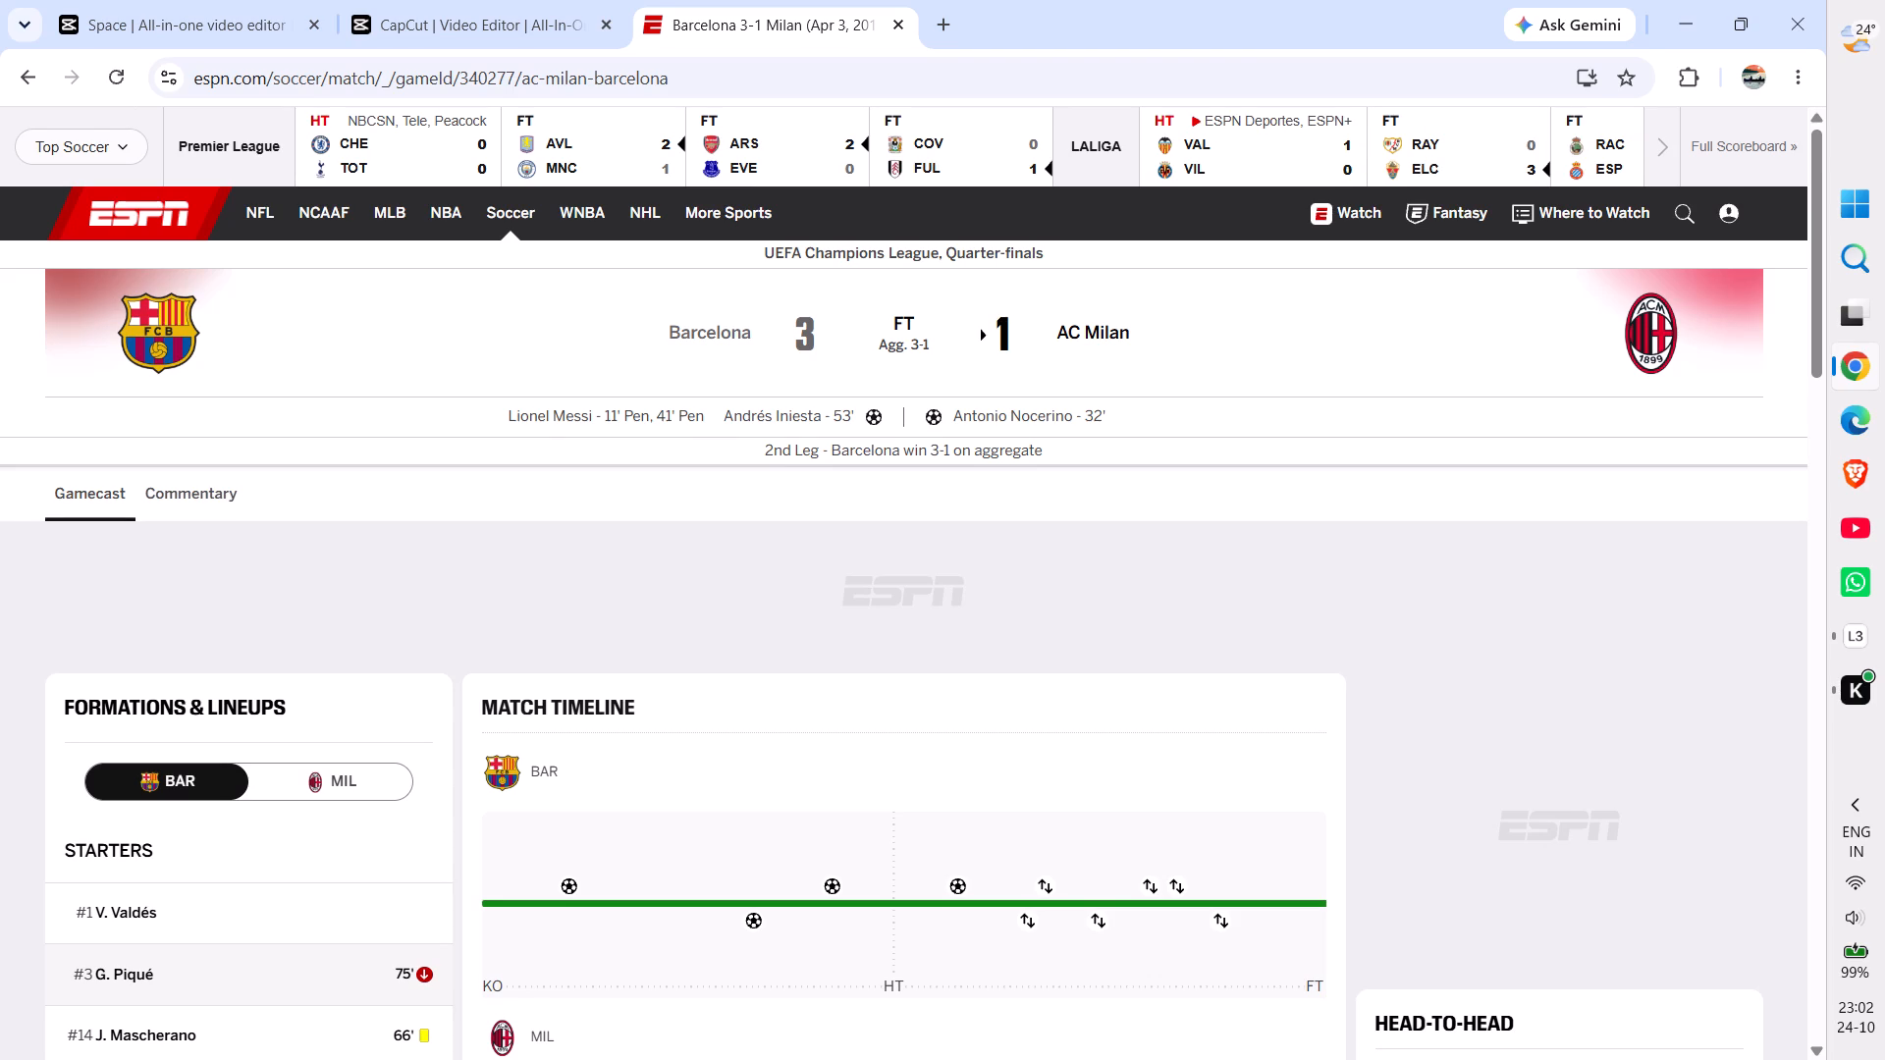
Copy AC Milan's scorer entry "Antonio Nocerino - 32'" from the ESPN match page and return to the CapCut editor.
{"action": "left_click_drag", "start_coordinate": [949, 406], "coordinate": [1067, 406]}
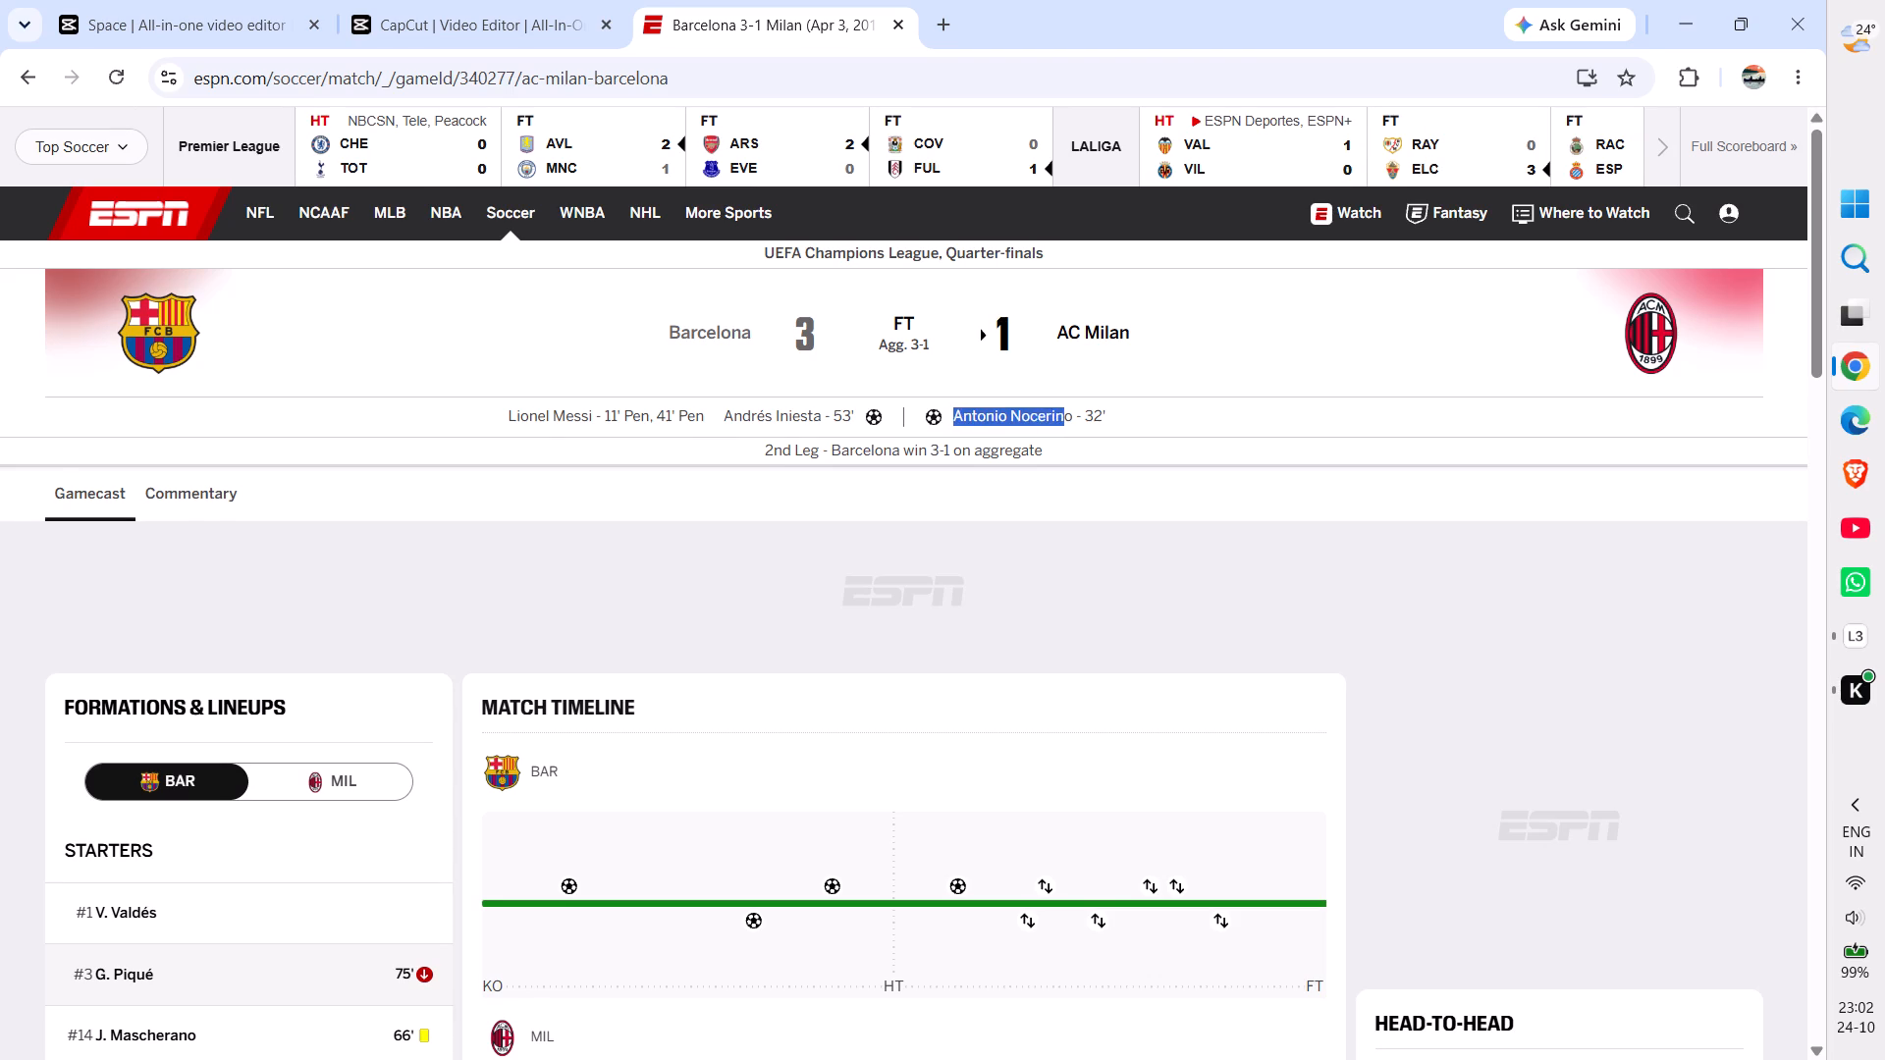
{"action": "left_click_drag", "start_coordinate": [1067, 406], "coordinate": [1110, 403]}
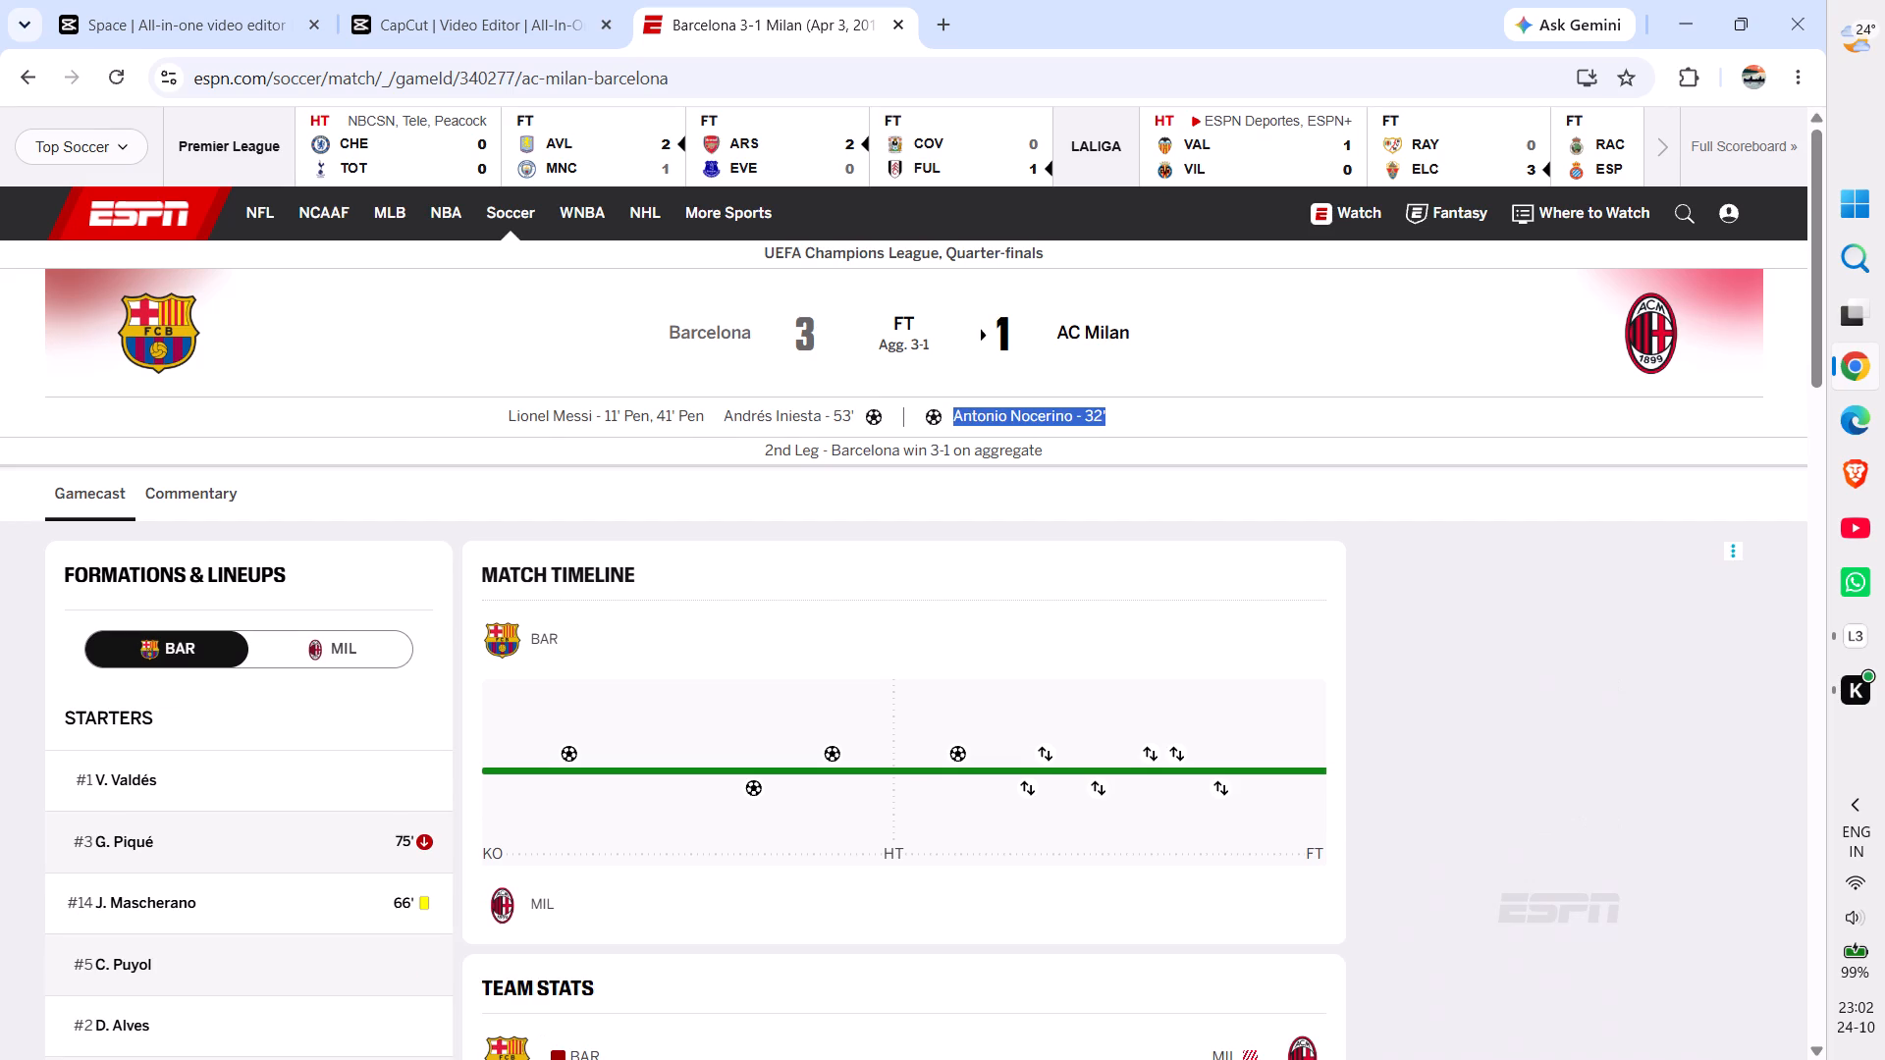
{"action": "key", "text": "ctrl+c"}
{"action": "left_click", "coordinate": [496, 0]}
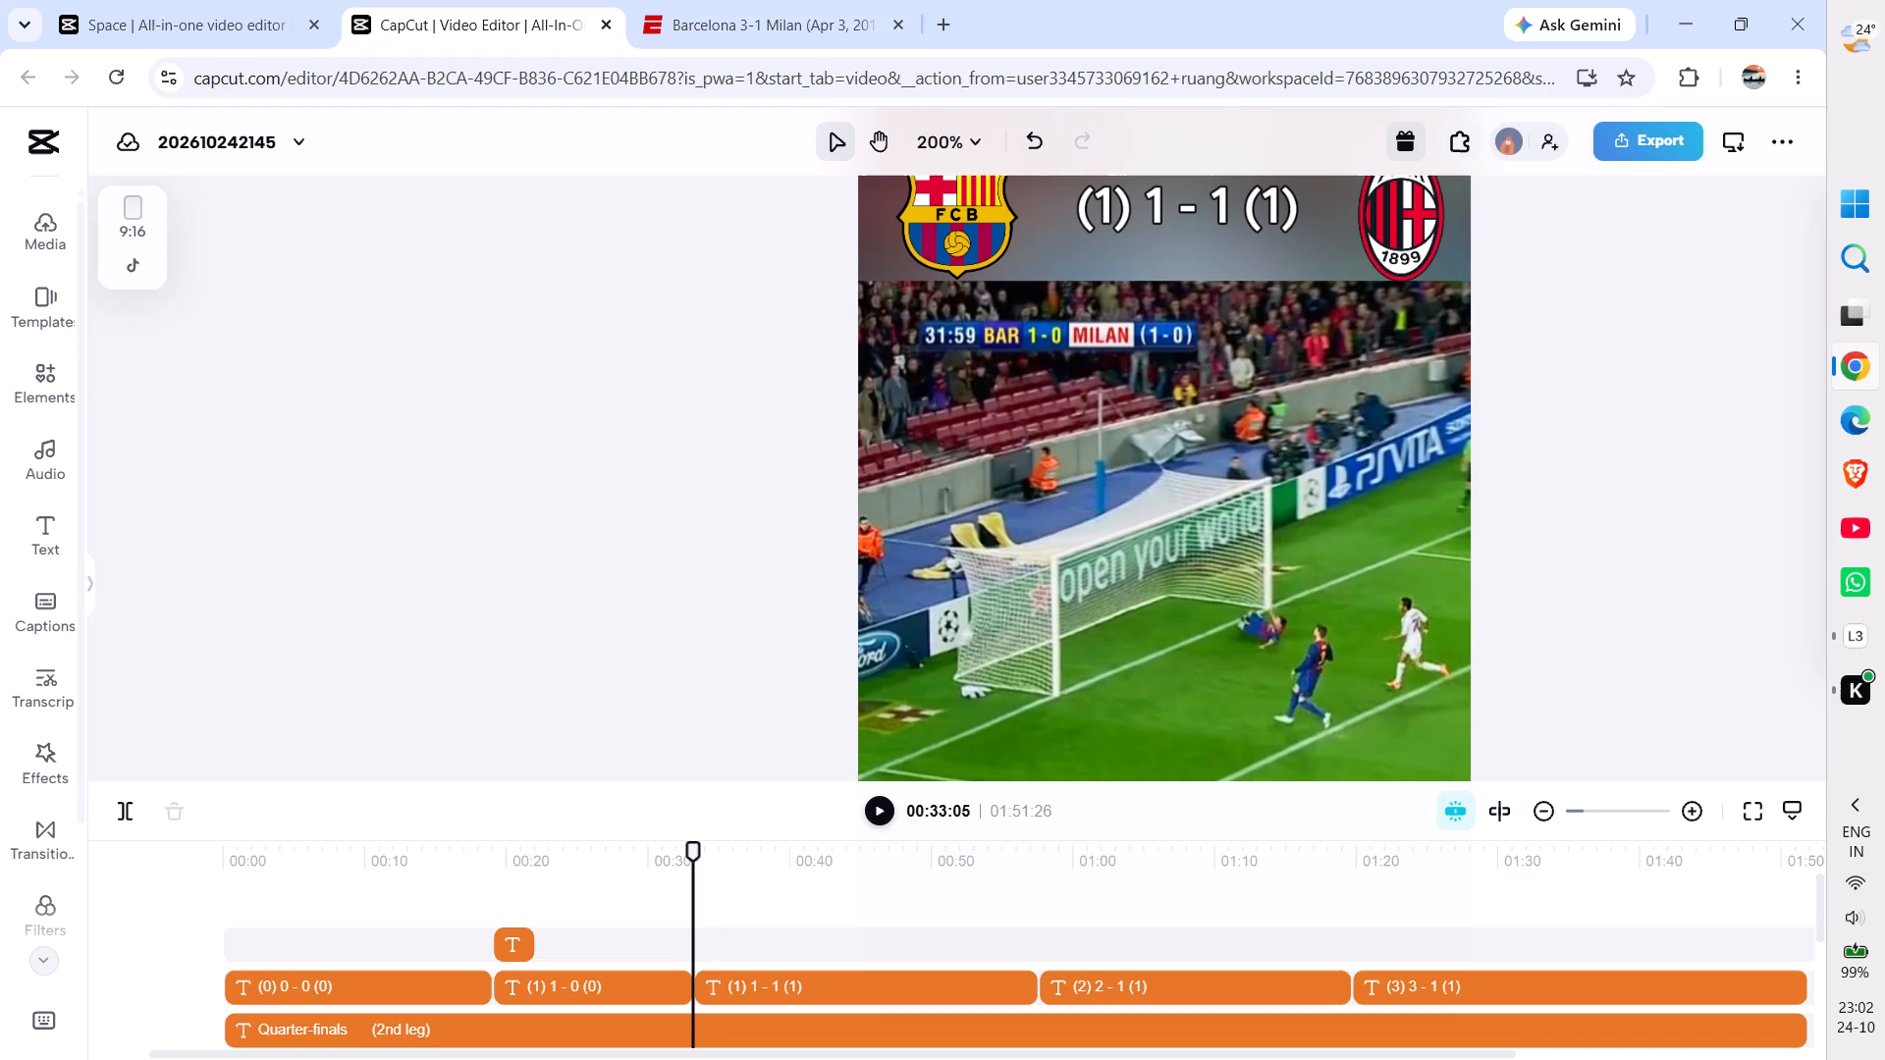
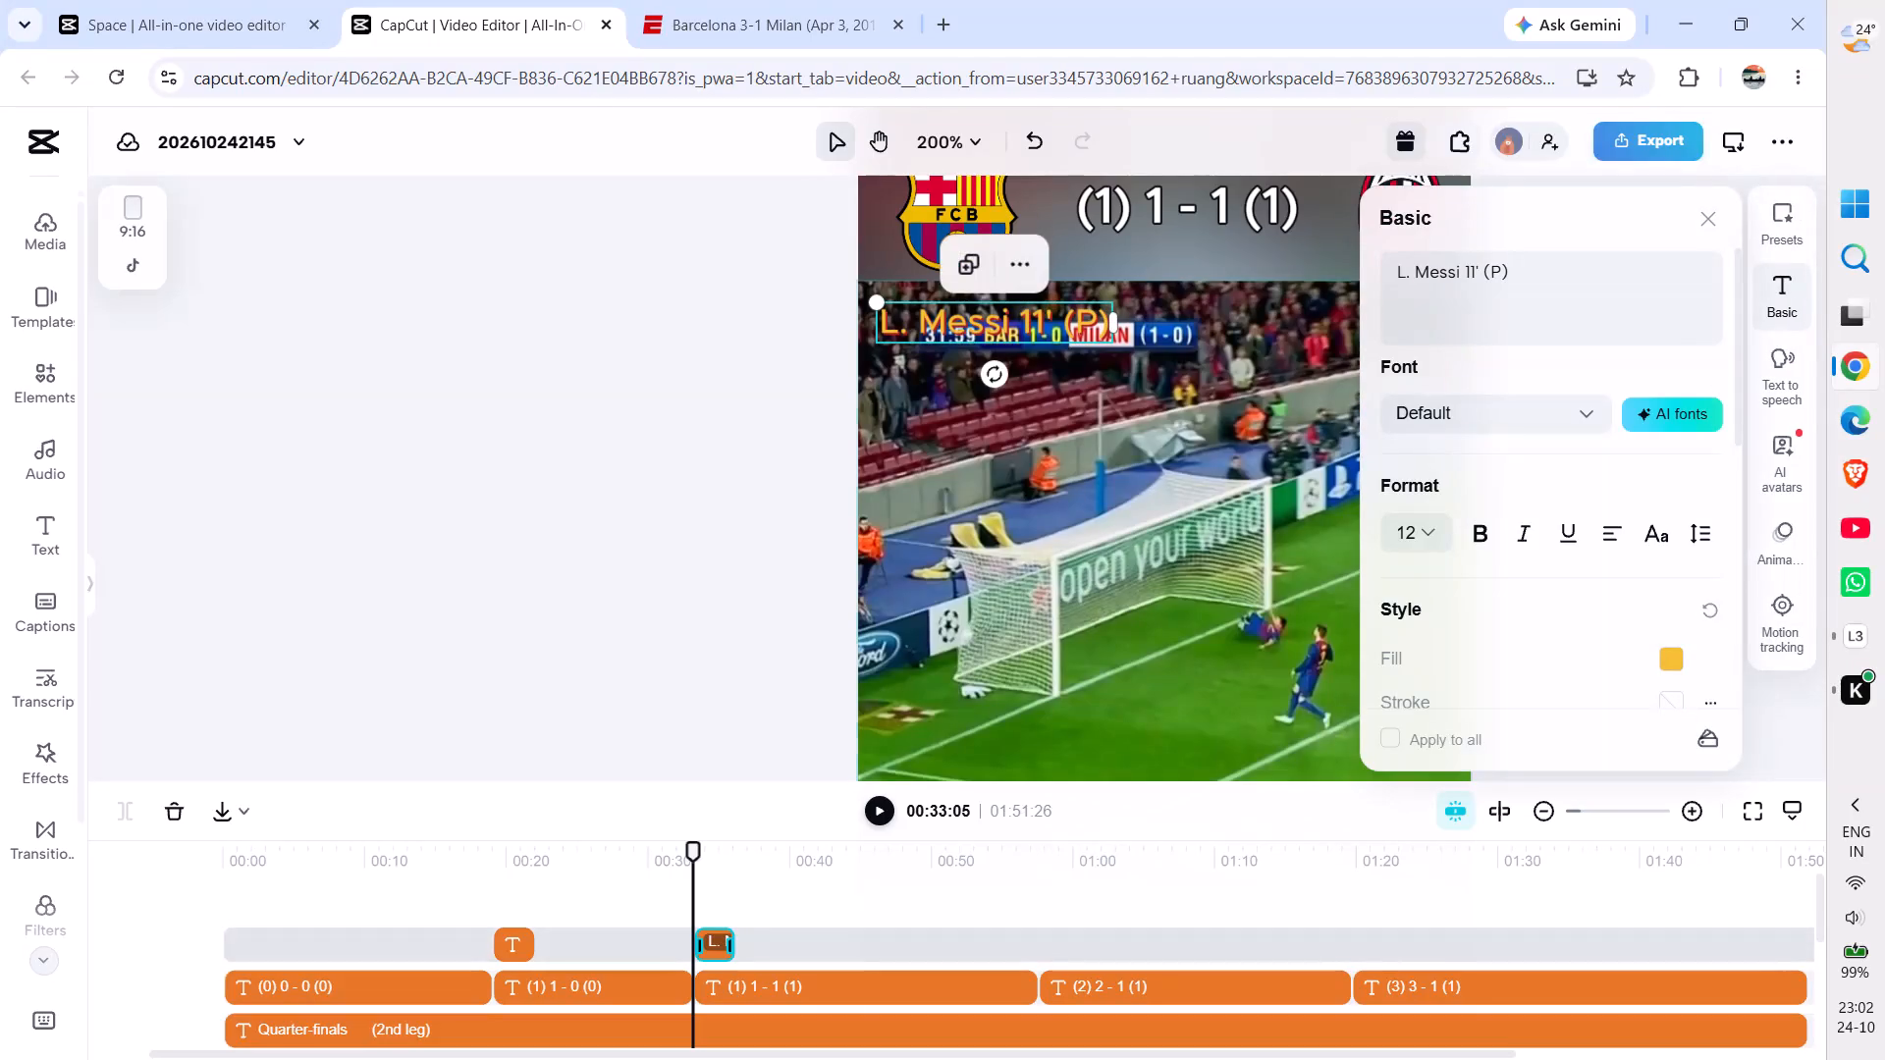
Replace the "L. Messi 11' (P)" caption text at 00:33:05 with the copied scorer entry "Antonio Nocerino - 32'".
{"action": "left_click", "coordinate": [1532, 278]}
{"action": "key", "text": "BackSpace"}
{"action": "key", "text": "BackSpace"}
{"action": "key", "text": "BackSpace"}
{"action": "key", "text": "BackSpace"}
{"action": "key", "text": "BackSpace"}
{"action": "key", "text": "BackSpace"}
{"action": "key", "text": "BackSpace"}
{"action": "key", "text": "BackSpace"}
{"action": "key", "text": "BackSpace"}
{"action": "key", "text": "BackSpace"}
{"action": "key", "text": "BackSpace"}
{"action": "key", "text": "BackSpace"}
{"action": "key", "text": "BackSpace"}
{"action": "key", "text": "BackSpace"}
{"action": "key", "text": "BackSpace"}
{"action": "key", "text": "BackSpace"}
{"action": "key", "text": "BackSpace"}
{"action": "key", "text": "BackSpace"}
{"action": "key", "text": "BackSpace"}
{"action": "key", "text": "BackSpace"}
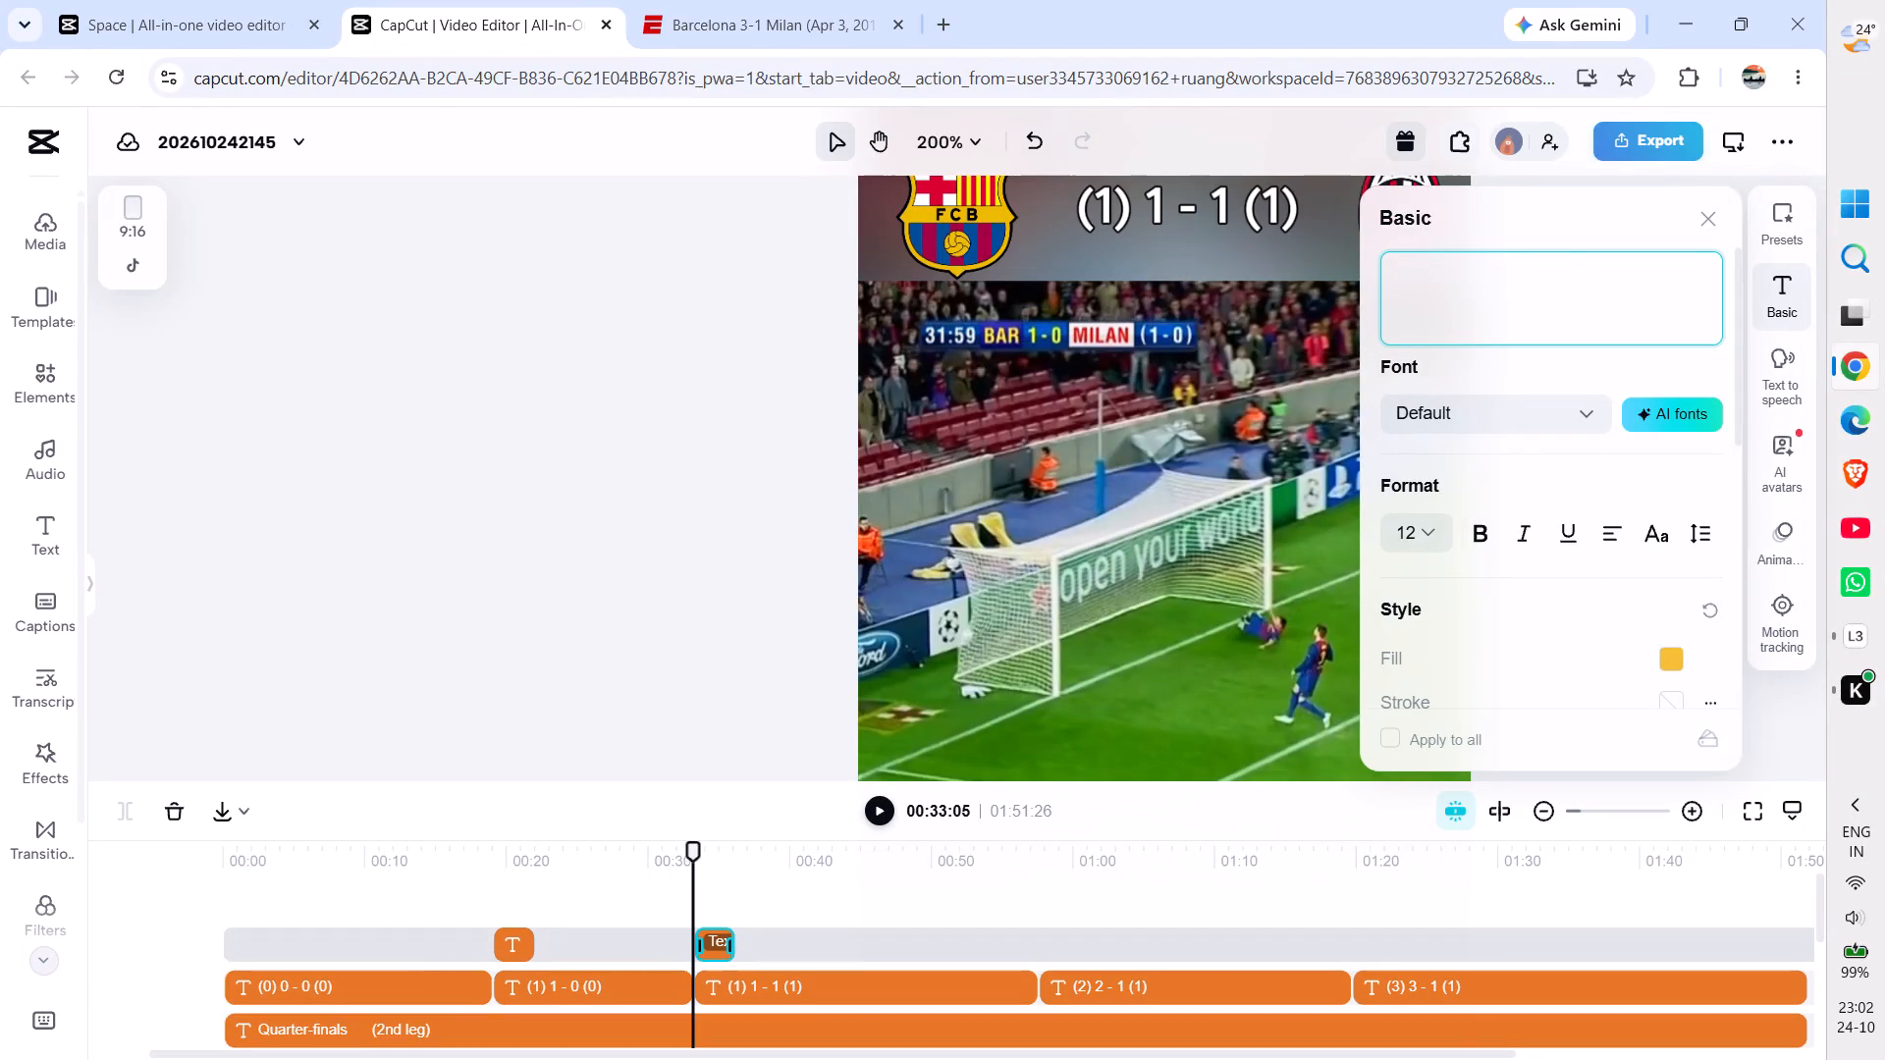
{"action": "key", "text": "ctrl+v"}
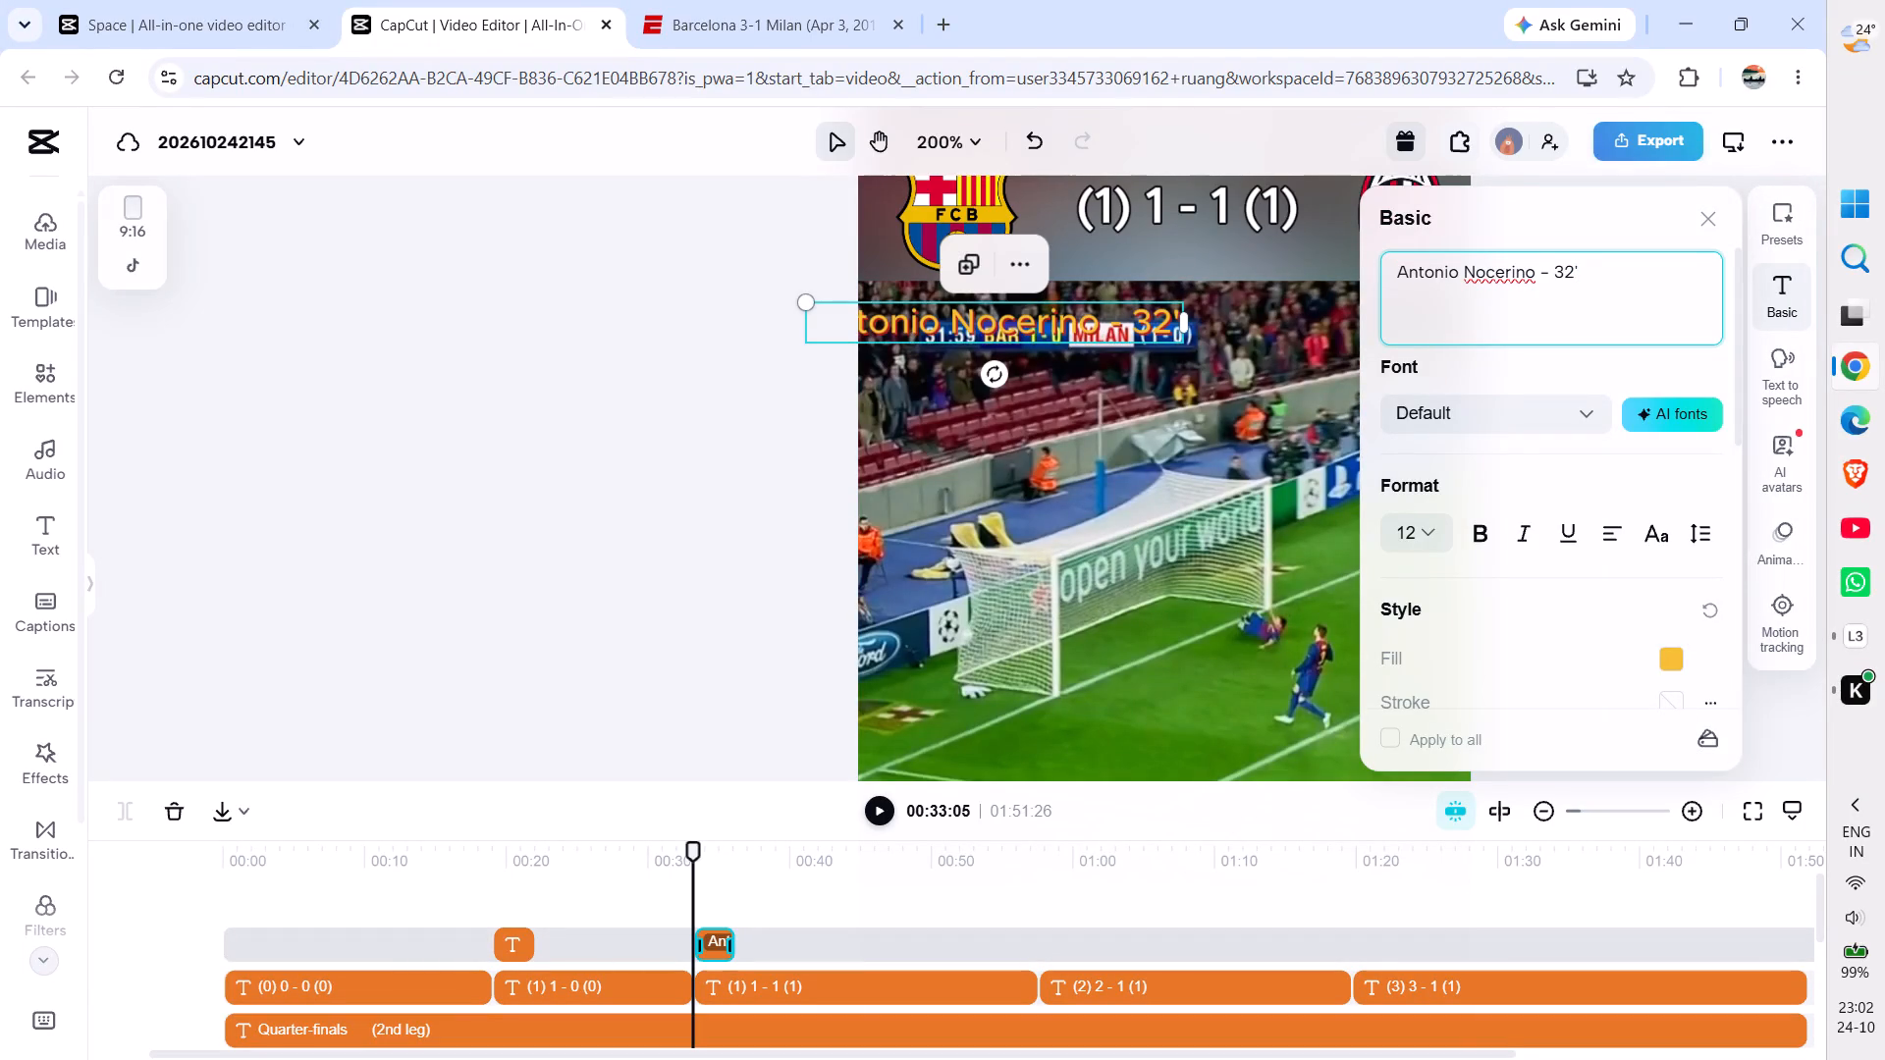
Shorten the AC Milan scorer caption to "A. Nocerino 32'" by removing the dash and abbreviating the first name.
{"action": "left_click", "coordinate": [1548, 281]}
{"action": "key", "text": "BackSpace"}
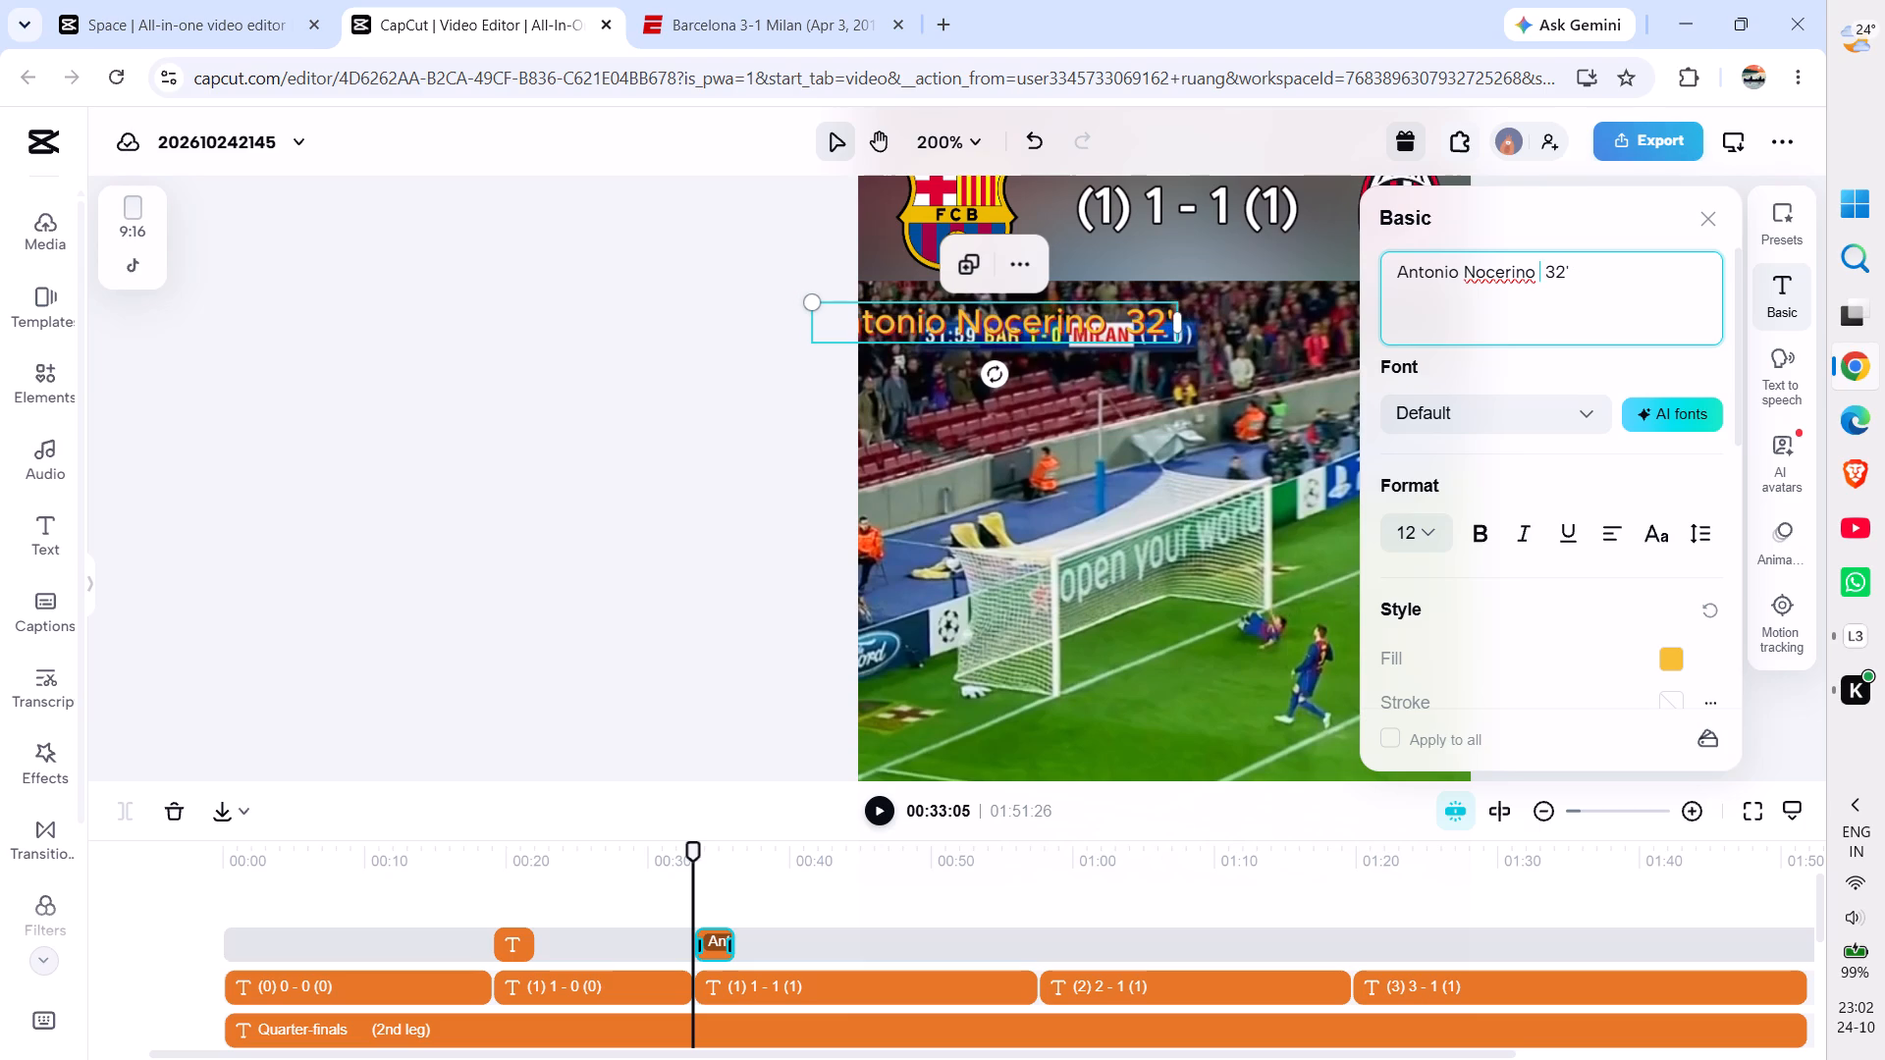
{"action": "key", "text": "BackSpace"}
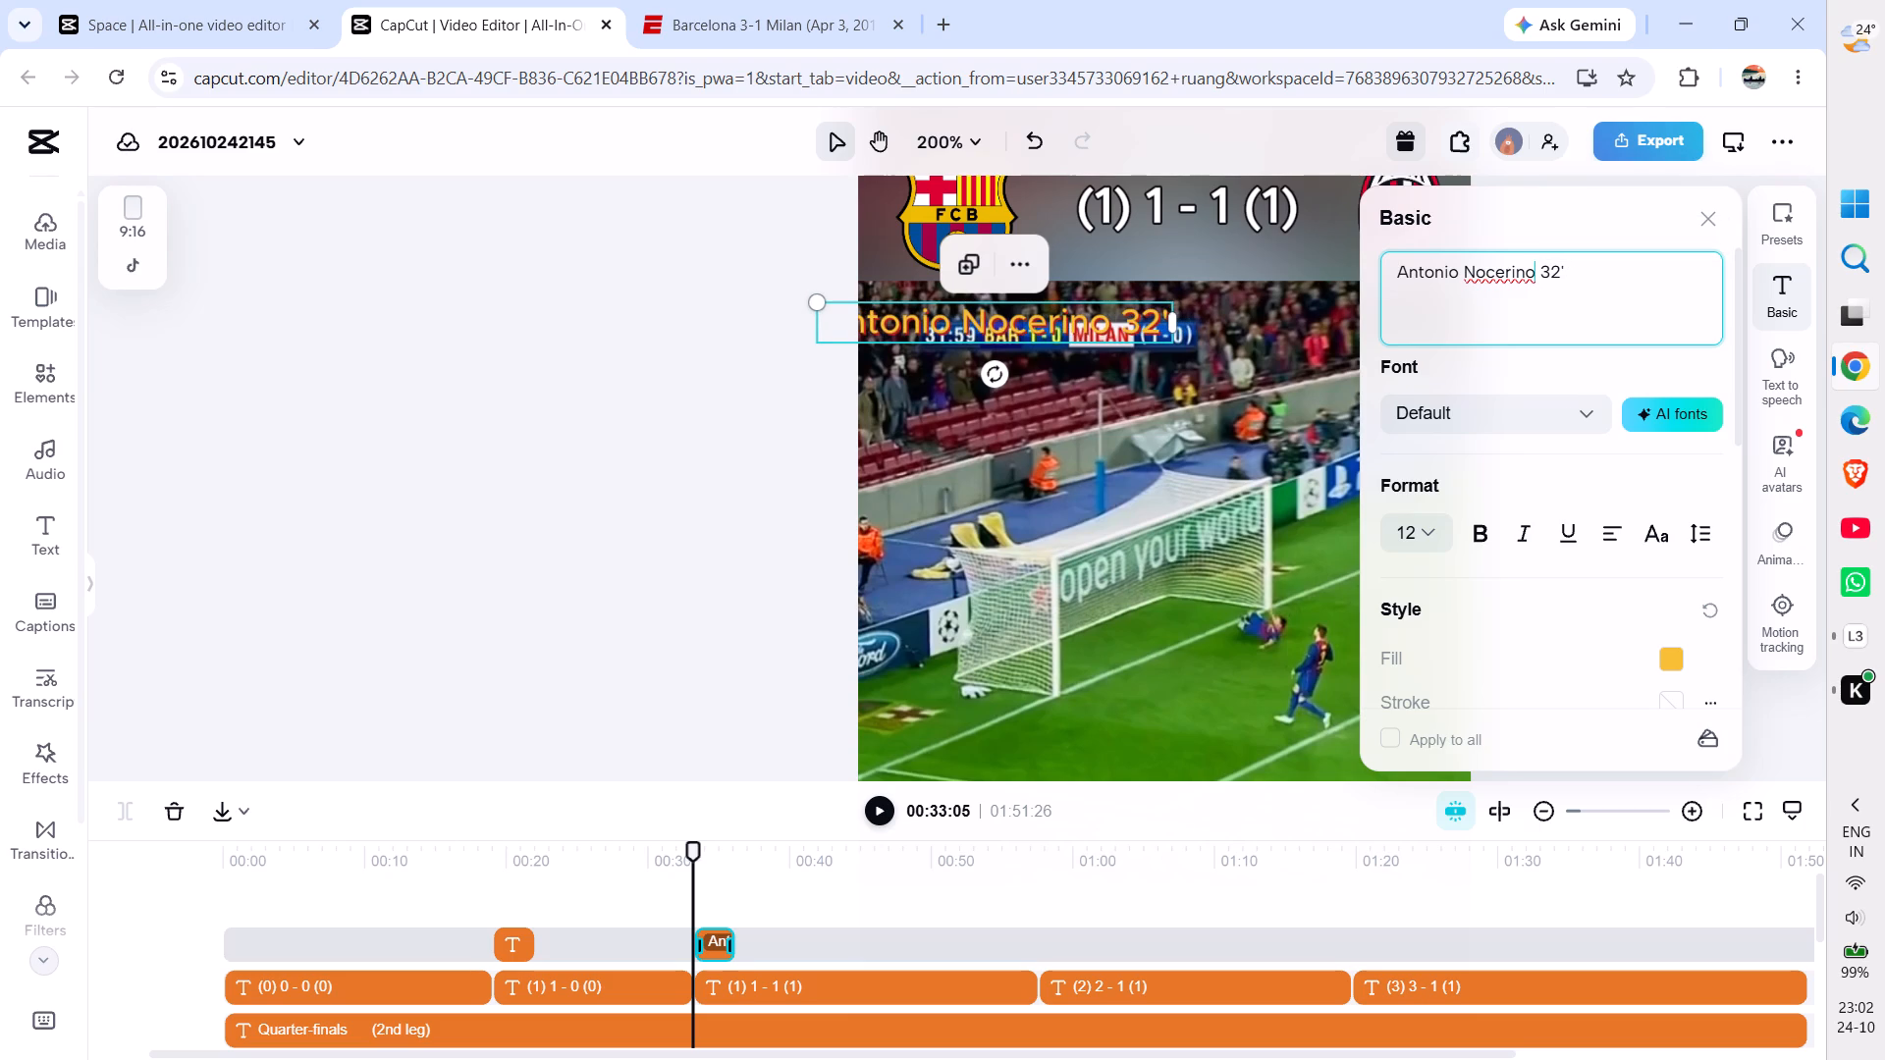
{"action": "left_click", "coordinate": [1458, 283]}
{"action": "key", "text": "BackSpace"}
{"action": "key", "text": "BackSpace"}
{"action": "key", "text": "BackSpace"}
{"action": "key", "text": "BackSpace"}
{"action": "key", "text": "BackSpace"}
{"action": "key", "text": "BackSpace"}
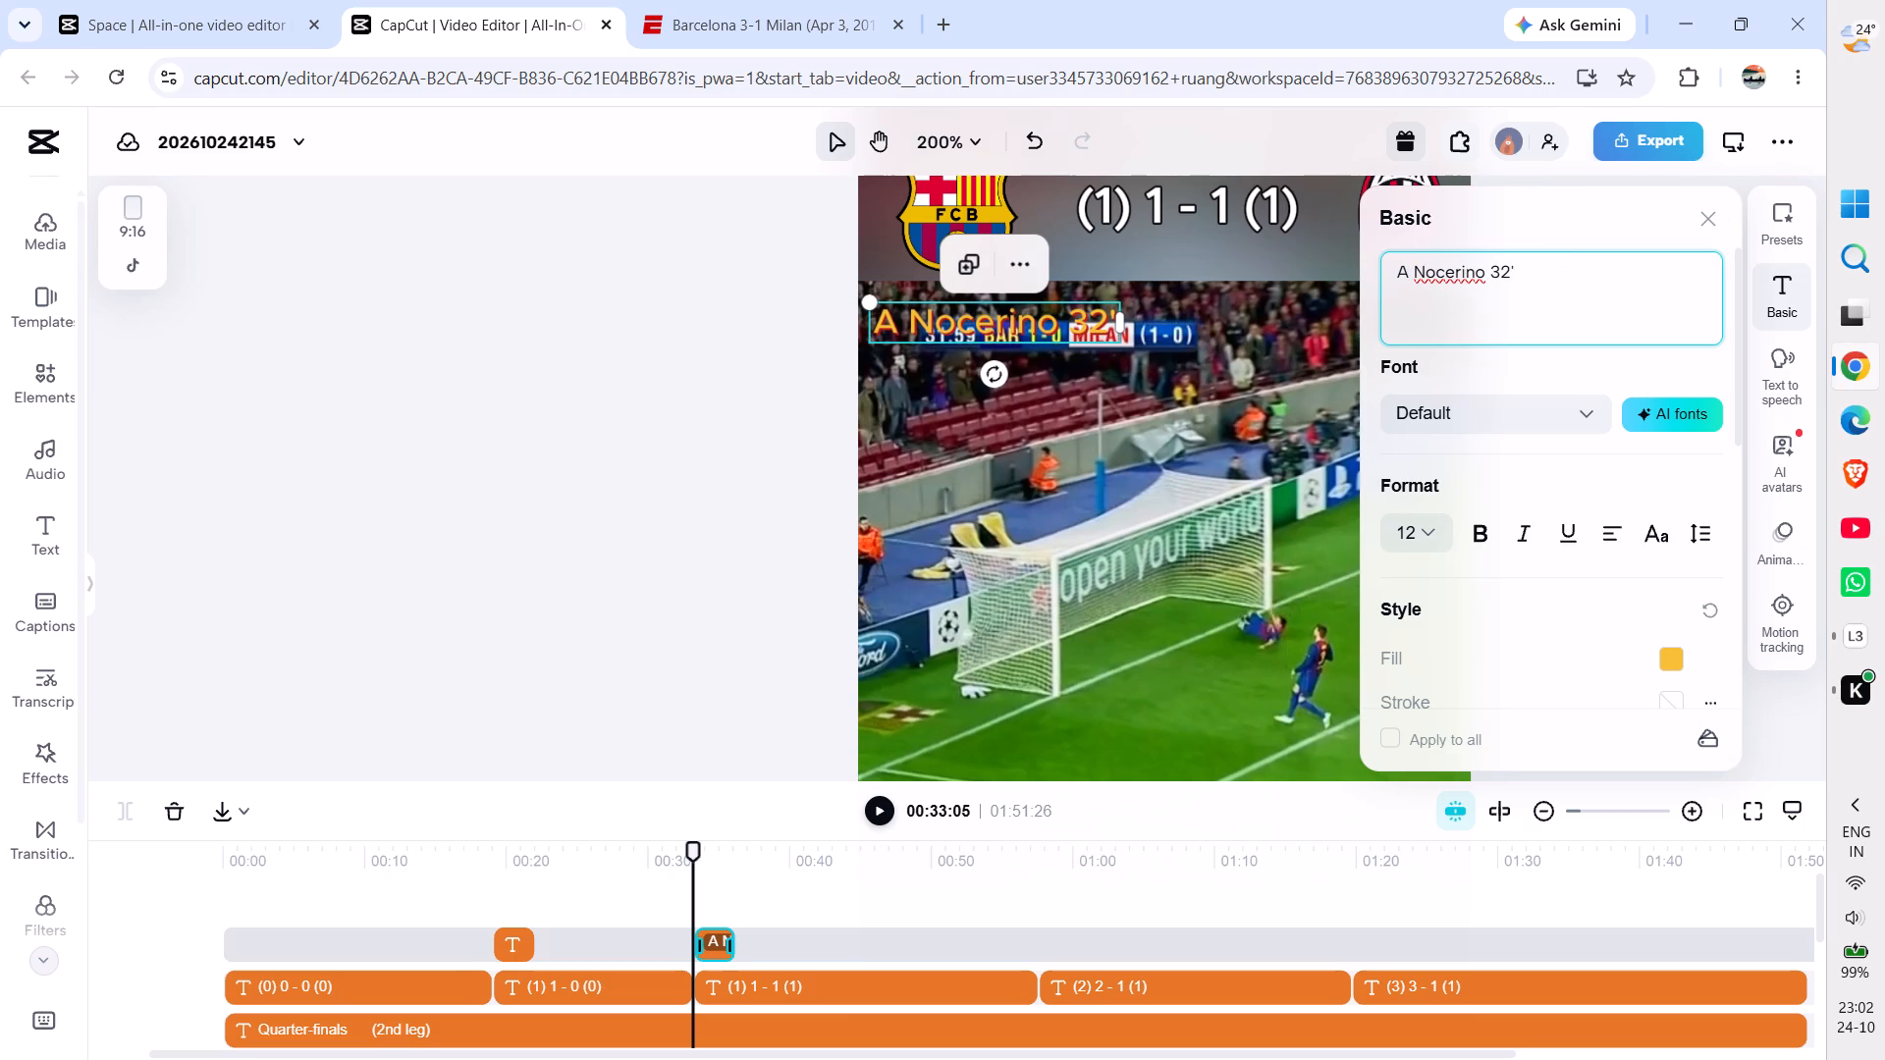
{"action": "key", "text": "period"}
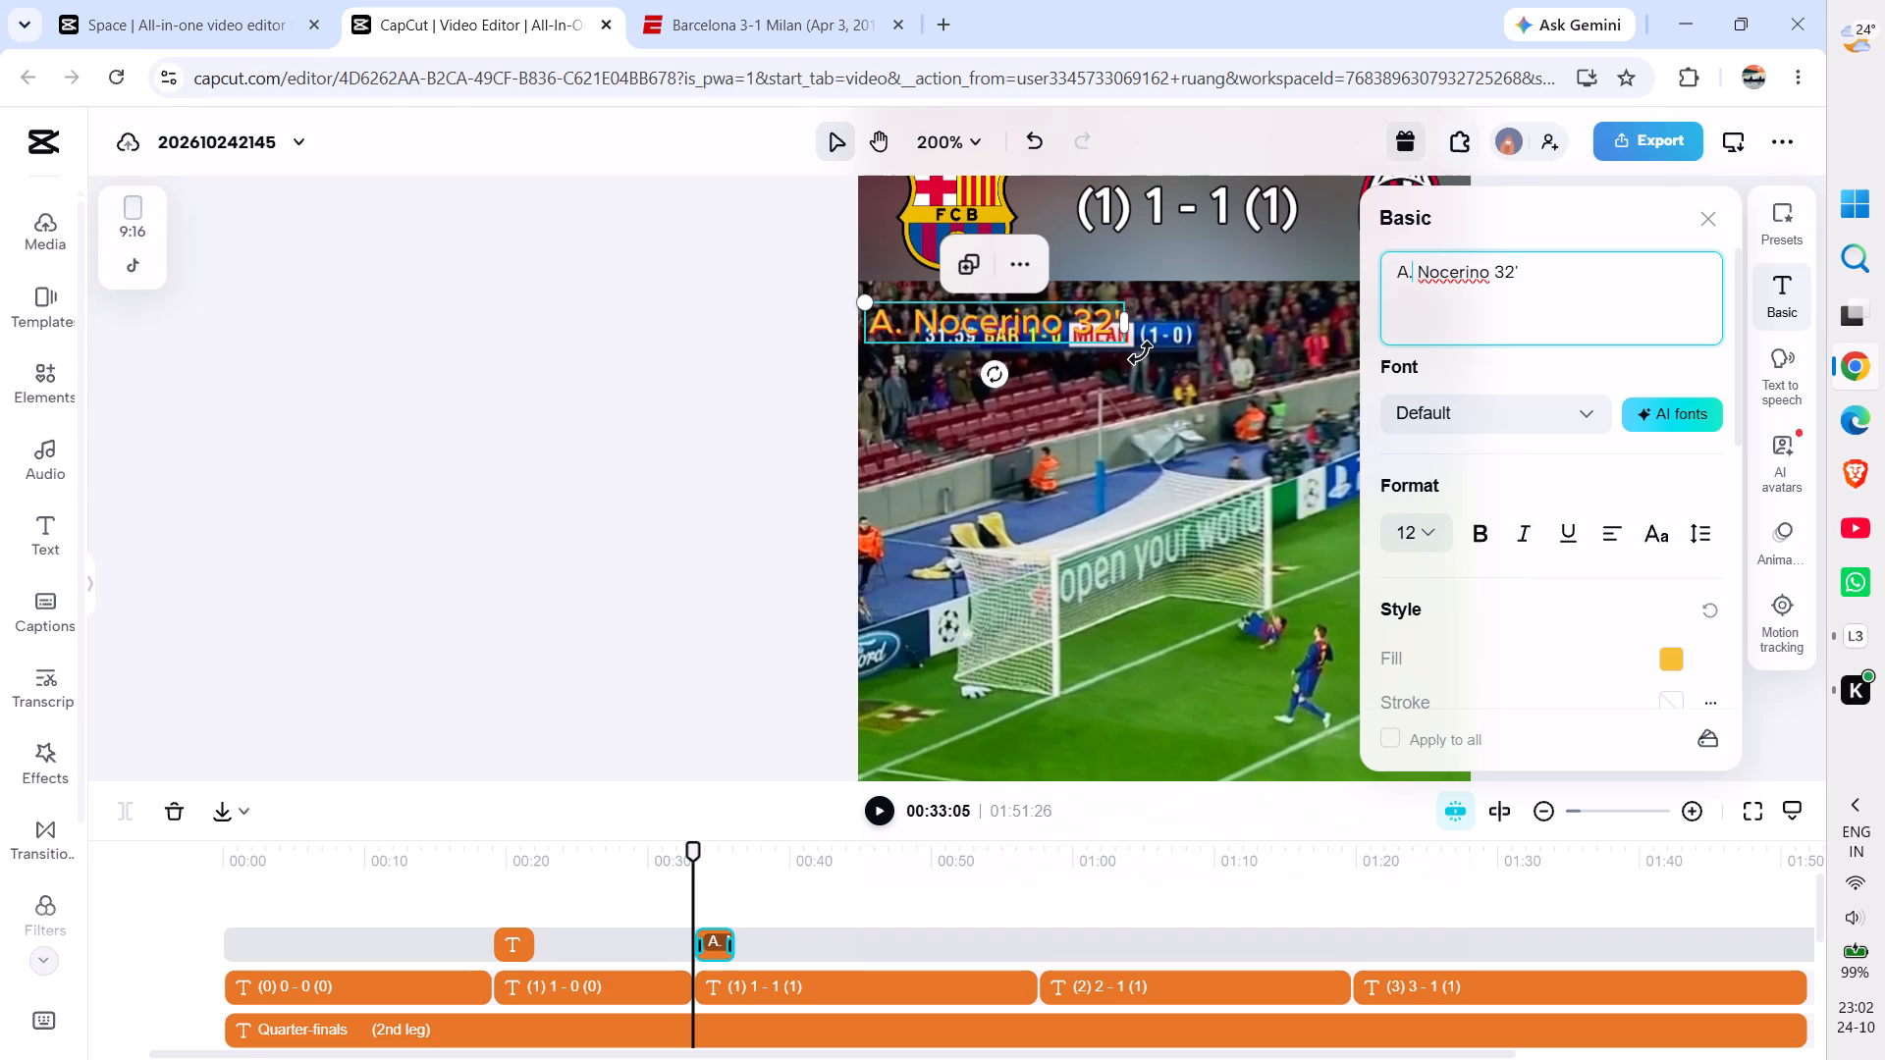
Move the "A. Nocerino 32'" caption to the top edge of the footage, below the AC Milan crest, and deselect it.
{"action": "scroll", "coordinate": [666, 377], "scroll_direction": "left", "scroll_amount": 2}
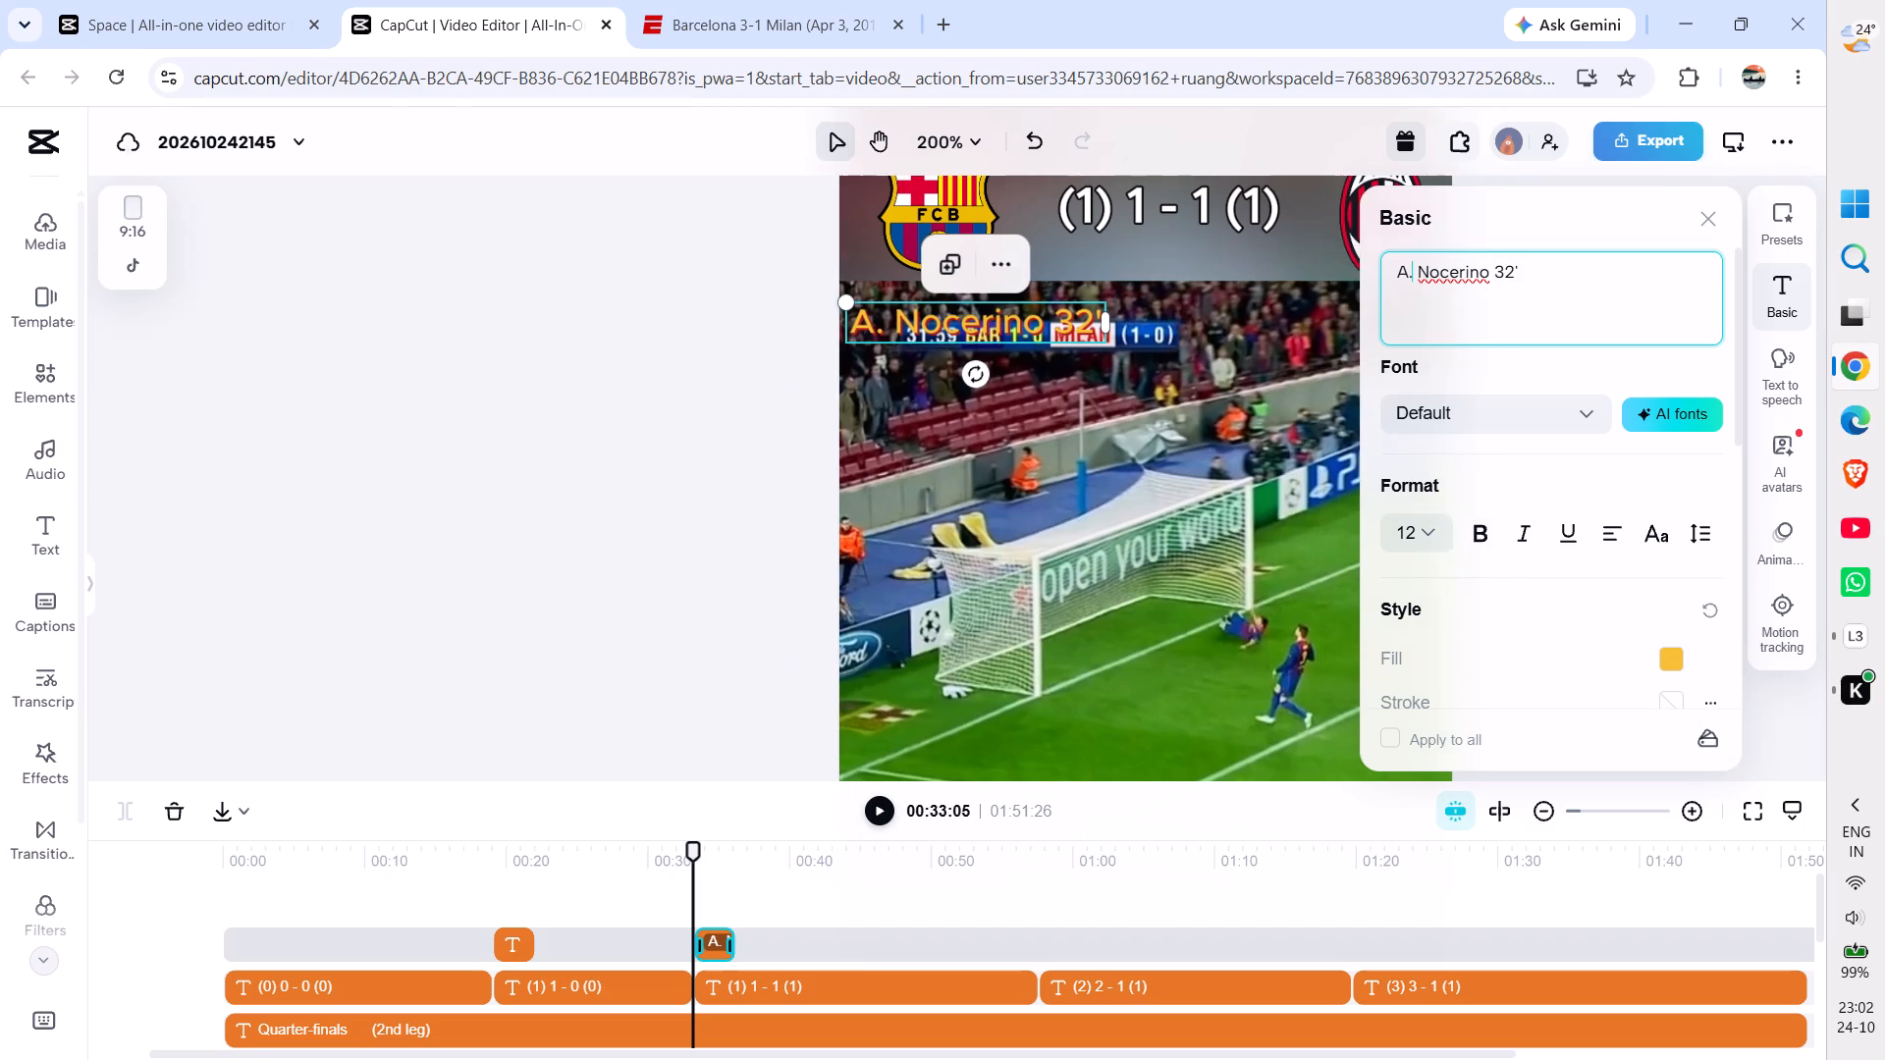
{"action": "scroll", "coordinate": [666, 377], "scroll_direction": "left", "scroll_amount": 4}
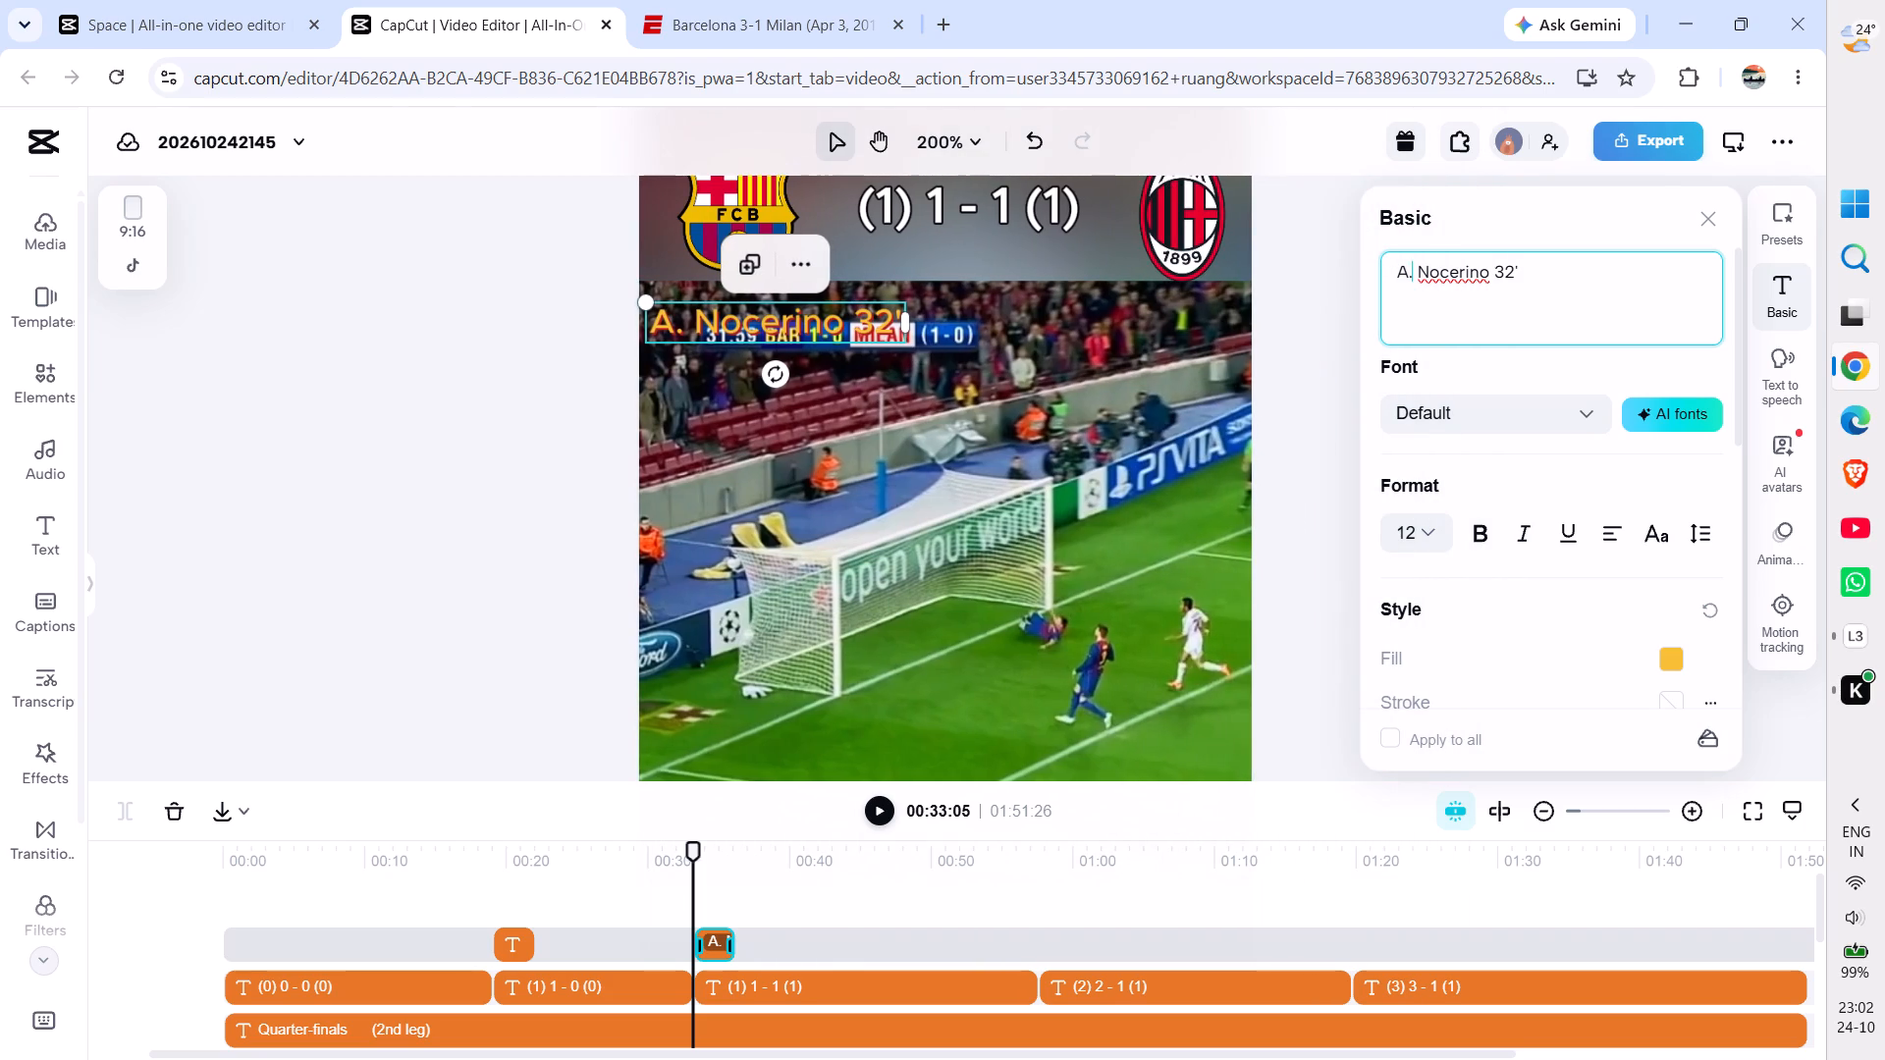
{"action": "left_click_drag", "start_coordinate": [737, 322], "coordinate": [1089, 305]}
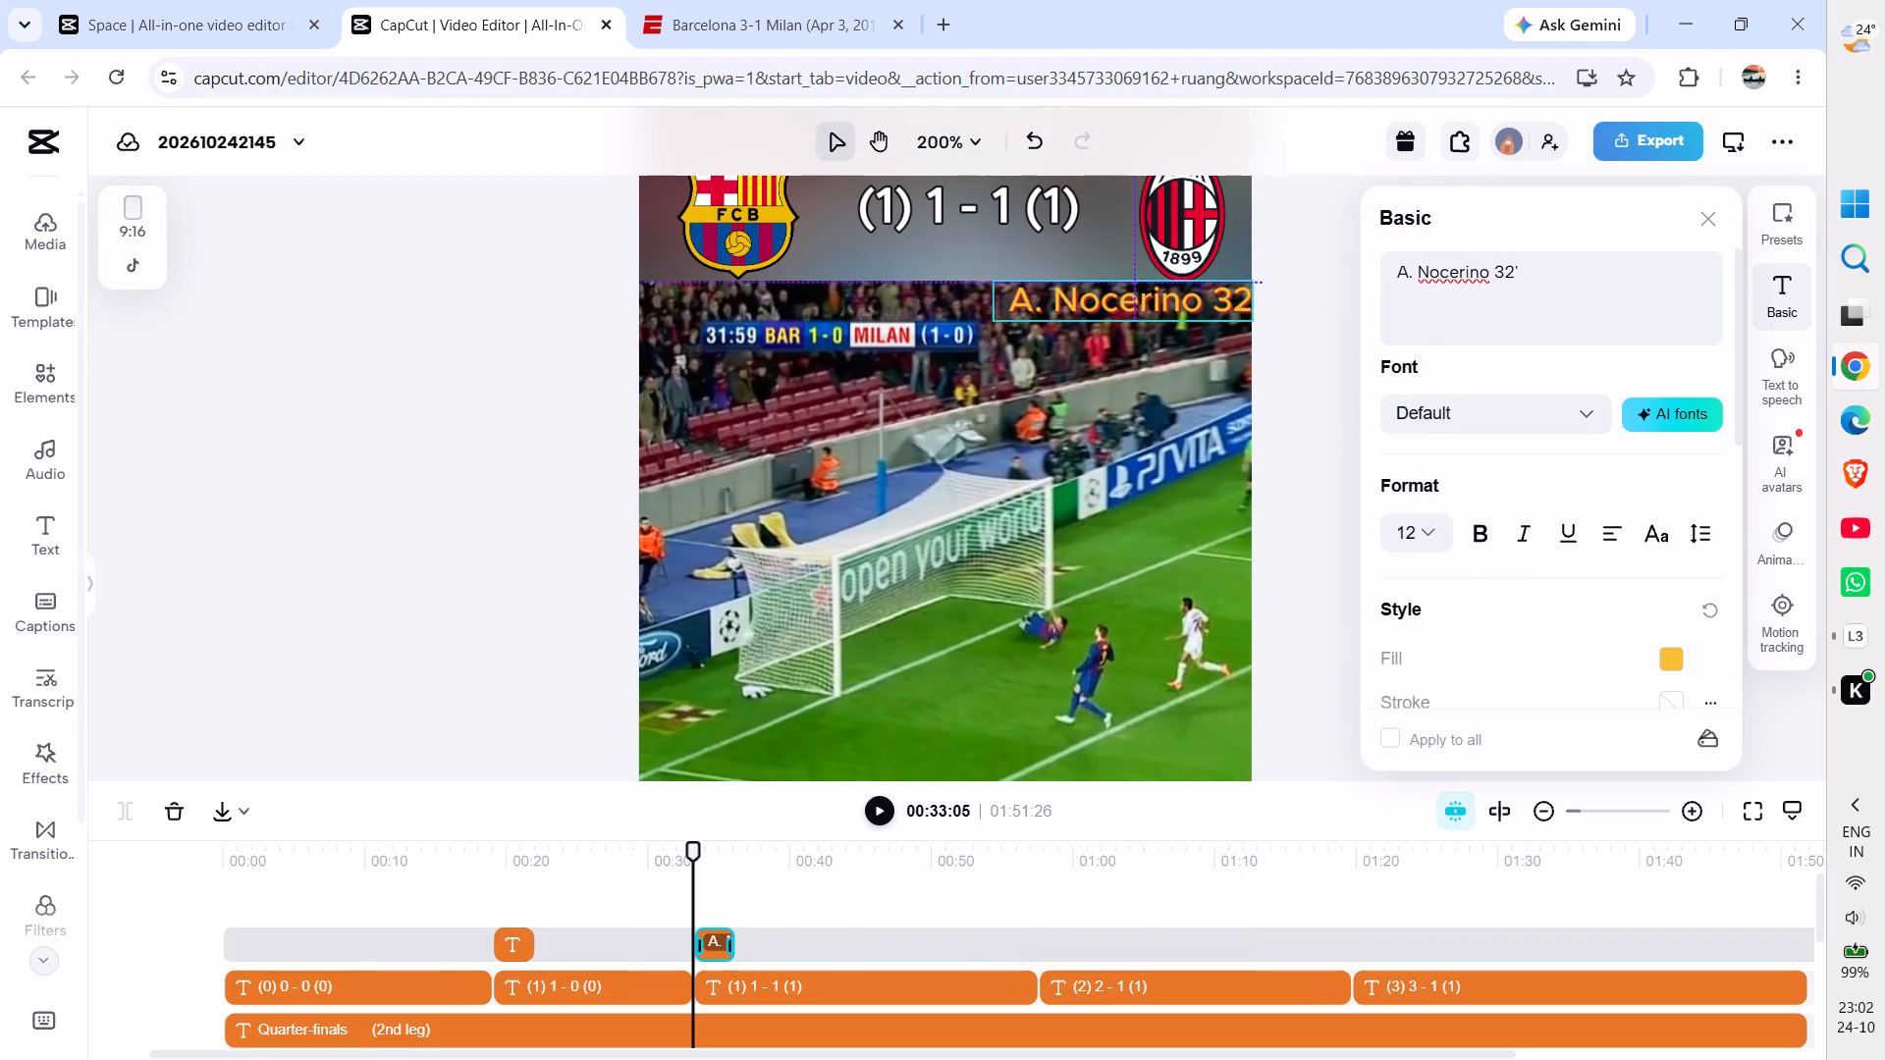
{"action": "left_click_drag", "start_coordinate": [1089, 305], "coordinate": [1088, 305]}
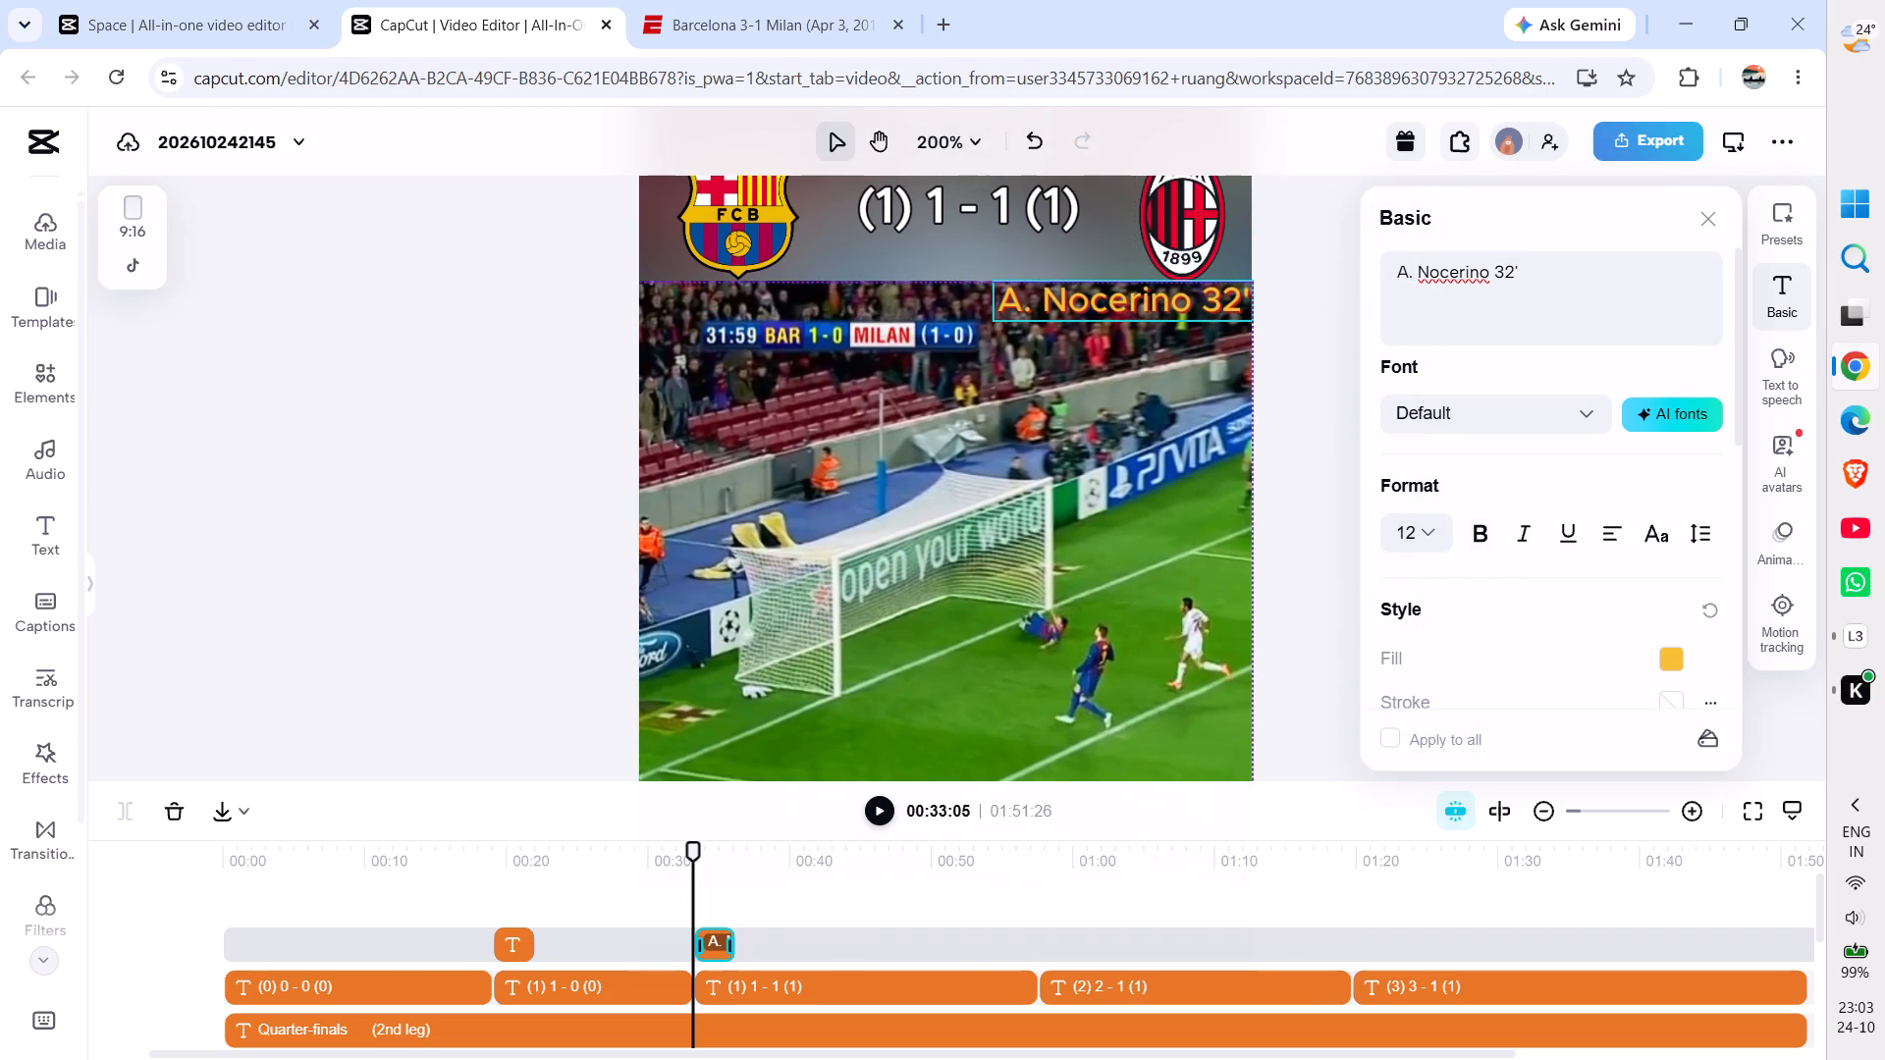
{"action": "left_click_drag", "start_coordinate": [1088, 305], "coordinate": [1065, 305]}
{"action": "left_click", "coordinate": [341, 423]}
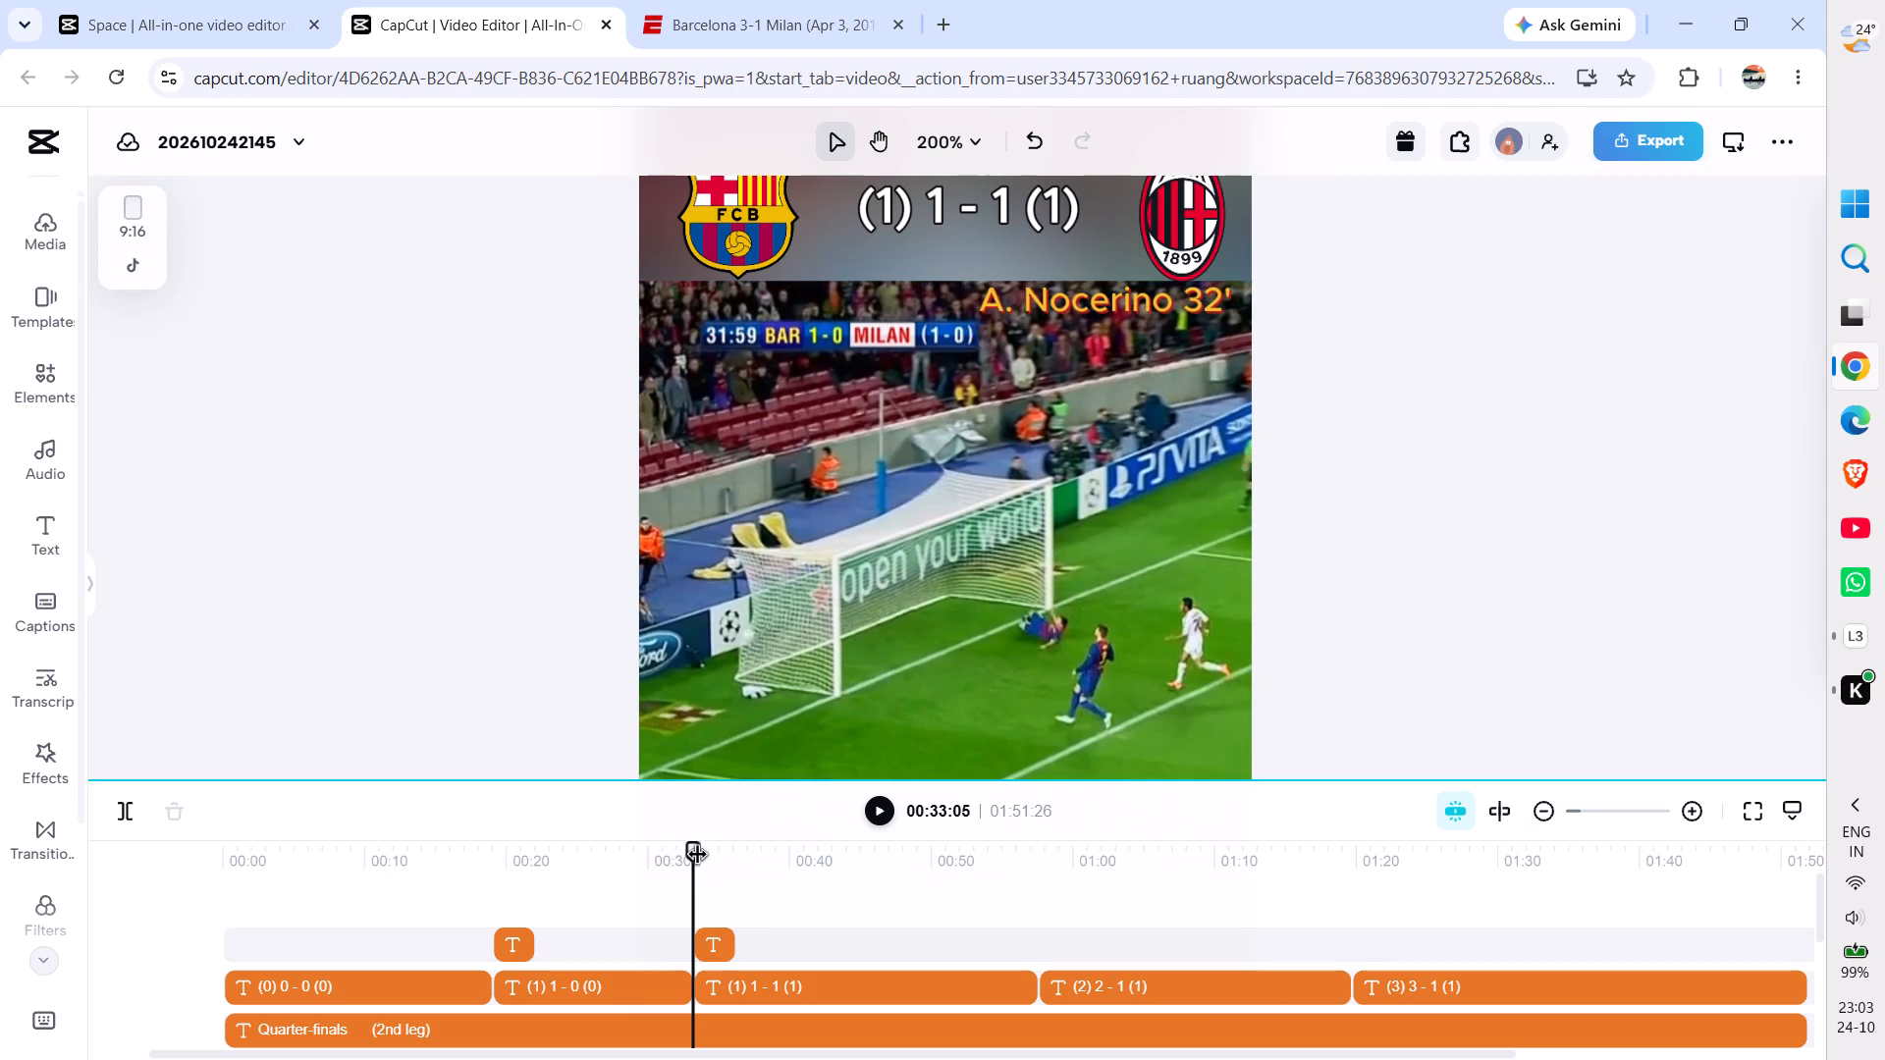
Paste the copied Messi caption clip at 00:57:16, where the "(2) 2 - 1 (1)" score text starts.
{"action": "left_click_drag", "start_coordinate": [695, 855], "coordinate": [1036, 887]}
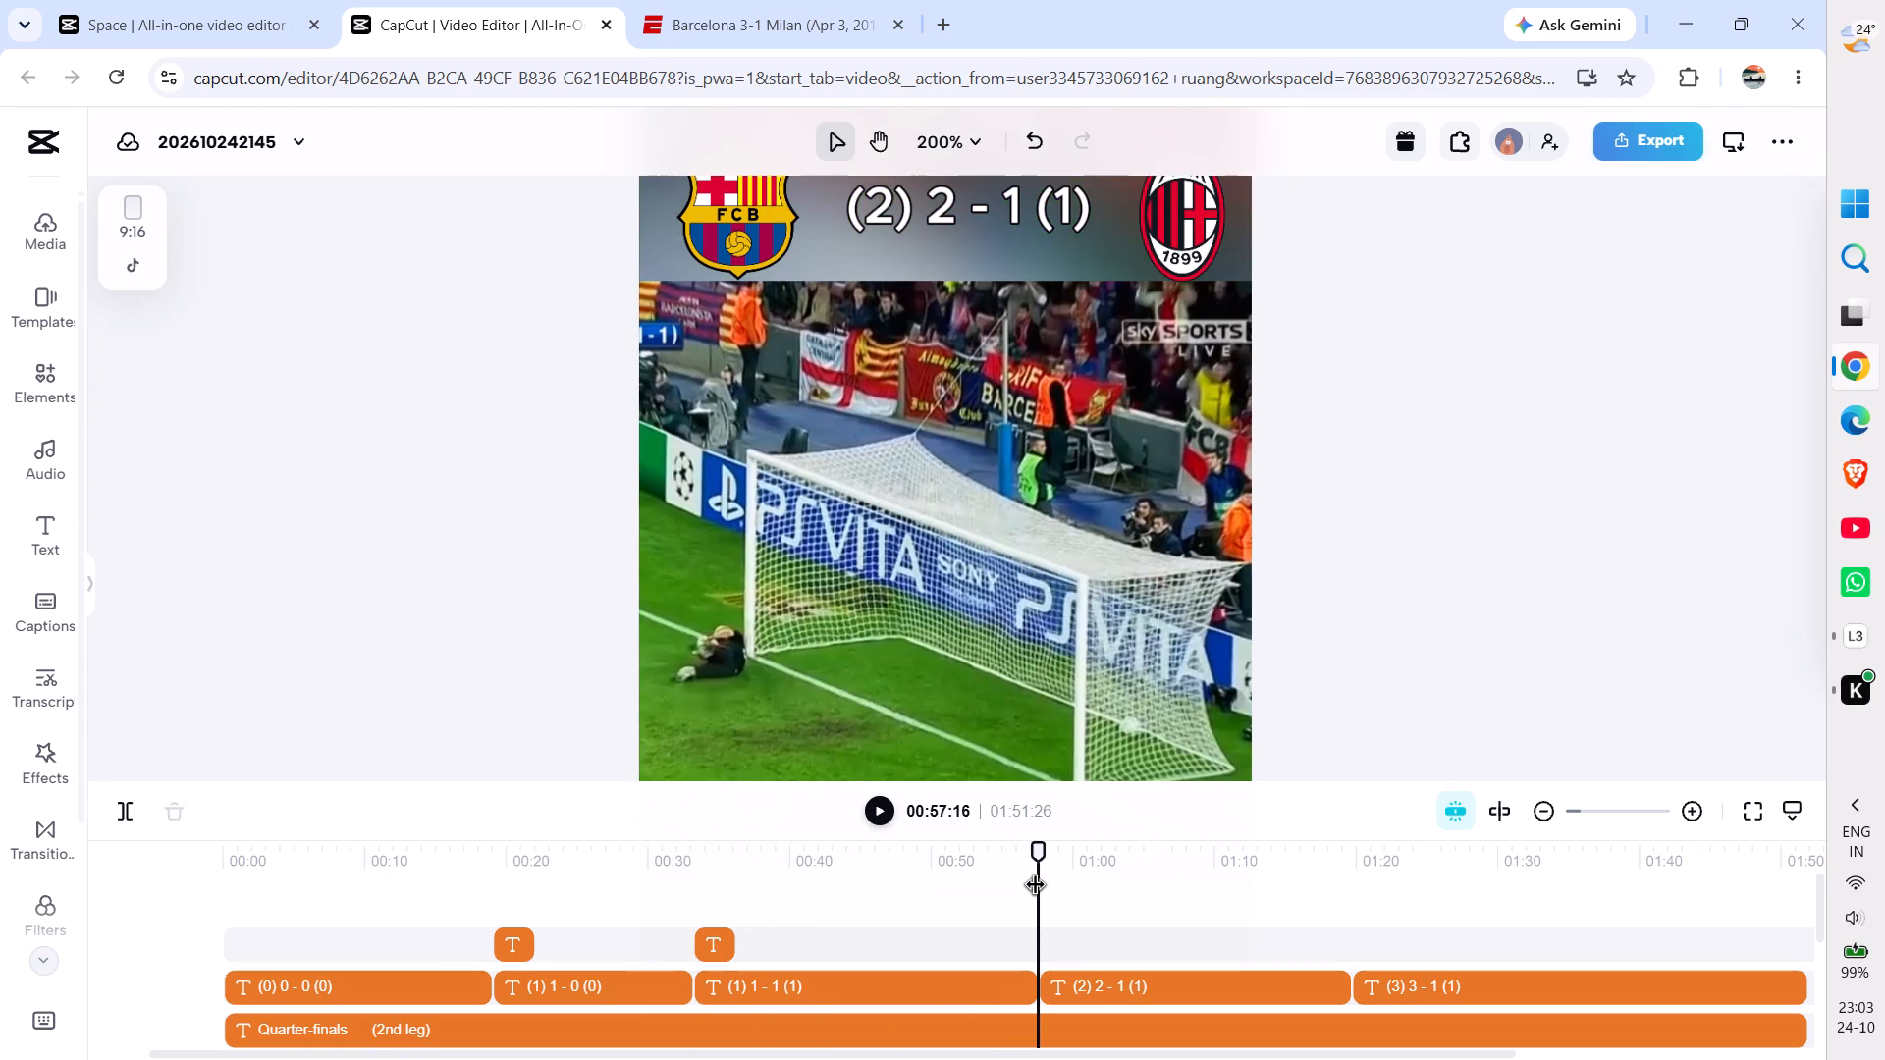
{"action": "key", "text": "ctrl+v"}
Replace the new caption's text with "Lionel Messi - 11' Pen, 41' Pen" from the clipboard history.
{"action": "left_click", "coordinate": [1532, 311]}
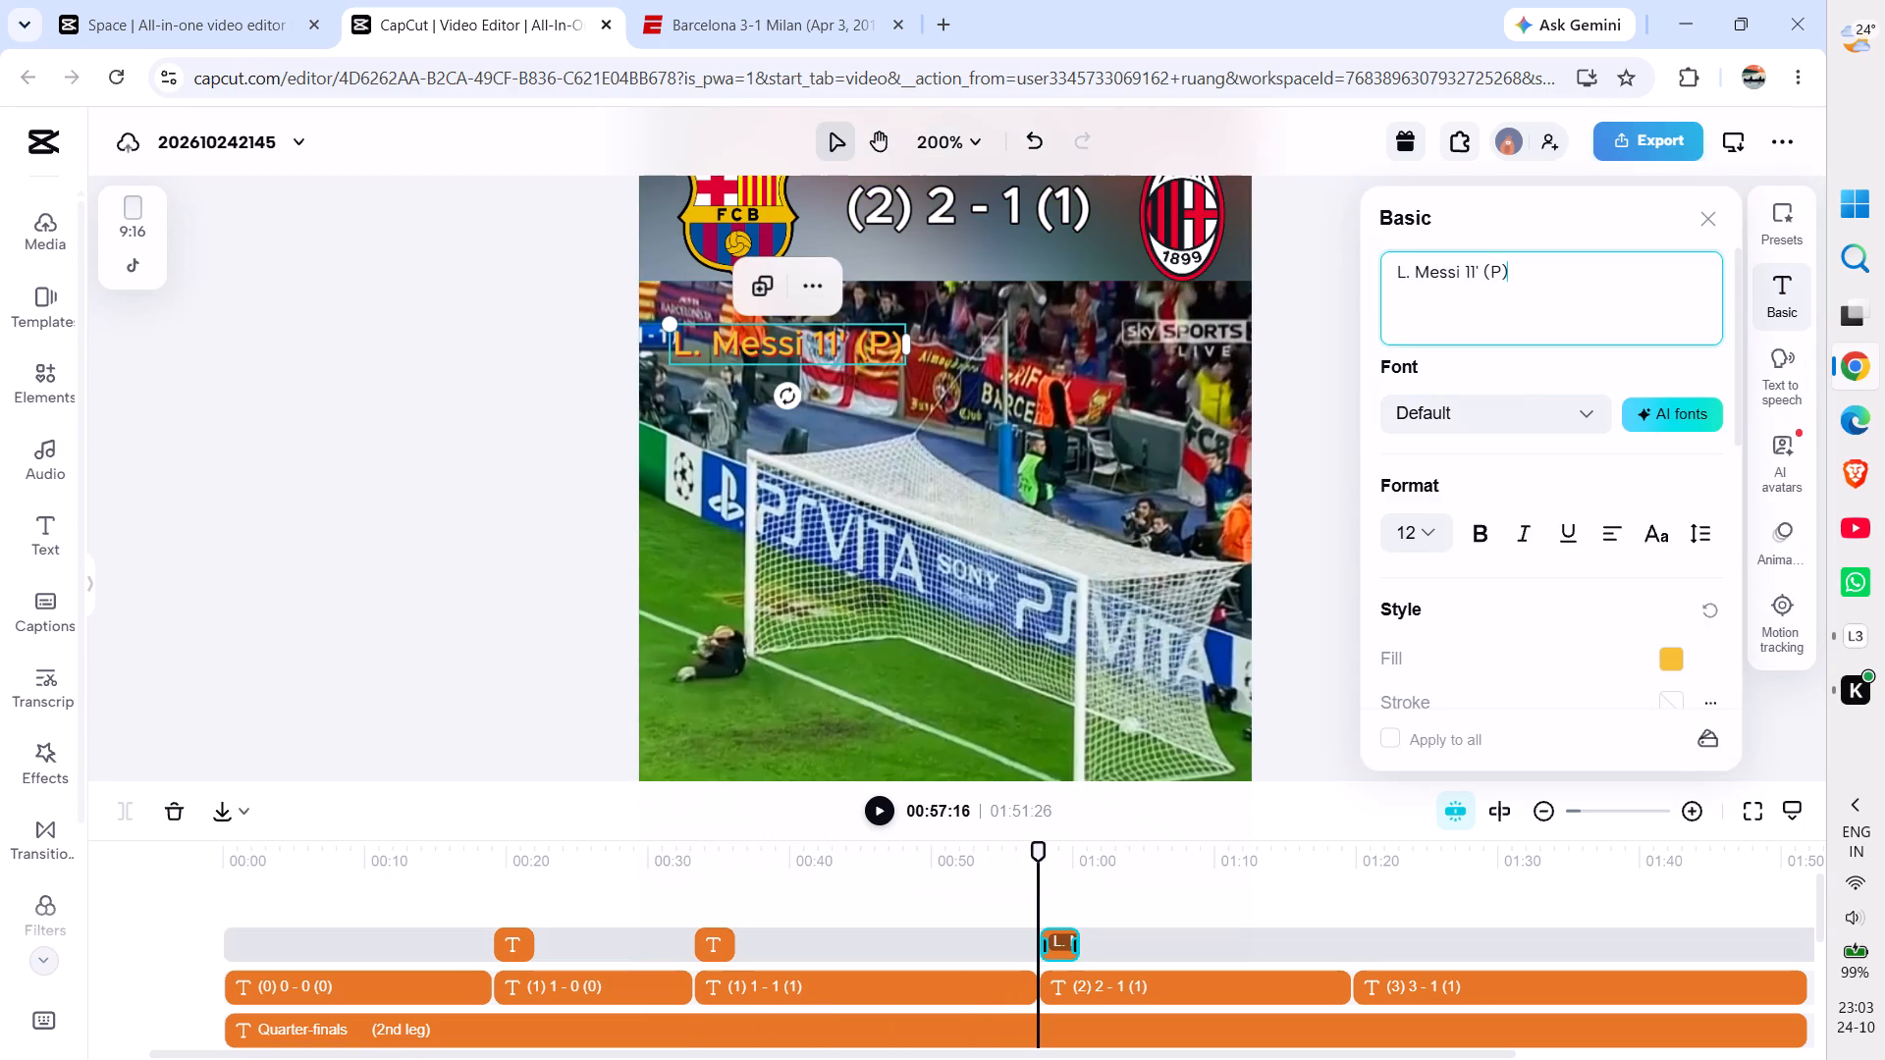
{"action": "key", "text": "BackSpace"}
{"action": "key", "text": "BackSpace"}
{"action": "key", "text": "BackSpace"}
{"action": "key", "text": "BackSpace"}
{"action": "key", "text": "BackSpace"}
{"action": "key", "text": "BackSpace"}
{"action": "key", "text": "BackSpace"}
{"action": "key", "text": "BackSpace"}
{"action": "key", "text": "BackSpace"}
{"action": "key", "text": "BackSpace"}
{"action": "key", "text": "BackSpace"}
{"action": "key", "text": "BackSpace"}
{"action": "key", "text": "BackSpace"}
{"action": "key", "text": "BackSpace"}
{"action": "key", "text": "BackSpace"}
{"action": "key", "text": "BackSpace"}
{"action": "key", "text": "BackSpace"}
{"action": "key", "text": "BackSpace"}
{"action": "key", "text": "BackSpace"}
{"action": "key", "text": "BackSpace"}
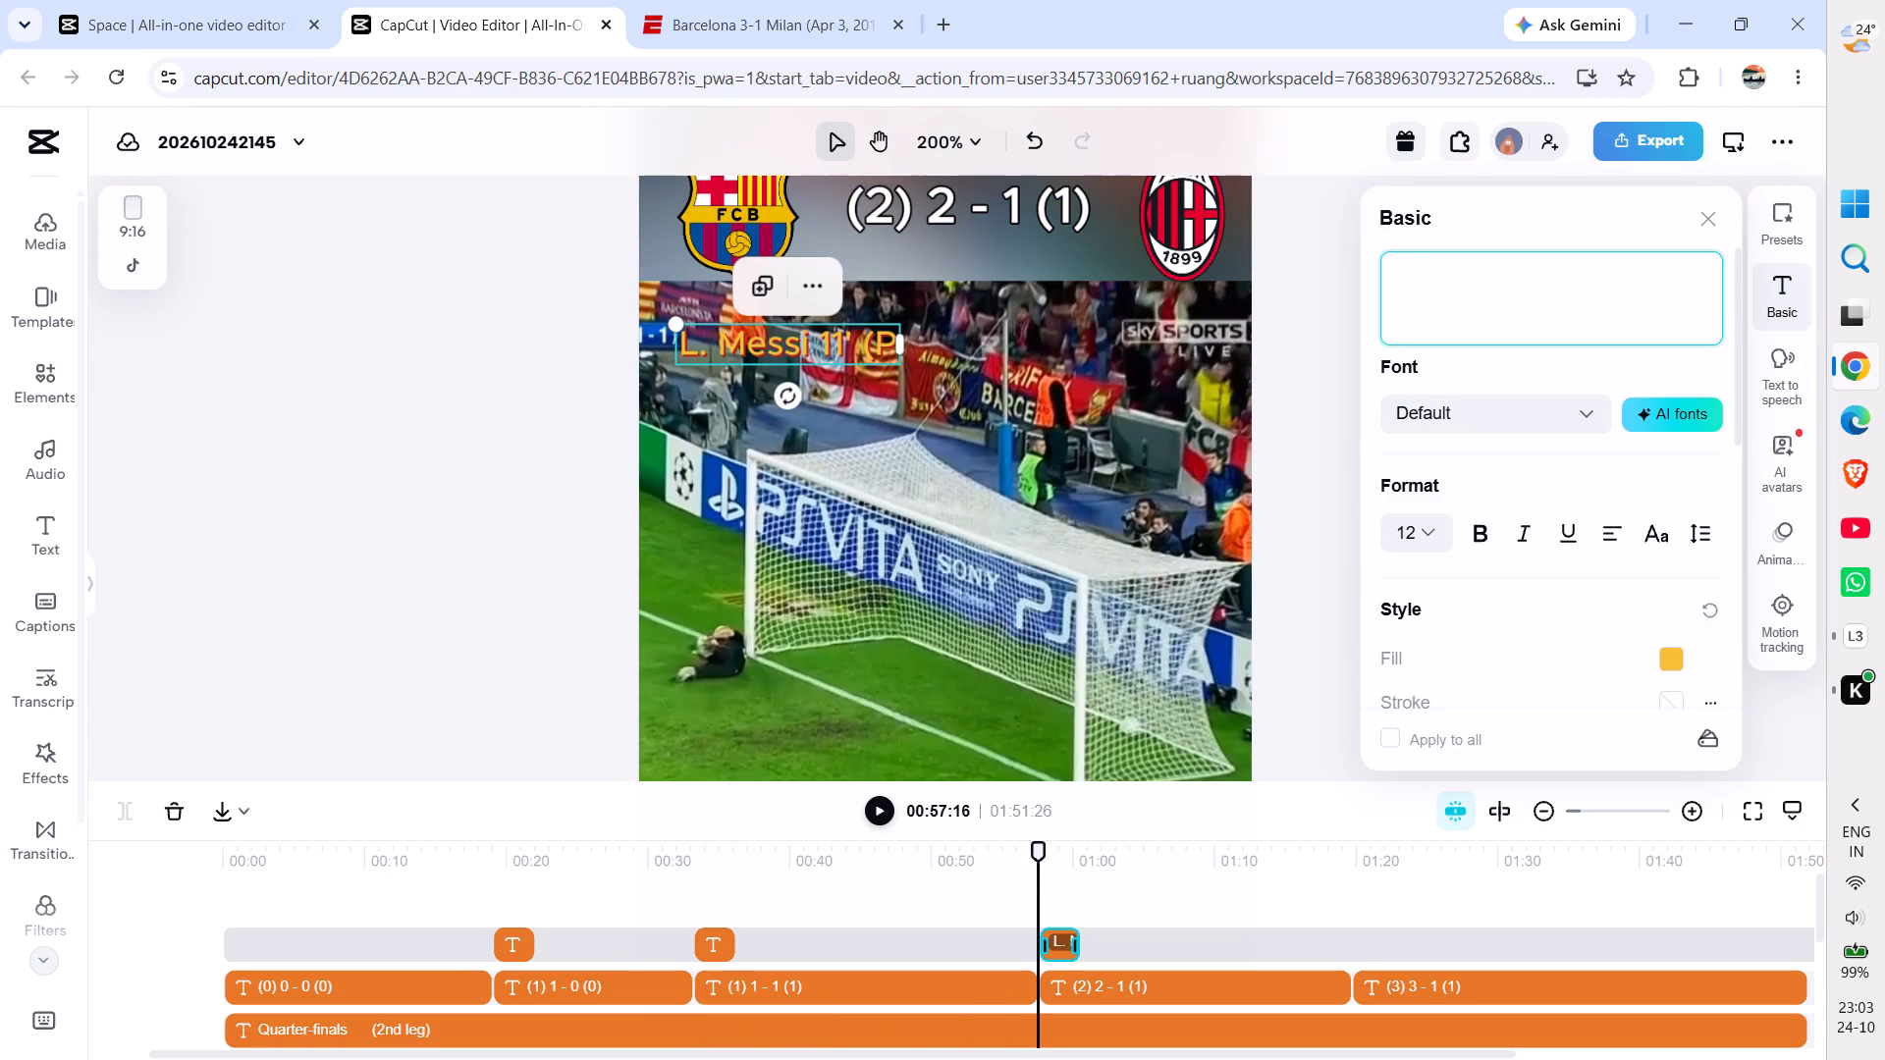
{"action": "key", "text": "super+v"}
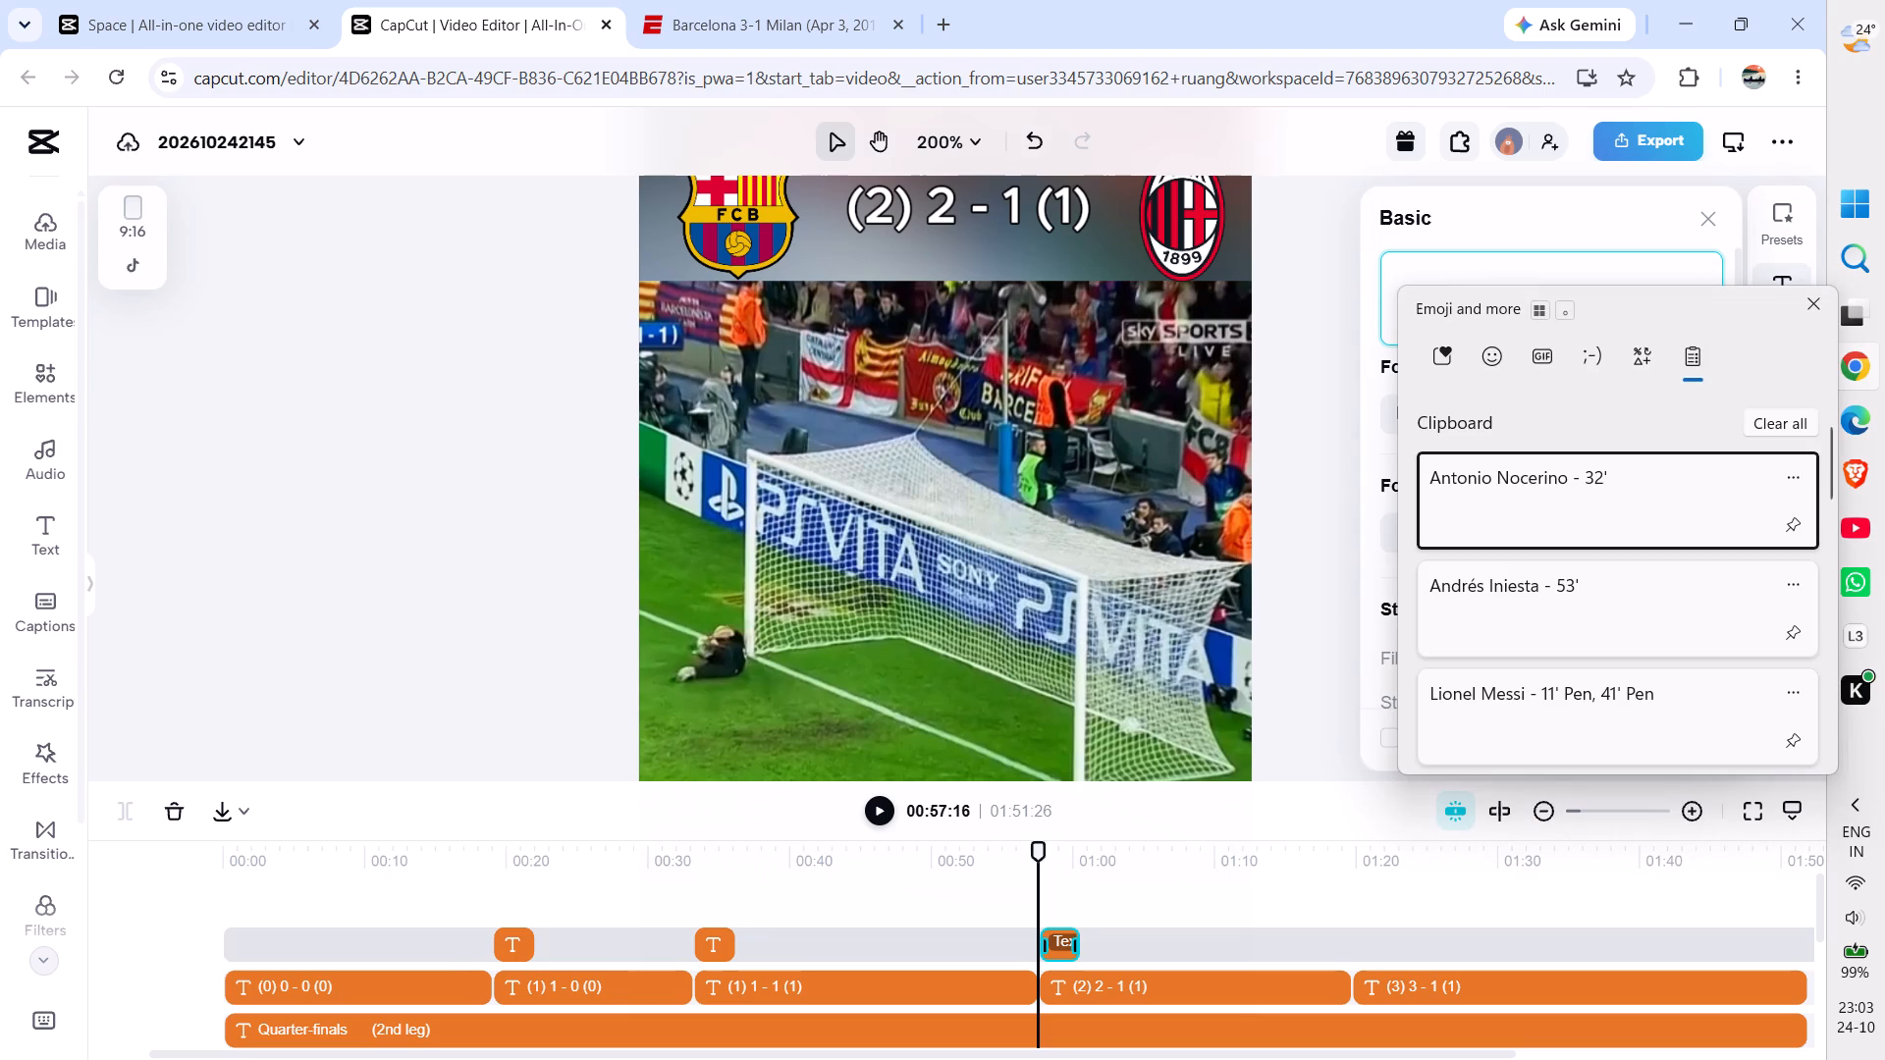
{"action": "left_click", "coordinate": [1548, 679]}
{"action": "key", "text": "ctrl+v"}
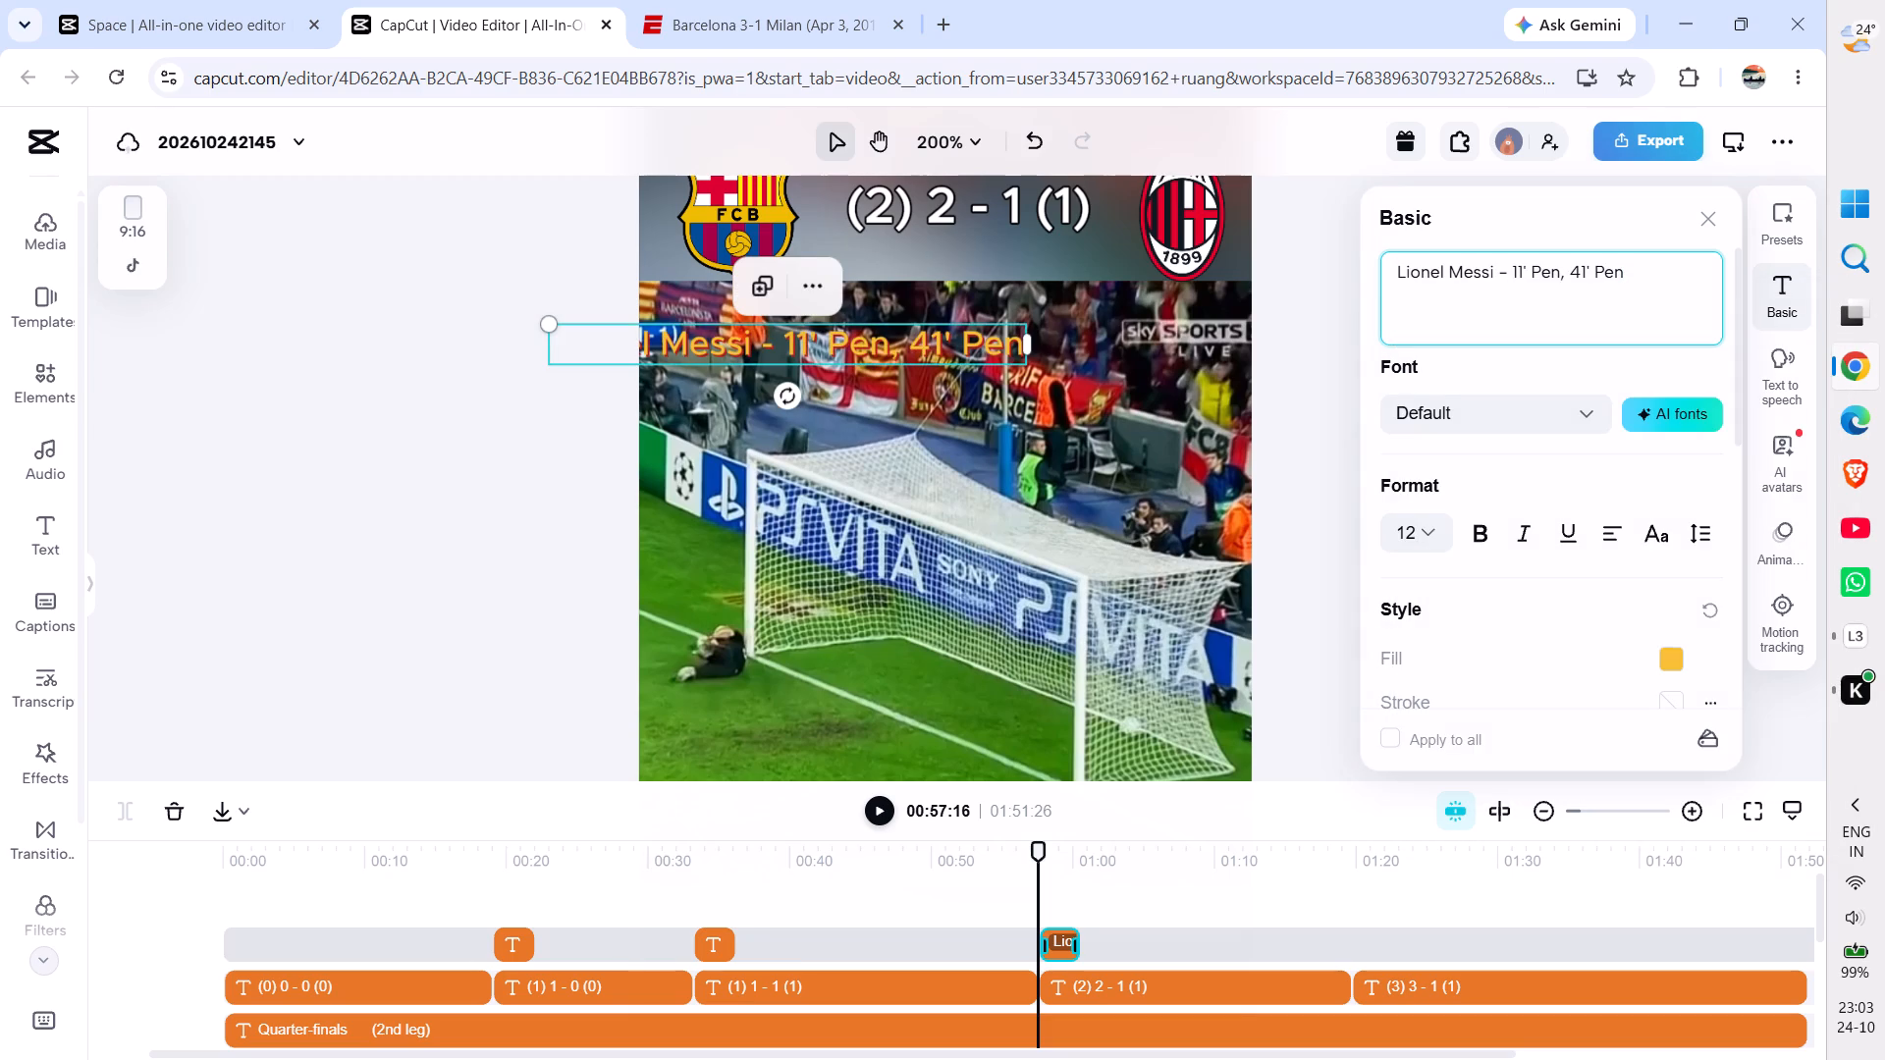
Shorten the caption at 00:57:16 to "L. Messi 41' (P)", dropping the first penalty's minute and the dash.
{"action": "left_click", "coordinate": [1566, 283]}
{"action": "key", "text": "BackSpace"}
{"action": "key", "text": "BackSpace"}
{"action": "key", "text": "BackSpace"}
{"action": "key", "text": "BackSpace"}
{"action": "key", "text": "BackSpace"}
{"action": "key", "text": "BackSpace"}
{"action": "key", "text": "BackSpace"}
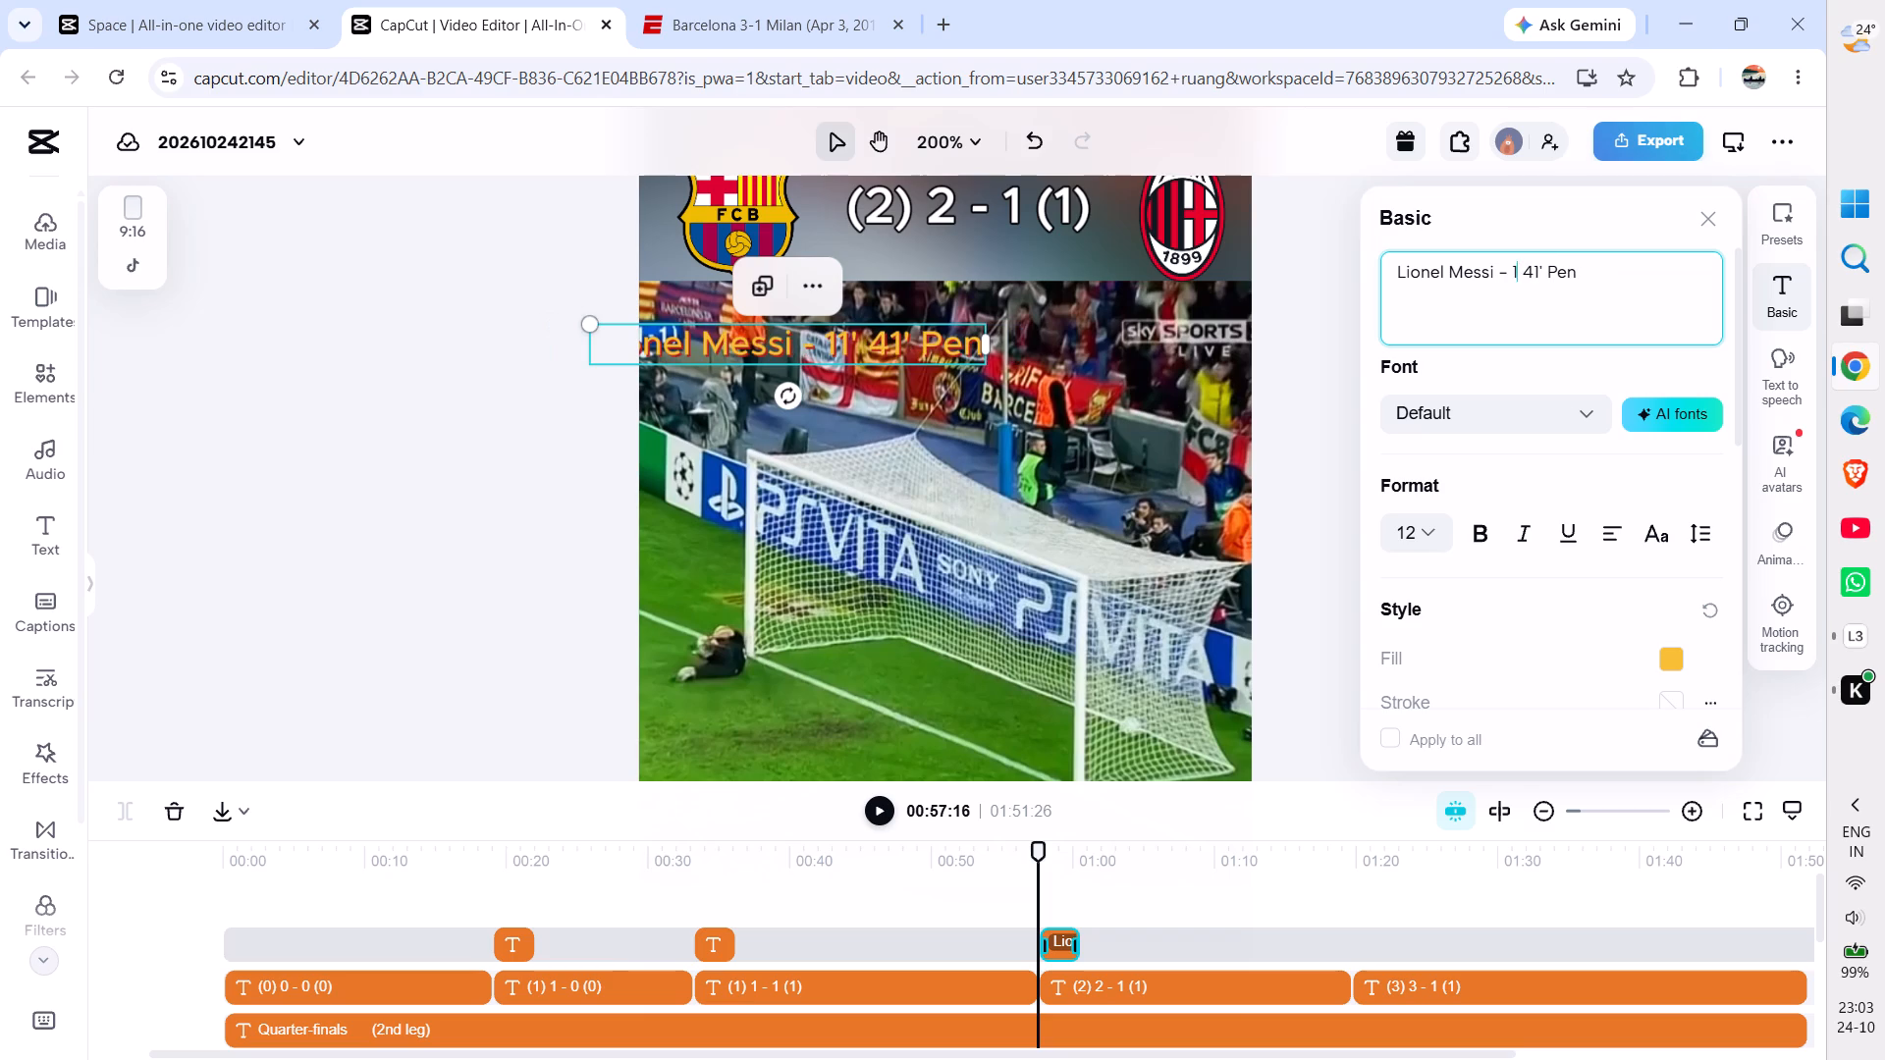
{"action": "key", "text": "BackSpace"}
{"action": "key", "text": "BackSpace"}
{"action": "key", "text": "BackSpace"}
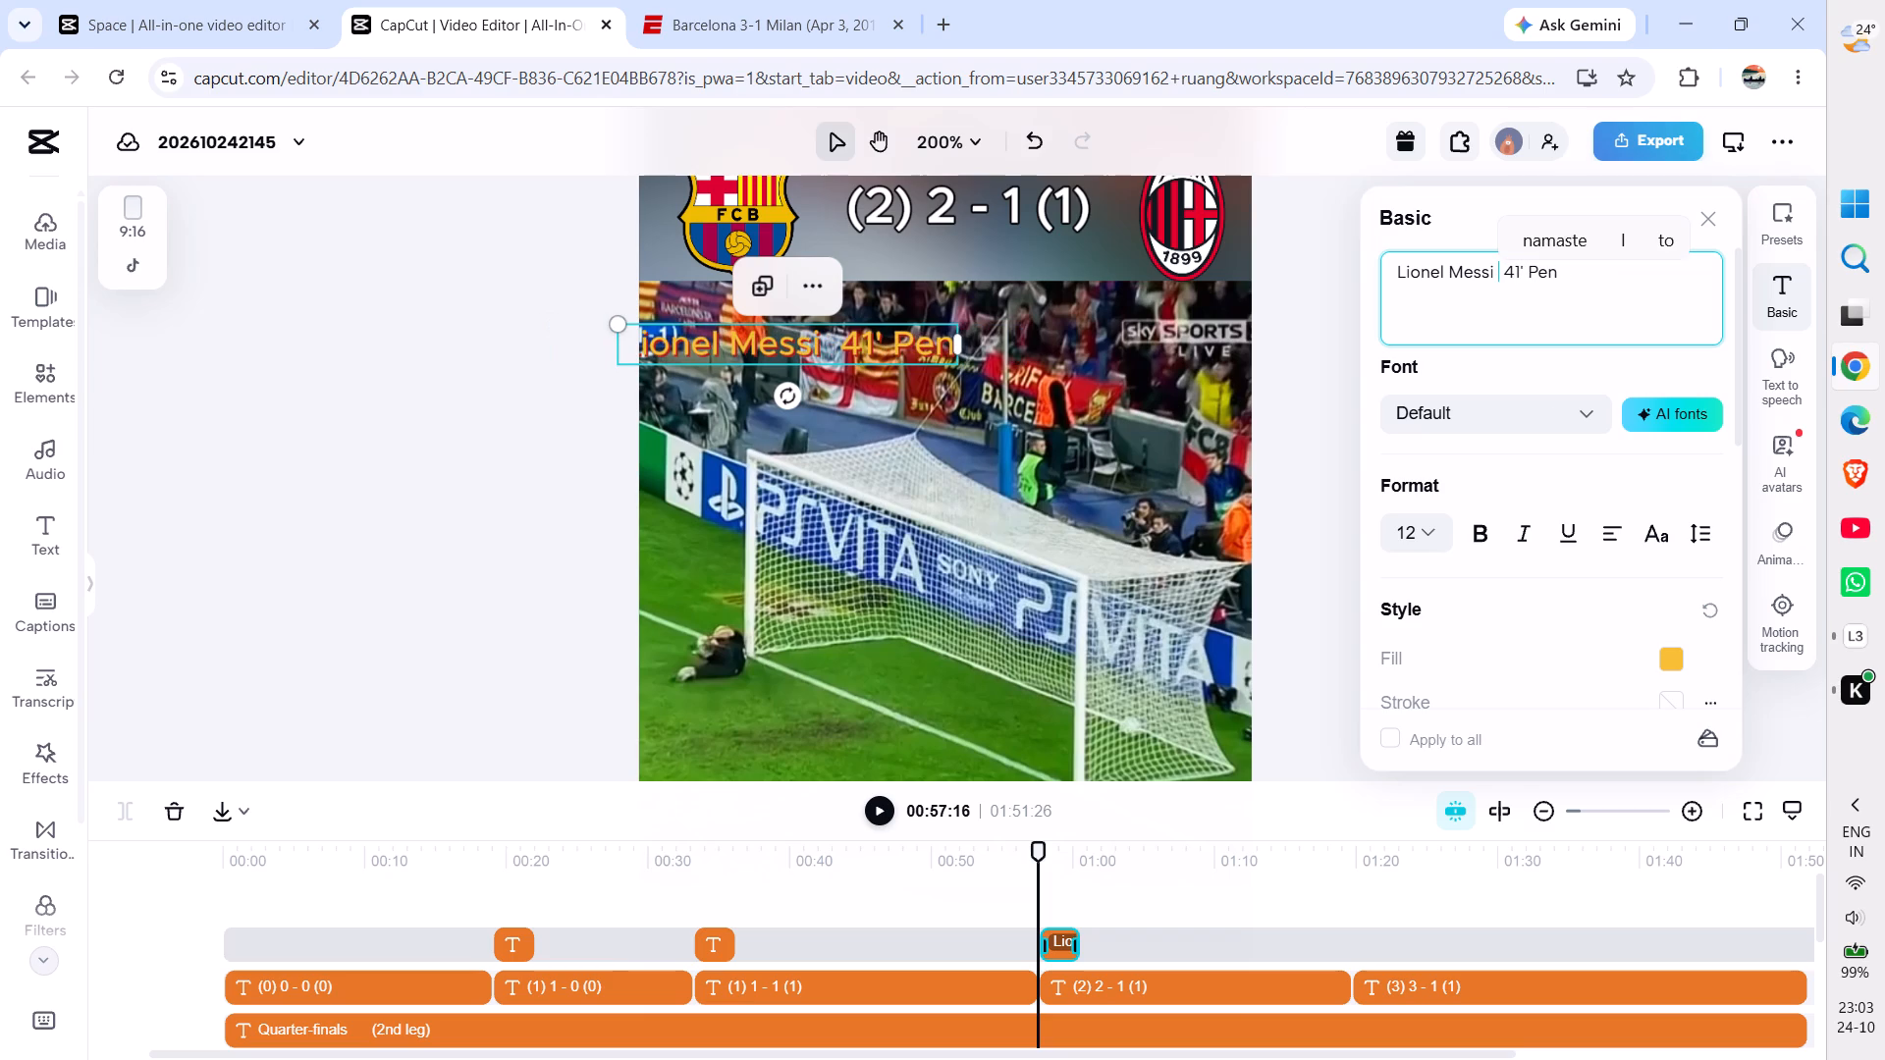
{"action": "key", "text": "BackSpace"}
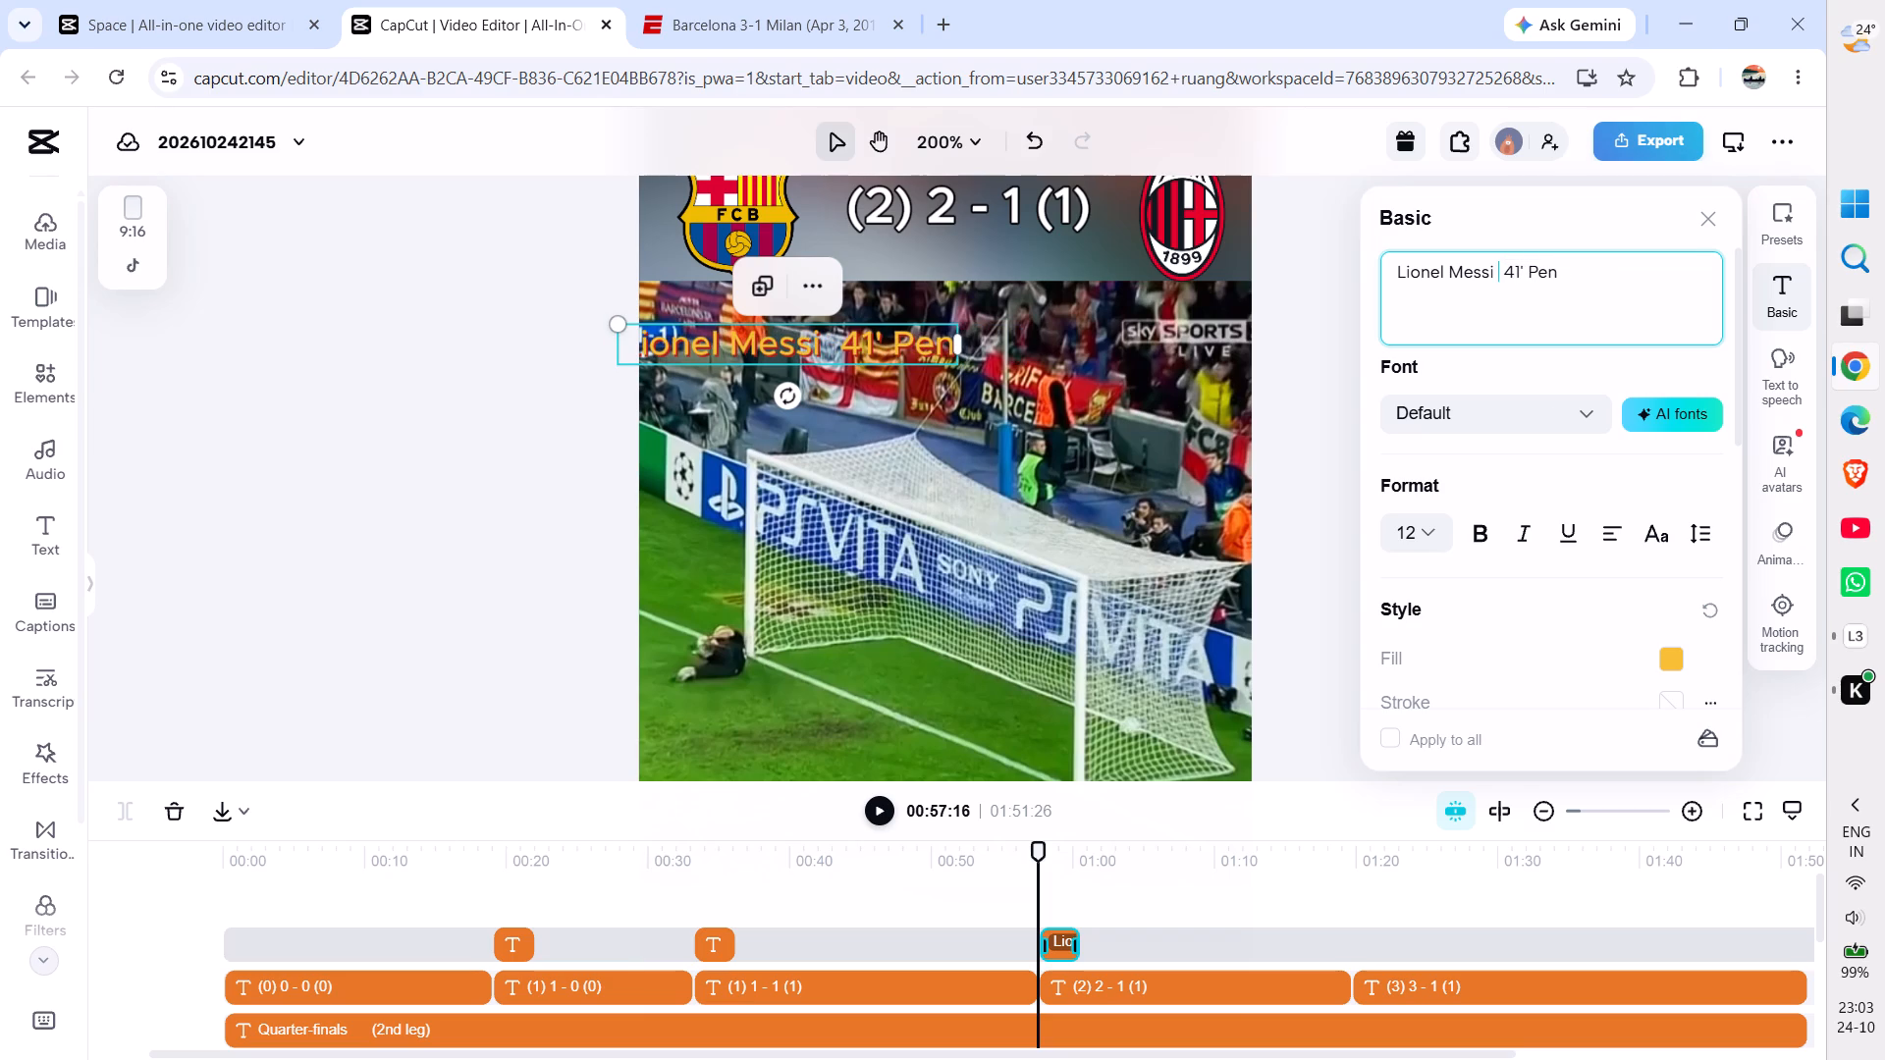
{"action": "left_click", "coordinate": [1441, 281]}
{"action": "left_click", "coordinate": [1444, 282]}
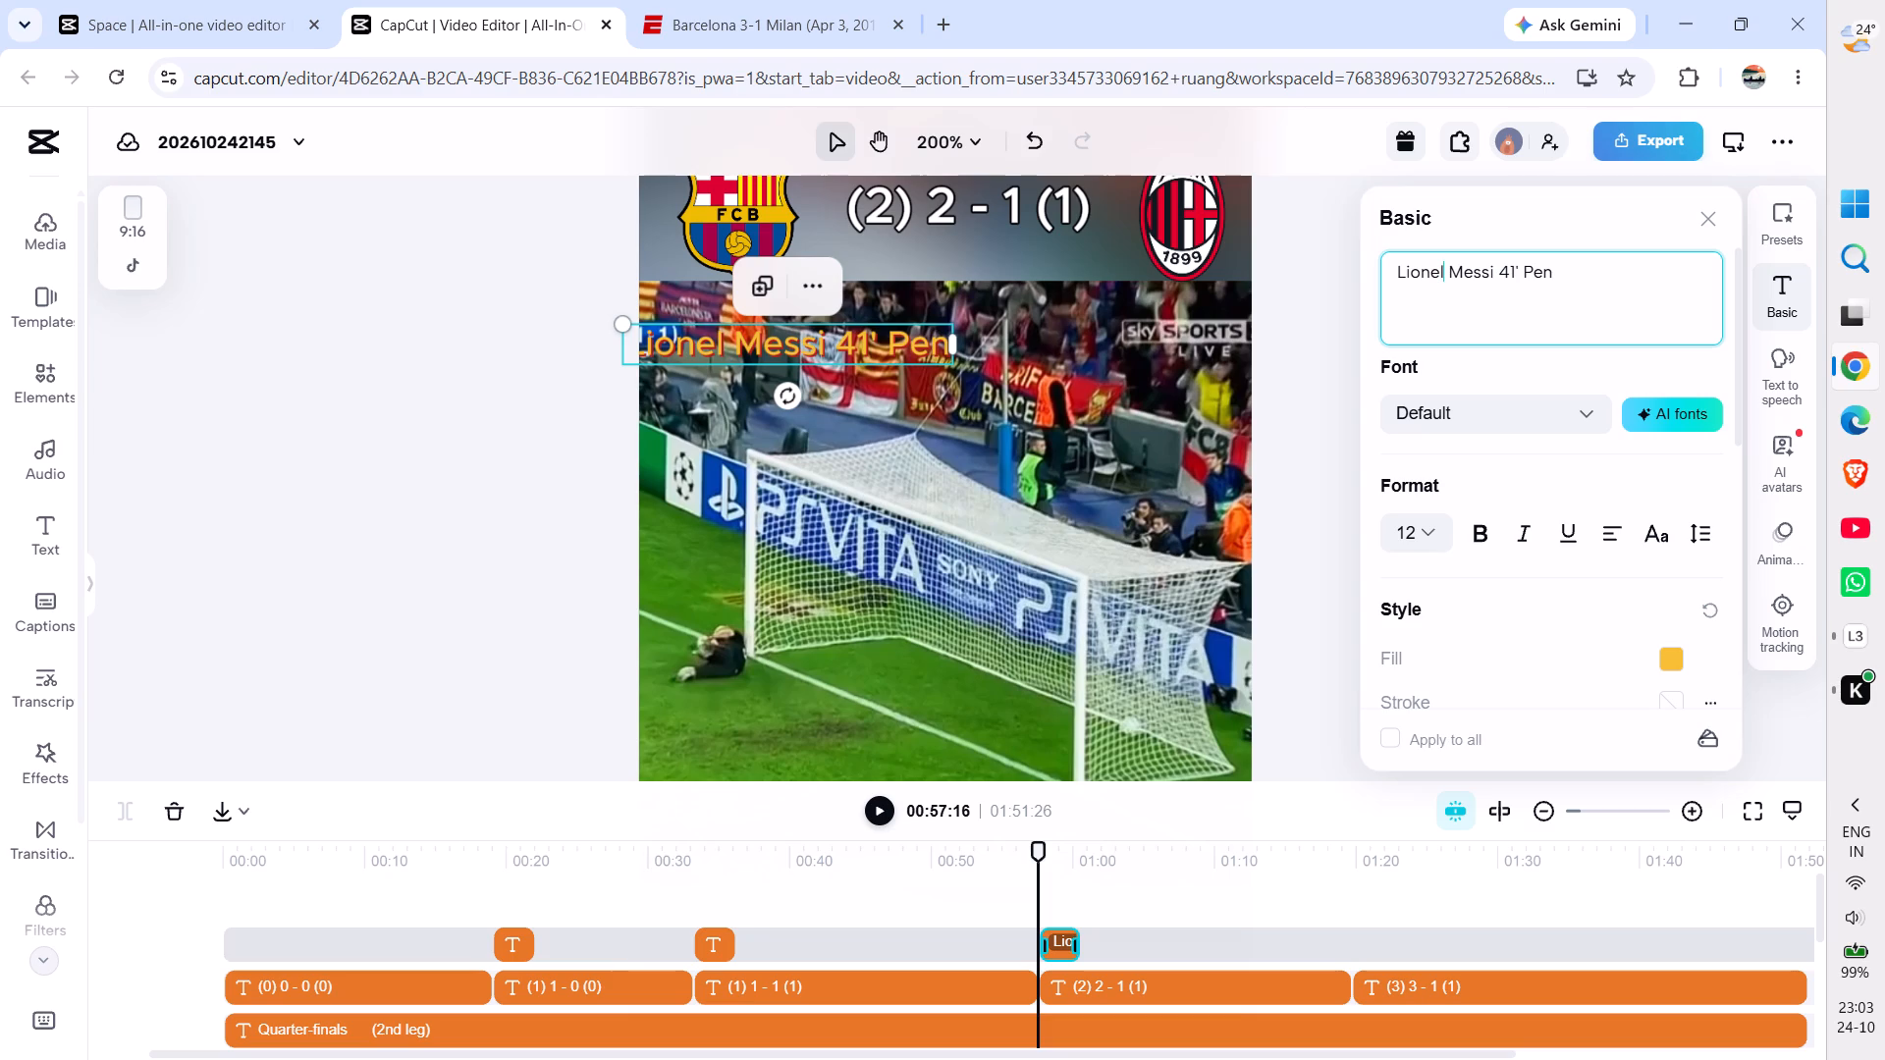
{"action": "key", "text": "BackSpace"}
{"action": "key", "text": "BackSpace"}
{"action": "key", "text": "BackSpace"}
{"action": "key", "text": "BackSpace"}
{"action": "key", "text": "BackSpace"}
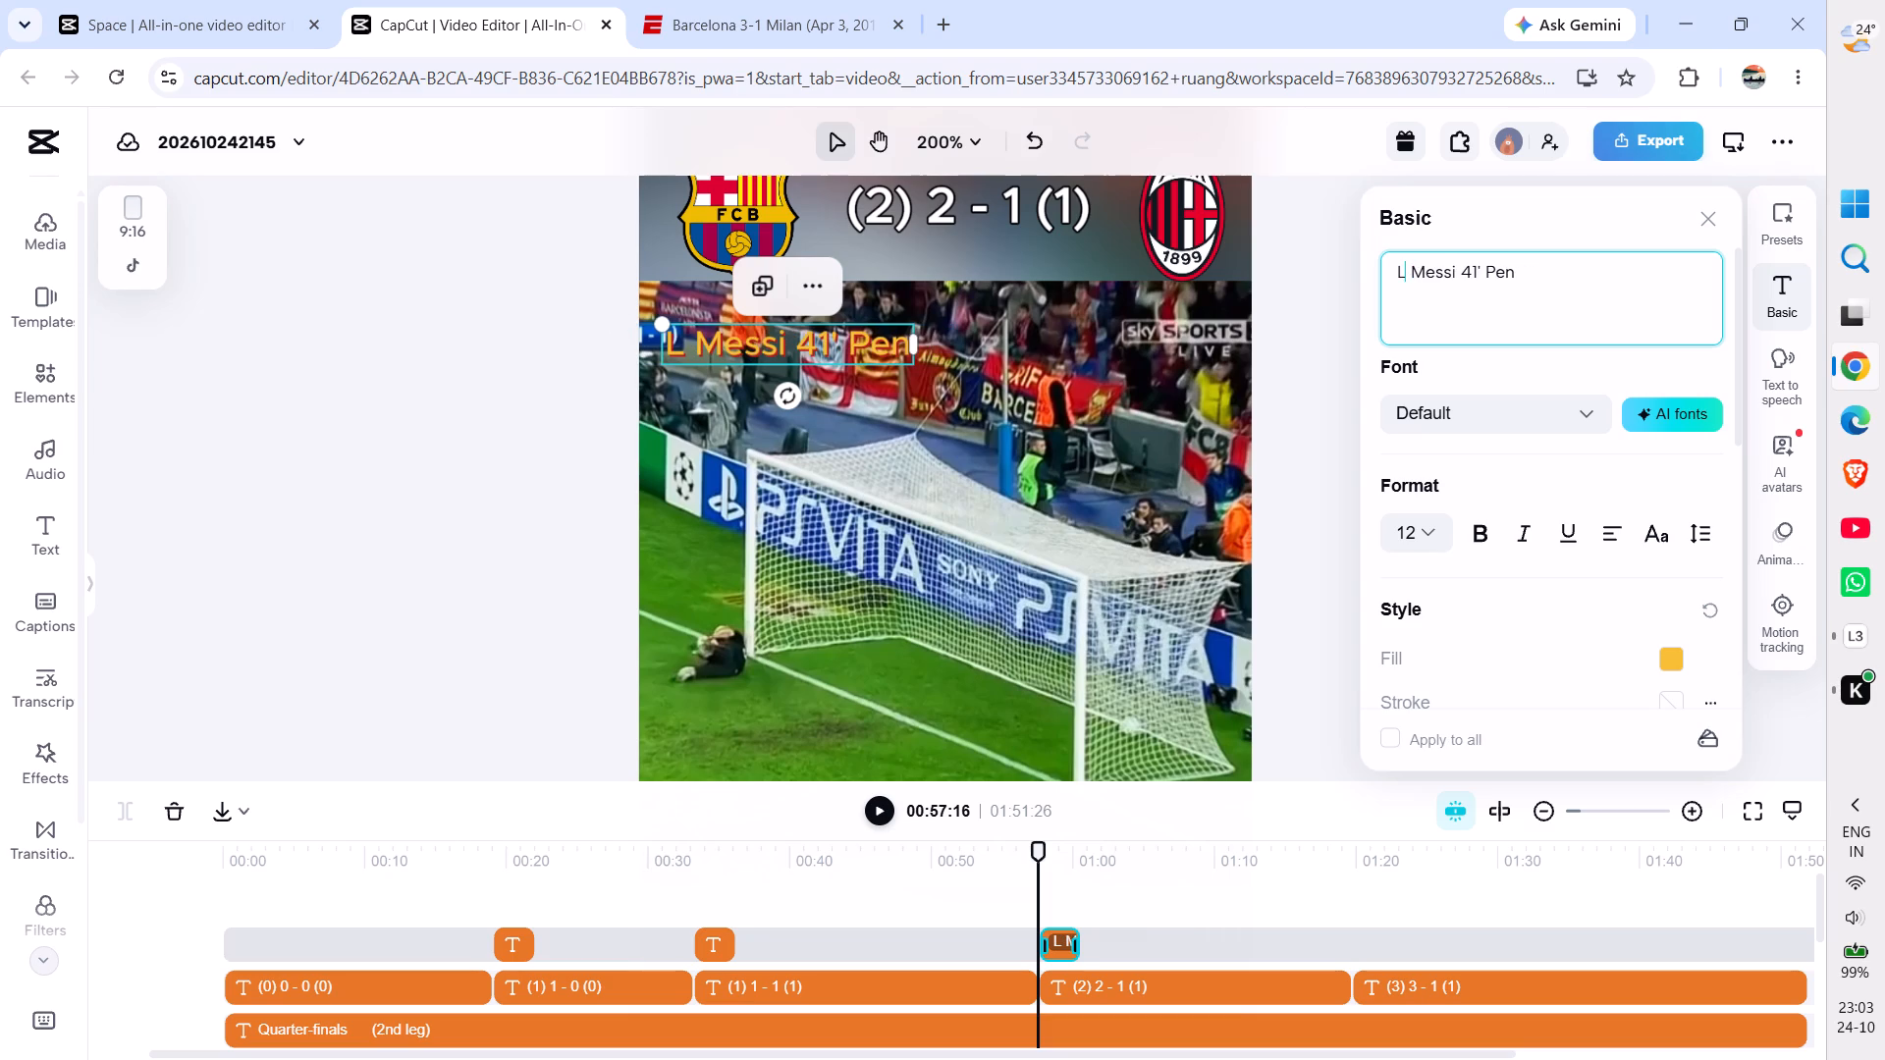
{"action": "key", "text": "period"}
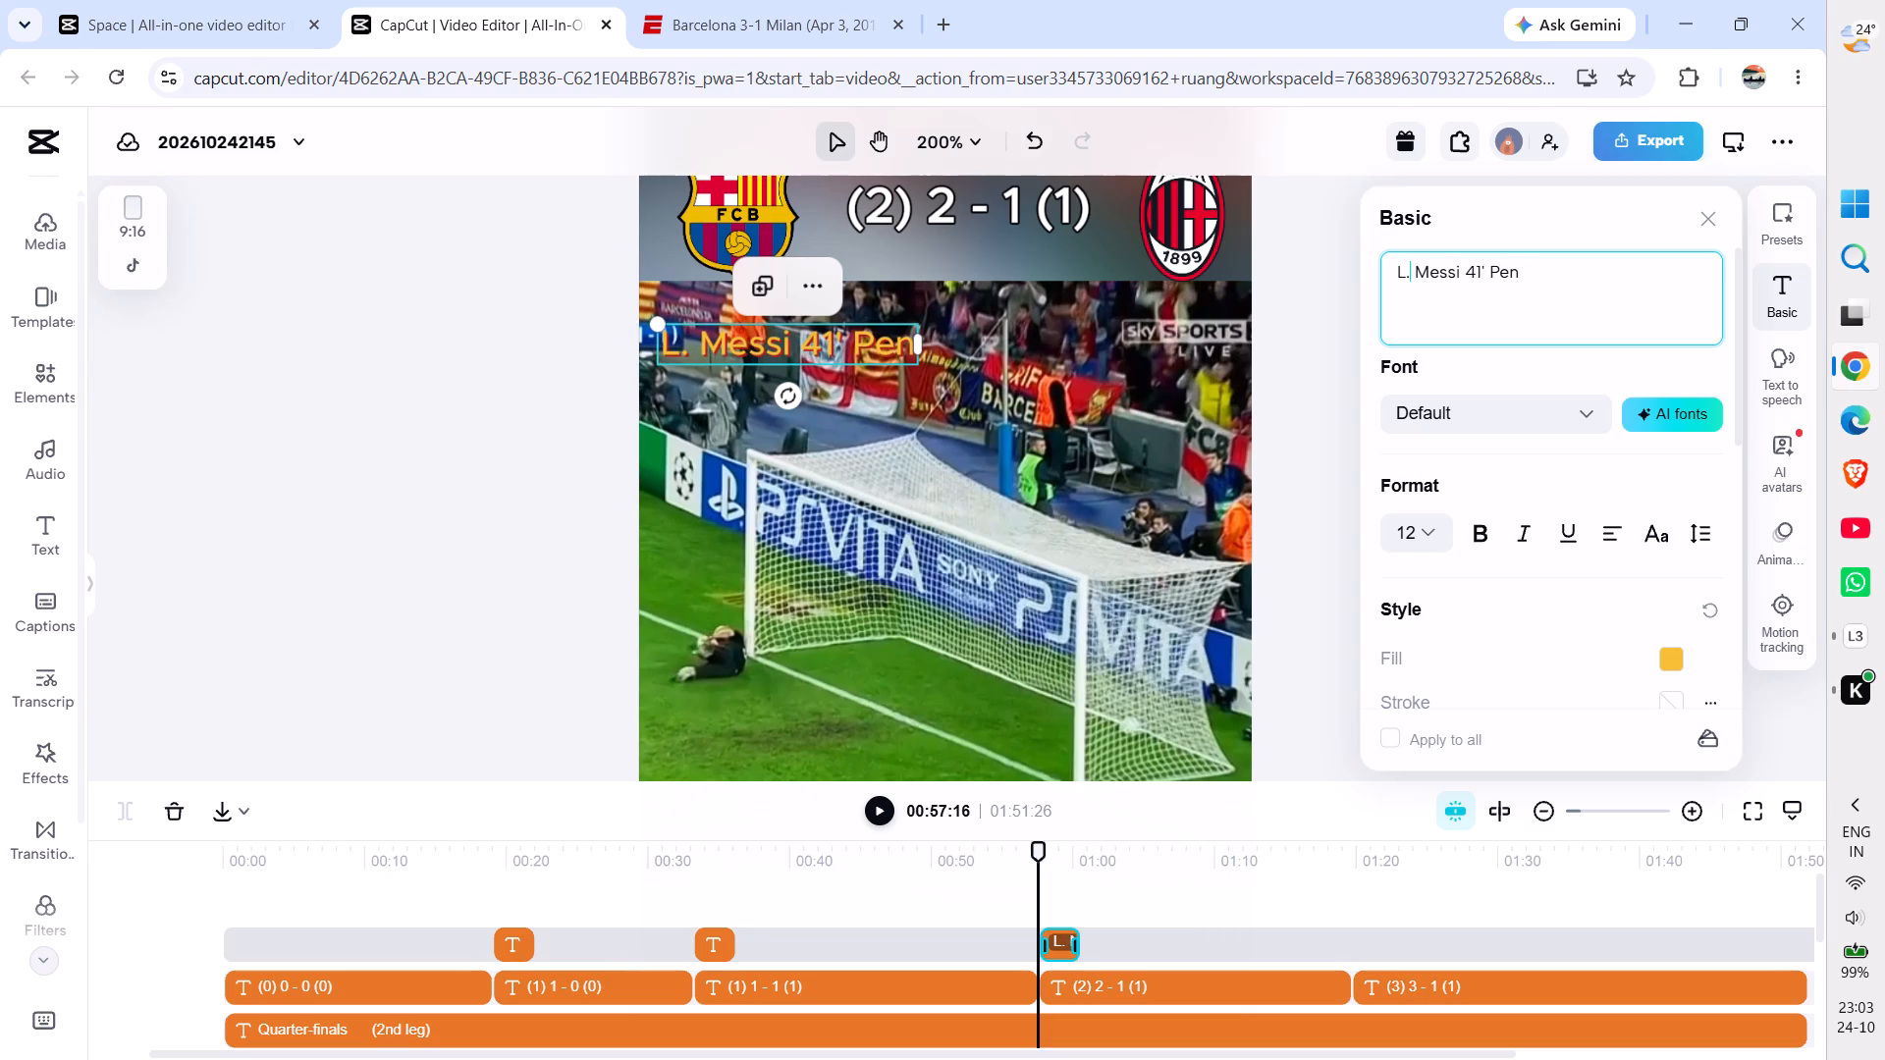
{"action": "left_click", "coordinate": [1518, 282]}
{"action": "key", "text": "BackSpace"}
{"action": "key", "text": "BackSpace"}
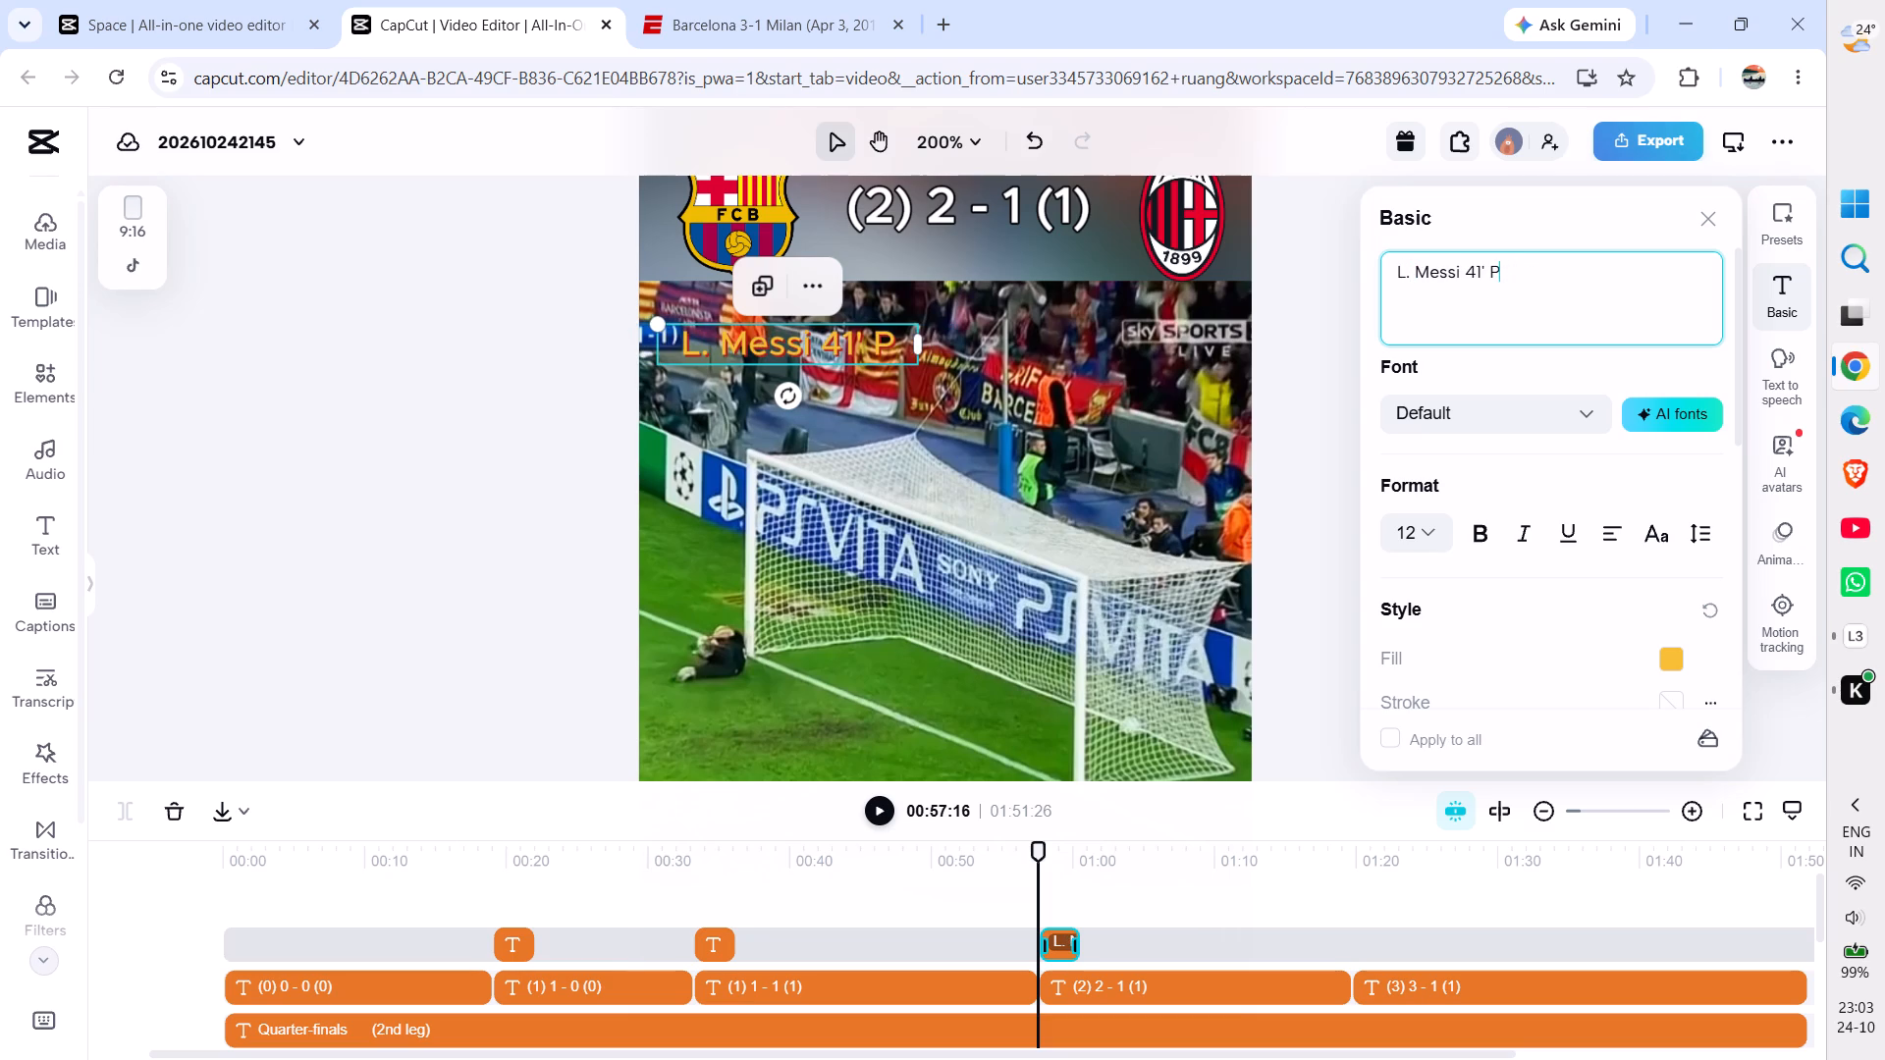
{"action": "key", "text": "shift+parenright"}
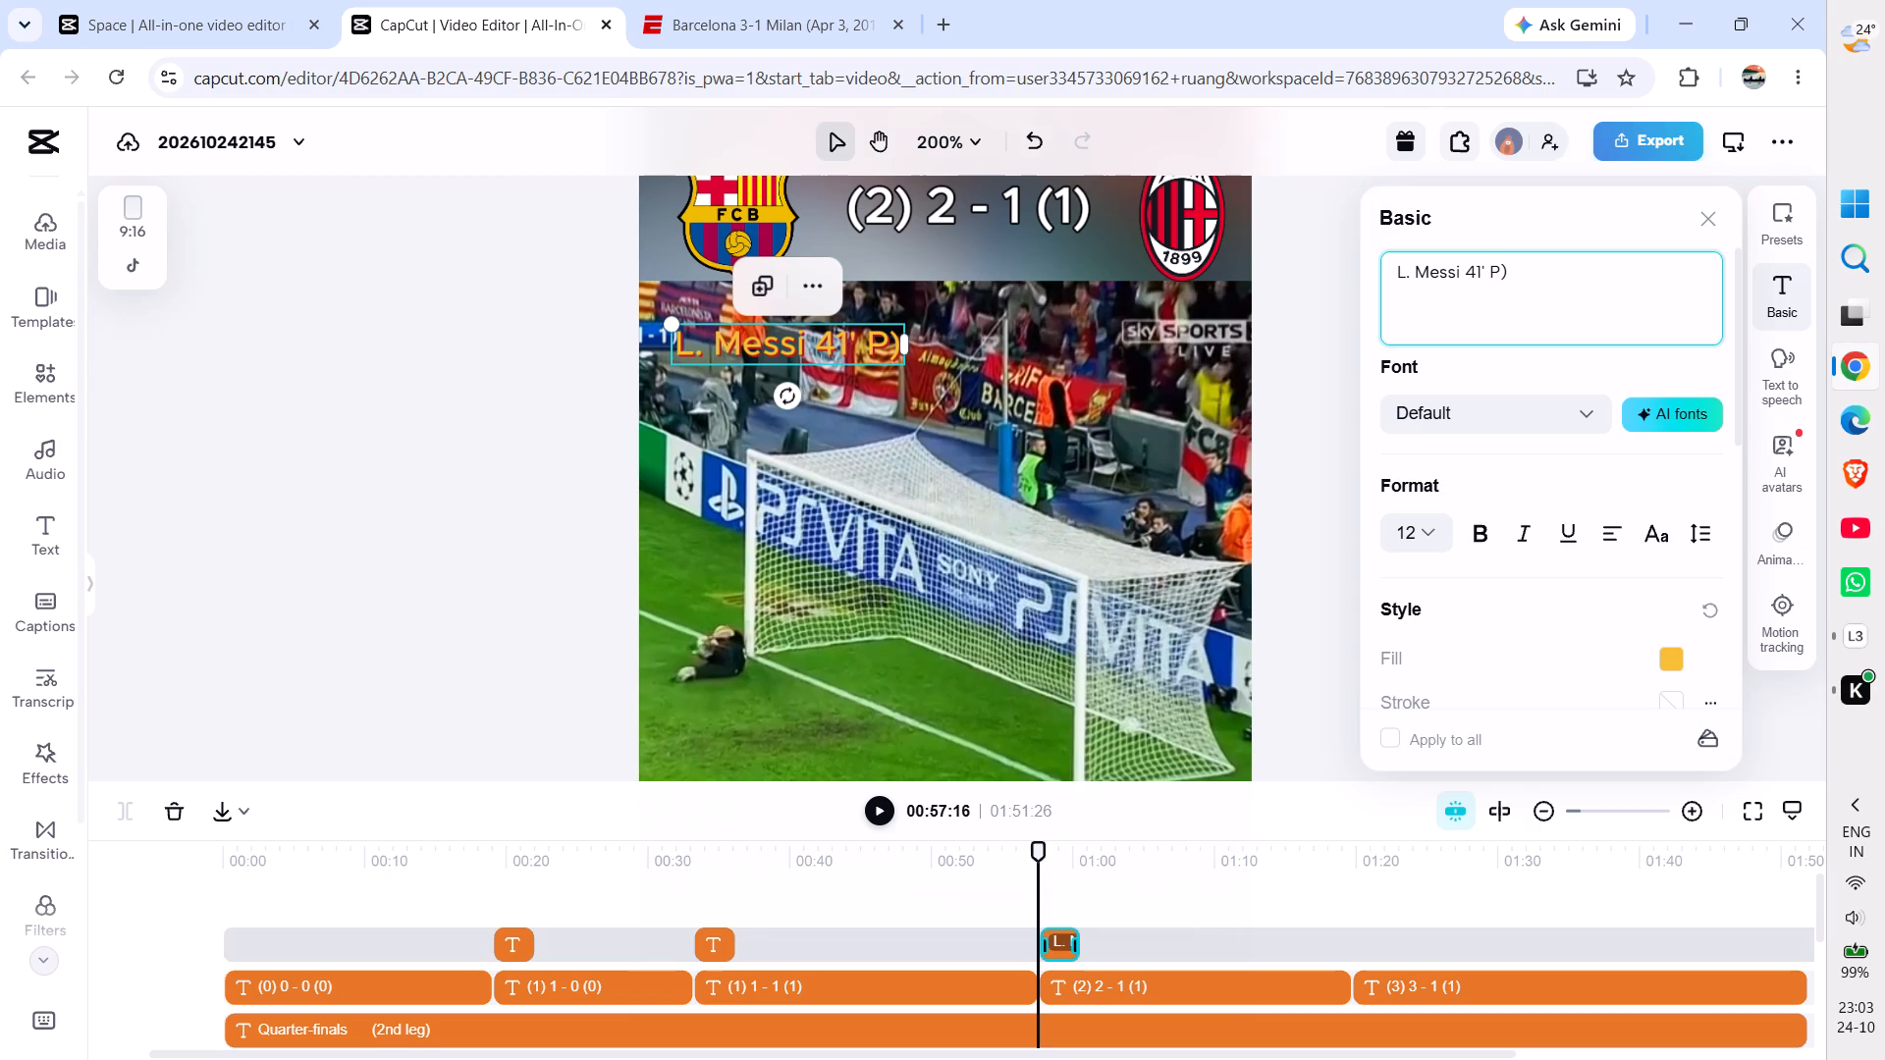
{"action": "left_click", "coordinate": [1484, 277]}
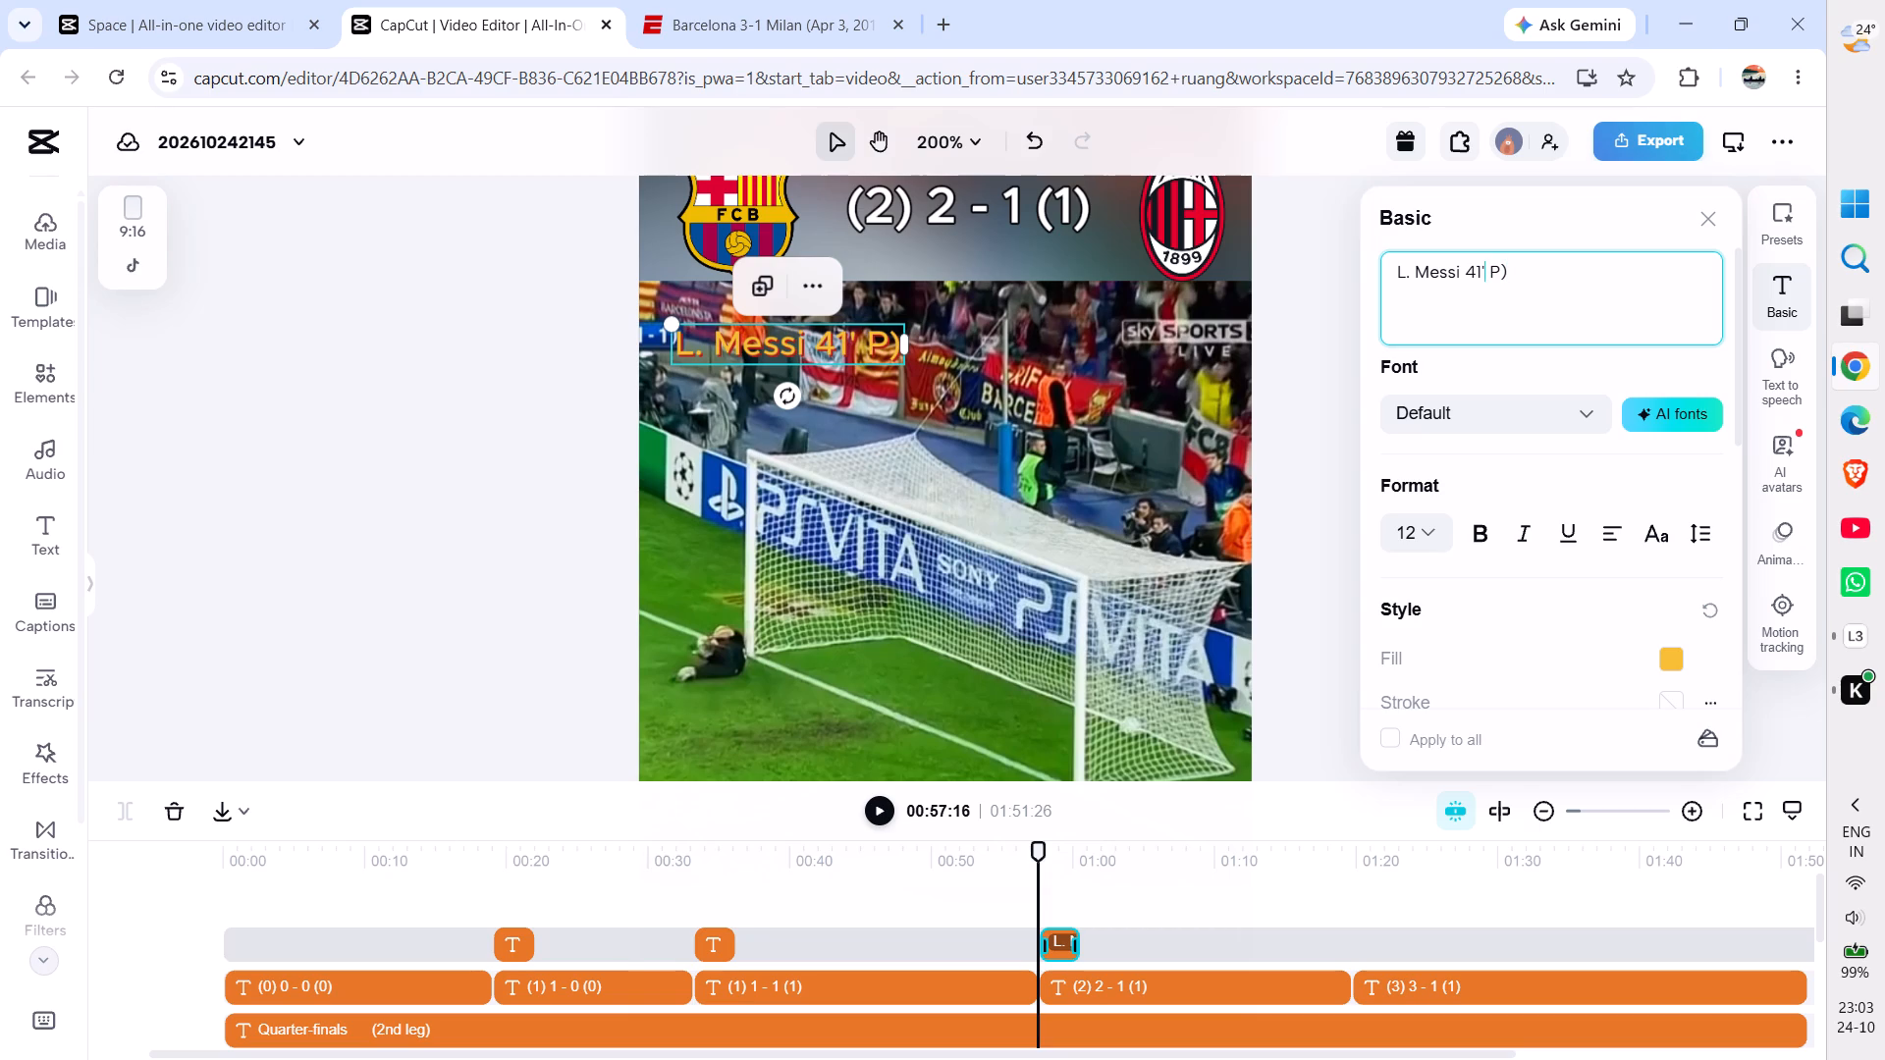
{"action": "left_click", "coordinate": [1490, 277]}
{"action": "key", "text": "shift+parenleft"}
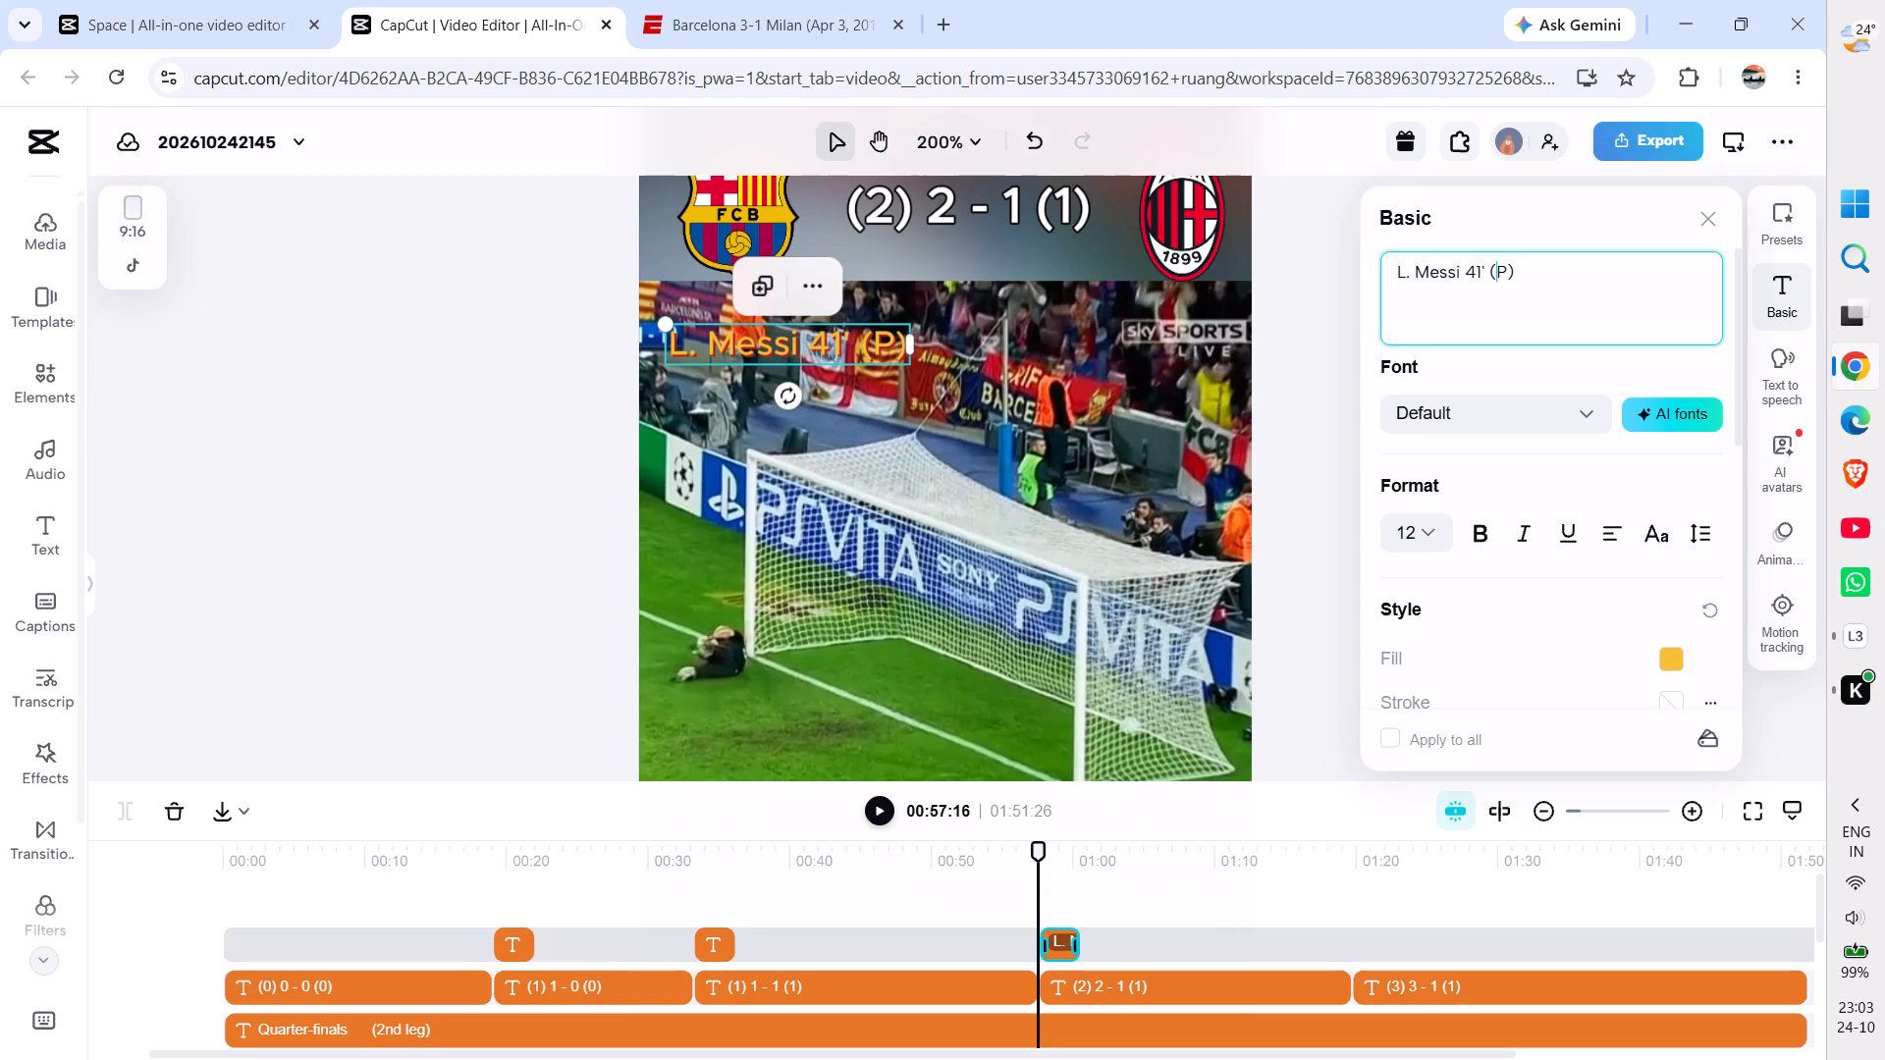
{"action": "left_click", "coordinate": [1311, 401]}
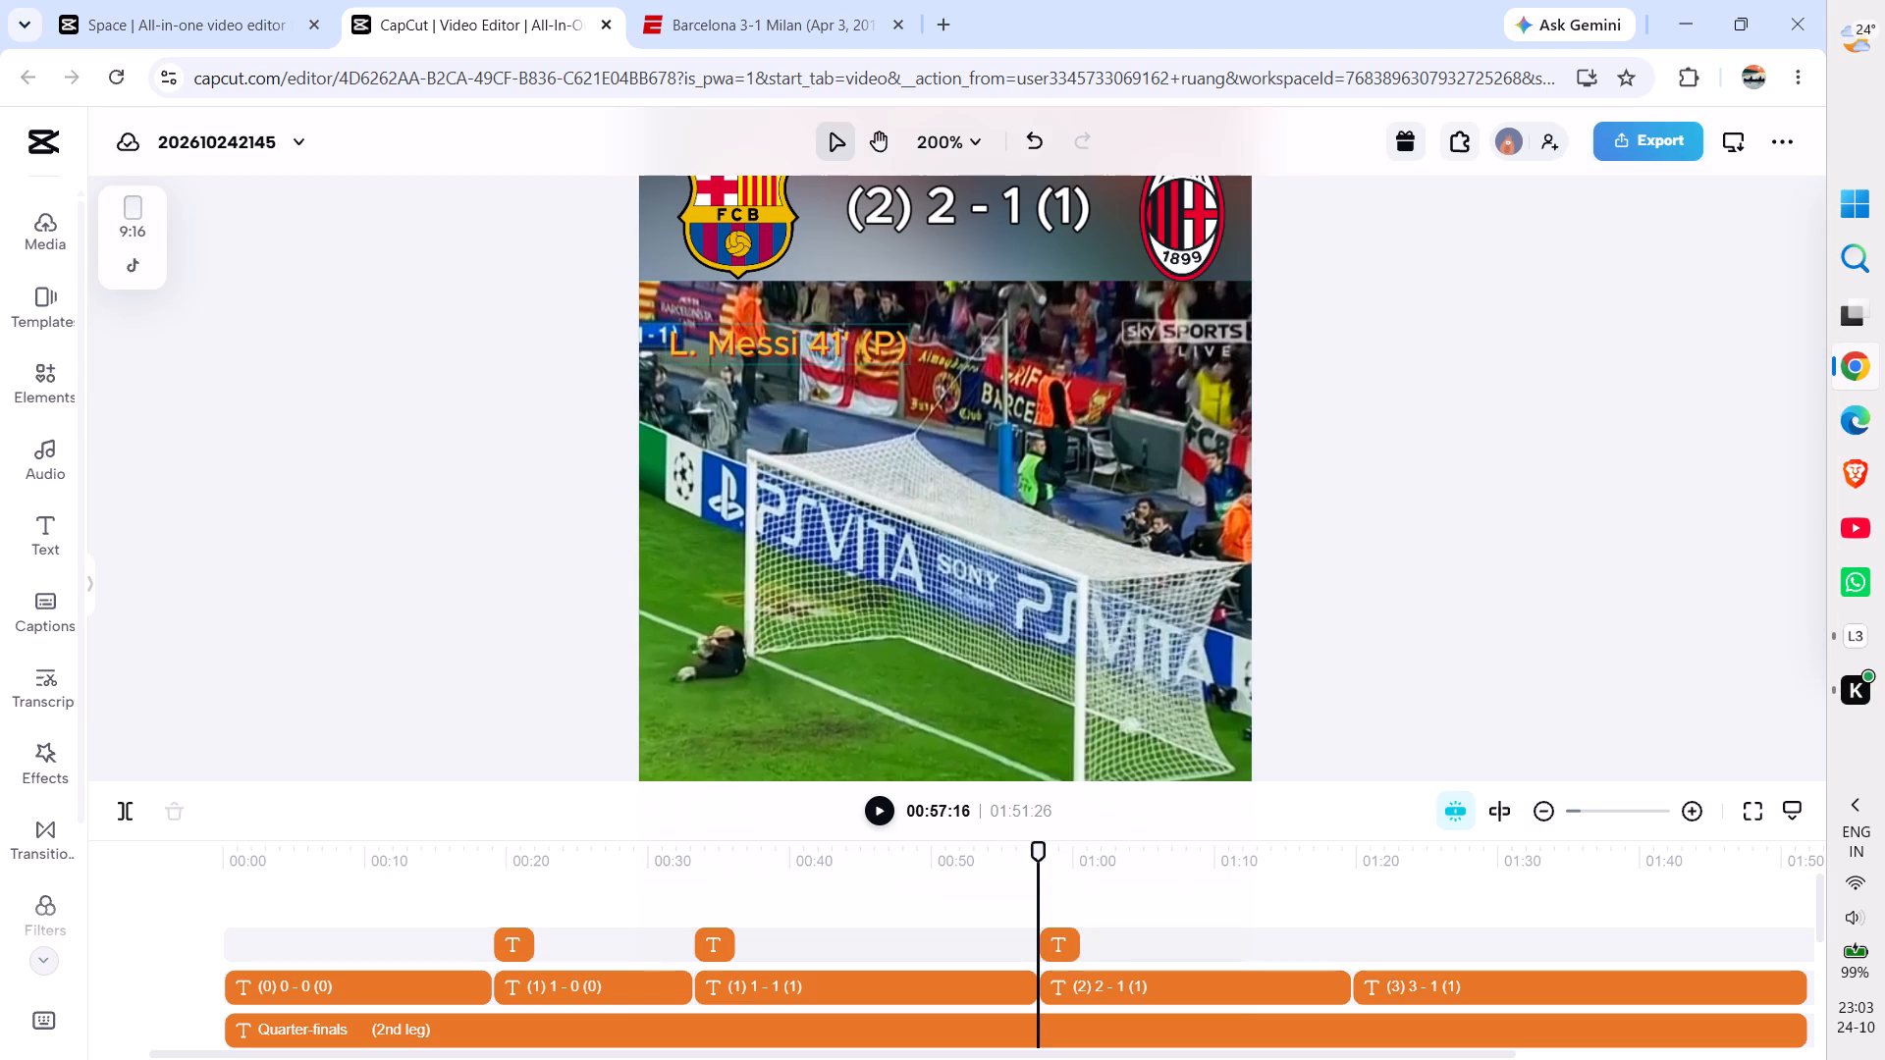
Move the "L. Messi 41' (P)" caption to the top edge of the footage, below the Barcelona crest, and deselect it.
{"action": "left_click_drag", "start_coordinate": [787, 339], "coordinate": [763, 304]}
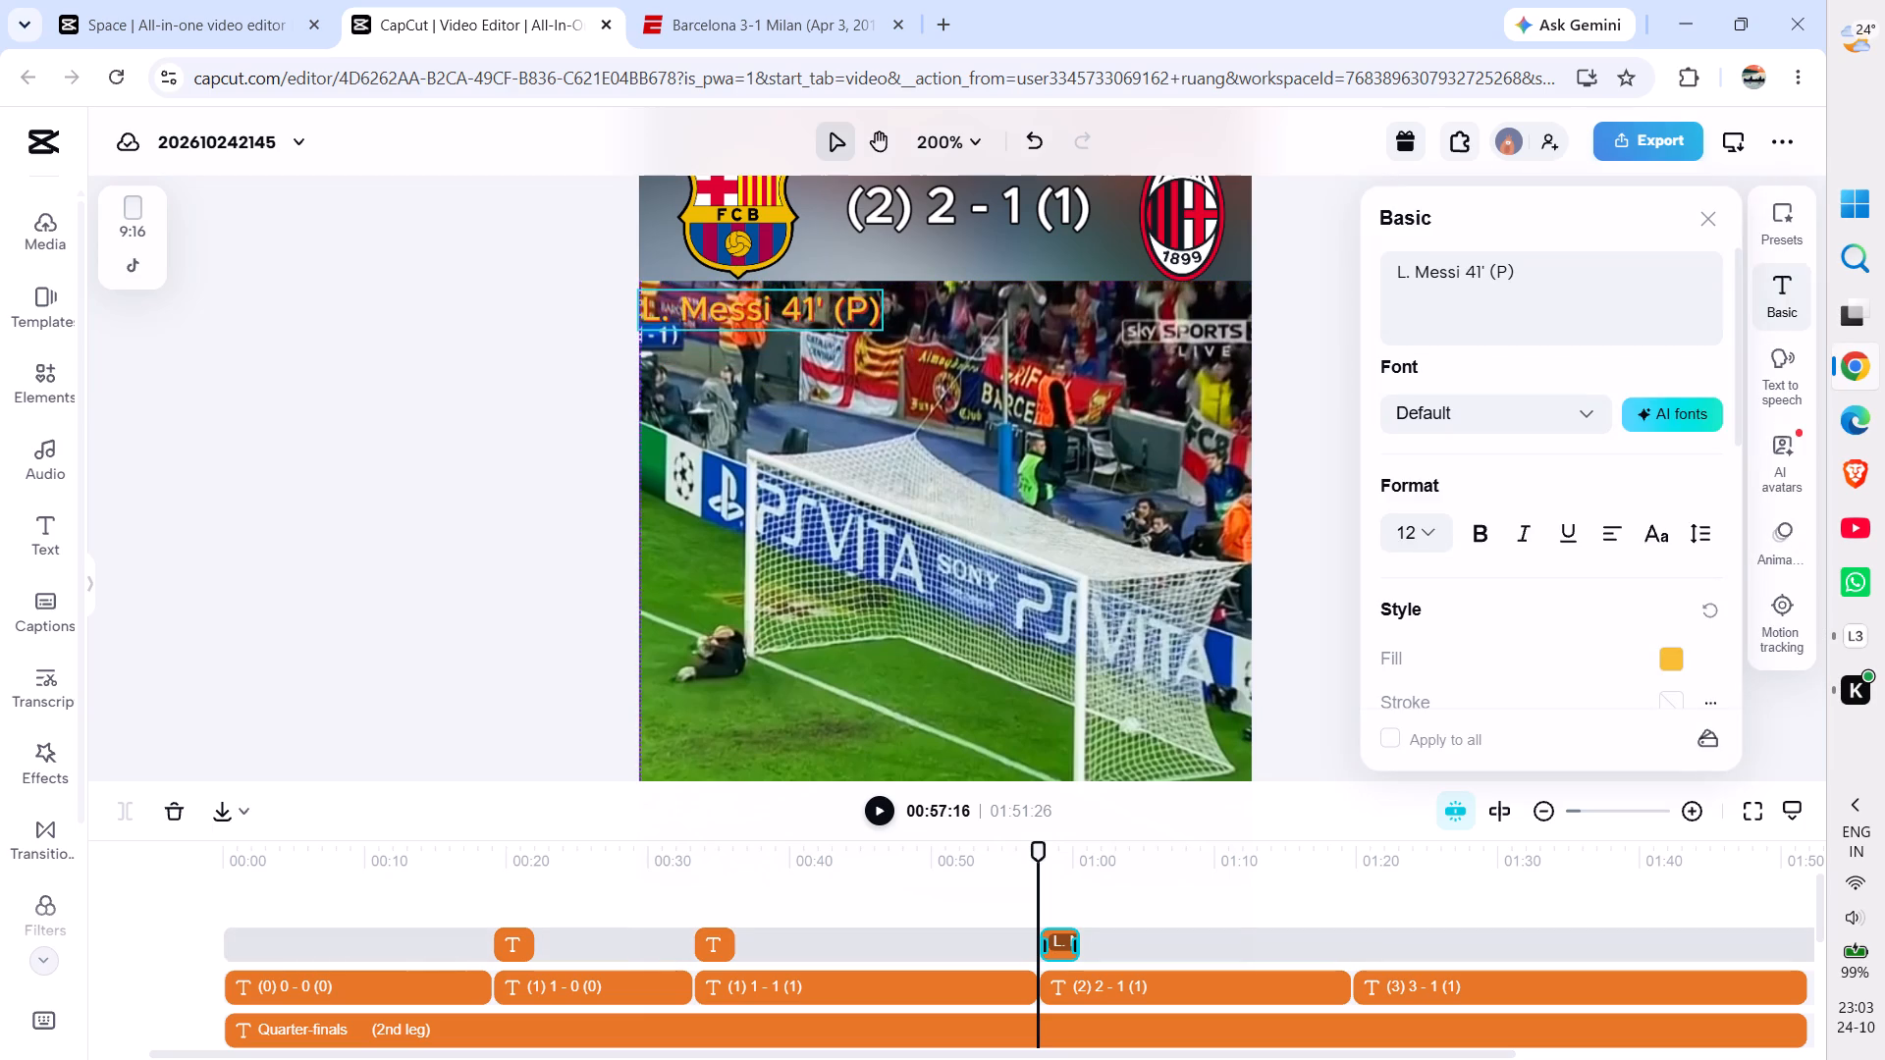
{"action": "left_click_drag", "start_coordinate": [763, 304], "coordinate": [772, 299]}
{"action": "left_click", "coordinate": [345, 455]}
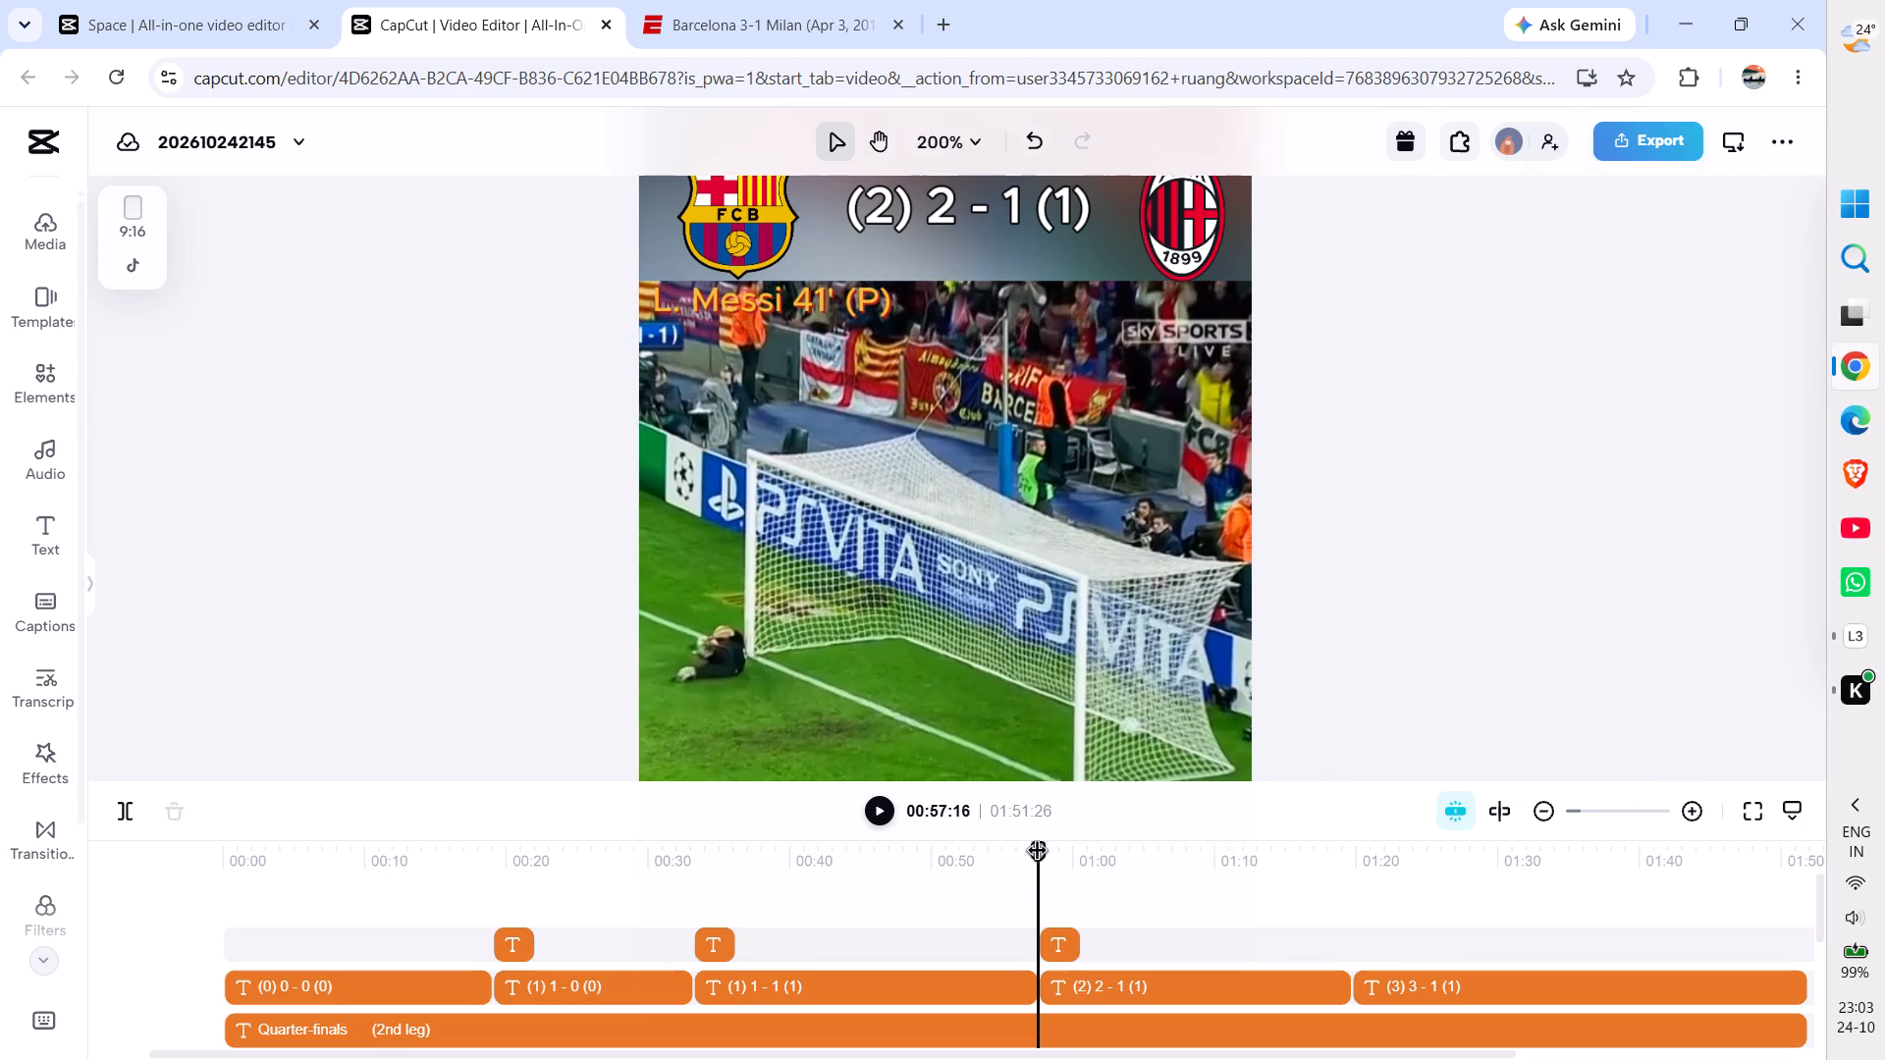
Paste the copied Messi caption clip at 01:19:20, where the "(3) 3 - 1 (1)" score text starts.
{"action": "left_click_drag", "start_coordinate": [1038, 853], "coordinate": [1358, 891]}
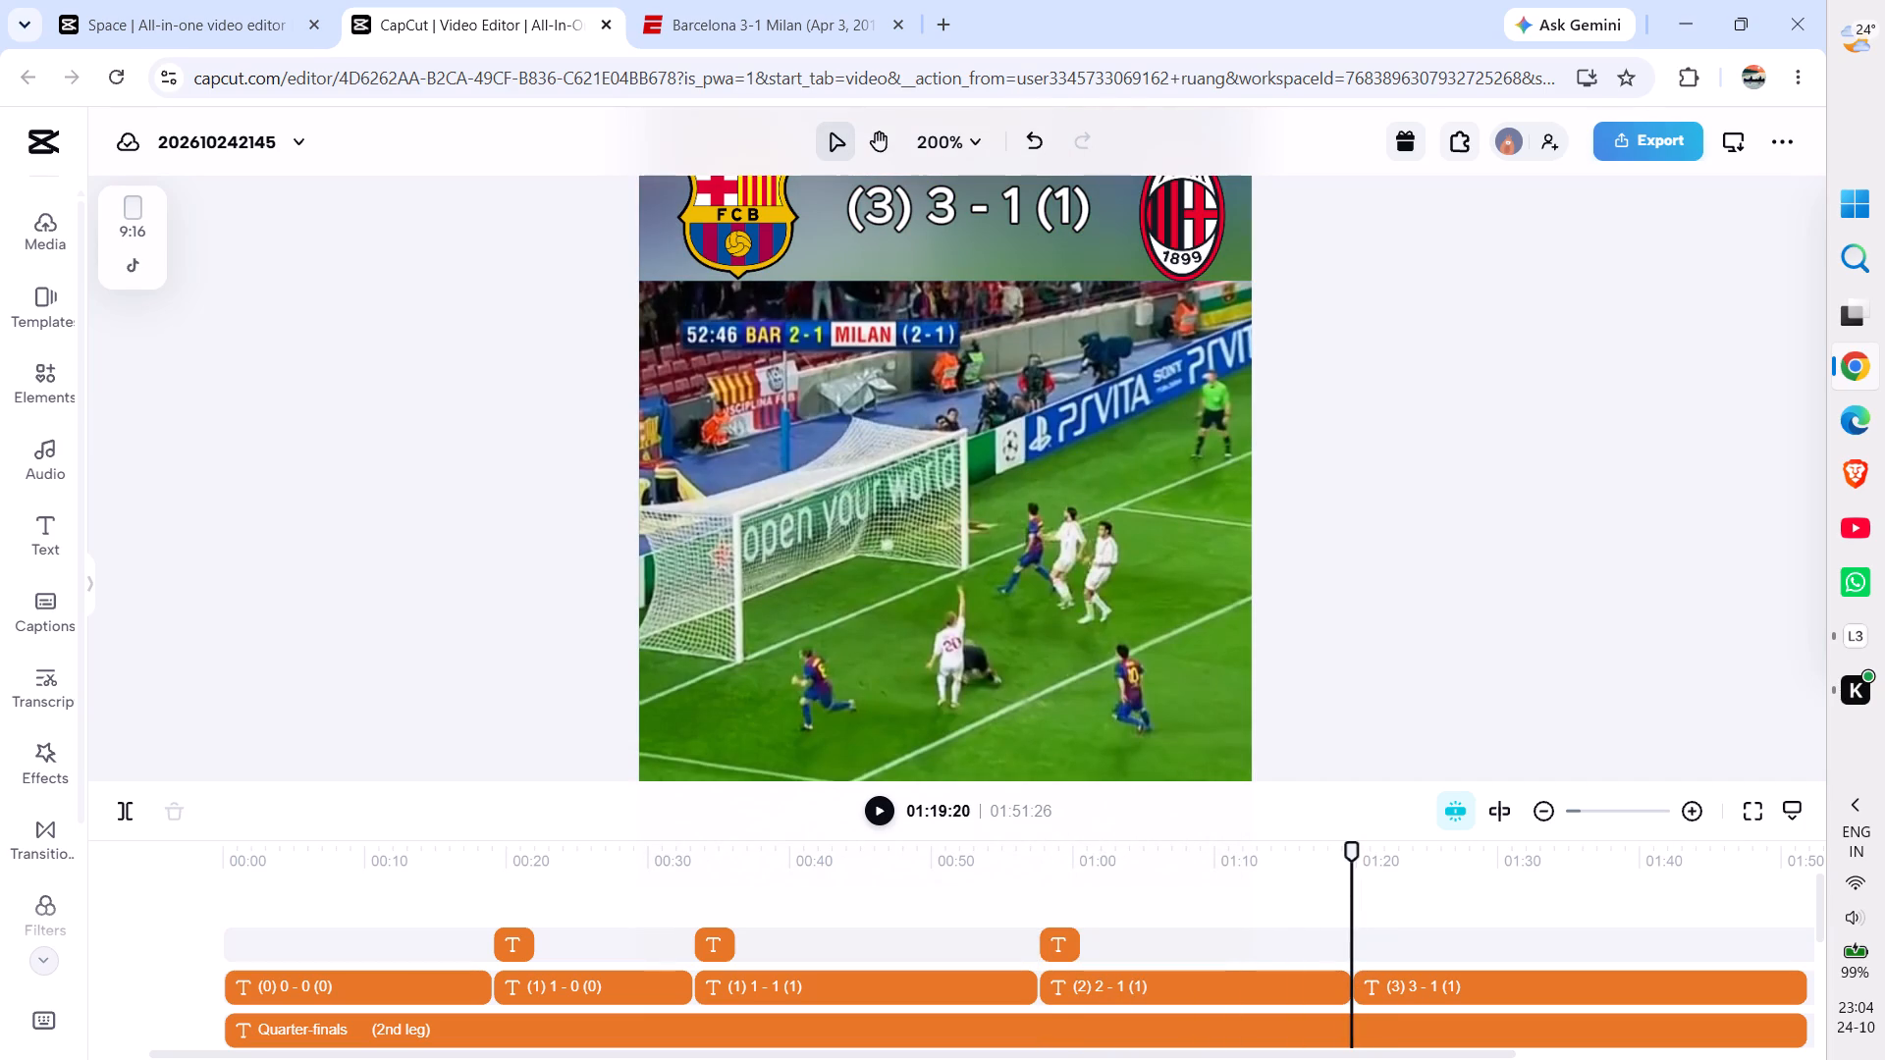
{"action": "key", "text": "ctrl+v"}
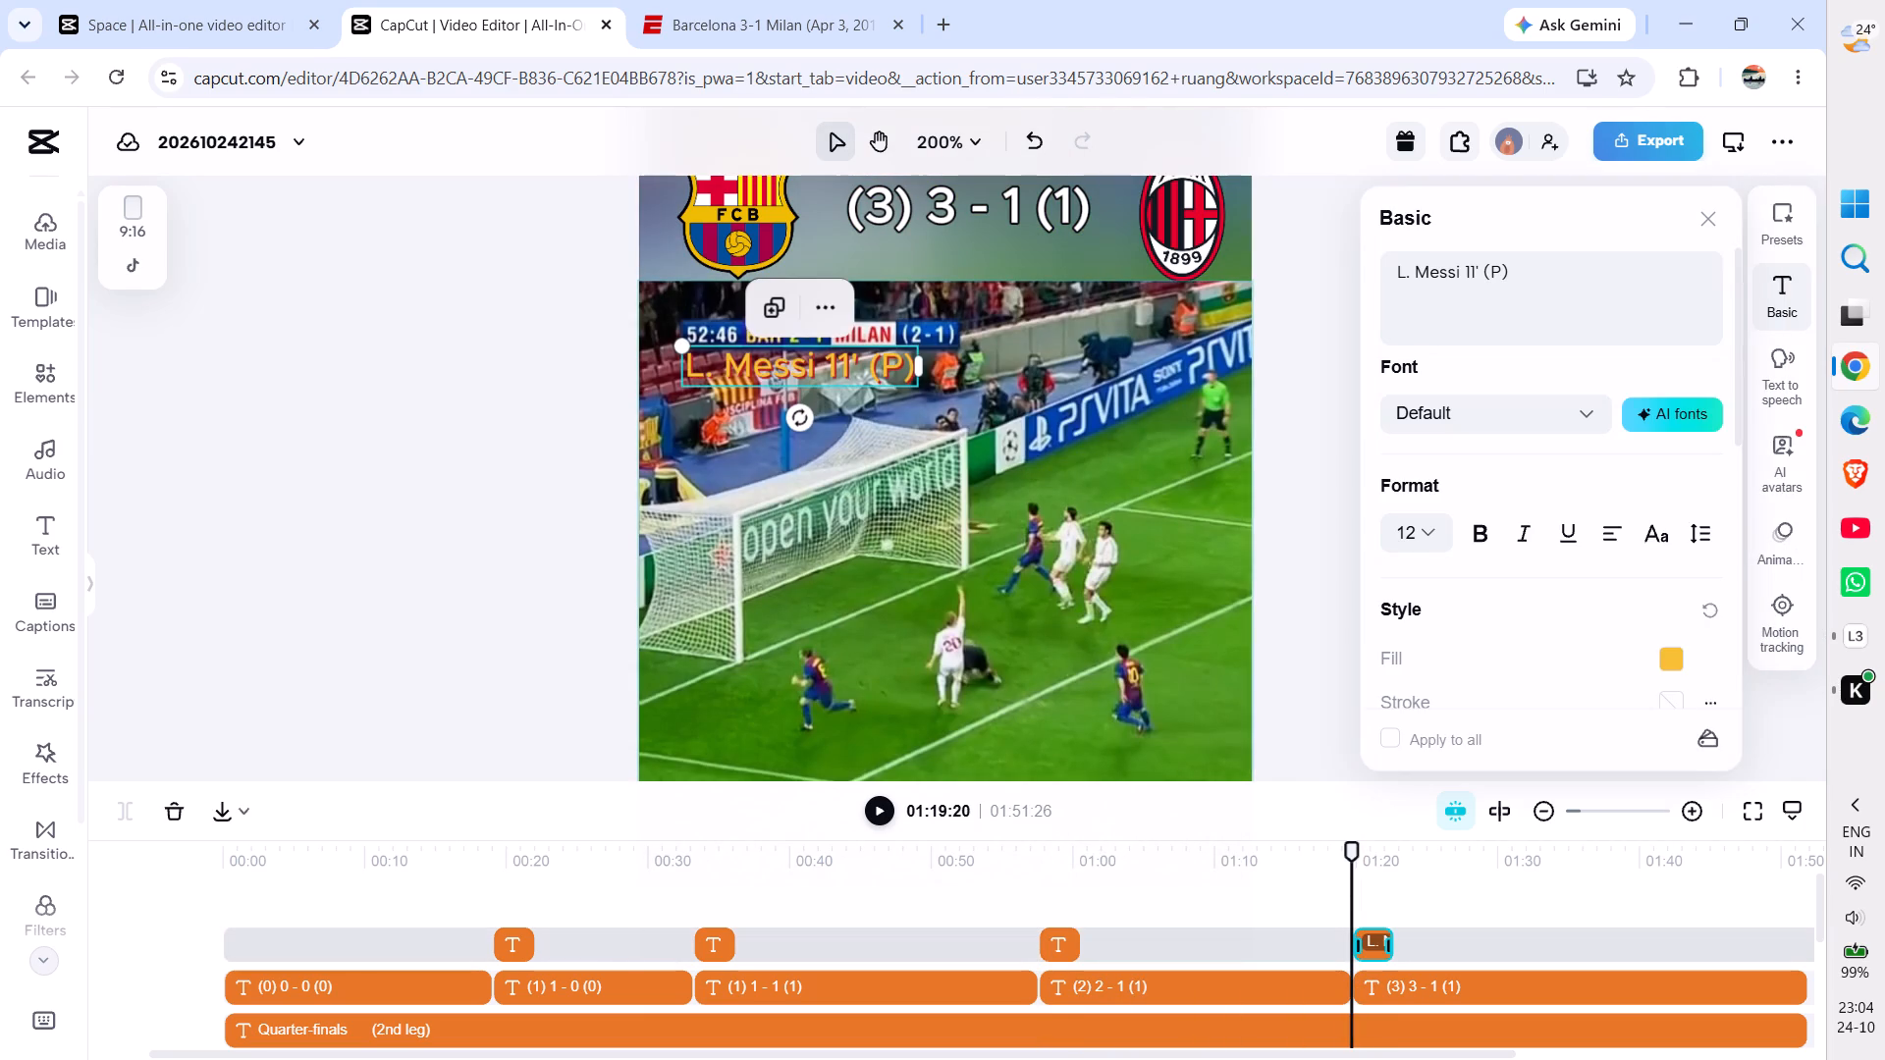
Replace the pasted caption's text at 01:19:20 with "Andrés Iniesta - 53'" from the clipboard history.
{"action": "left_click", "coordinate": [1510, 272]}
{"action": "key", "text": "BackSpace"}
{"action": "key", "text": "BackSpace"}
{"action": "key", "text": "BackSpace"}
{"action": "key", "text": "BackSpace"}
{"action": "key", "text": "BackSpace"}
{"action": "key", "text": "BackSpace"}
{"action": "key", "text": "BackSpace"}
{"action": "key", "text": "BackSpace"}
{"action": "key", "text": "BackSpace"}
{"action": "key", "text": "BackSpace"}
{"action": "key", "text": "BackSpace"}
{"action": "key", "text": "BackSpace"}
{"action": "key", "text": "BackSpace"}
{"action": "key", "text": "BackSpace"}
{"action": "key", "text": "BackSpace"}
{"action": "key", "text": "BackSpace"}
{"action": "key", "text": "BackSpace"}
{"action": "key", "text": "BackSpace"}
{"action": "key", "text": "BackSpace"}
{"action": "key", "text": "BackSpace"}
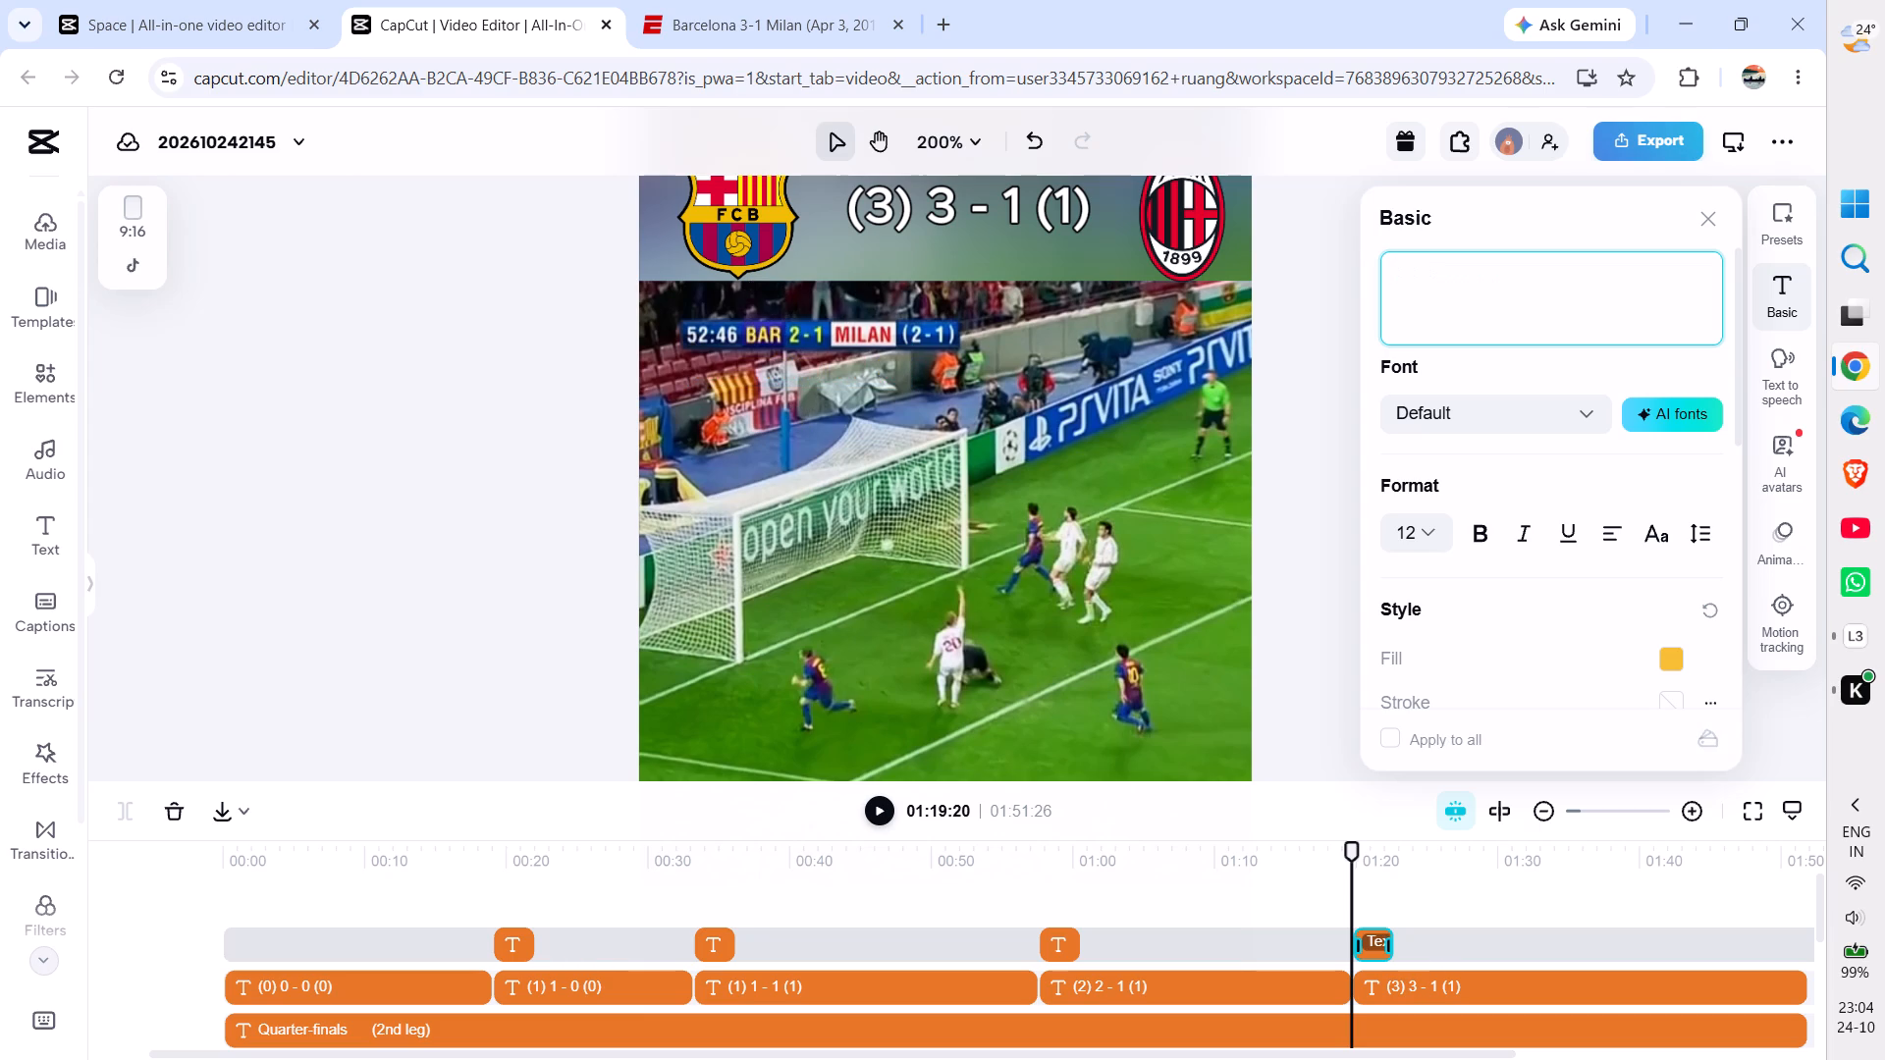
{"action": "key", "text": "super+v"}
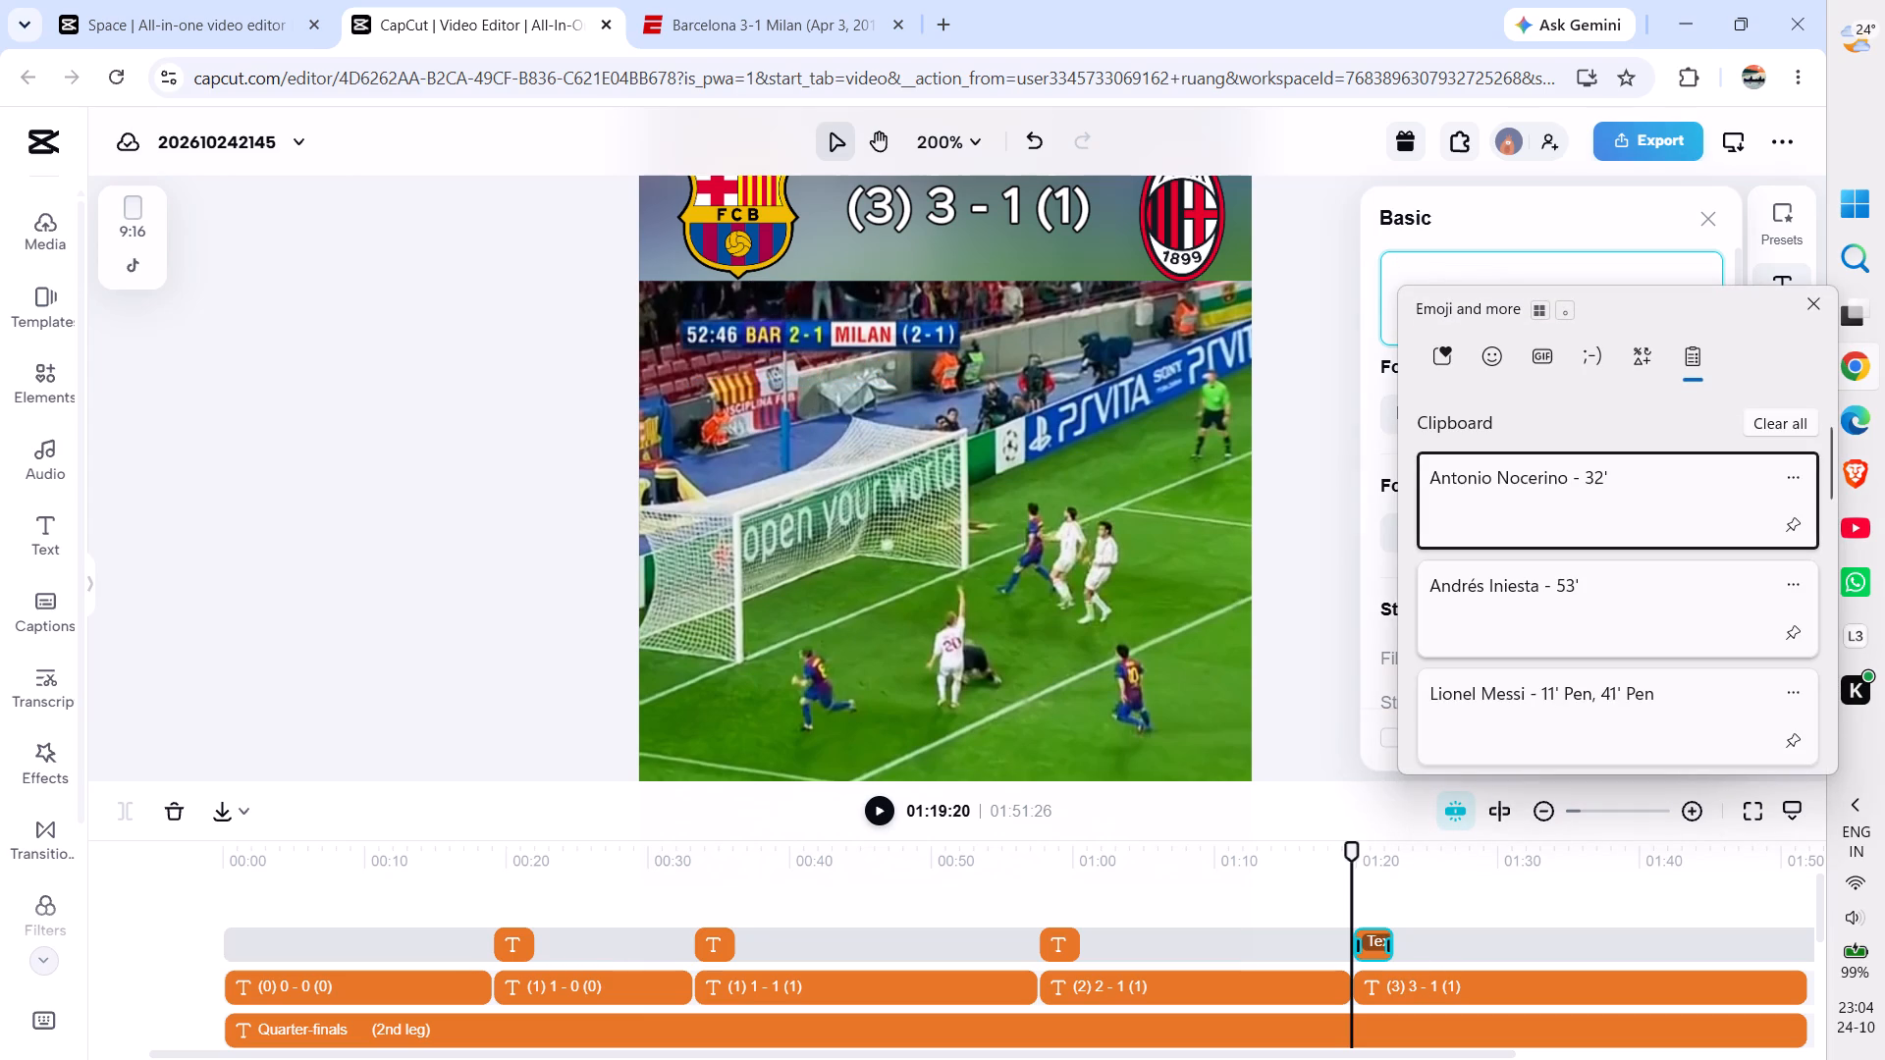
{"action": "left_click", "coordinate": [1515, 609]}
{"action": "key", "text": "ctrl+v"}
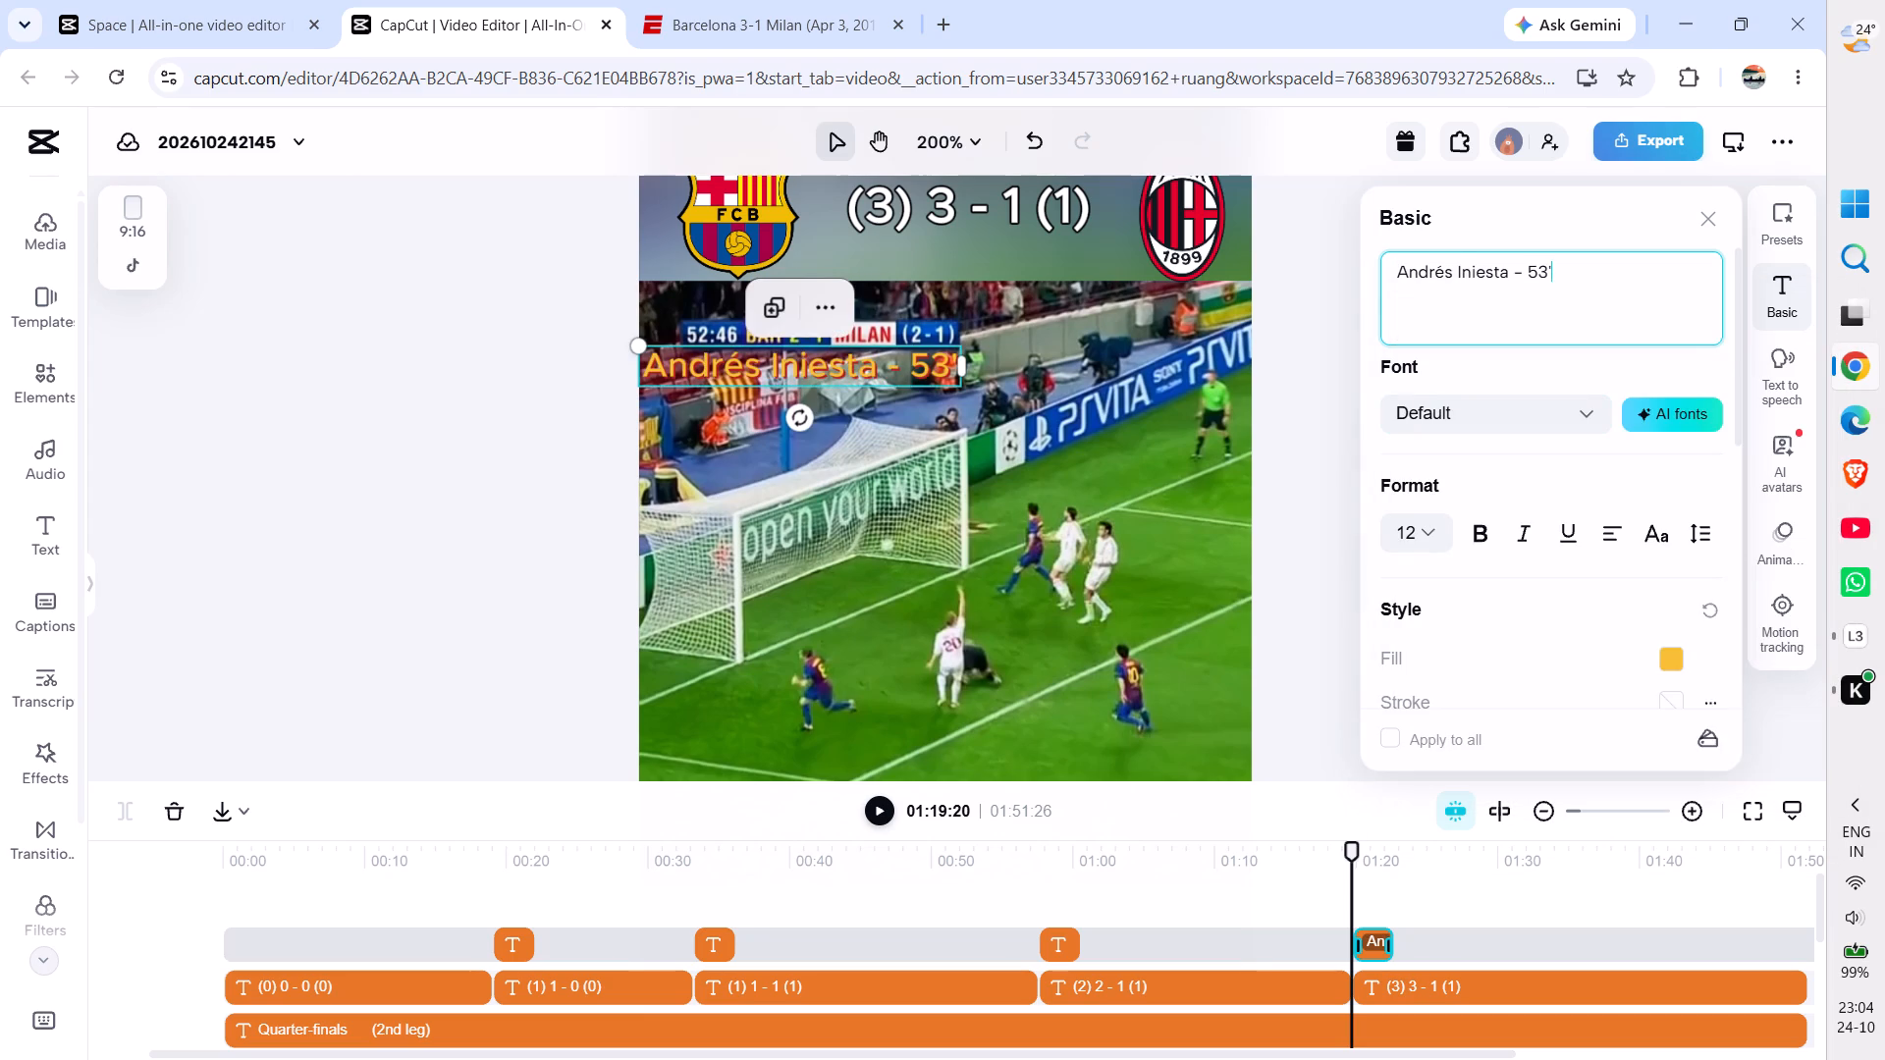
Shorten the caption at 01:19:20 to "A. Iniesta 53'", abbreviating the first name and dropping the dash.
{"action": "left_click", "coordinate": [1450, 286]}
{"action": "key", "text": "BackSpace"}
{"action": "key", "text": "BackSpace"}
{"action": "key", "text": "BackSpace"}
{"action": "key", "text": "BackSpace"}
{"action": "key", "text": "BackSpace"}
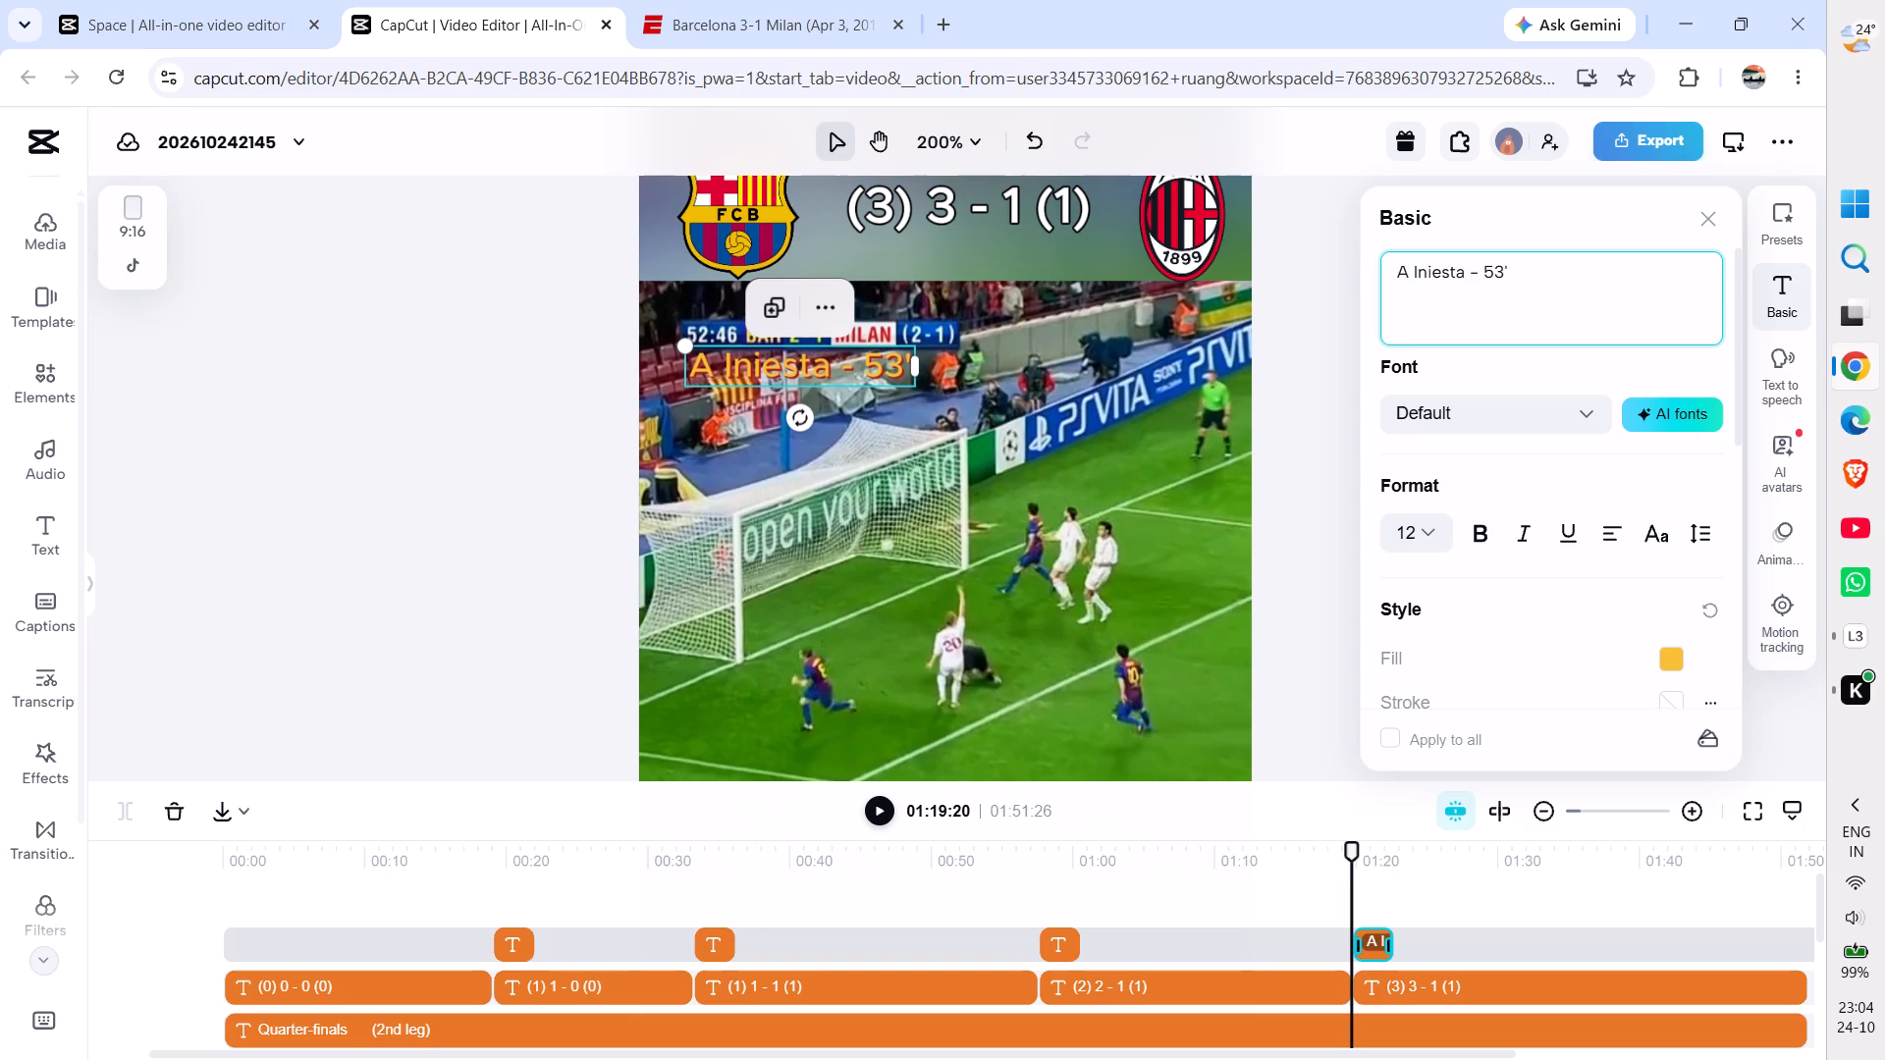
{"action": "key", "text": "period"}
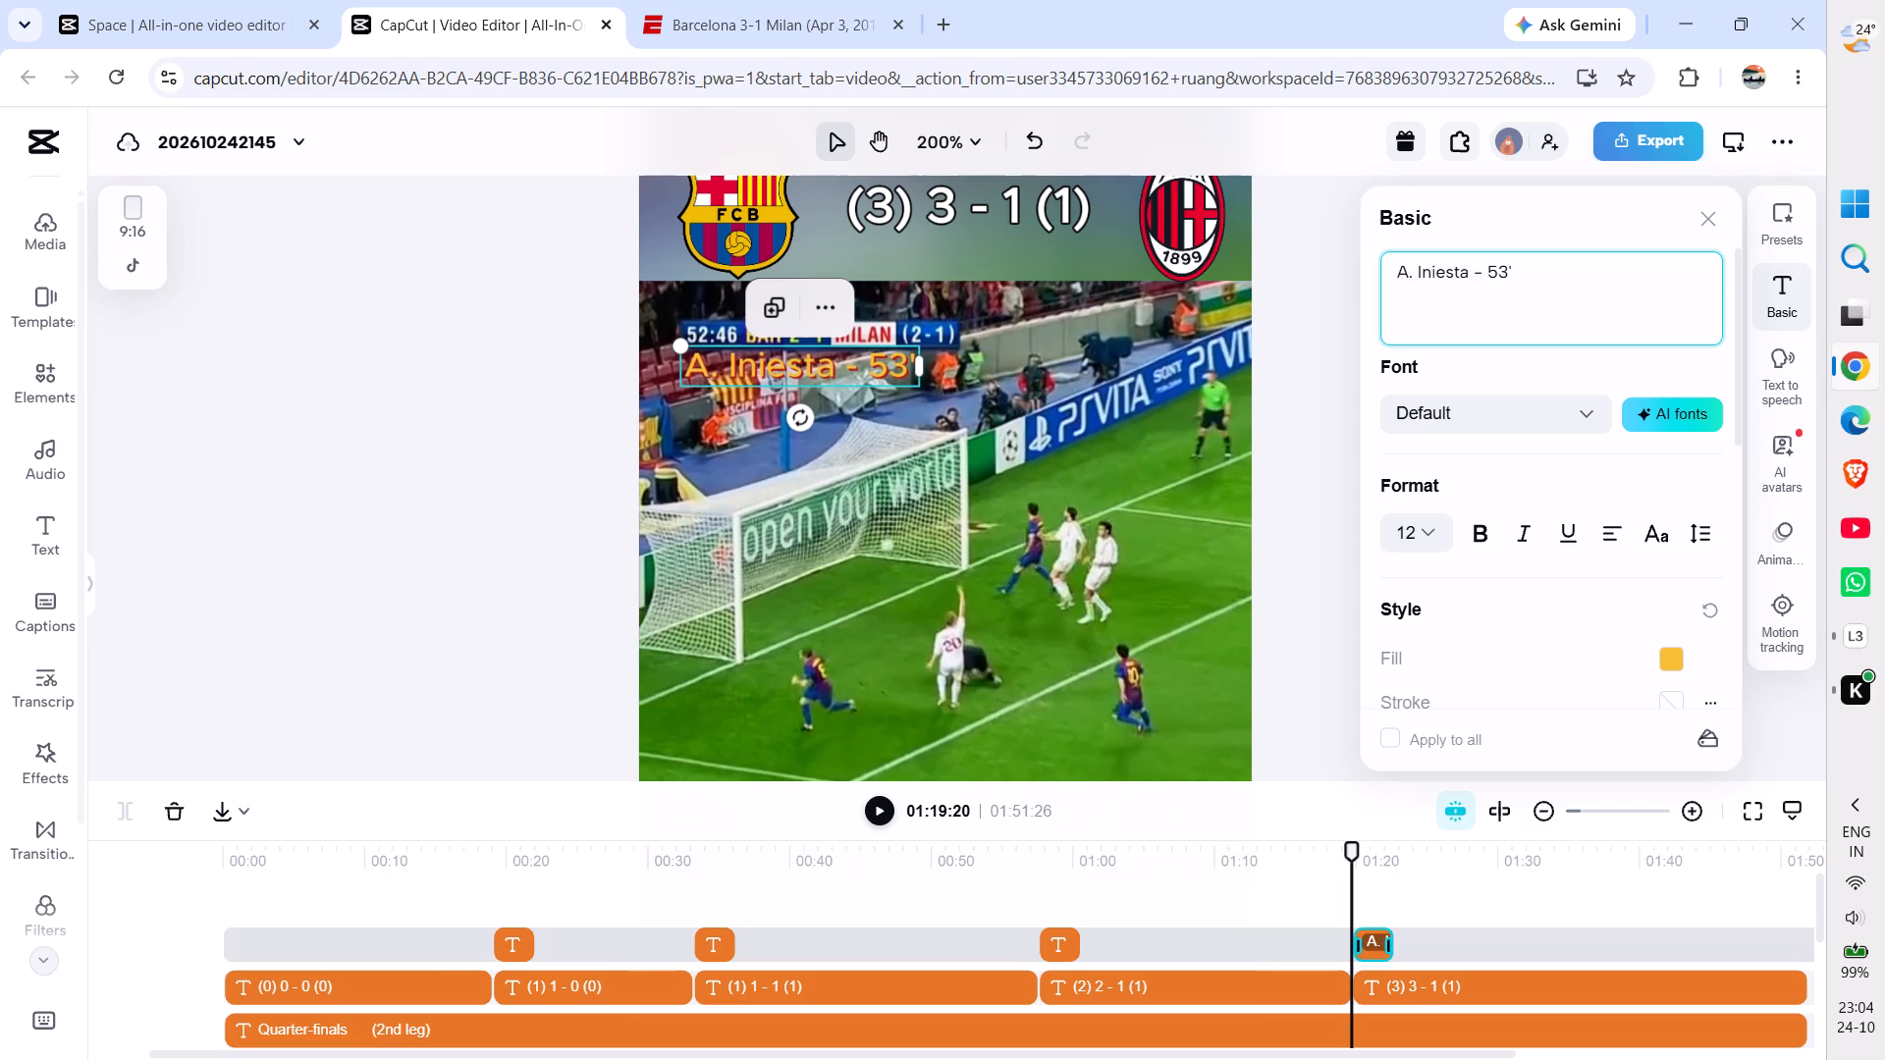
{"action": "left_click", "coordinate": [1479, 282]}
{"action": "key", "text": "BackSpace"}
{"action": "key", "text": "BackSpace"}
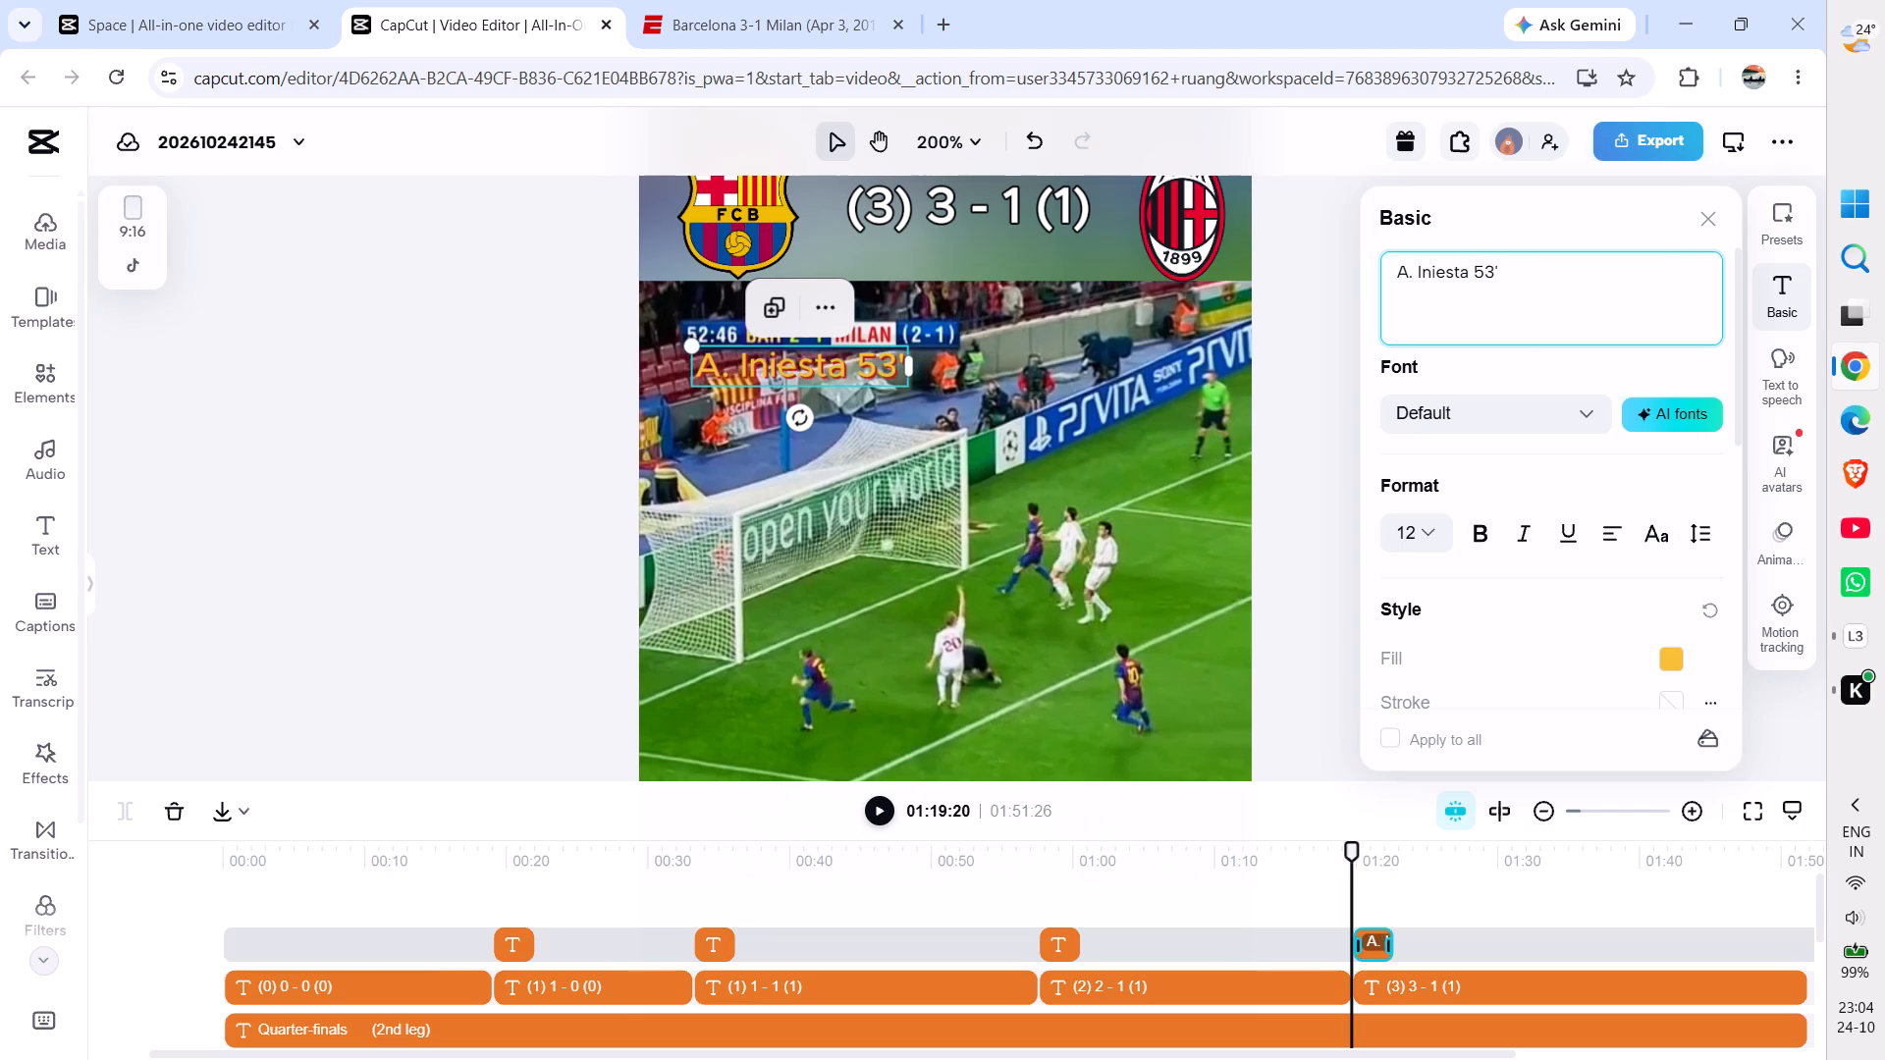
{"action": "left_click", "coordinate": [1415, 285]}
{"action": "key", "text": "BackSpace"}
{"action": "key", "text": "period"}
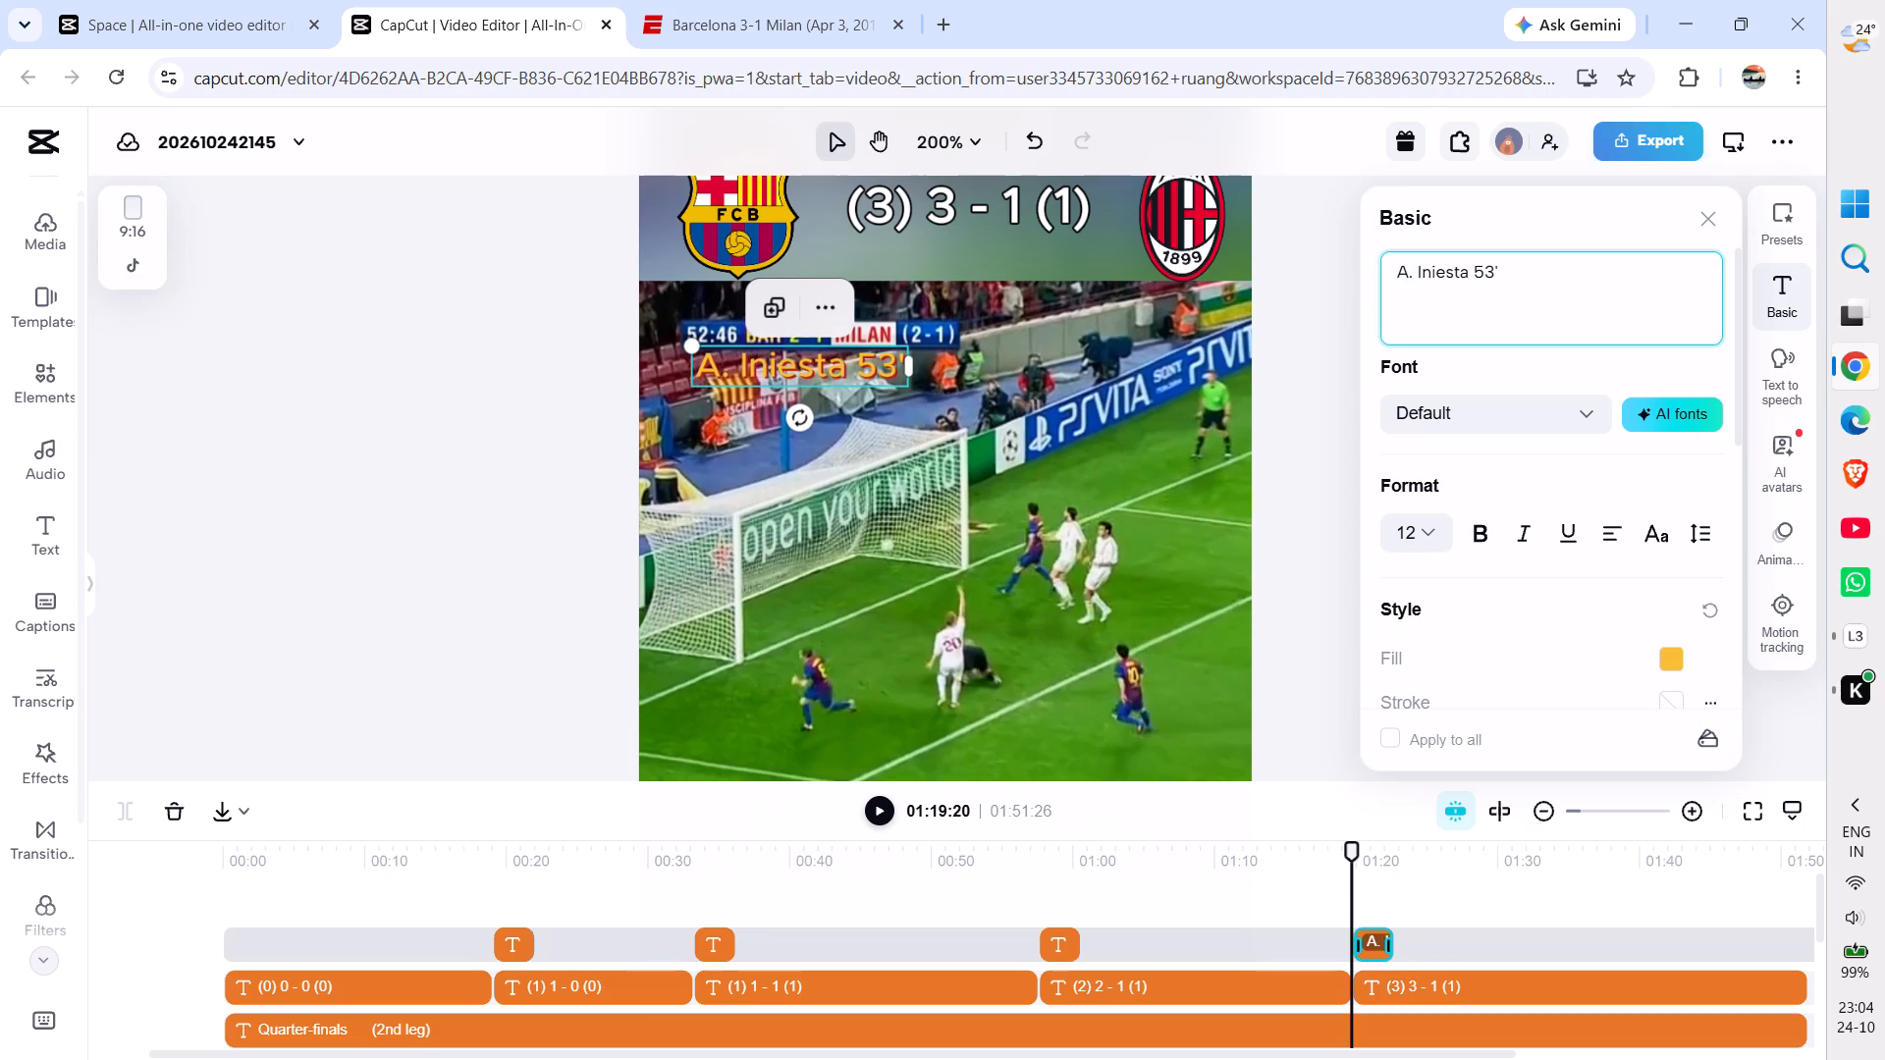
Move the "A. Iniesta 53'" caption to the top edge of the footage, below the Barcelona crest, and deselect it.
{"action": "left_click_drag", "start_coordinate": [806, 370], "coordinate": [770, 316]}
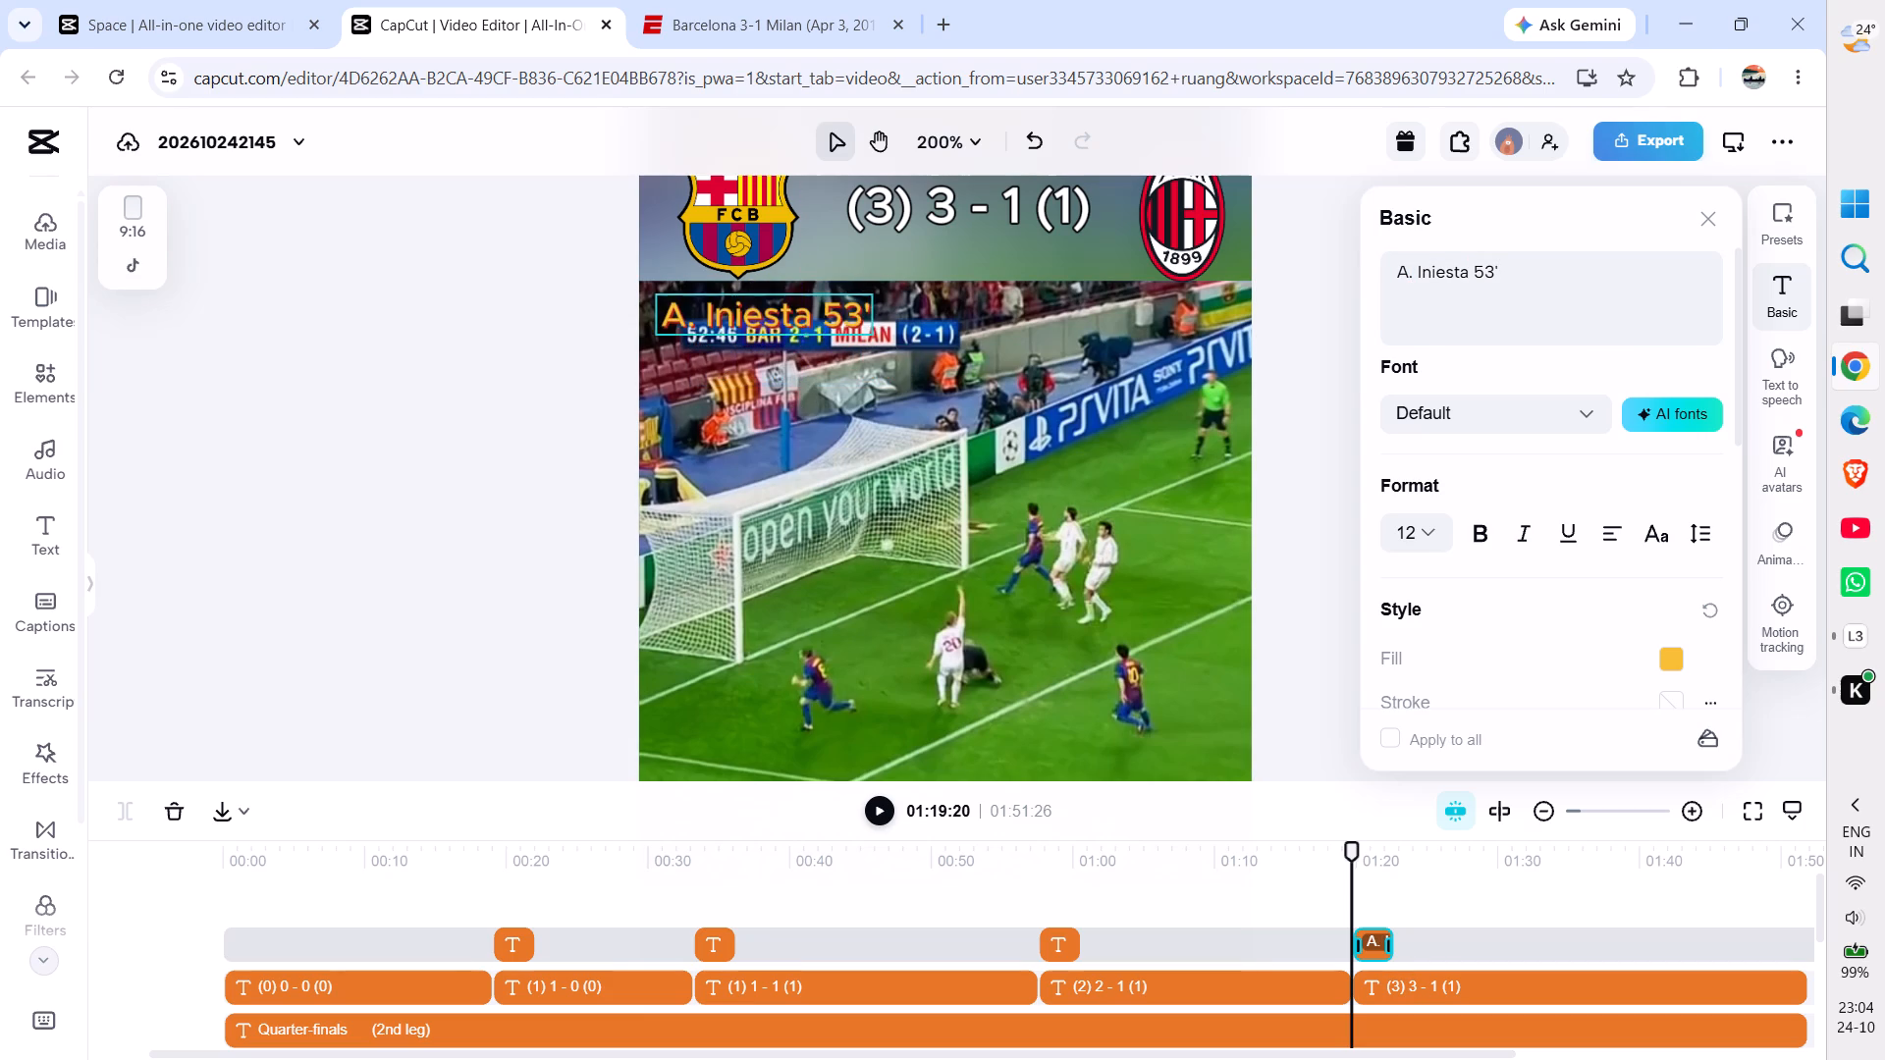
{"action": "left_click_drag", "start_coordinate": [770, 316], "coordinate": [766, 308]}
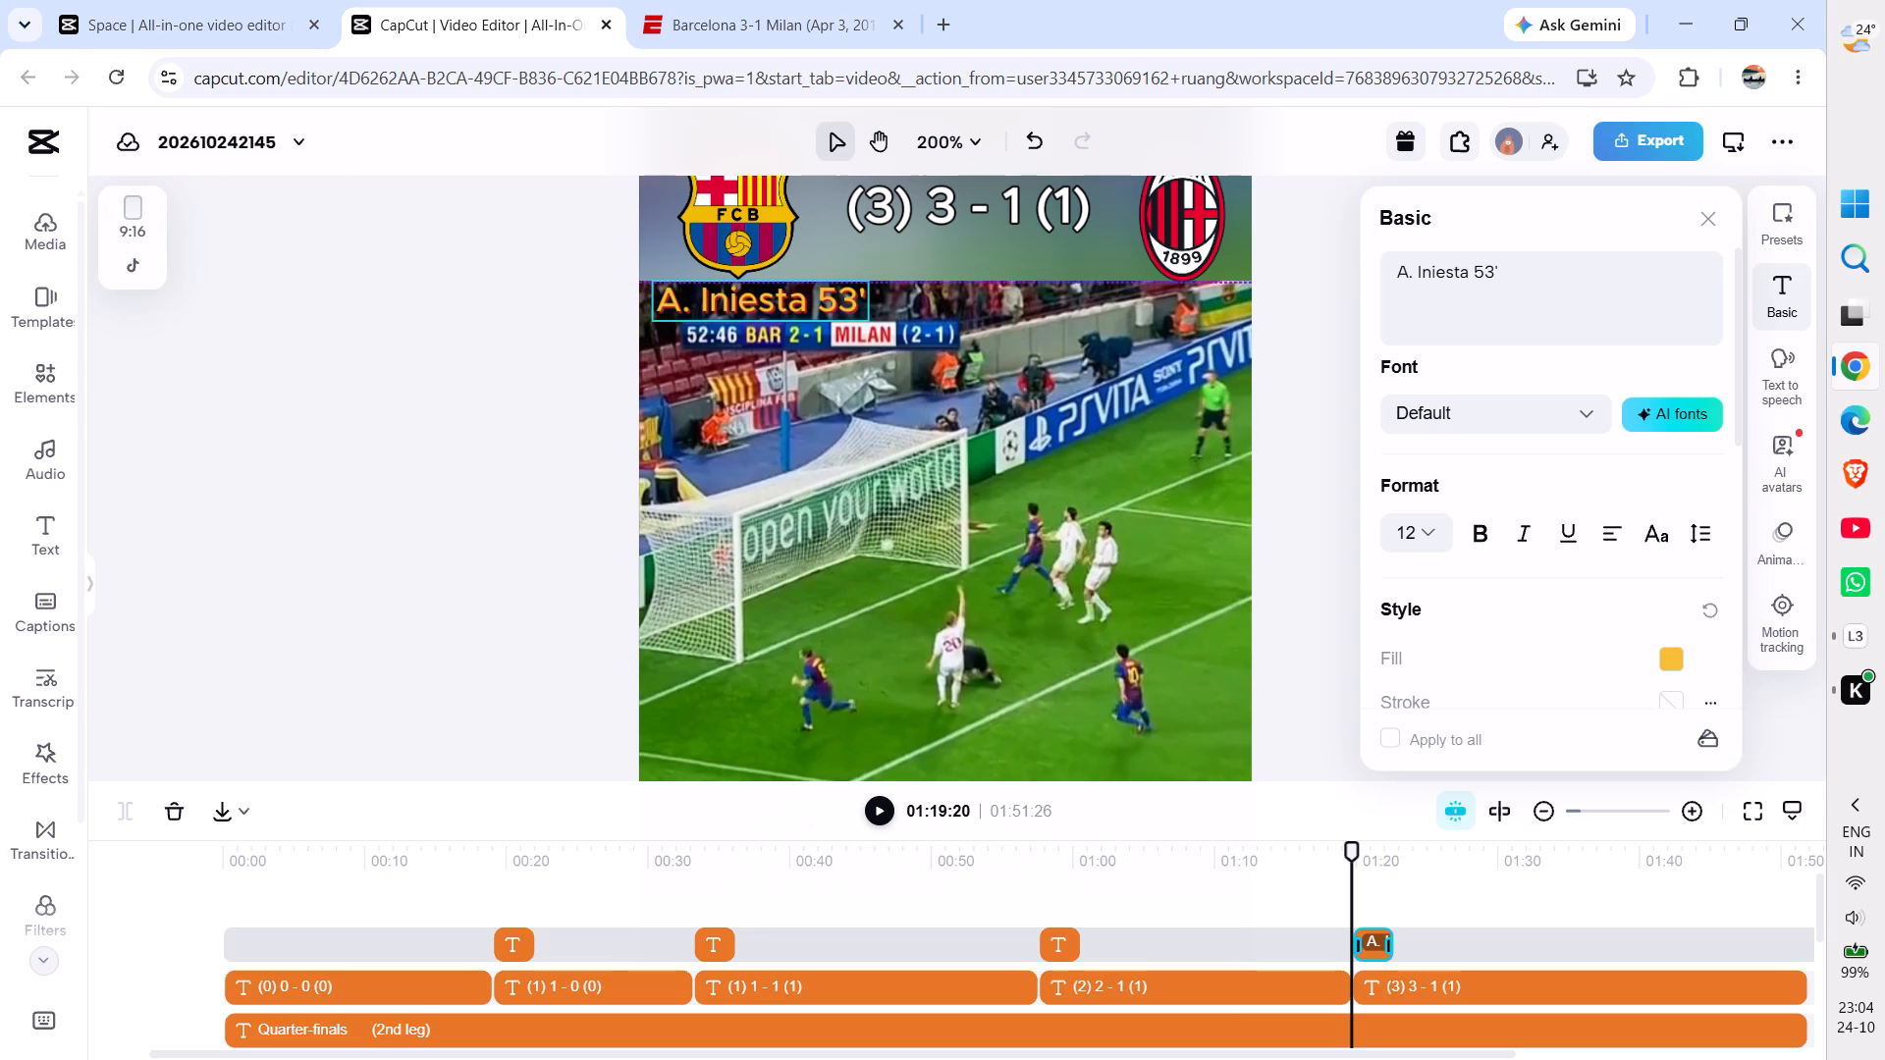
{"action": "left_click_drag", "start_coordinate": [766, 308], "coordinate": [766, 311]}
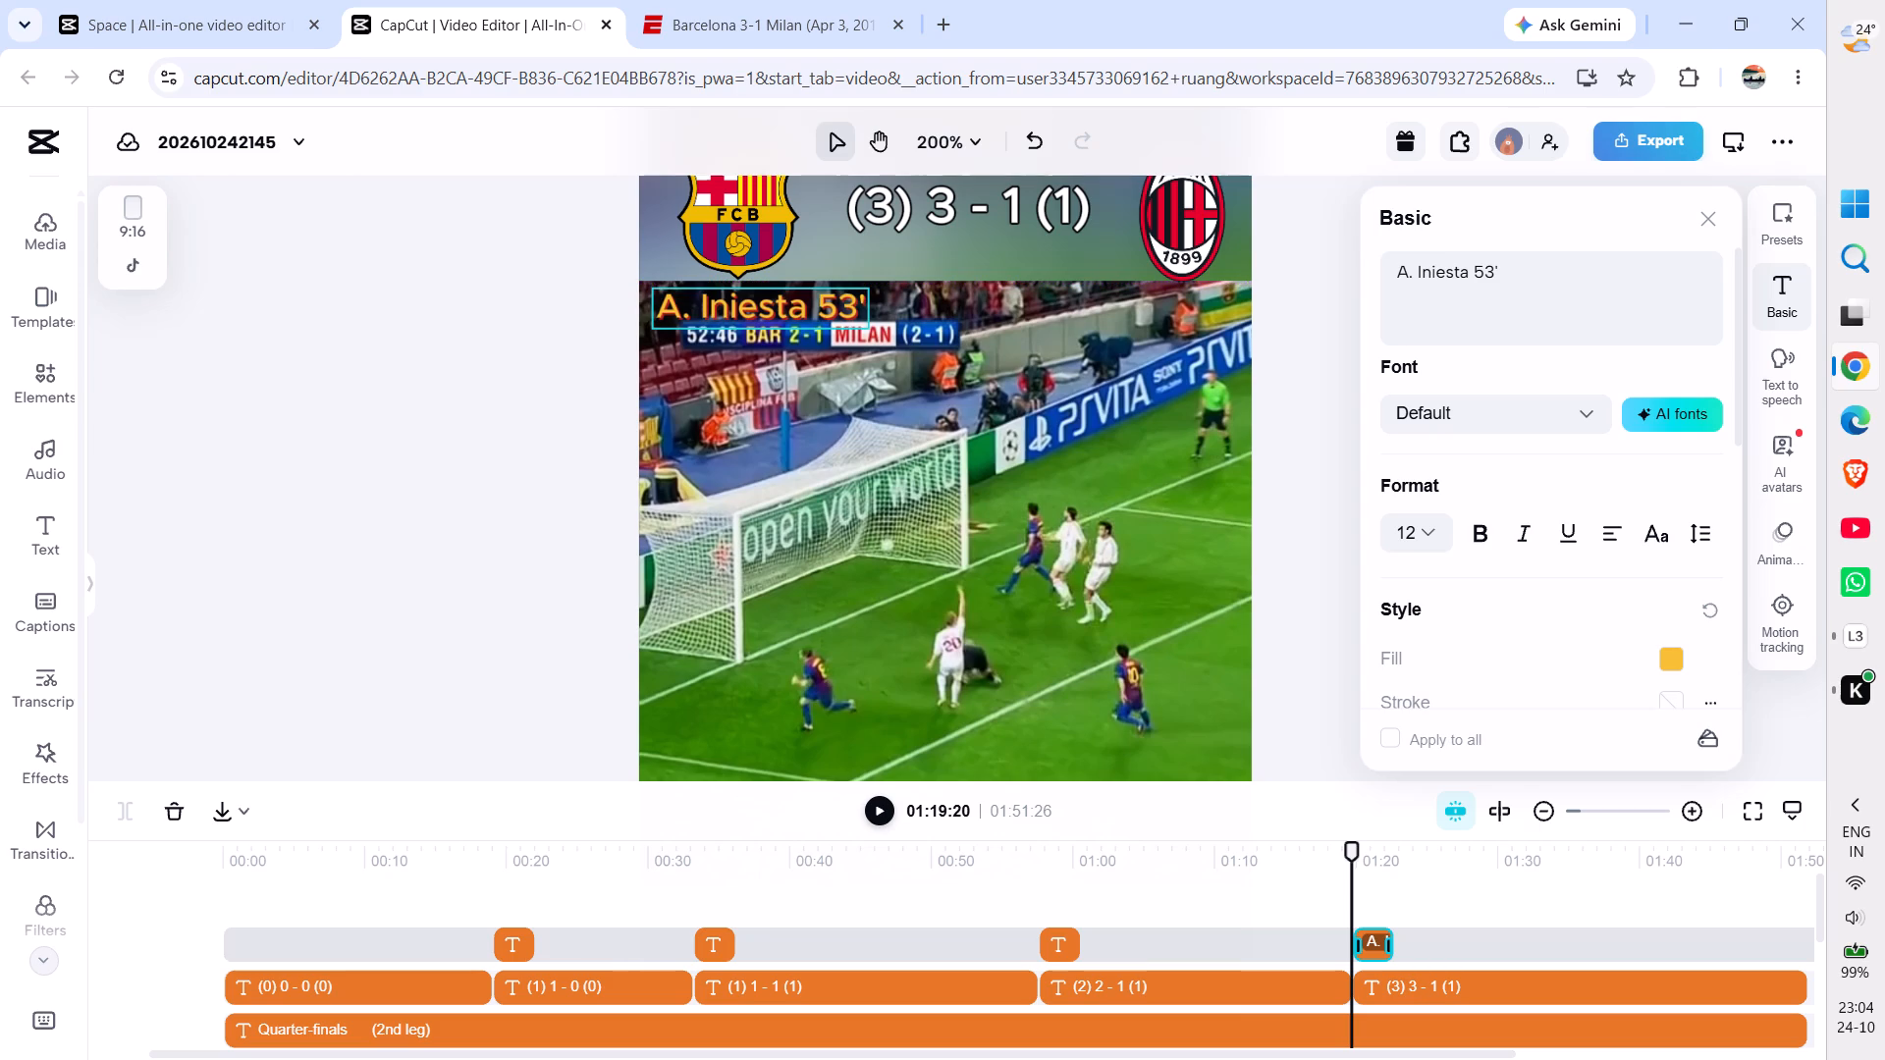
{"action": "left_click_drag", "start_coordinate": [766, 311], "coordinate": [766, 305]}
{"action": "left_click", "coordinate": [503, 405]}
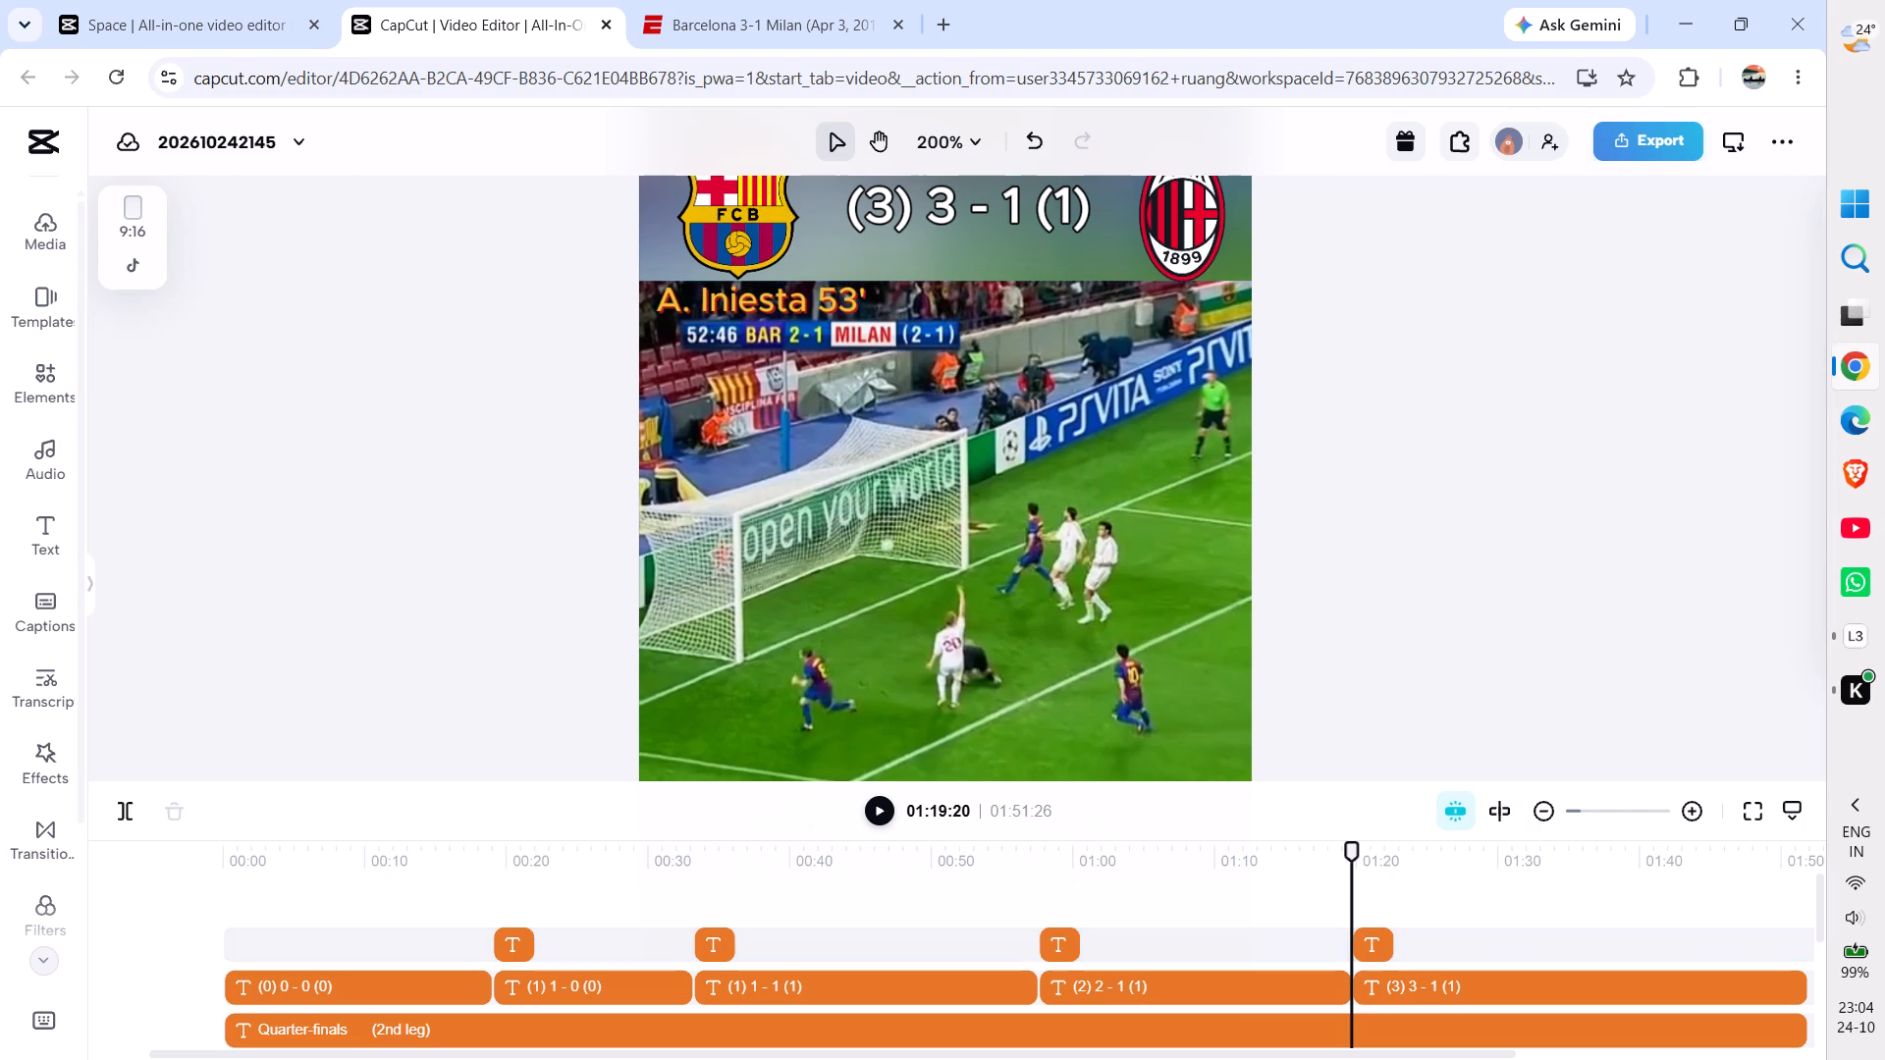
Play through the first goal and extend the "L. Messi 11' (P)" caption to 00:23:03, where the penalty replay ends.
{"action": "left_click", "coordinate": [441, 927]}
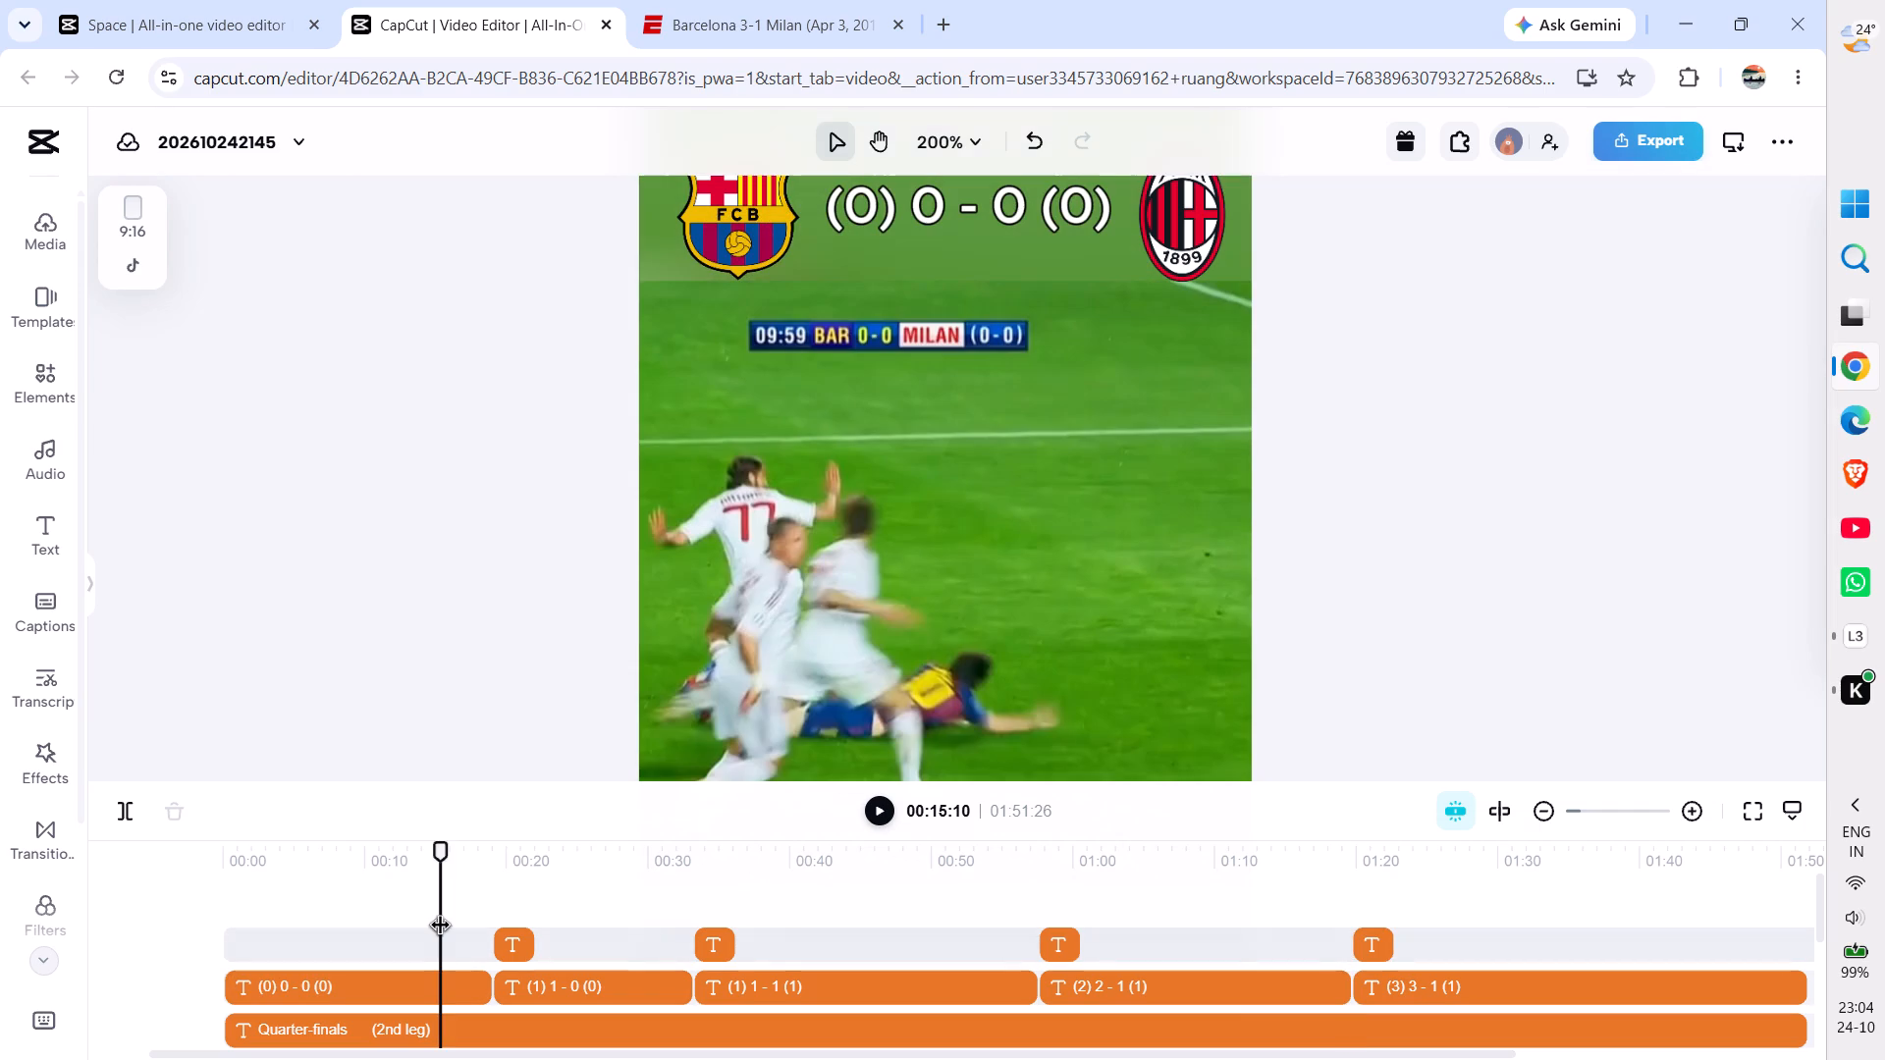
{"action": "left_click_drag", "start_coordinate": [434, 855], "coordinate": [477, 858]}
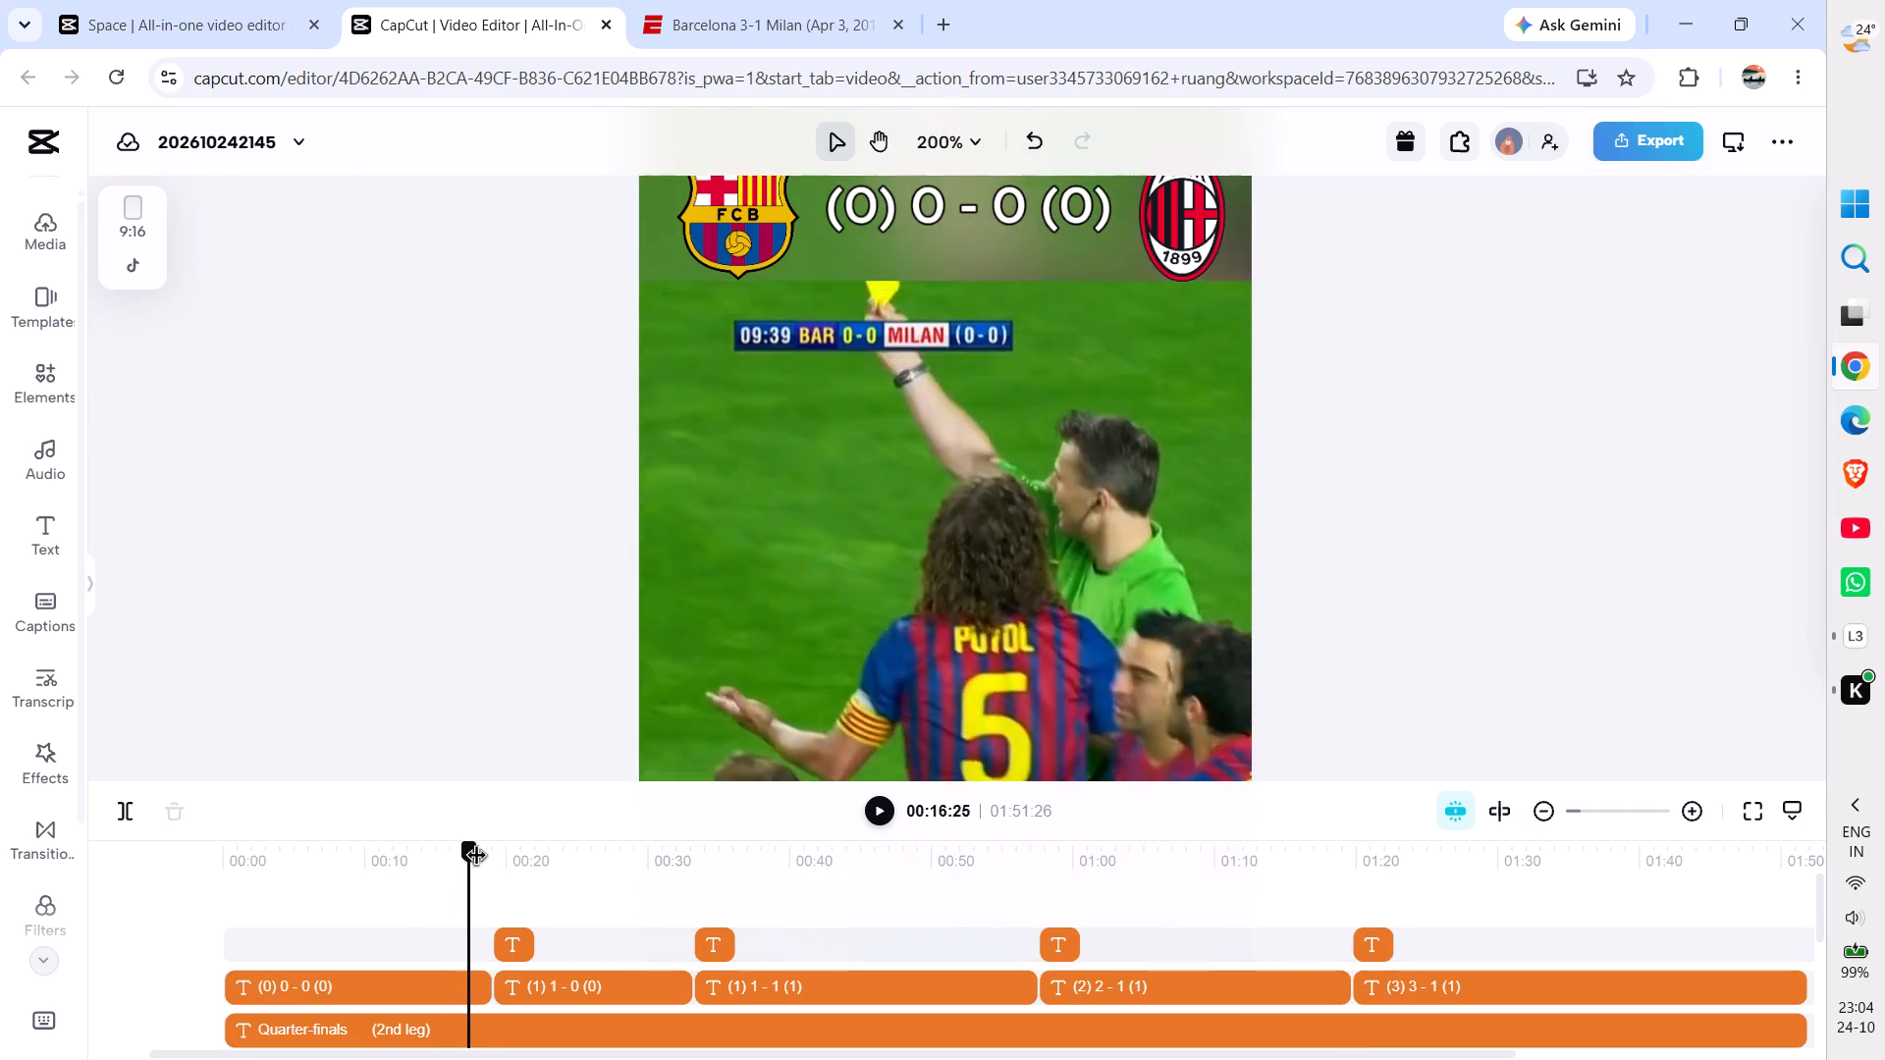
{"action": "left_click_drag", "start_coordinate": [477, 858], "coordinate": [479, 858]}
{"action": "key", "text": "space"}
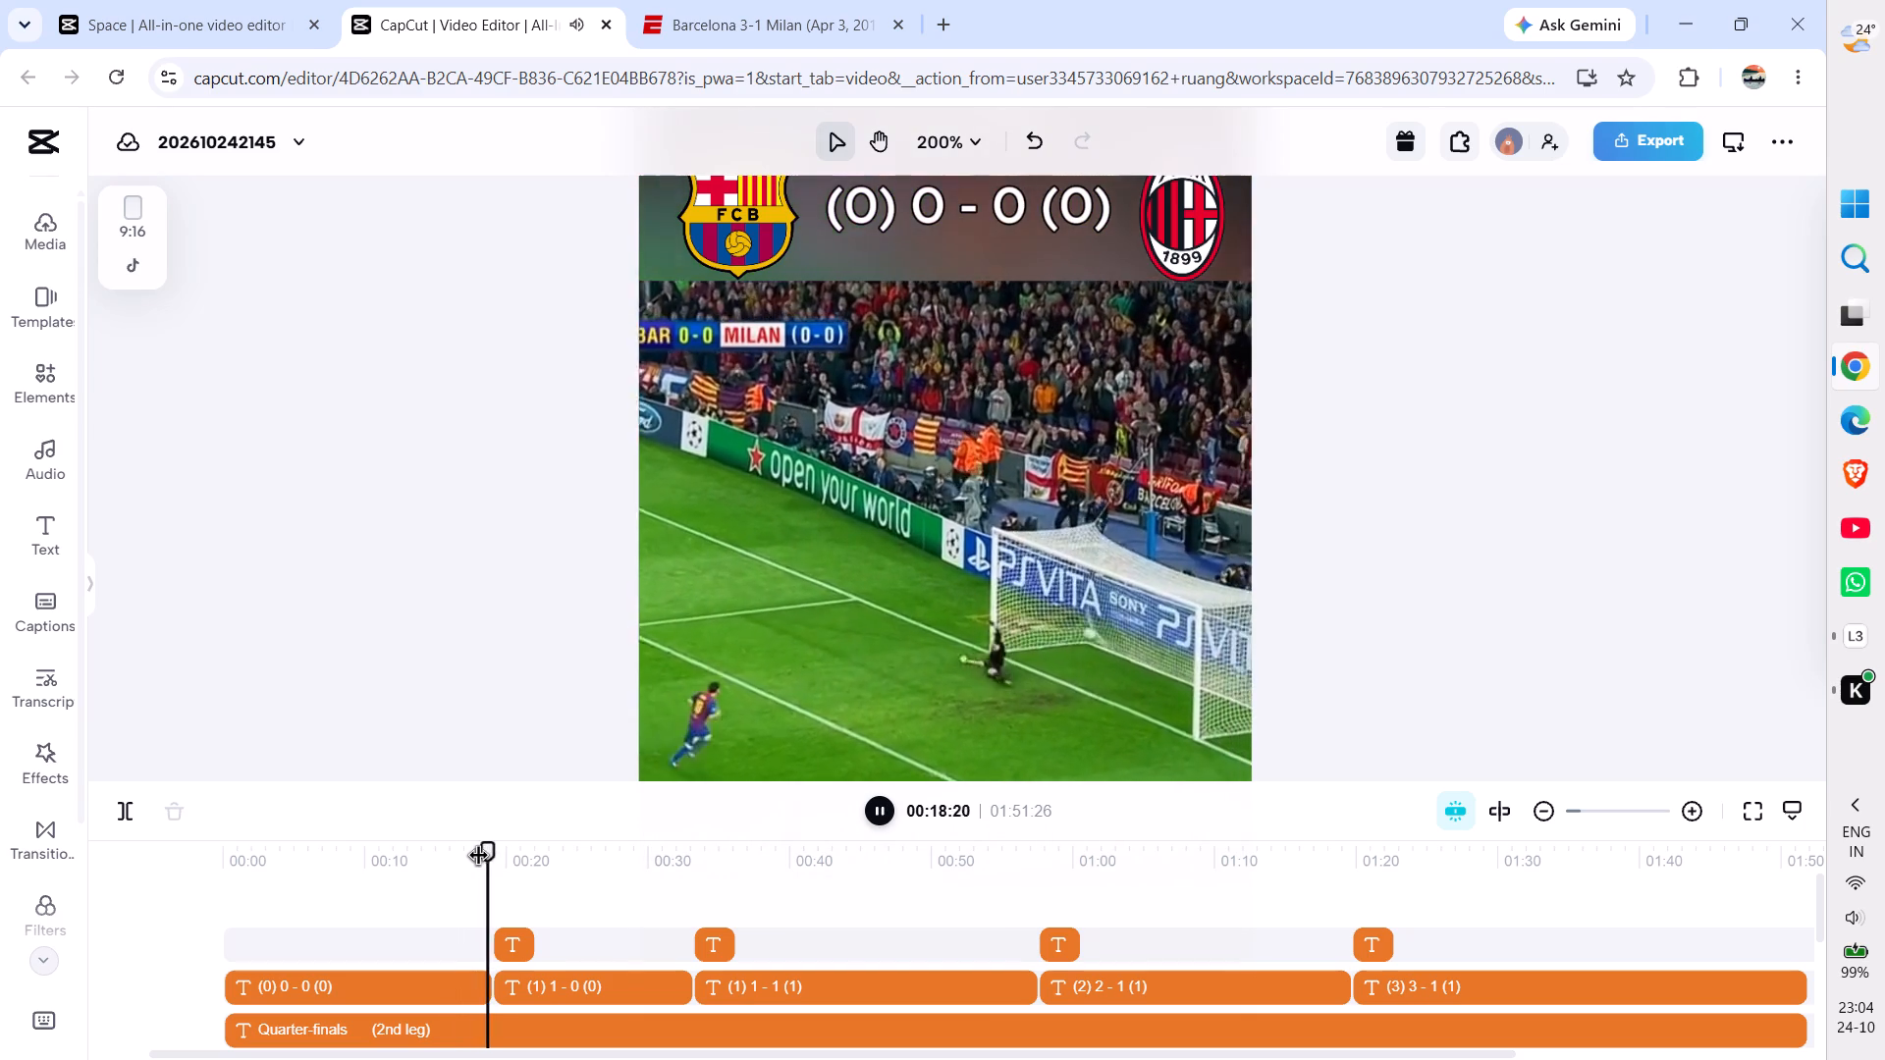
{"action": "key", "text": "space"}
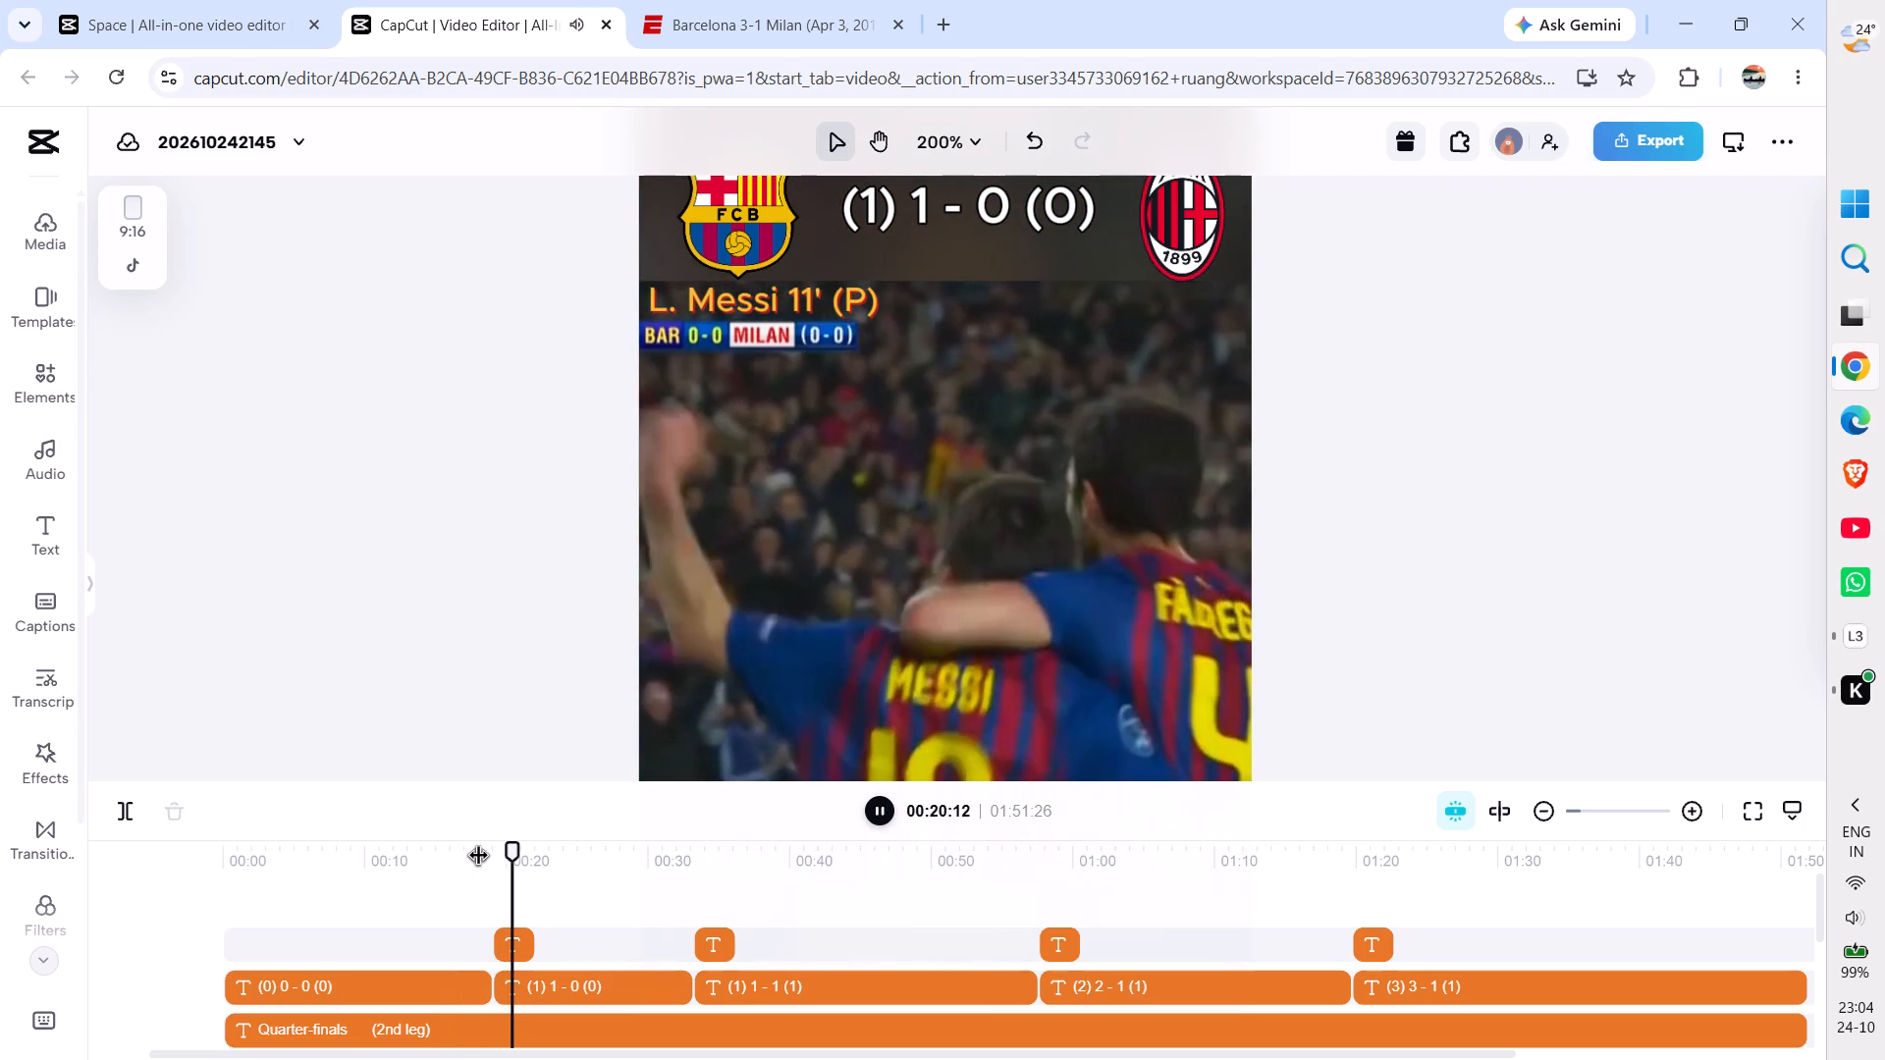
{"action": "key", "text": "ctrl+equal"}
{"action": "key", "text": "ctrl+equal"}
{"action": "key", "text": "ctrl+equal"}
{"action": "key", "text": "ctrl+equal"}
{"action": "key", "text": "ctrl+equal"}
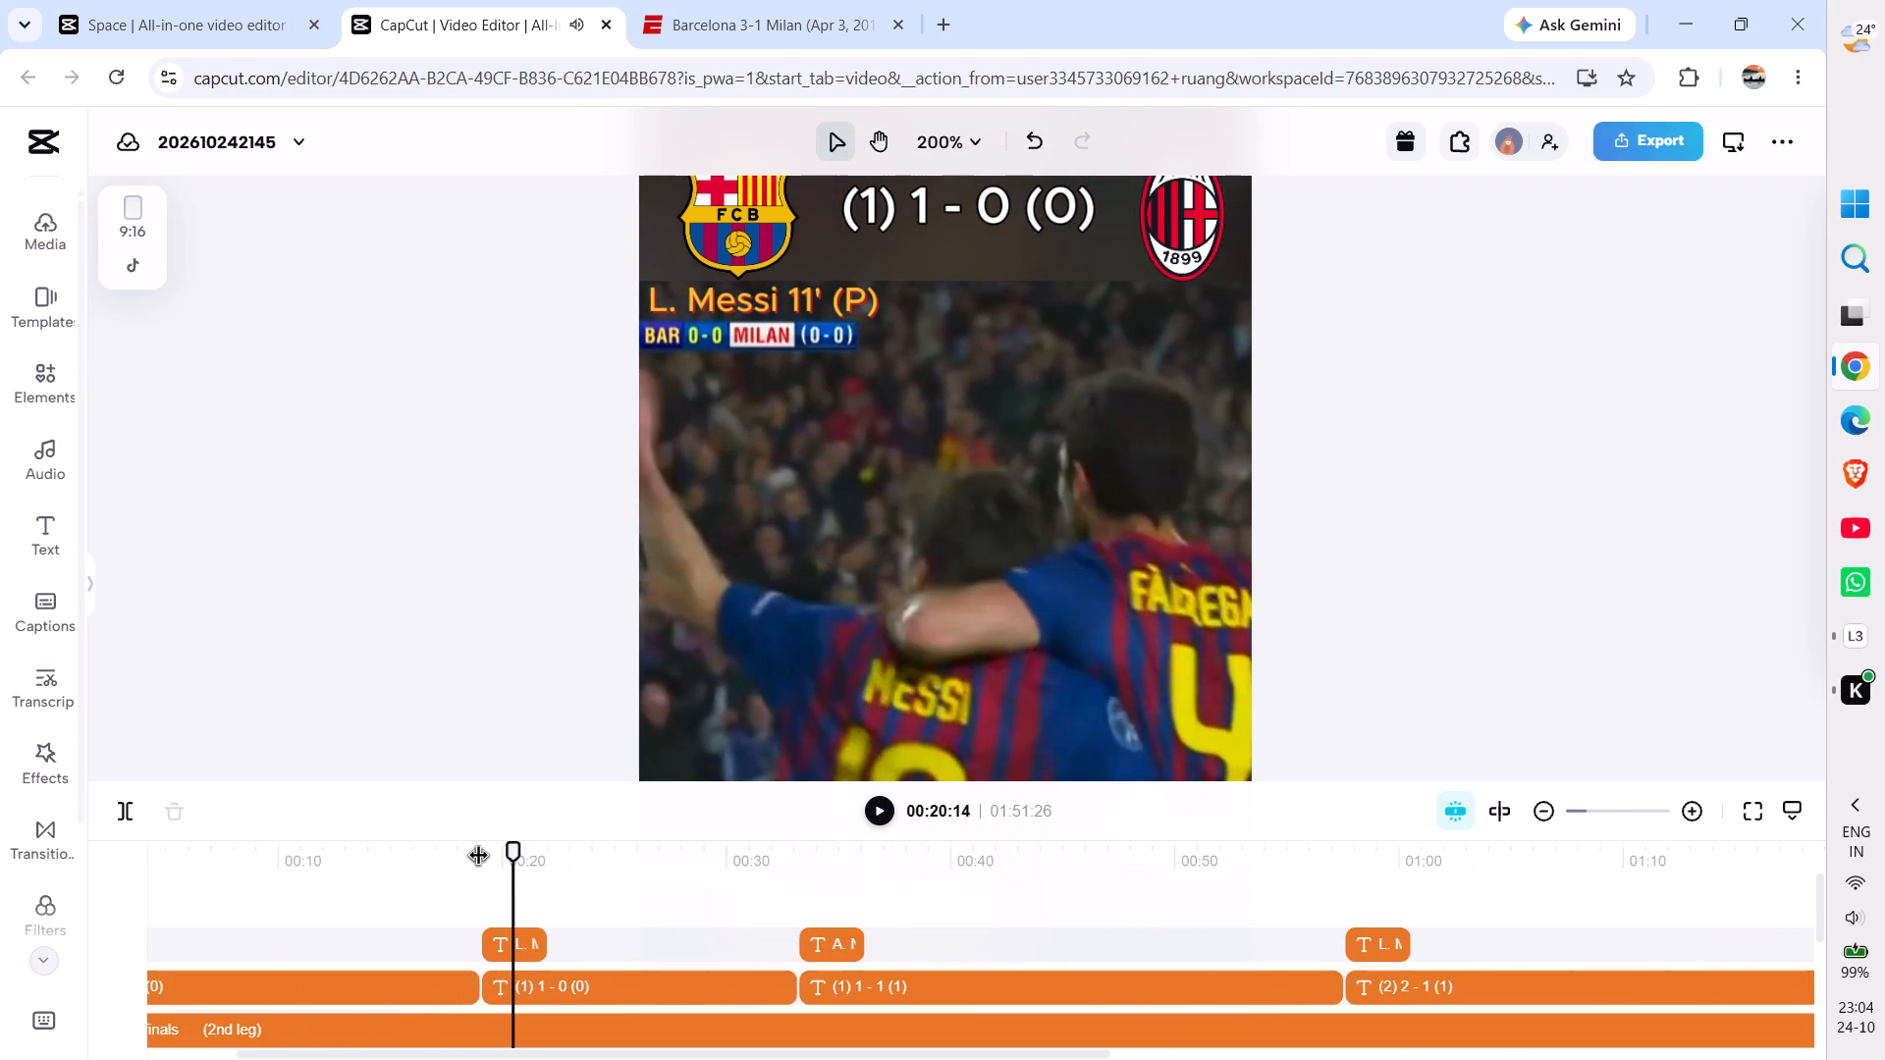
{"action": "key", "text": "space"}
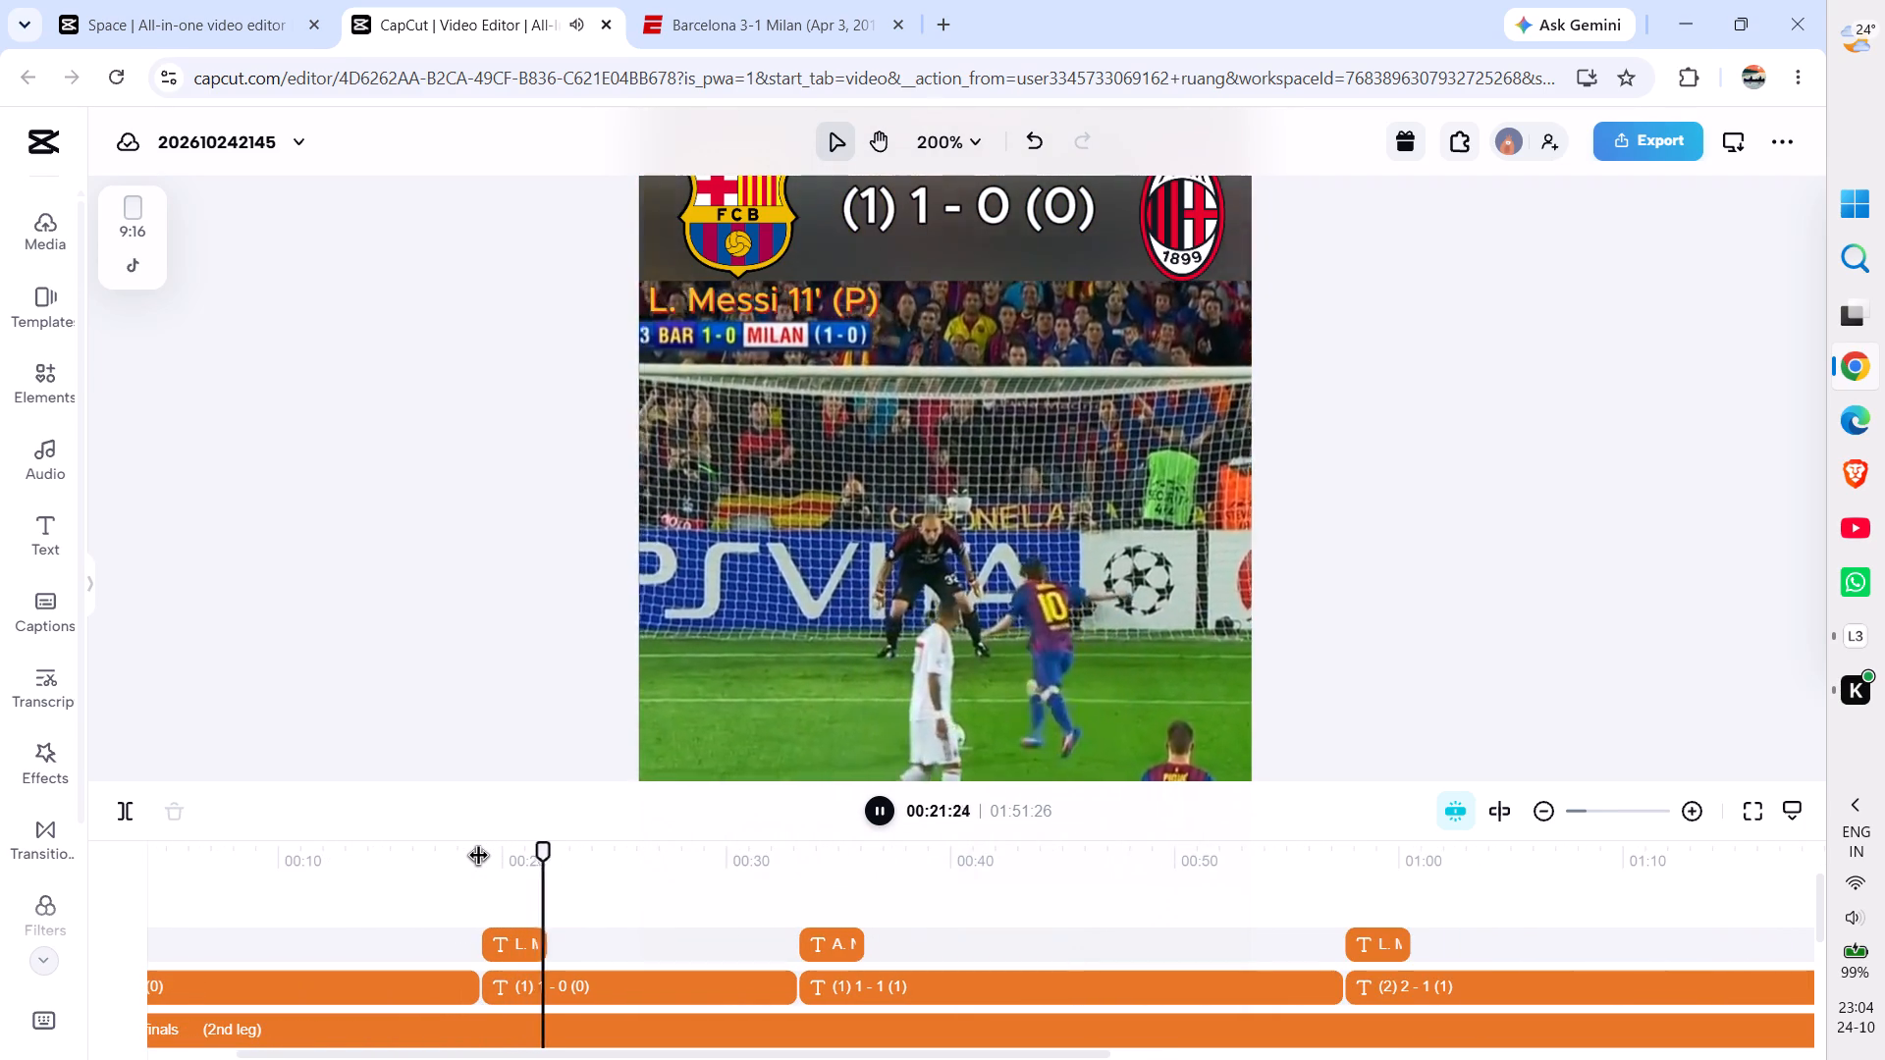
{"action": "key", "text": "space"}
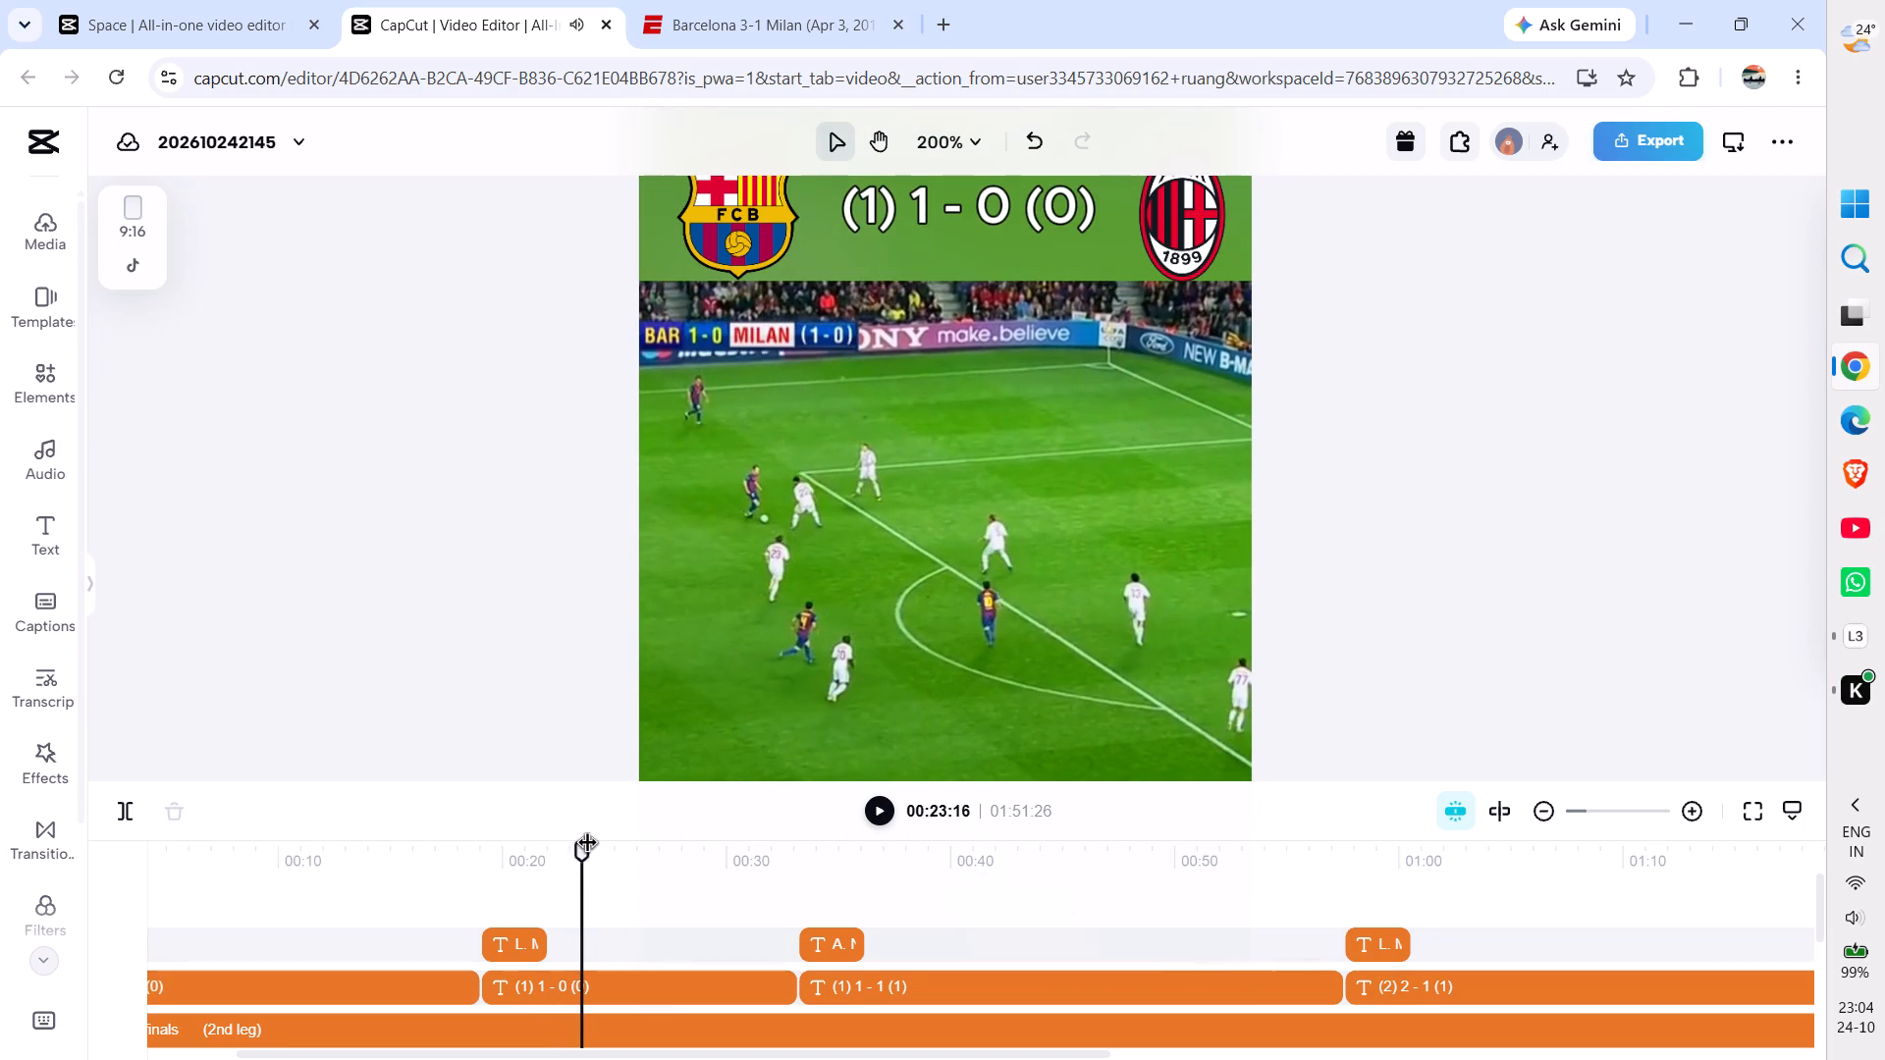
{"action": "left_click_drag", "start_coordinate": [588, 845], "coordinate": [576, 845]}
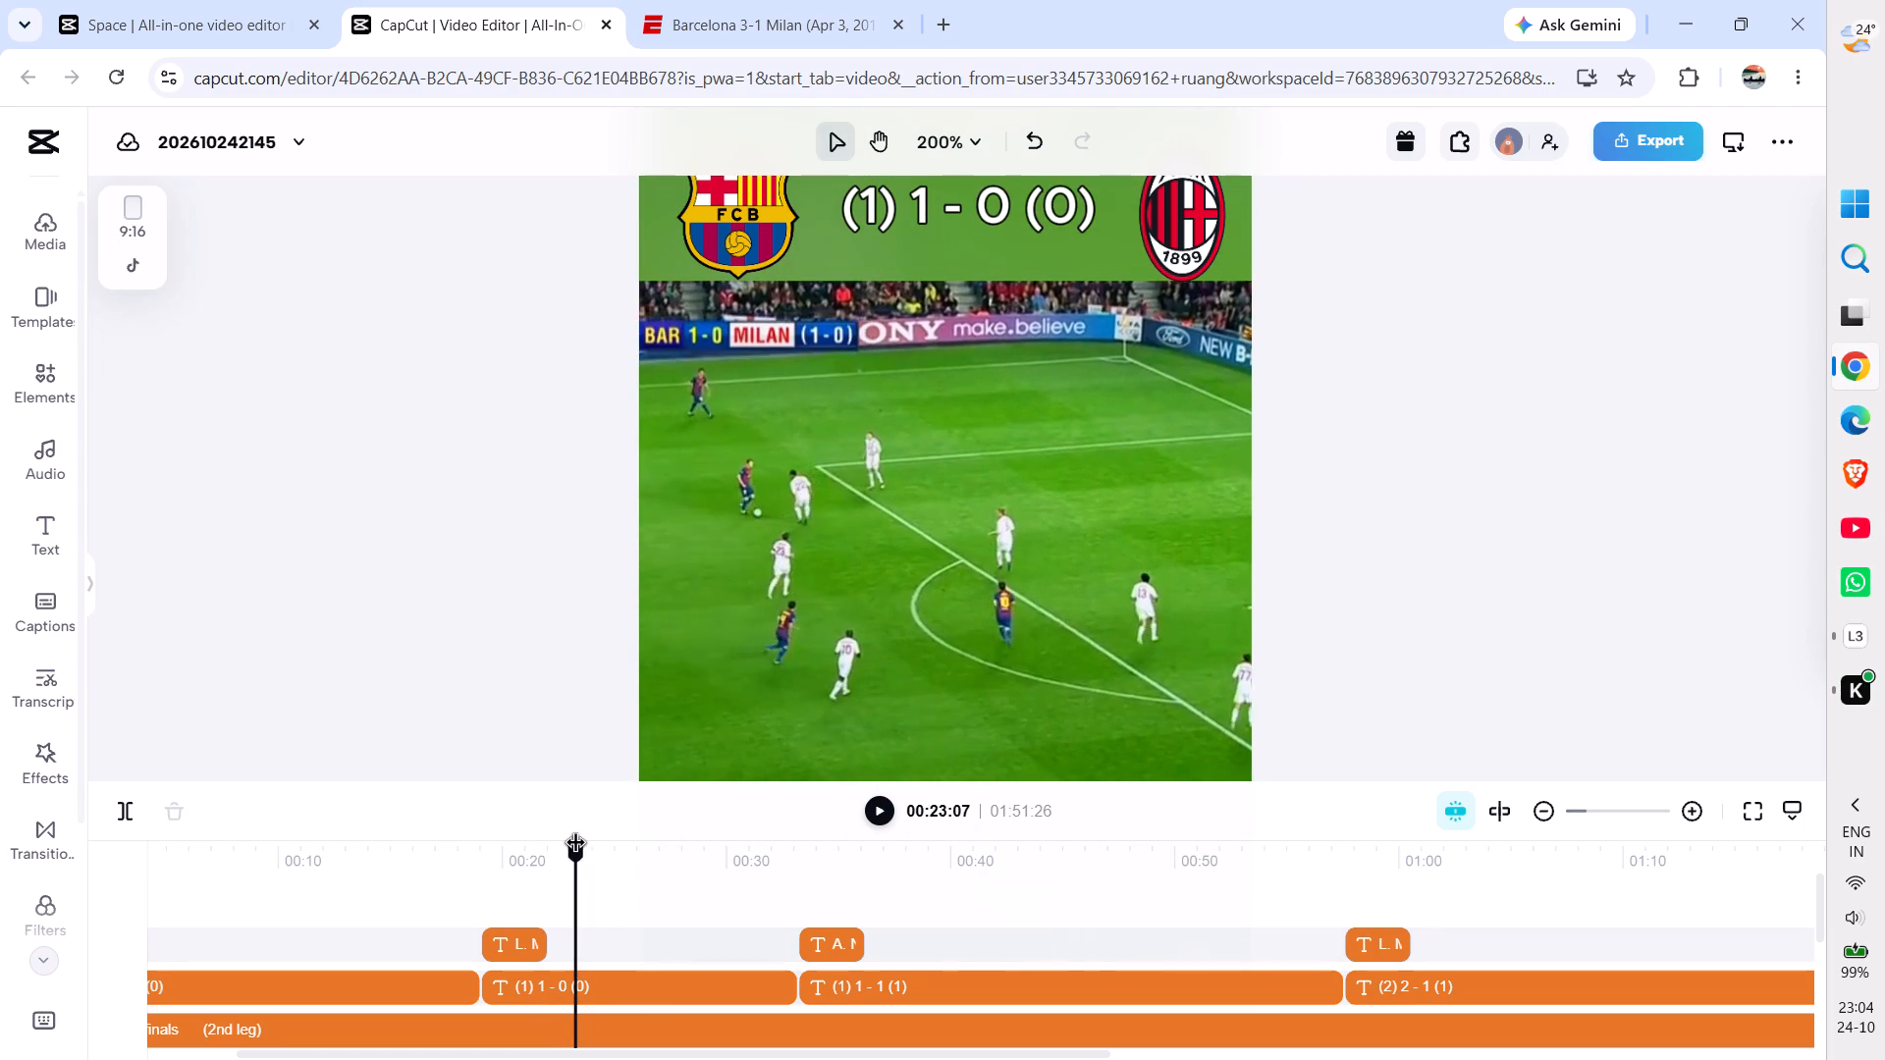
{"action": "left_click_drag", "start_coordinate": [576, 845], "coordinate": [566, 847]}
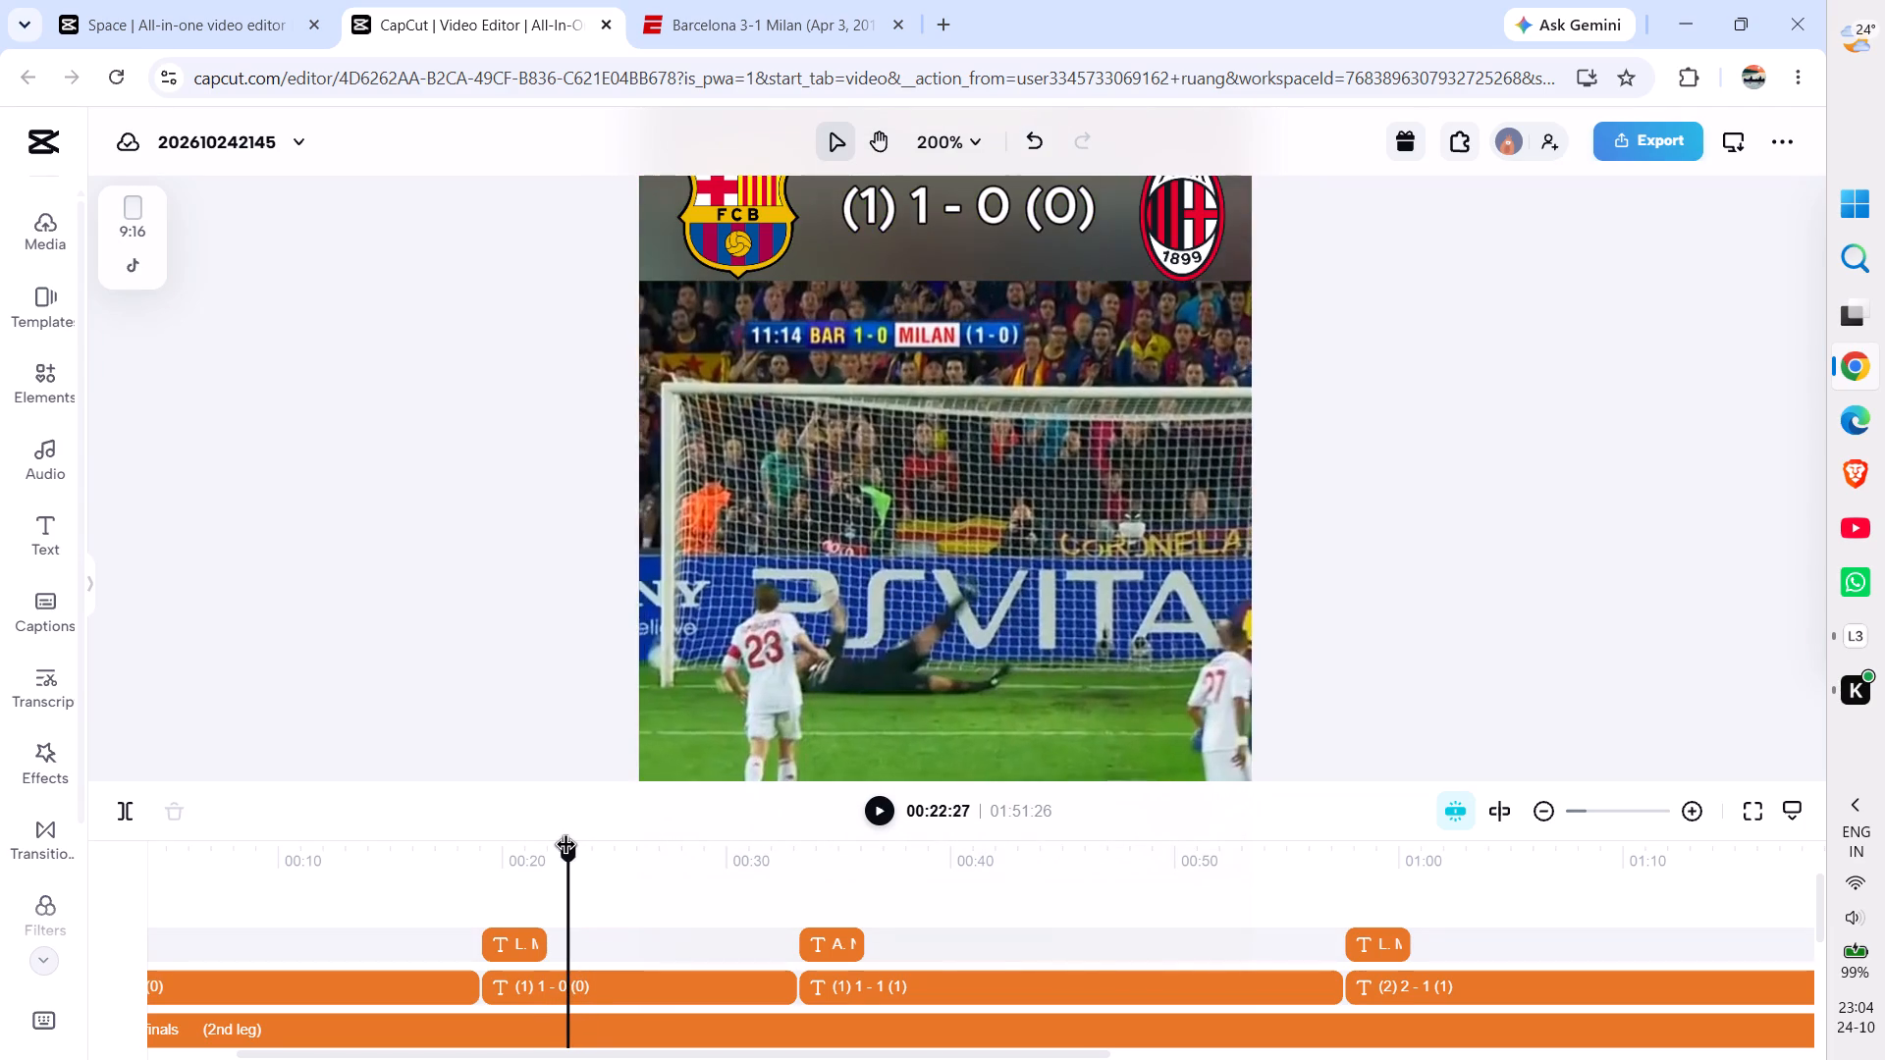
{"action": "left_click_drag", "start_coordinate": [566, 847], "coordinate": [568, 847]}
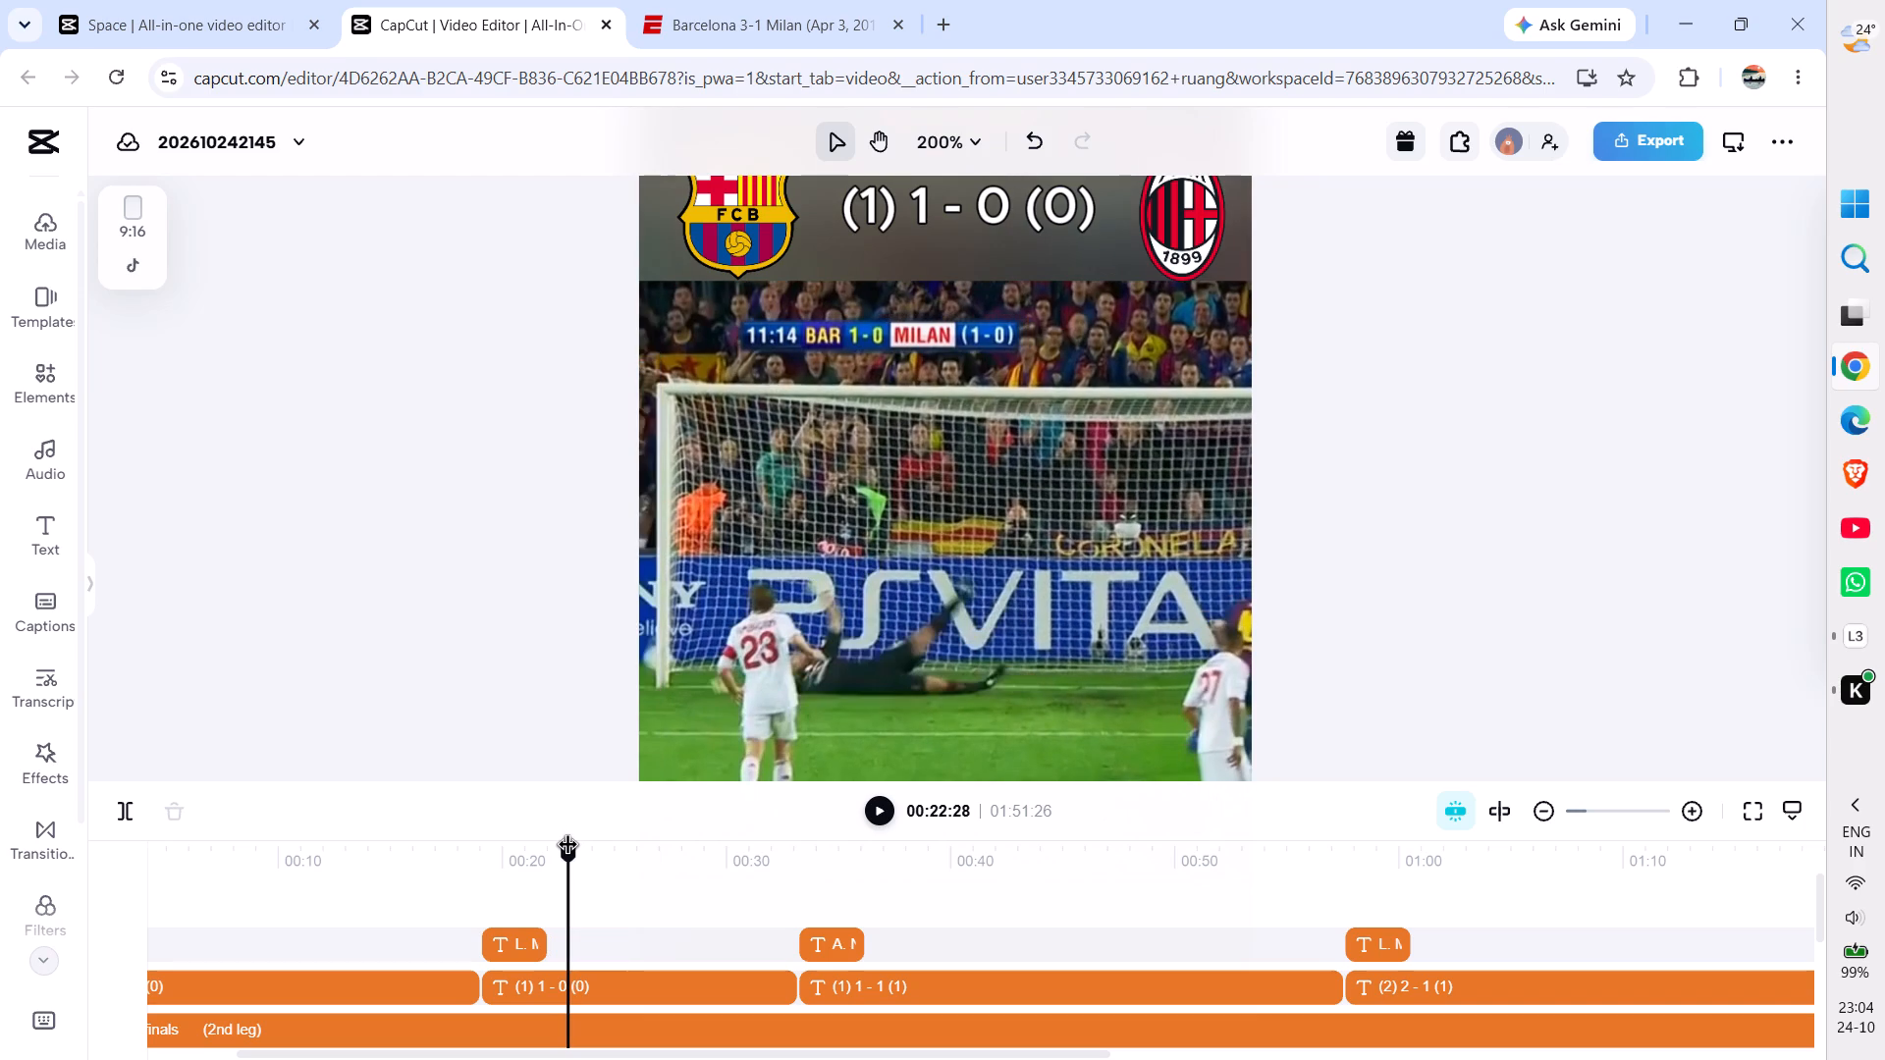
{"action": "left_click_drag", "start_coordinate": [568, 847], "coordinate": [574, 847]}
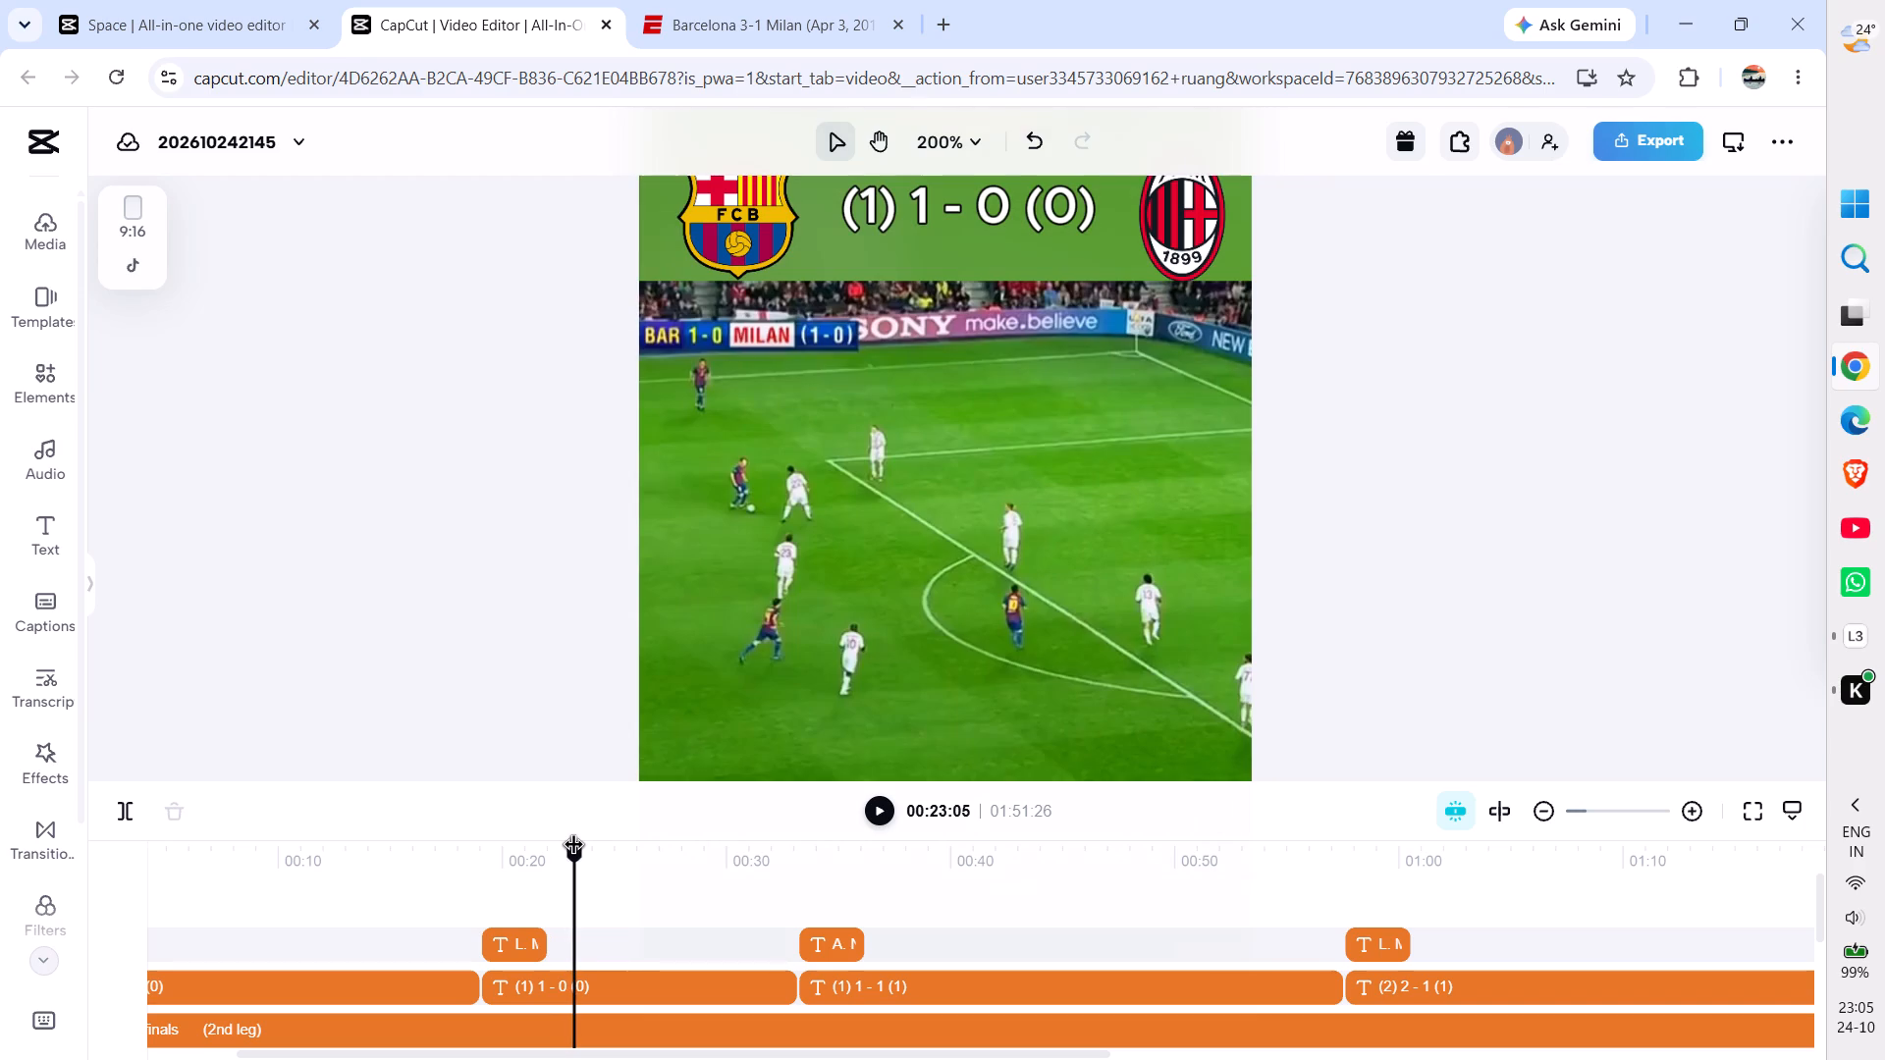
{"action": "left_click_drag", "start_coordinate": [574, 847], "coordinate": [572, 847]}
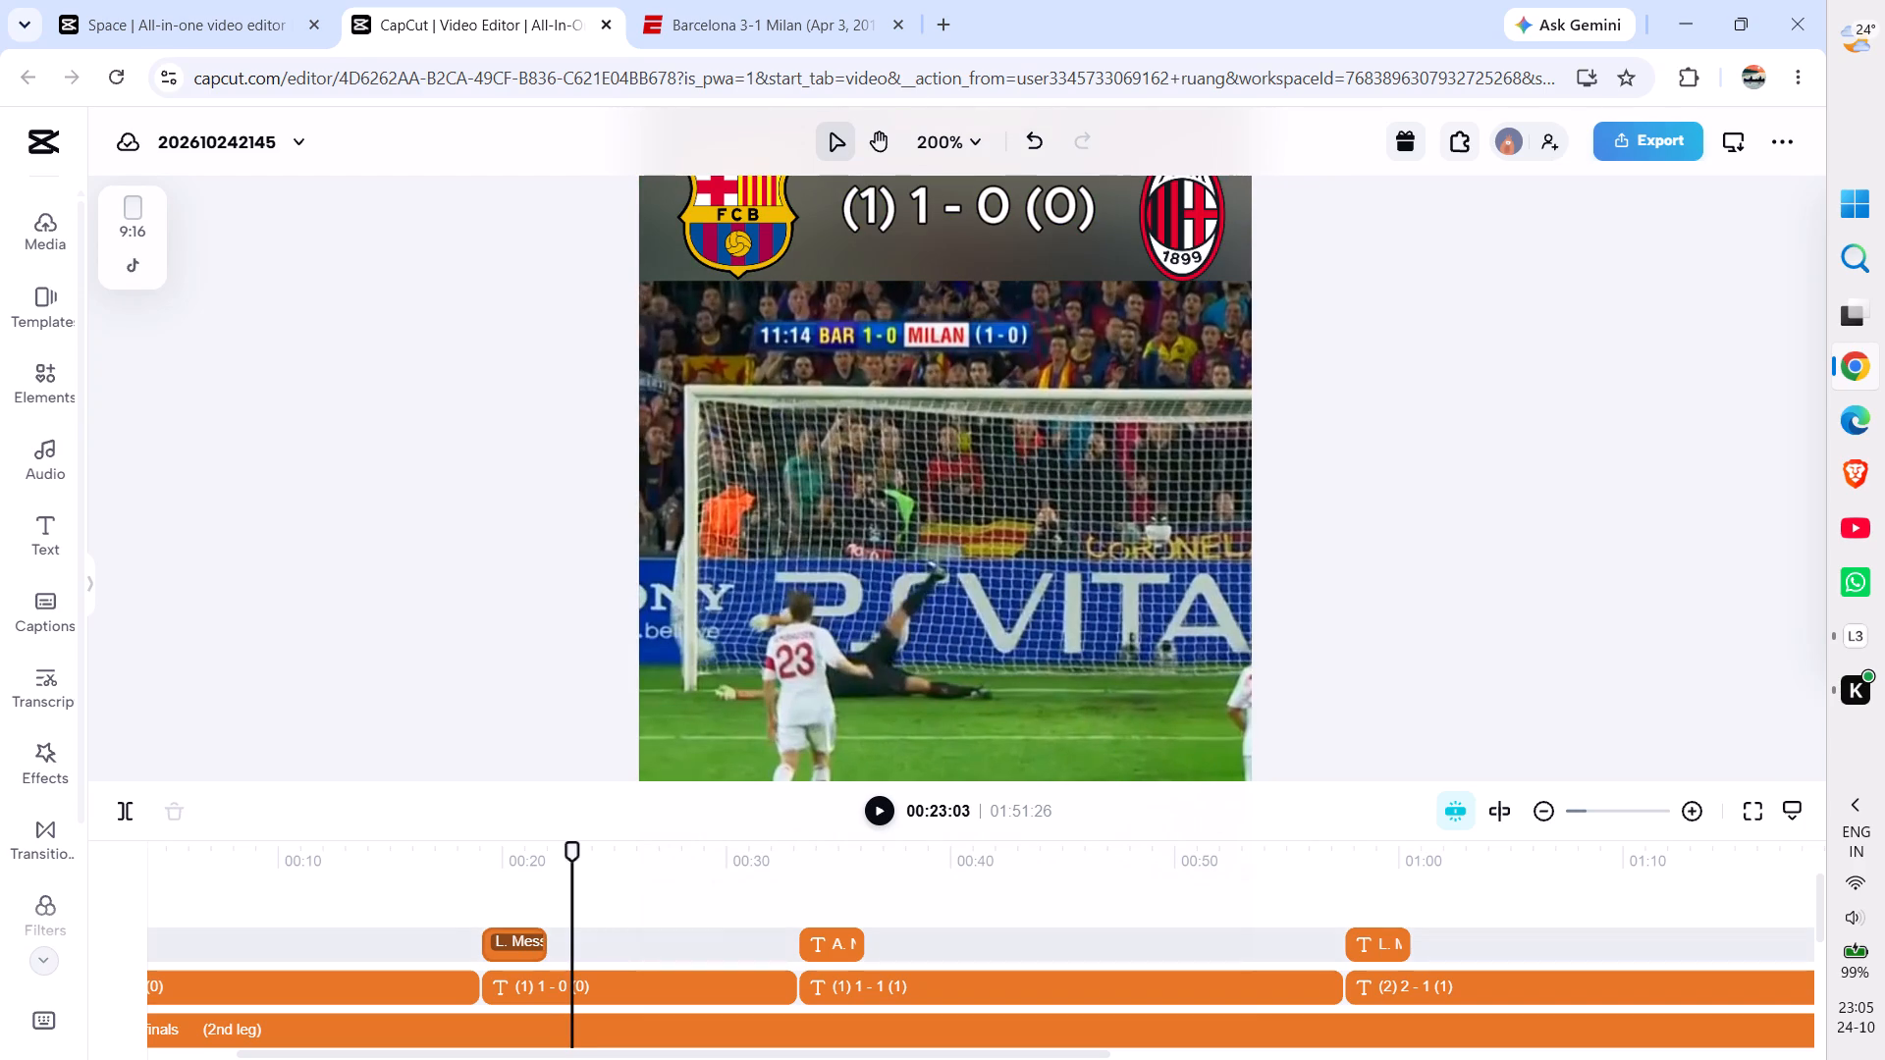
{"action": "left_click", "coordinate": [514, 956]}
{"action": "left_click_drag", "start_coordinate": [543, 942], "coordinate": [570, 949]}
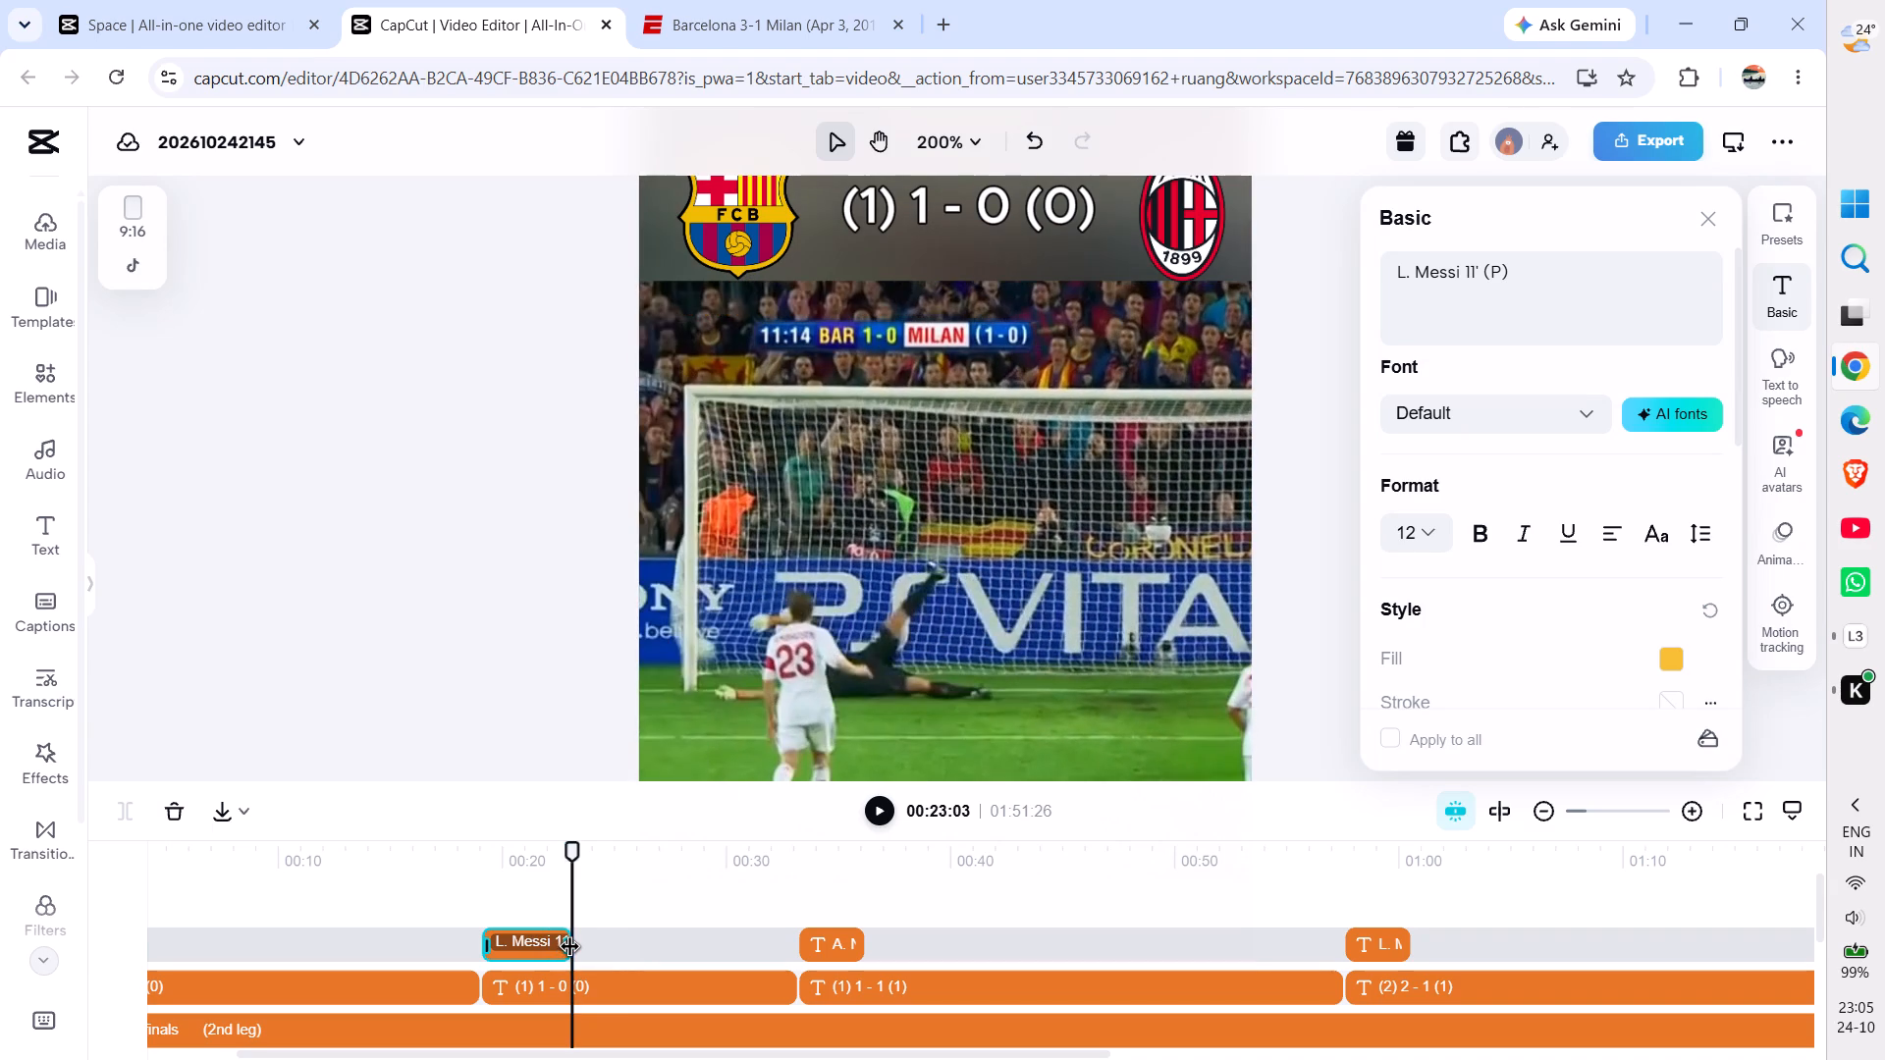
Play through Milan's goal and extend the "A. Nocerino 32'" caption to 00:39:06, where the goal replay ends.
{"action": "left_click", "coordinate": [768, 912]}
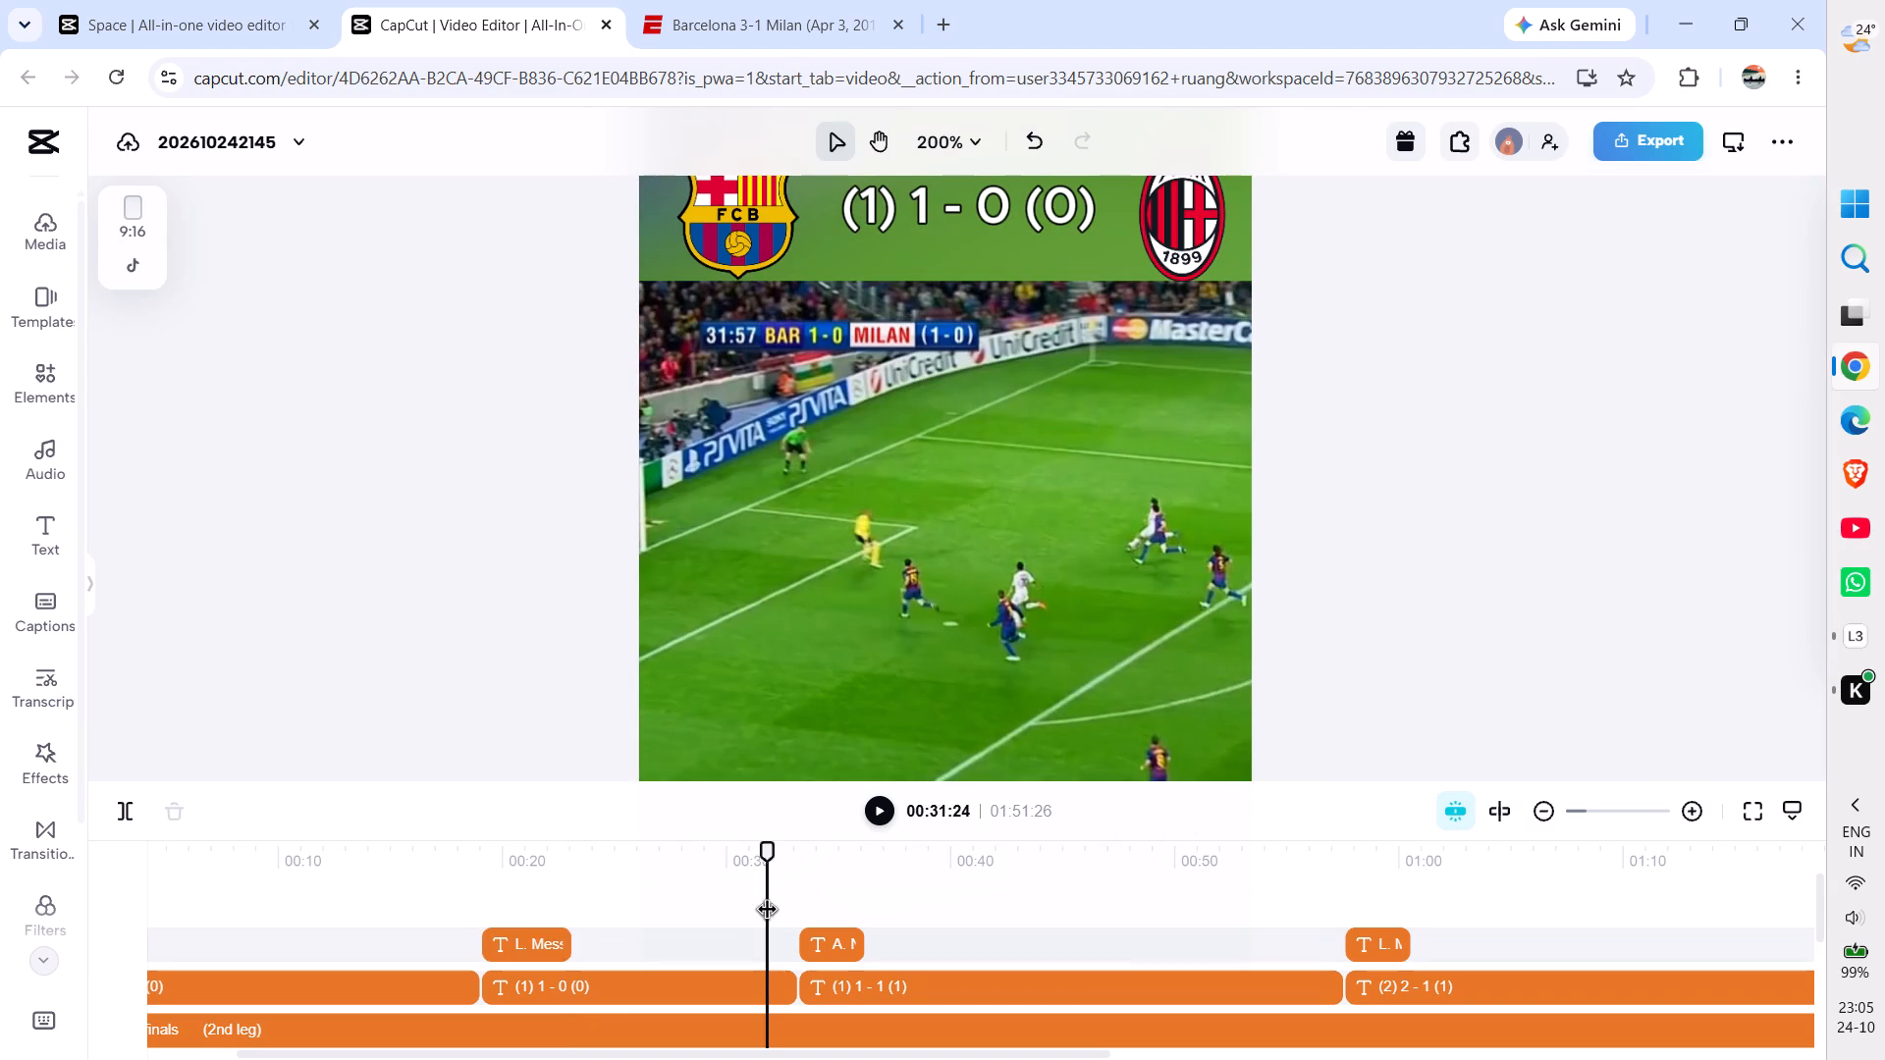
{"action": "left_click_drag", "start_coordinate": [768, 865], "coordinate": [784, 867]}
{"action": "key", "text": "space"}
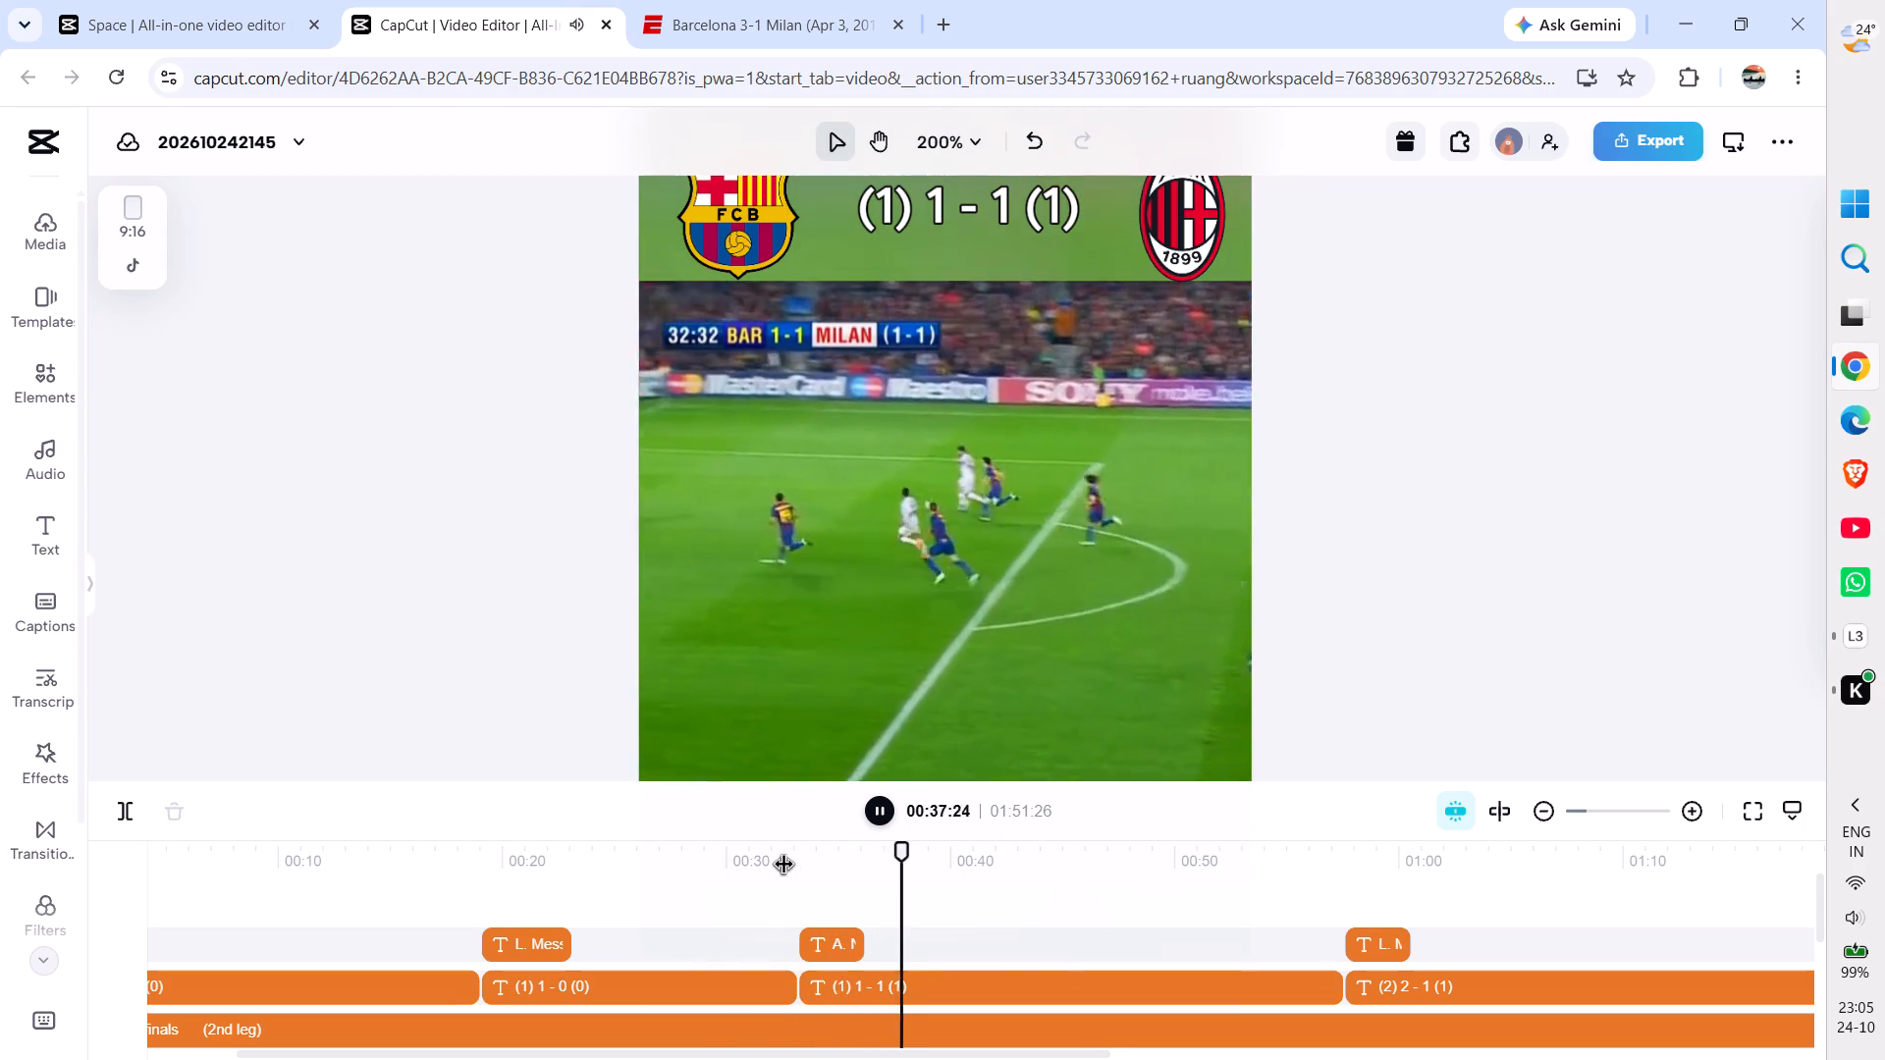
{"action": "key", "text": "space"}
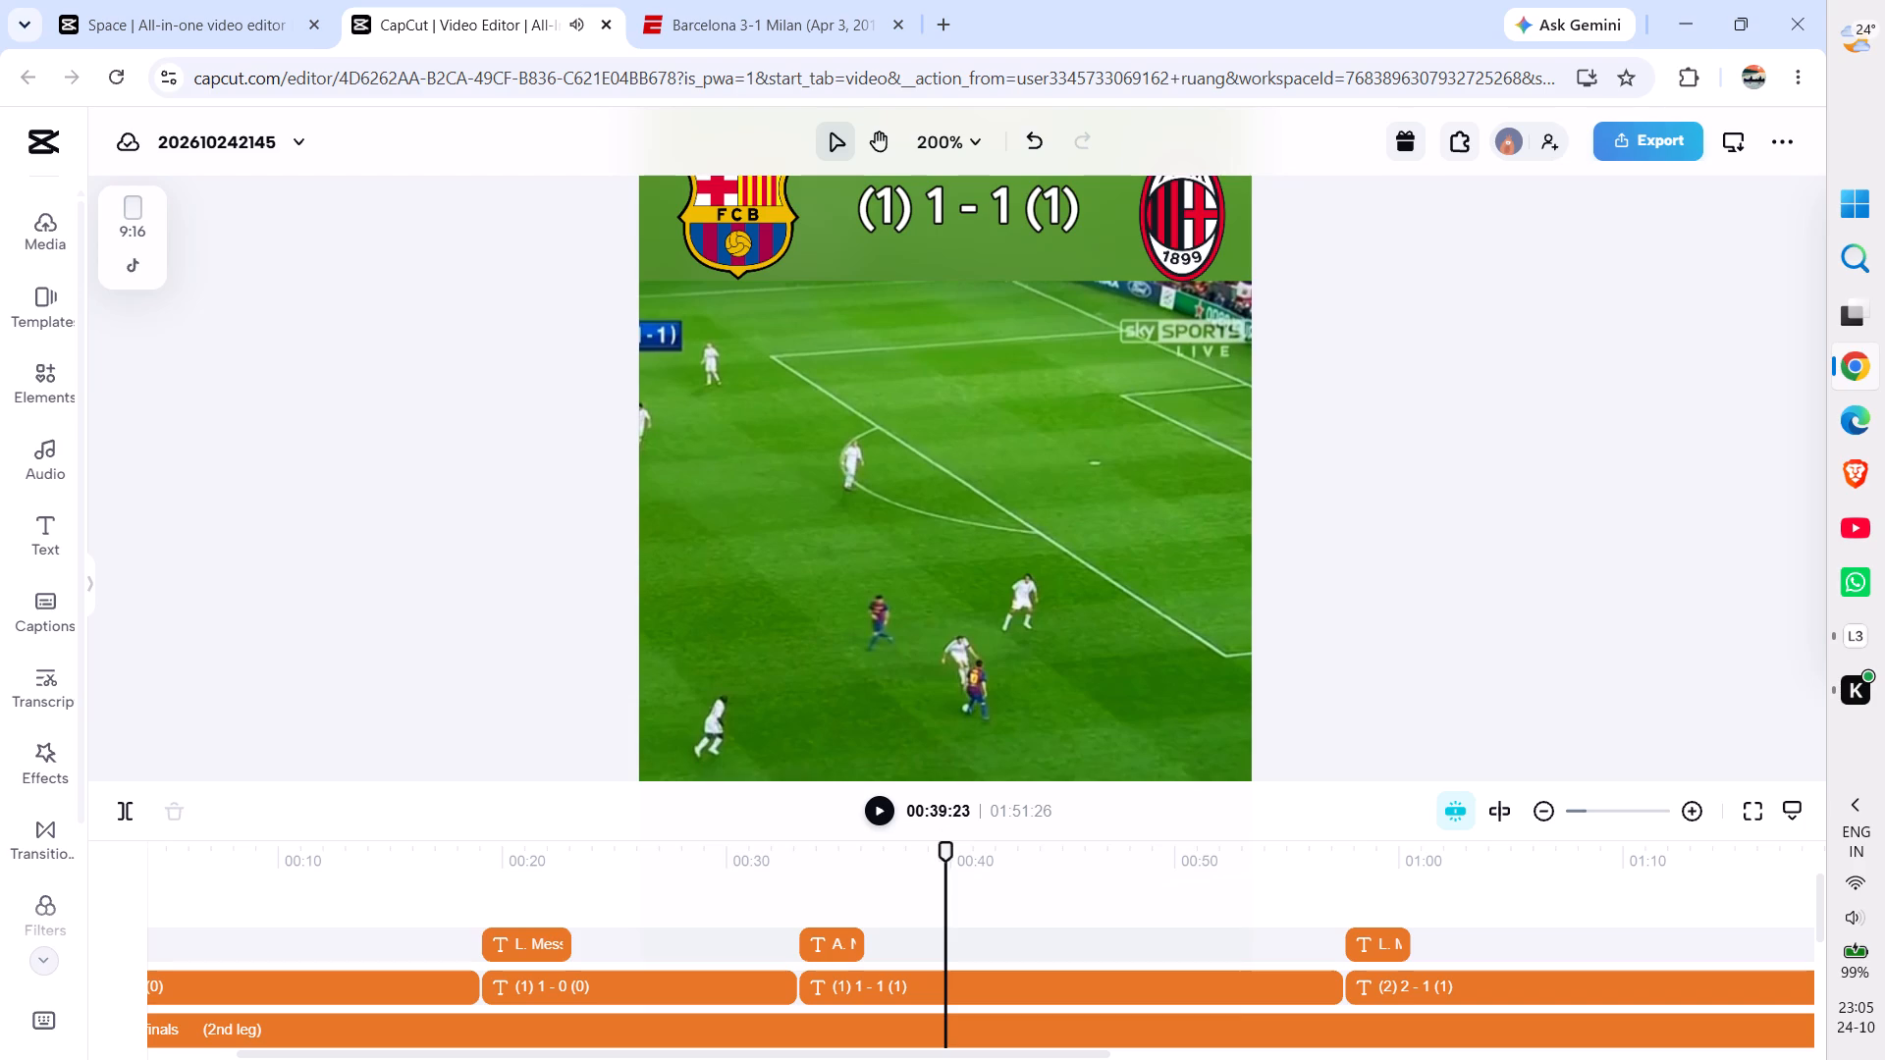
{"action": "left_click_drag", "start_coordinate": [943, 849], "coordinate": [934, 849]}
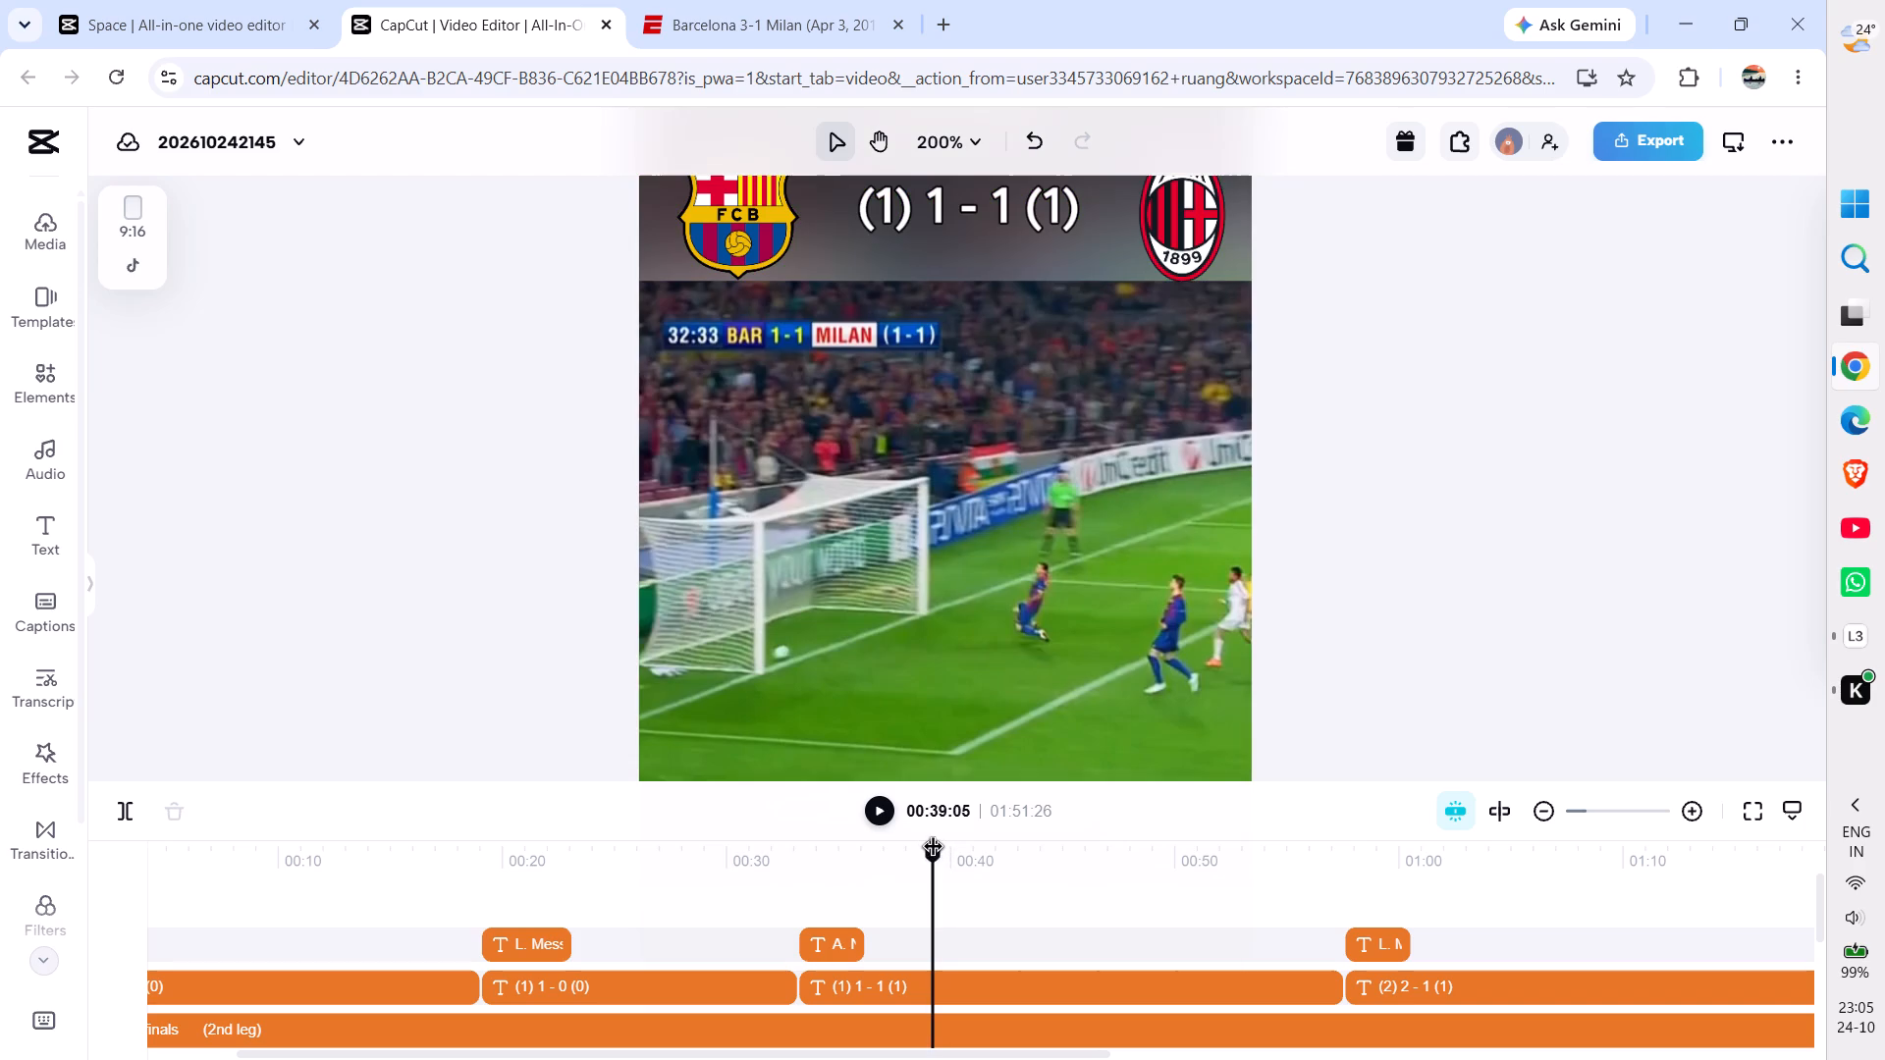
{"action": "left_click_drag", "start_coordinate": [934, 849], "coordinate": [936, 849]}
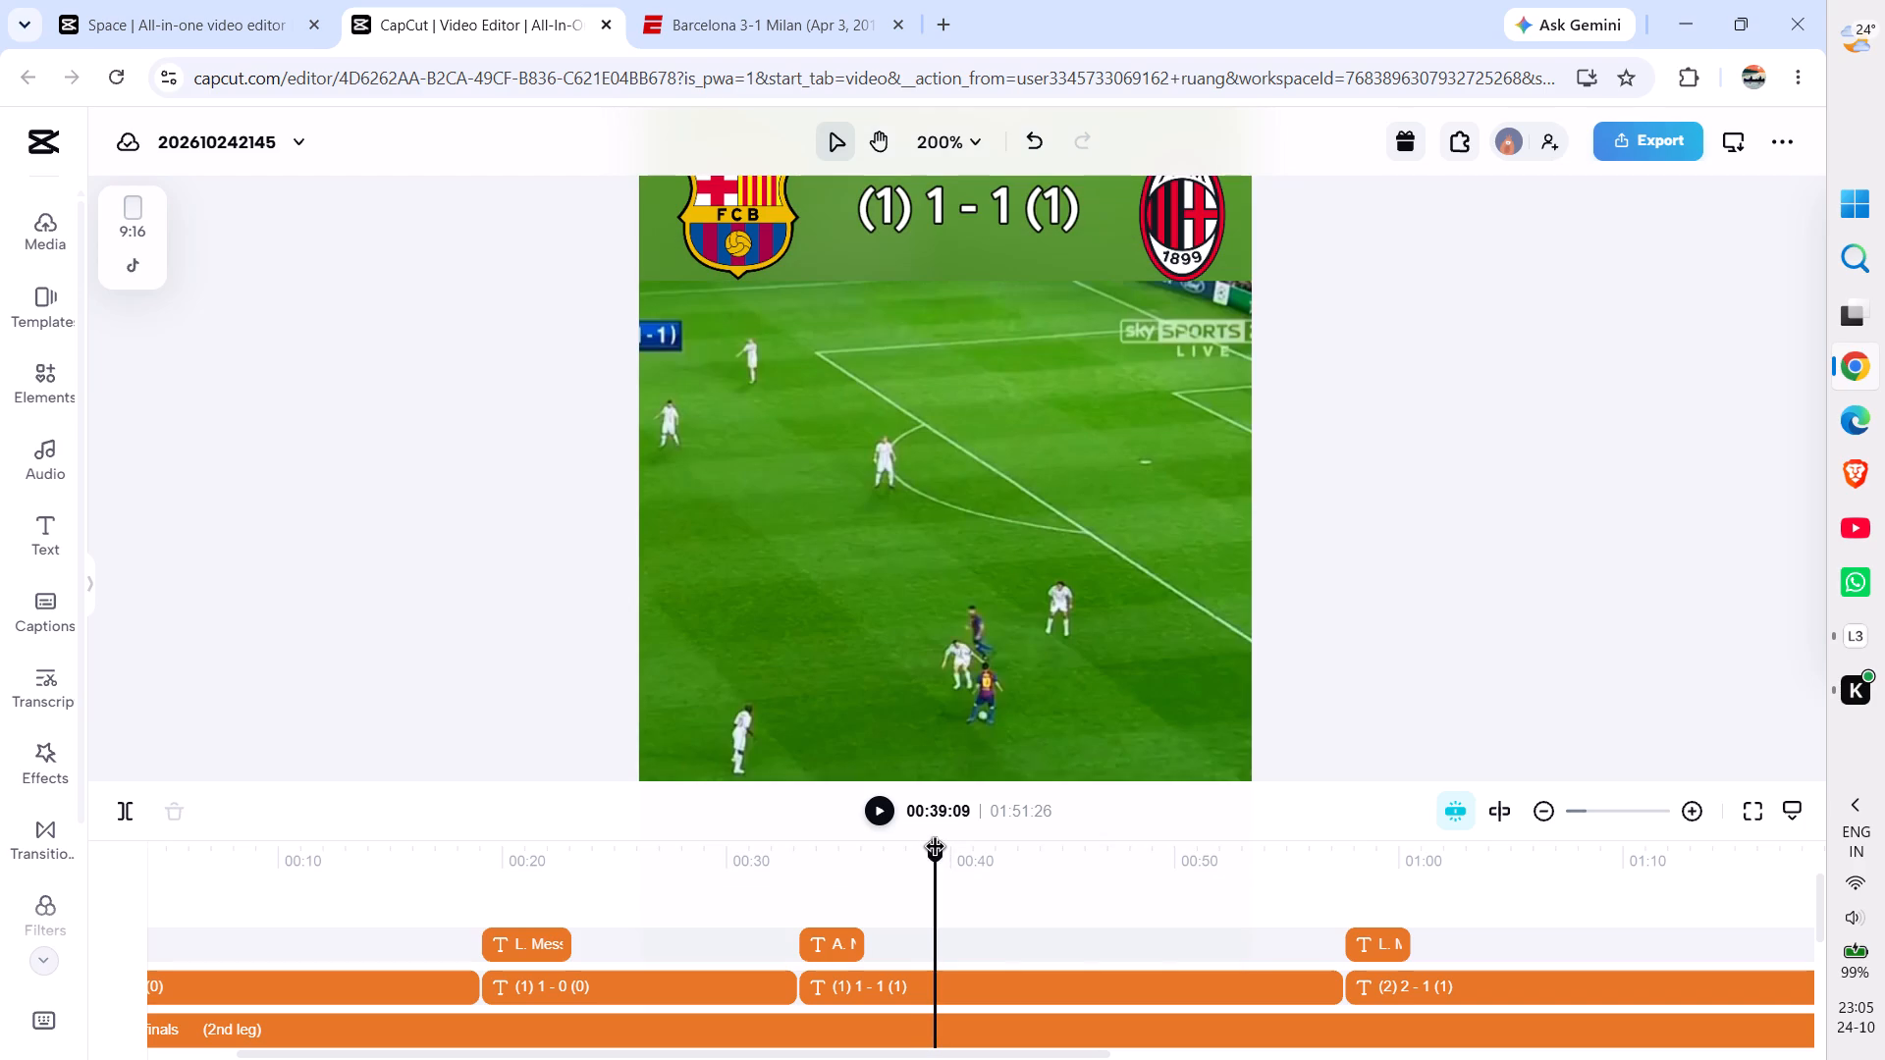
{"action": "left_click_drag", "start_coordinate": [936, 849], "coordinate": [933, 852]}
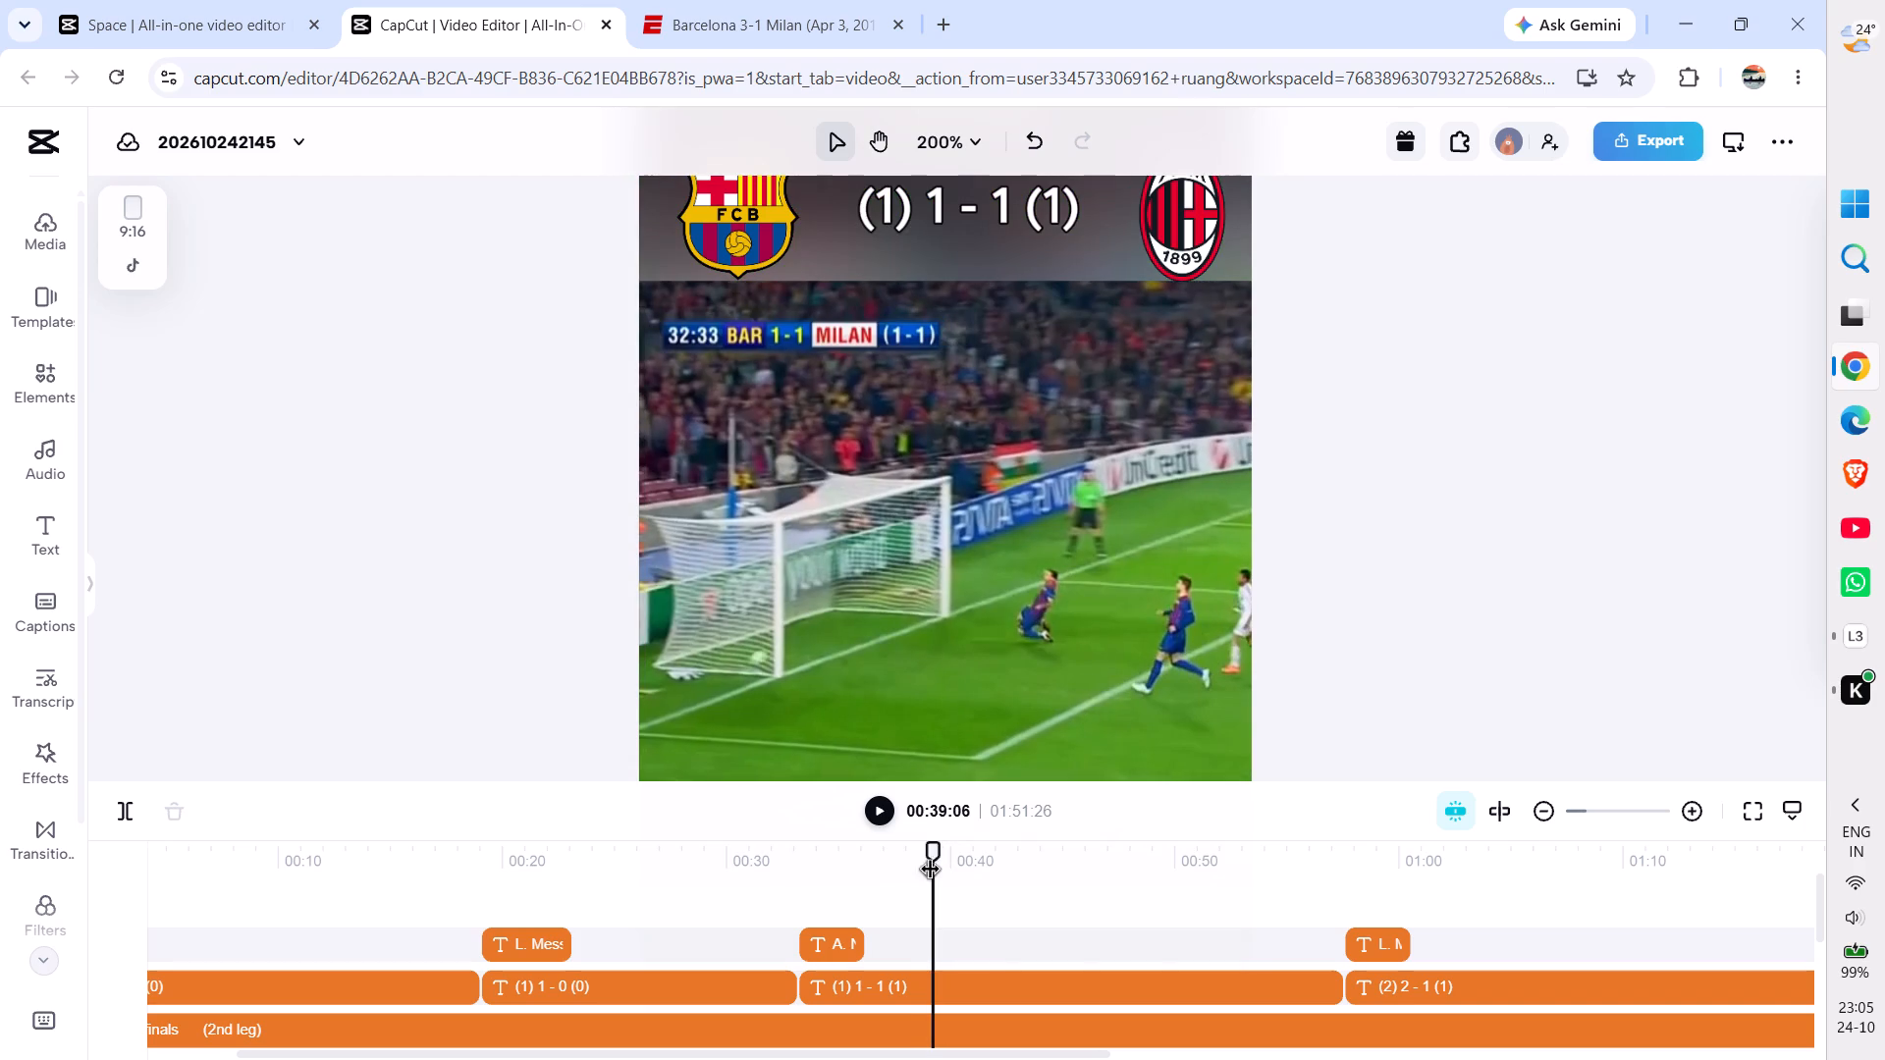
{"action": "left_click", "coordinate": [835, 949]}
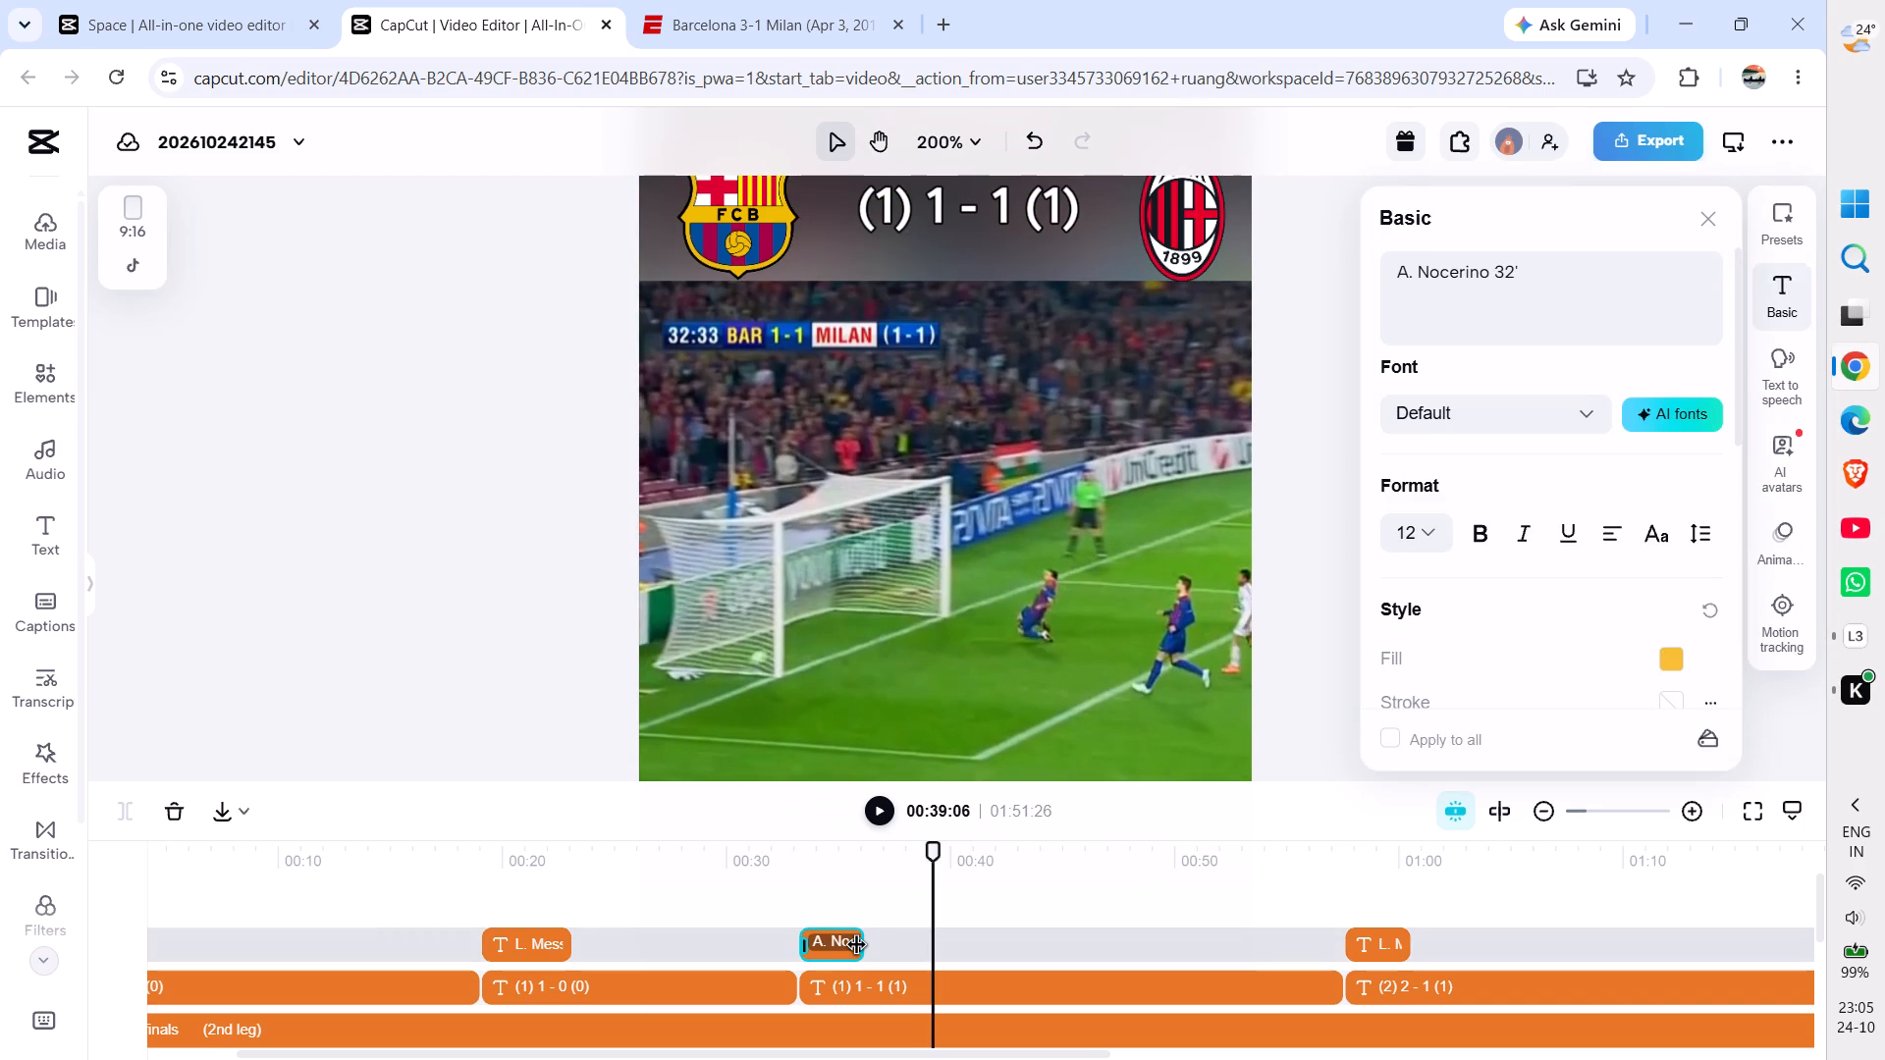
{"action": "left_click_drag", "start_coordinate": [857, 947], "coordinate": [928, 947]}
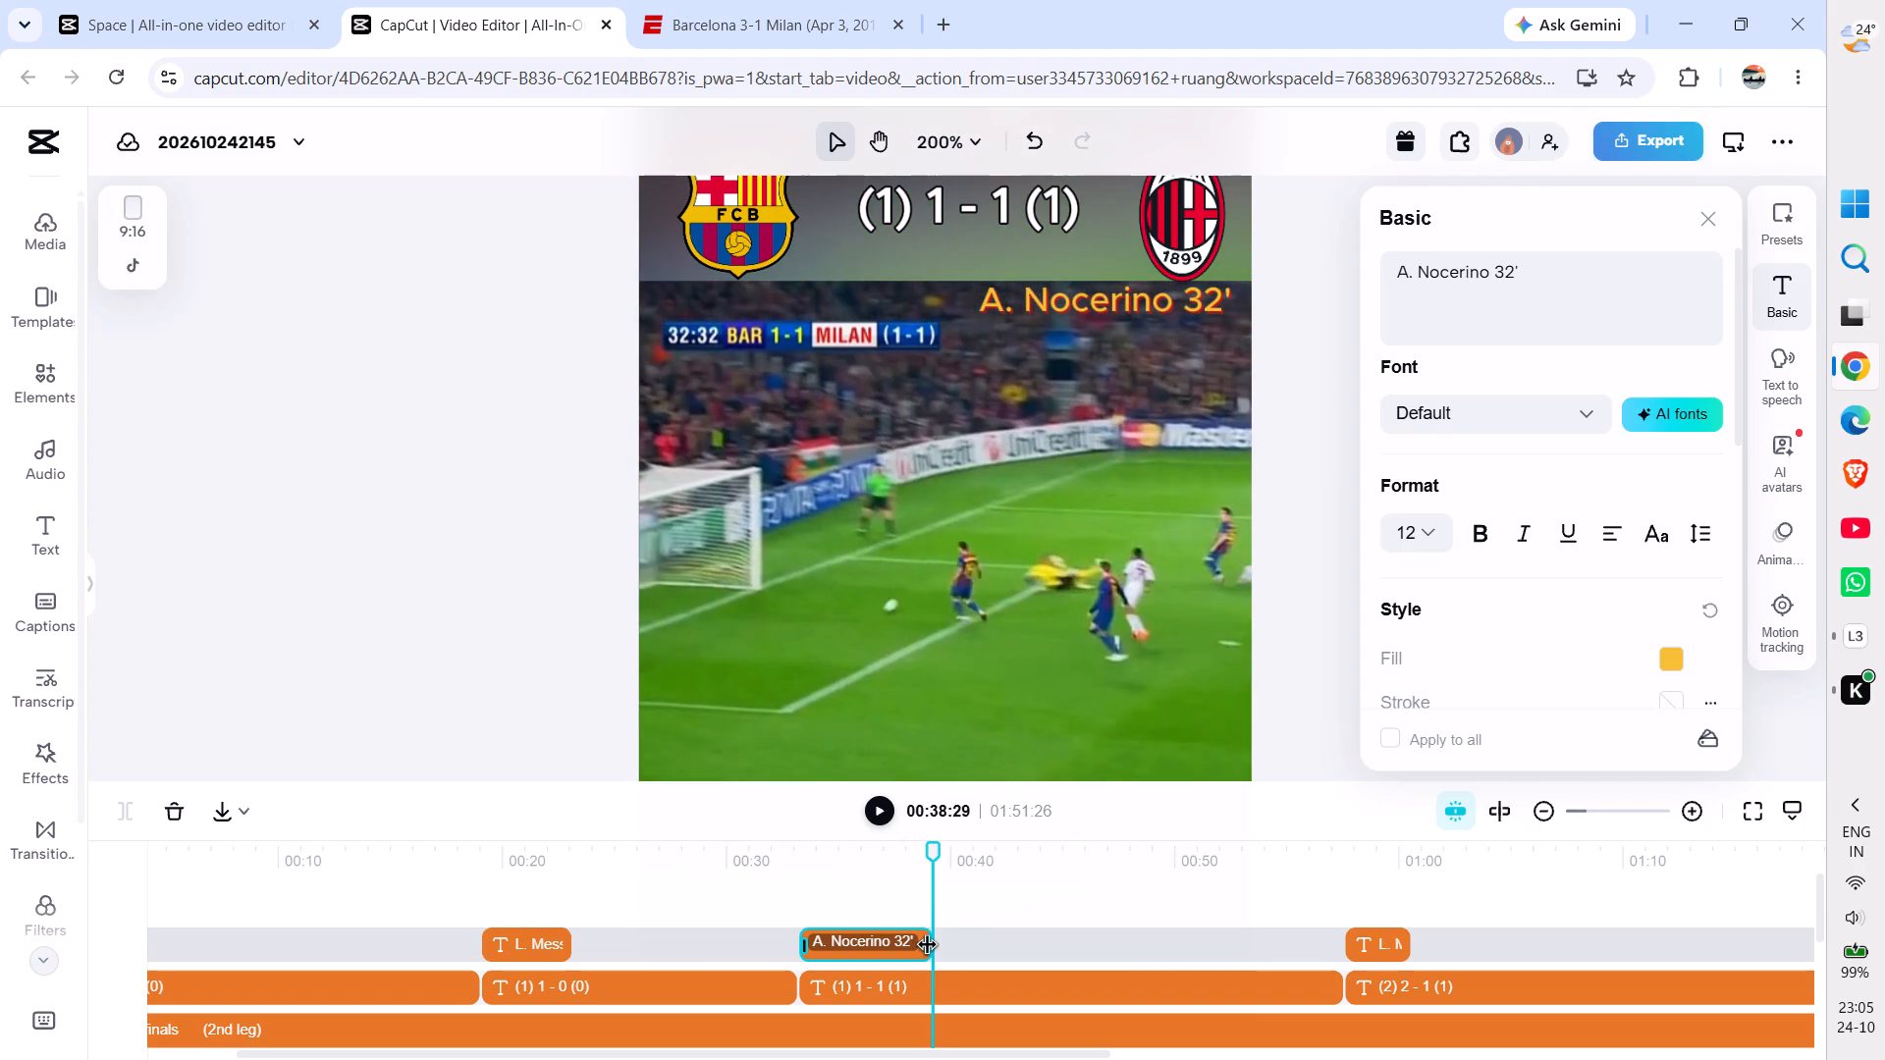
Fine-tune the end of the "A. Nocerino 32'" caption to 00:39:06, then deselect it and move the playhead to 00:55:00.
{"action": "left_click_drag", "start_coordinate": [928, 947], "coordinate": [928, 948]}
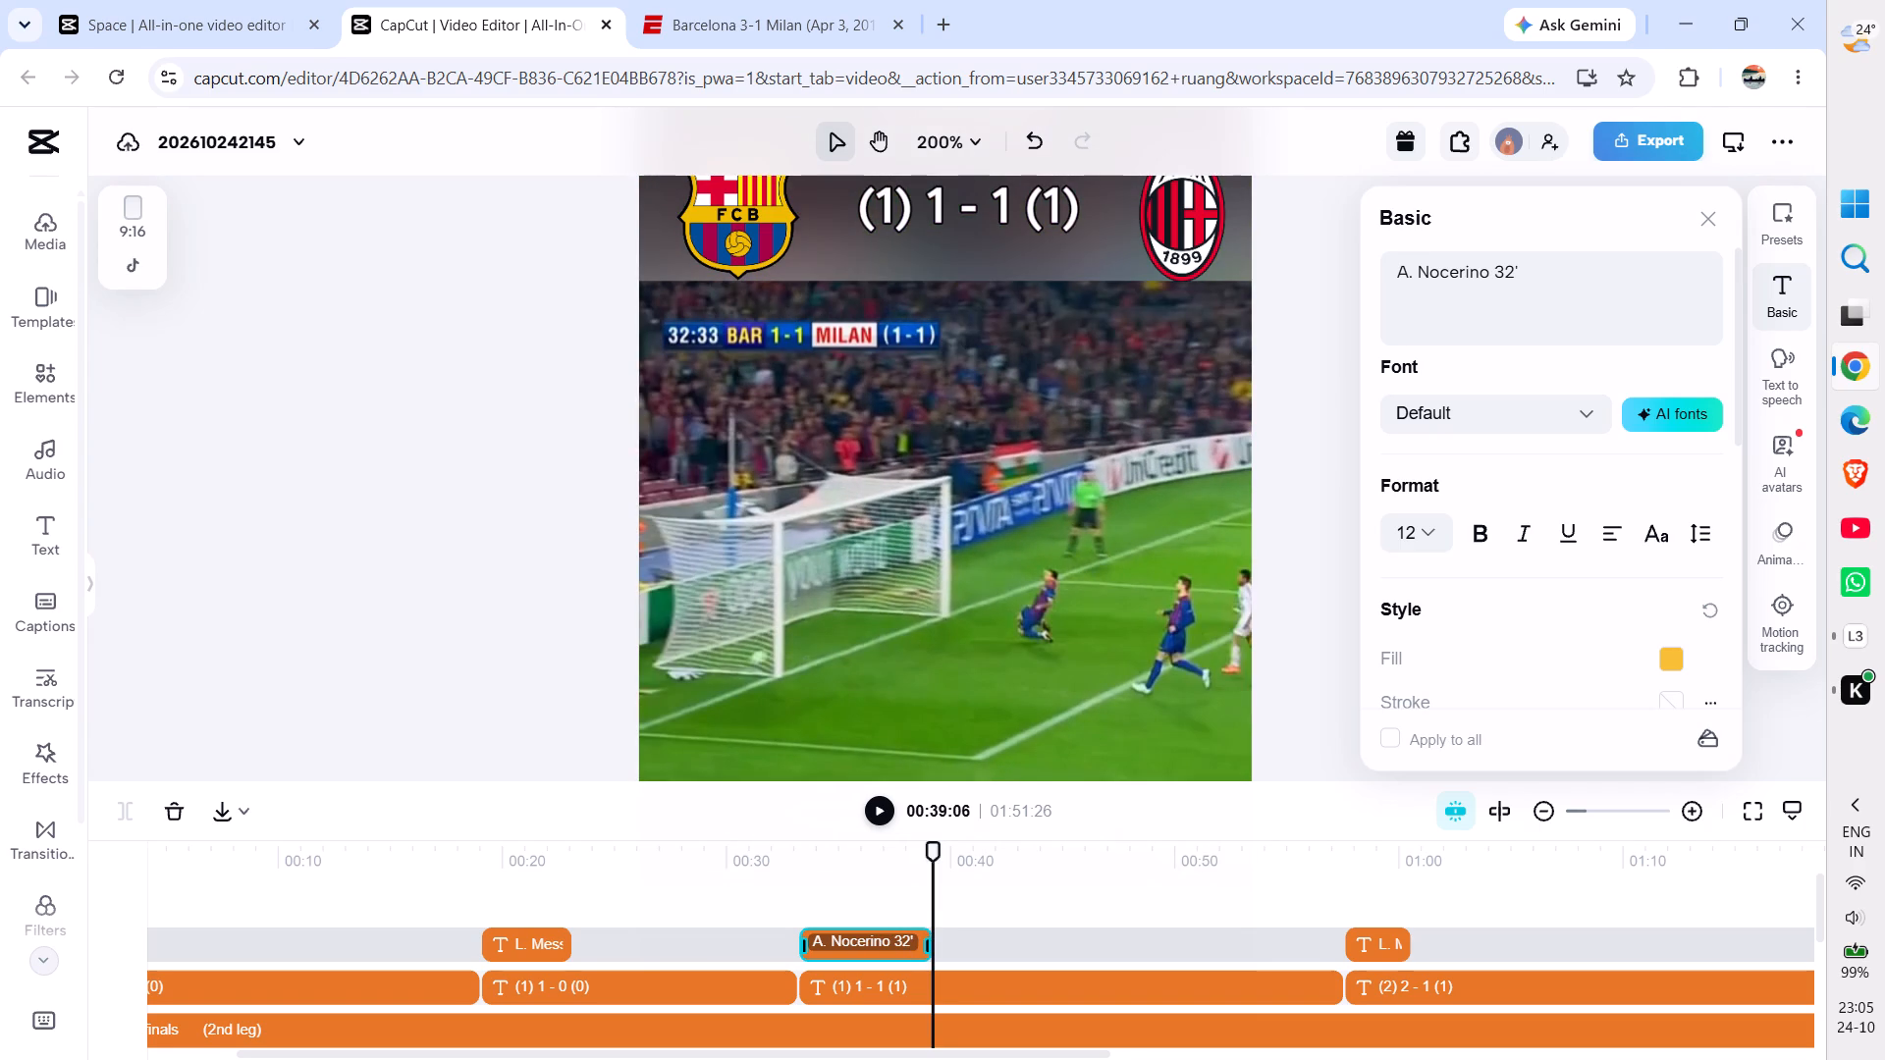
{"action": "left_click", "coordinate": [1288, 891]}
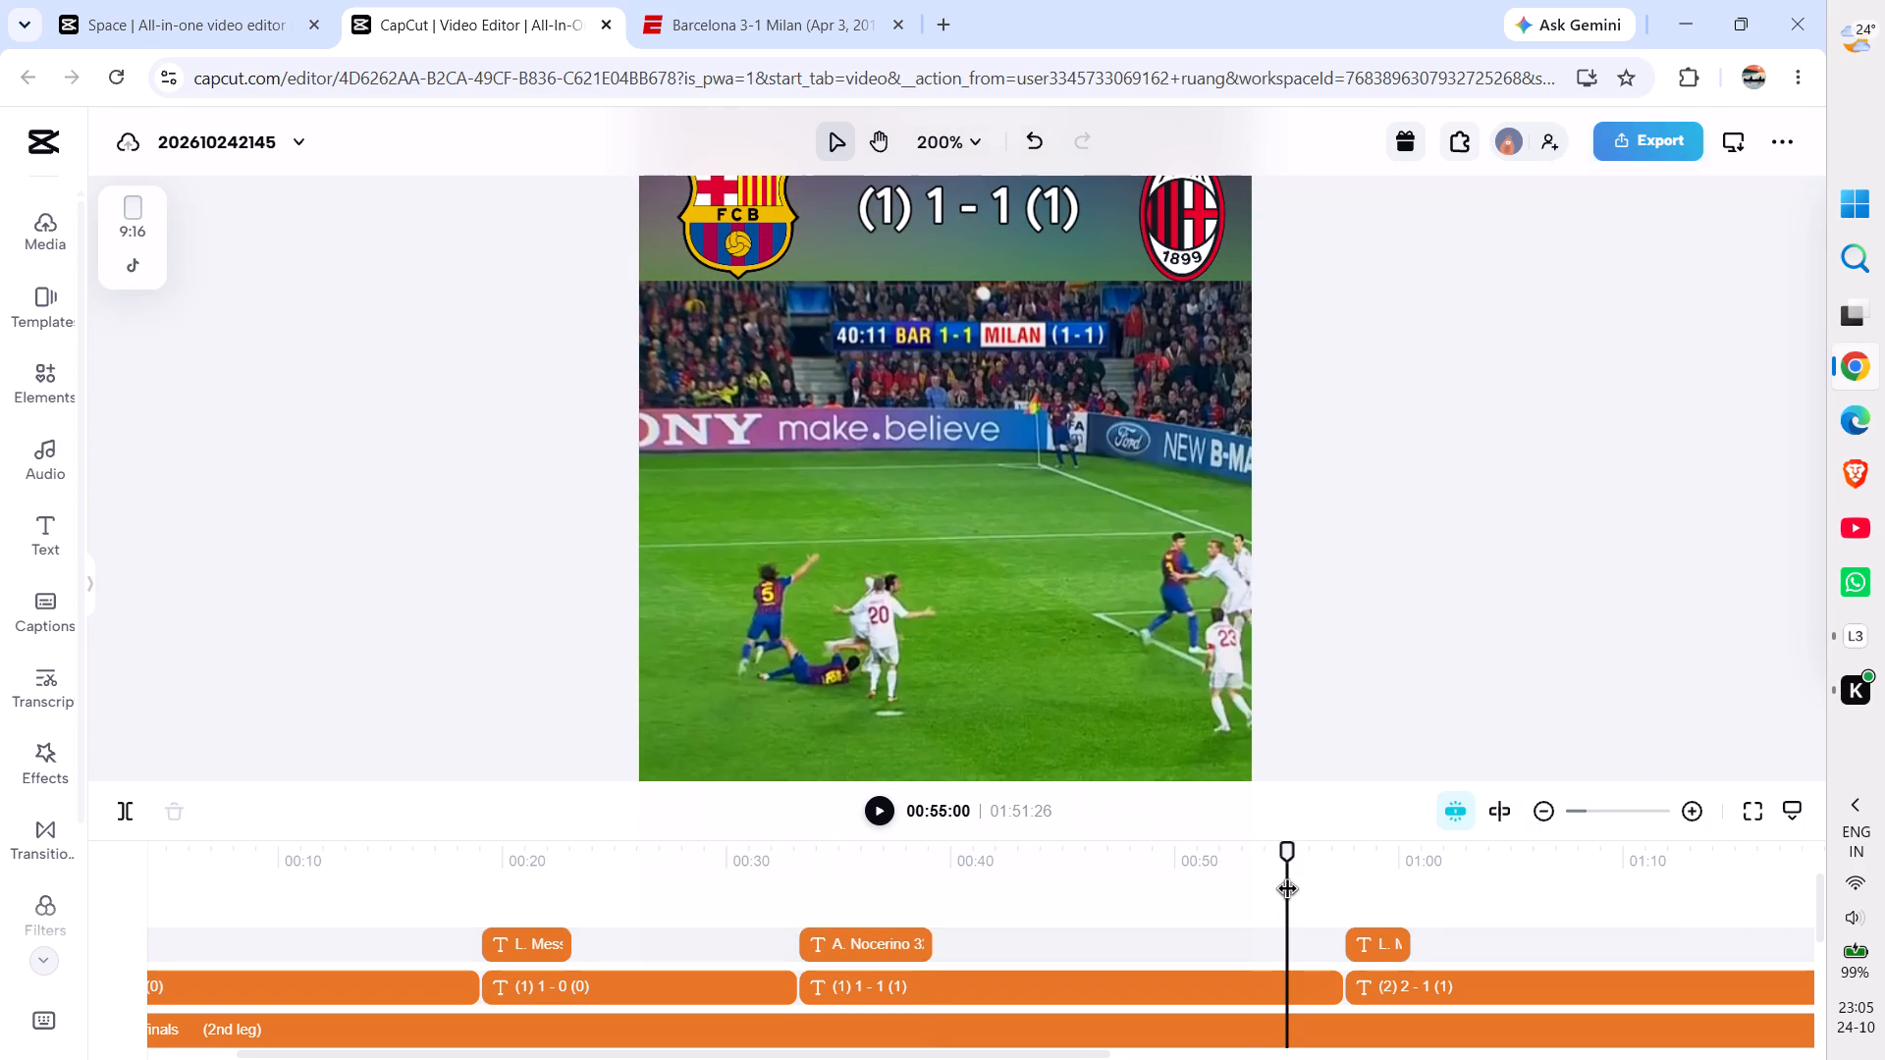
Switch to Loggy3, review the daily recording sessions for 21 to 24 October, and return to the CapCut project.
{"action": "left_click", "coordinate": [1858, 645]}
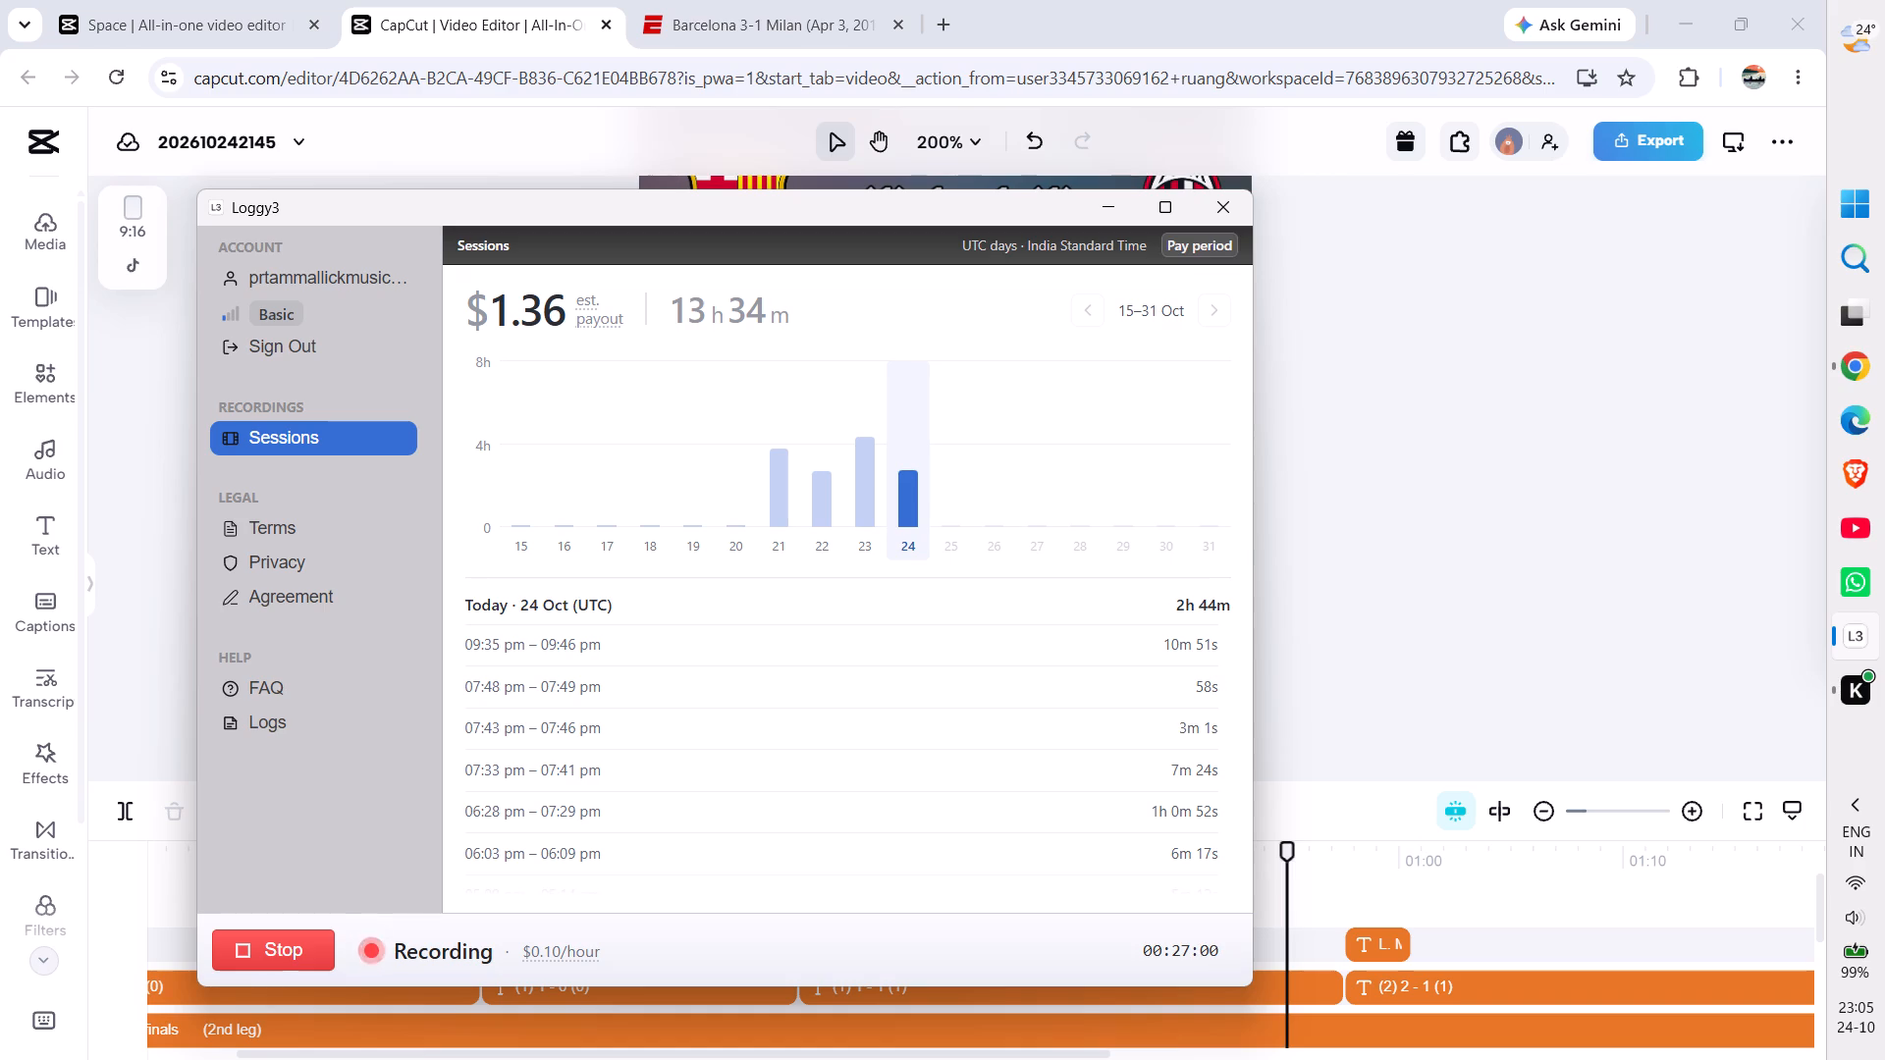
{"action": "left_click", "coordinate": [867, 475]}
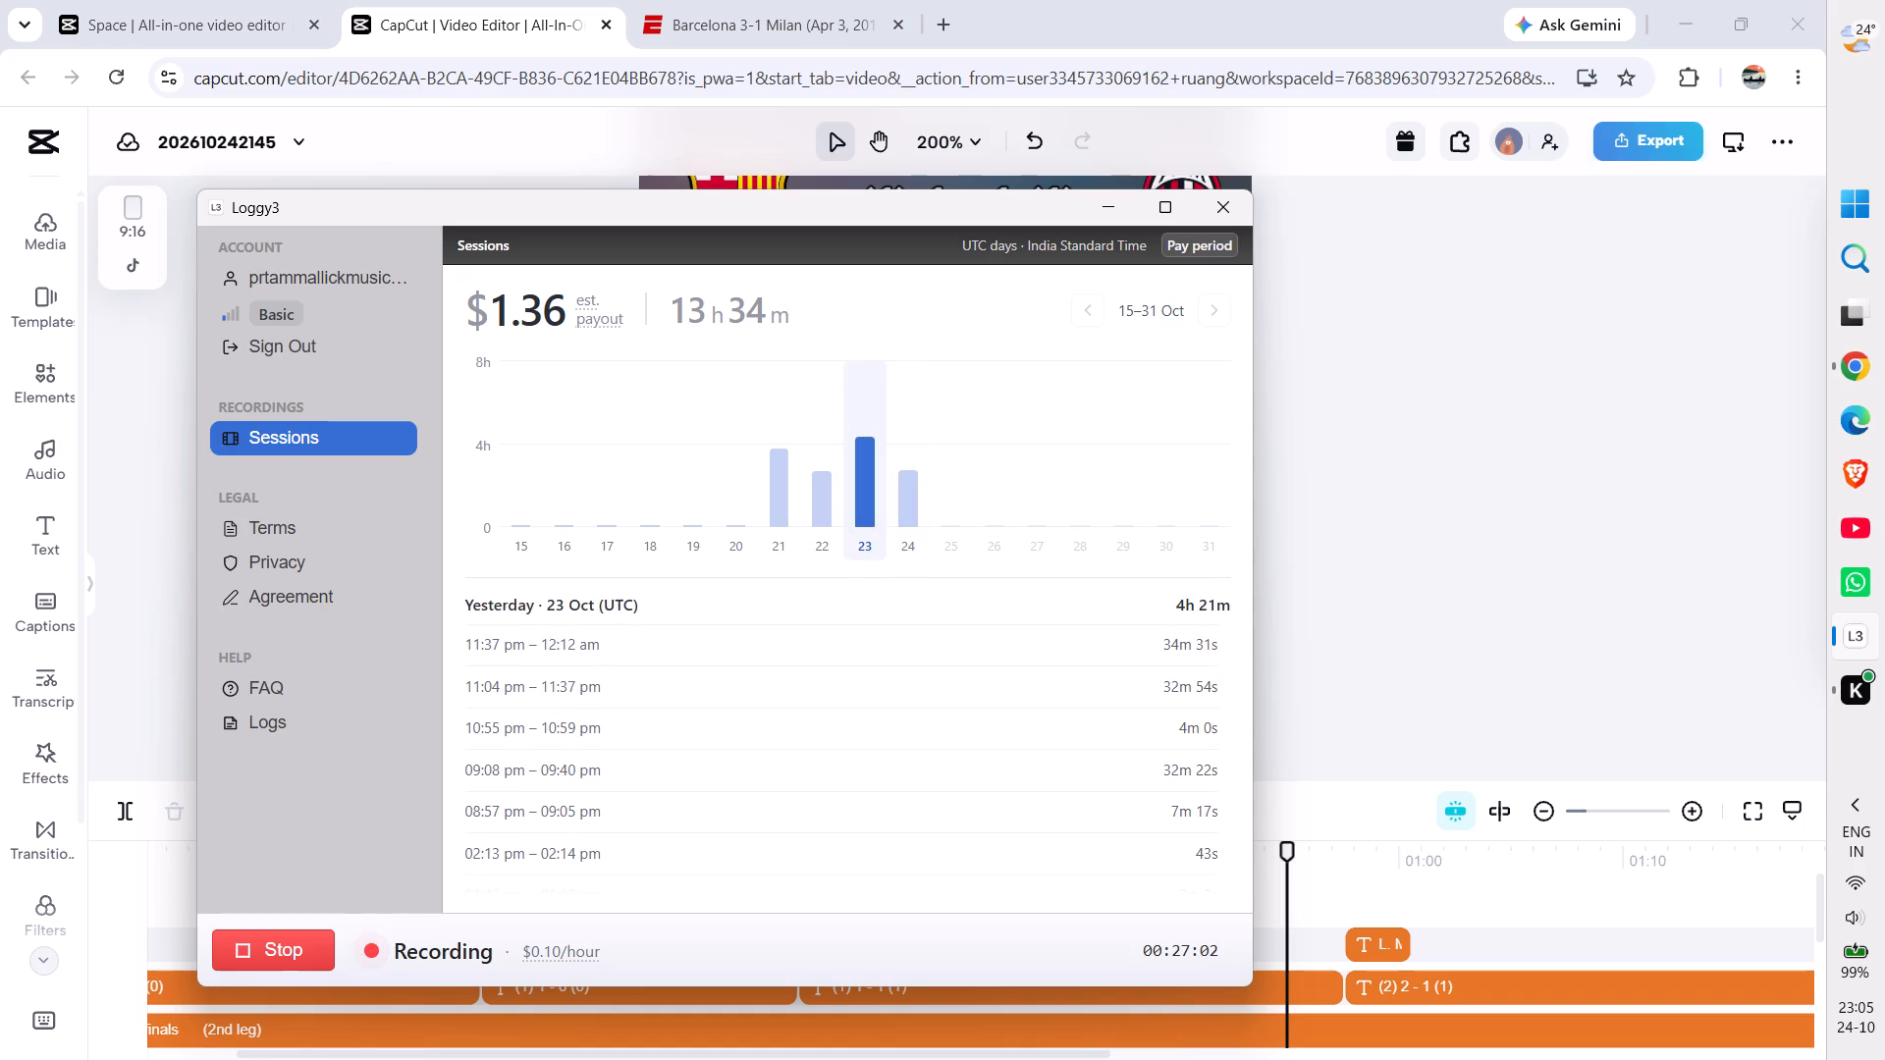
{"action": "left_click", "coordinate": [785, 474]}
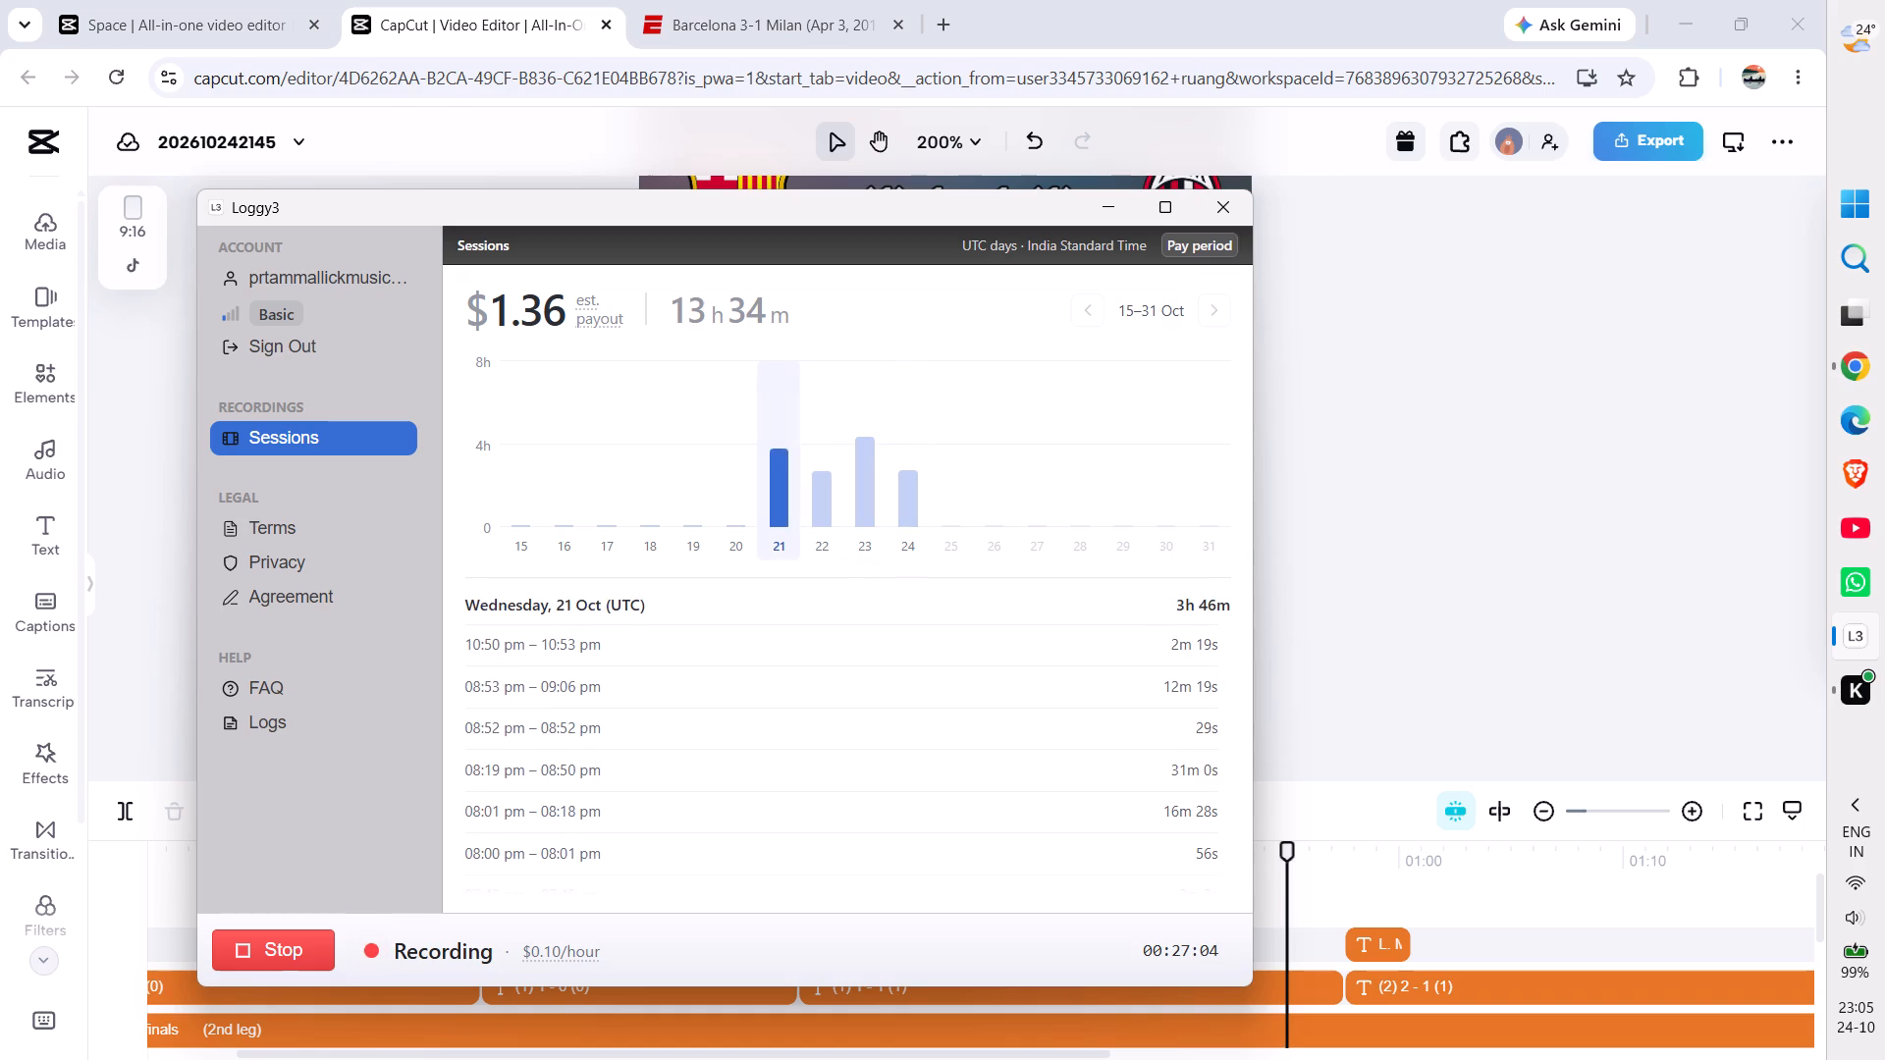
{"action": "left_click", "coordinate": [824, 479]}
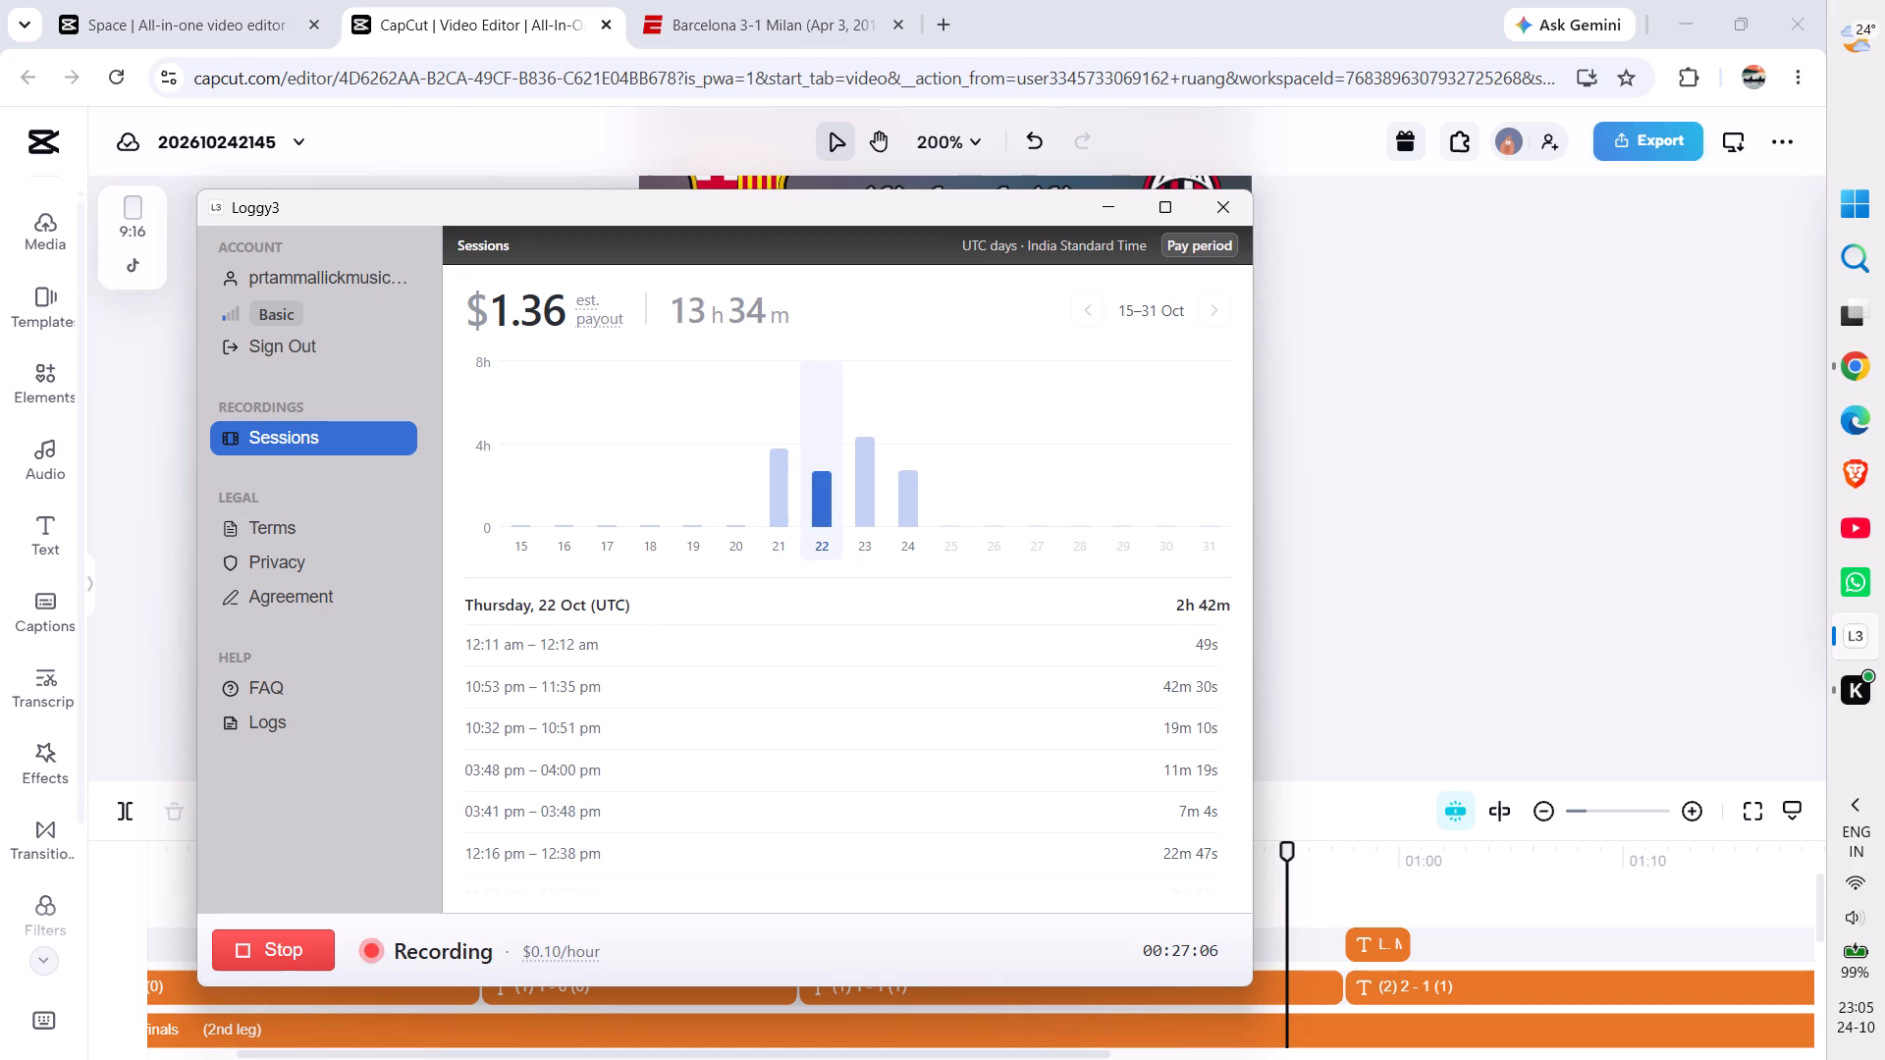
{"action": "left_click", "coordinate": [860, 478]}
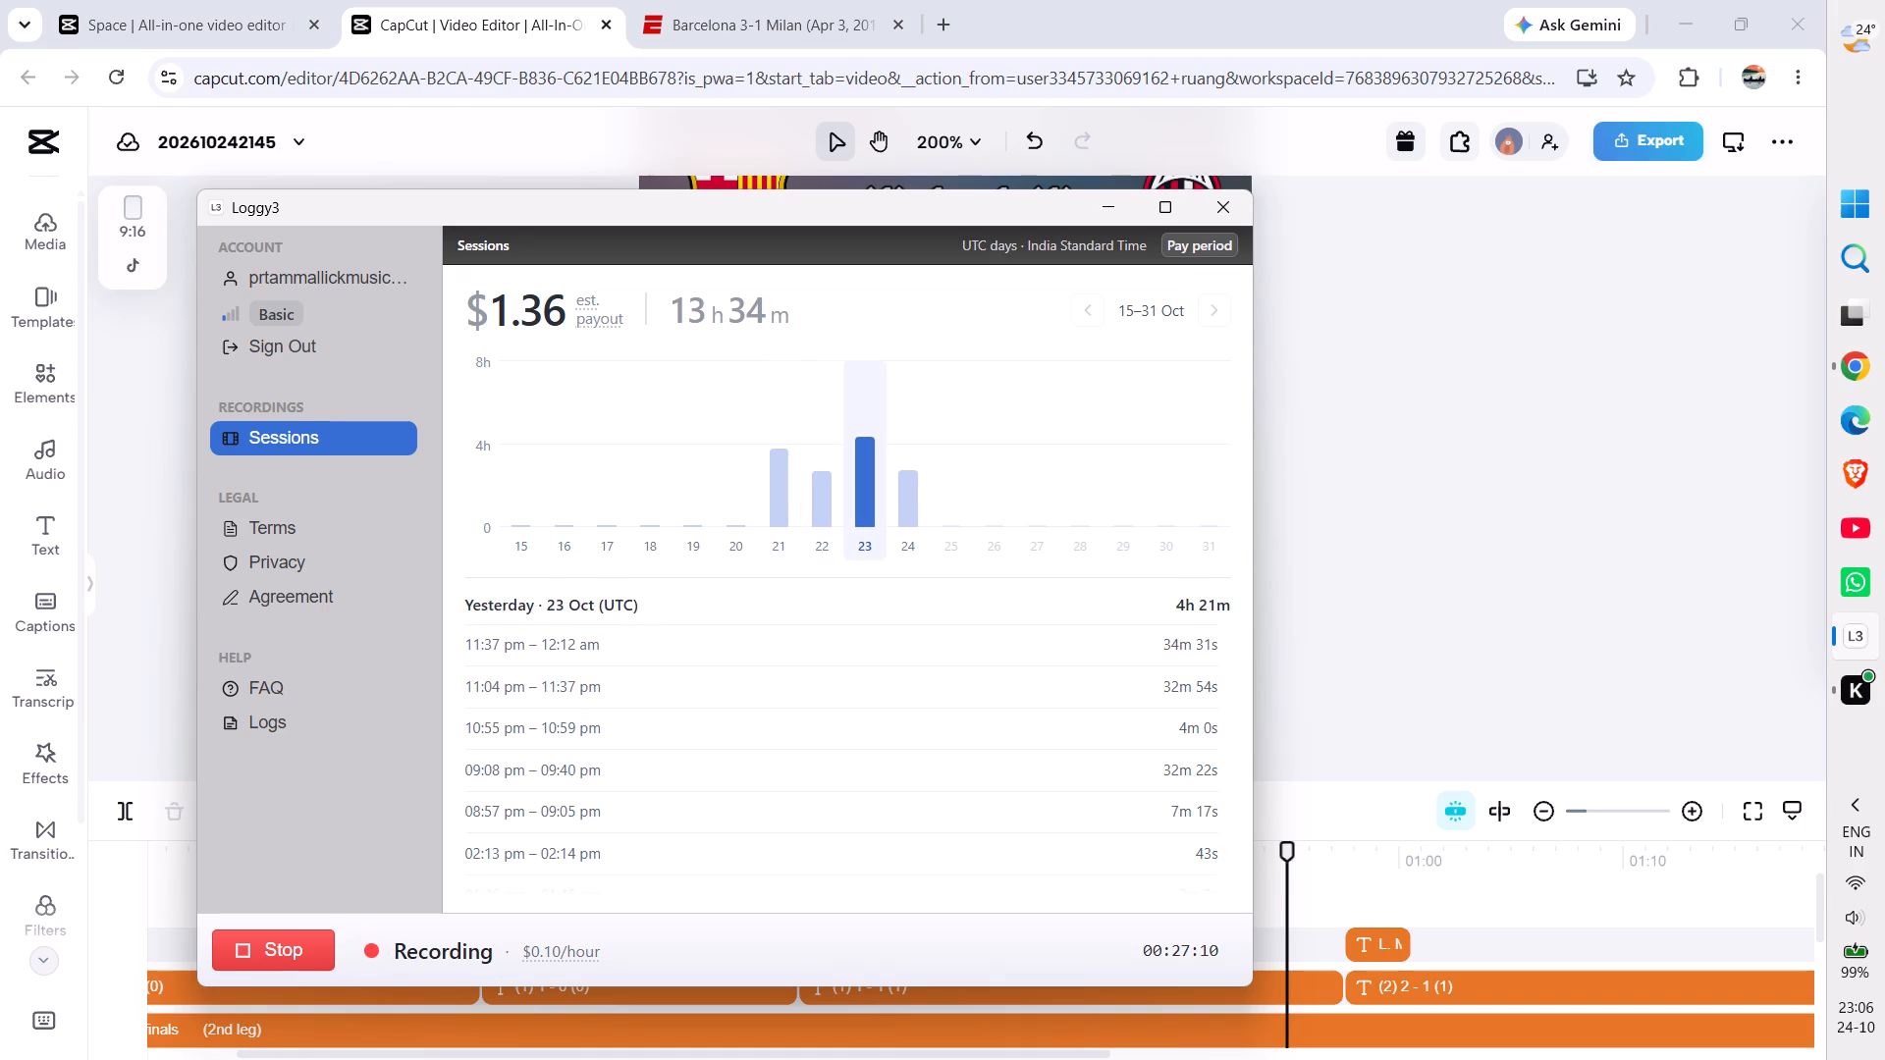
{"action": "left_click", "coordinate": [904, 511]}
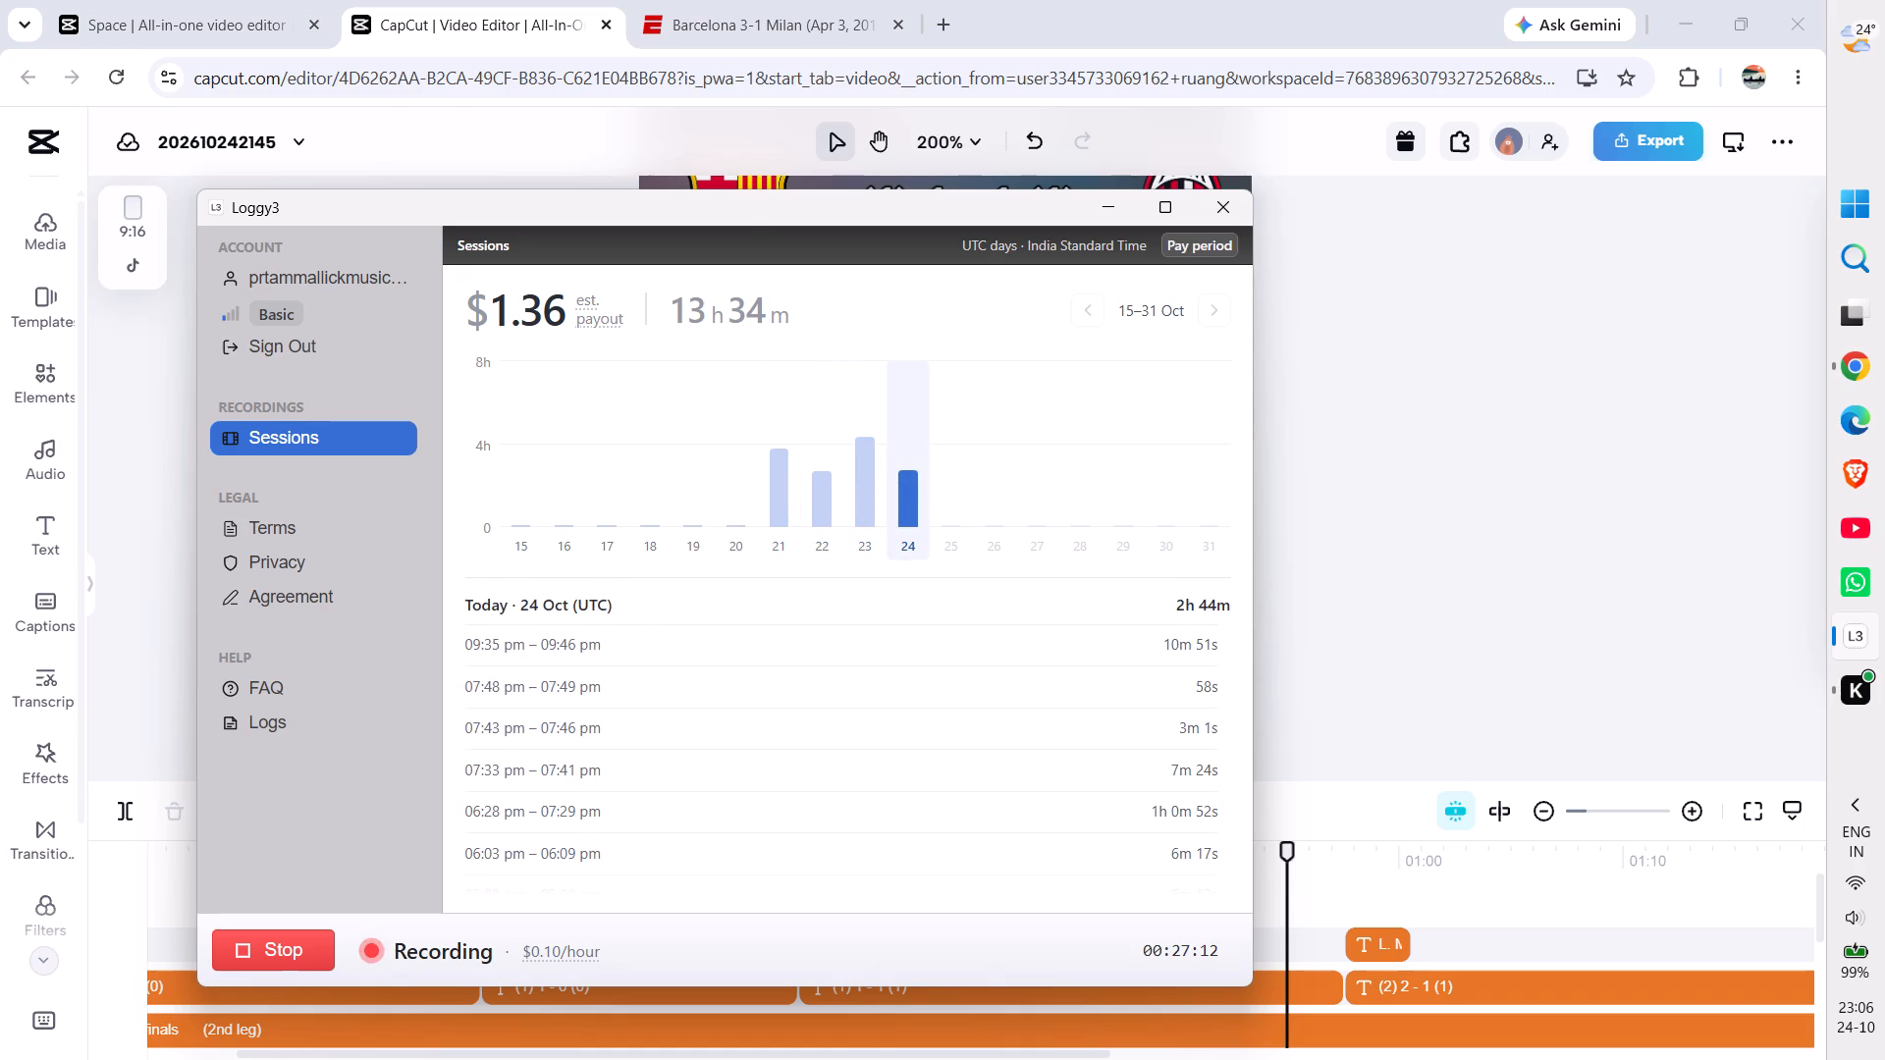
{"action": "left_click", "coordinate": [1433, 503]}
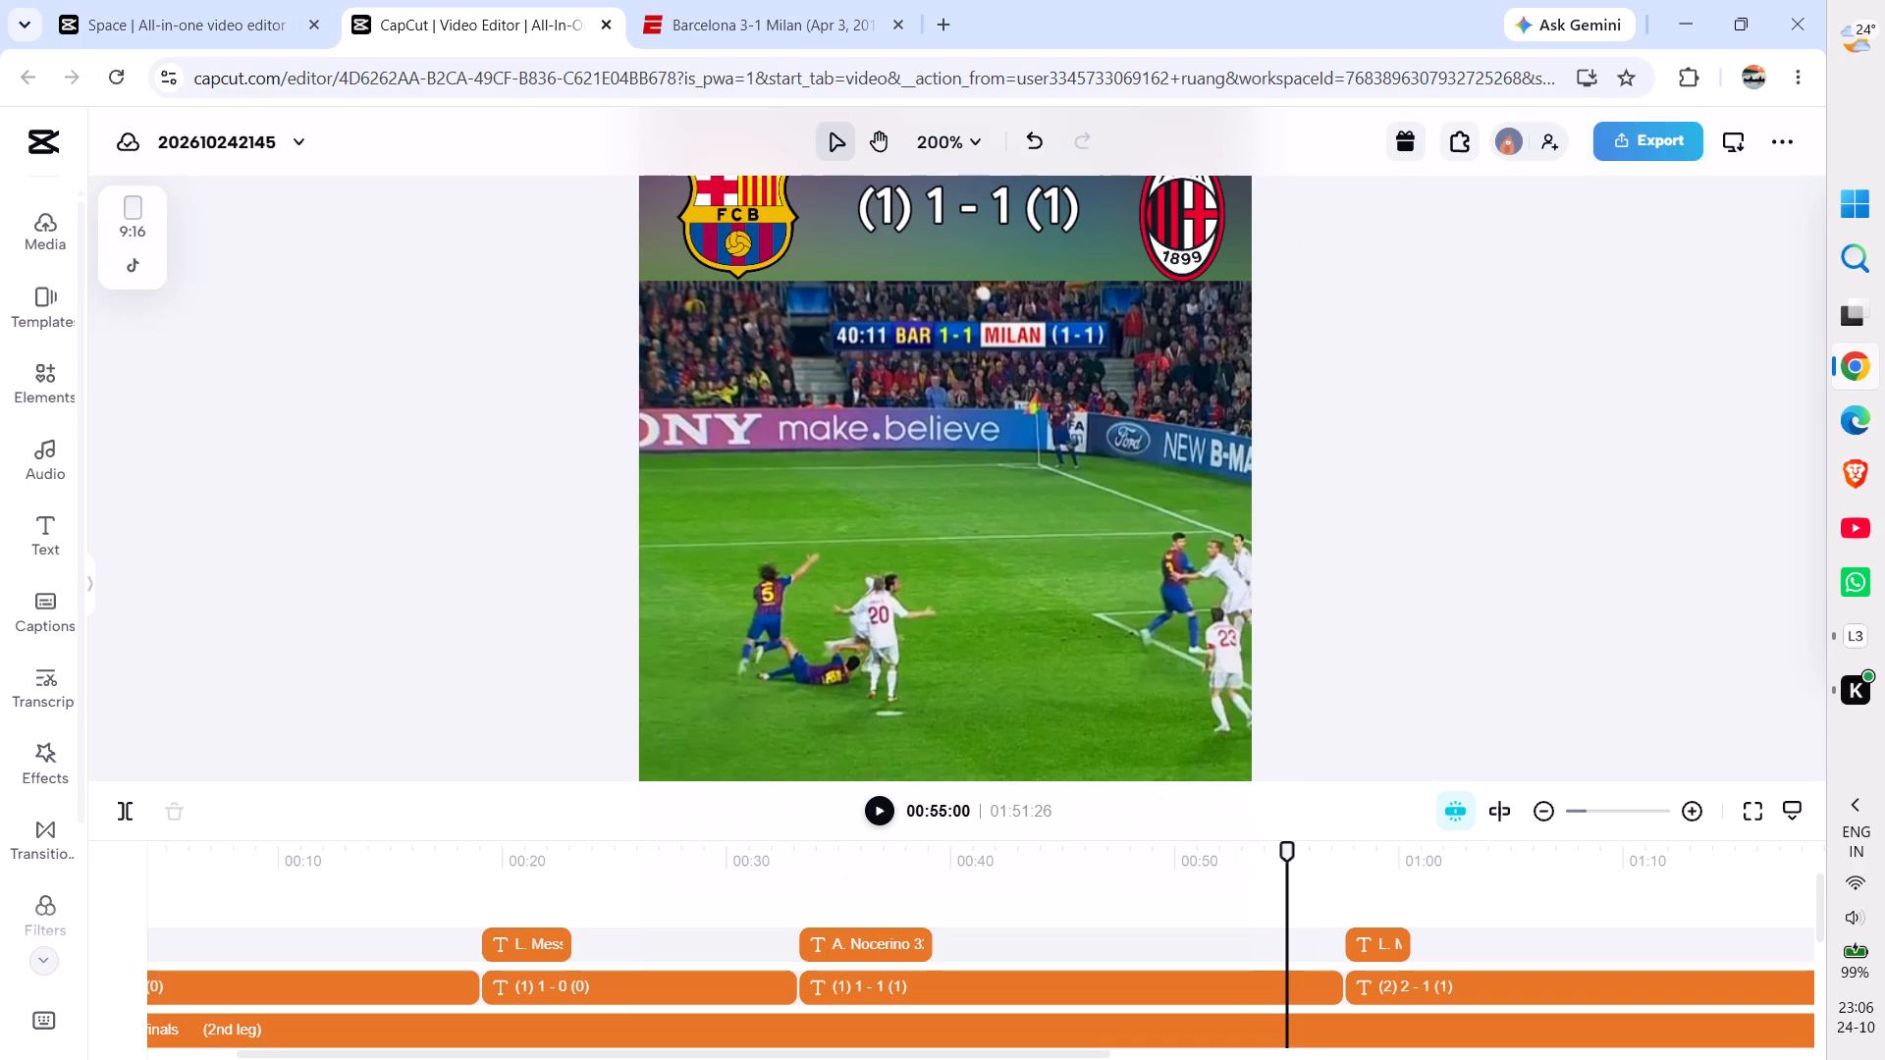
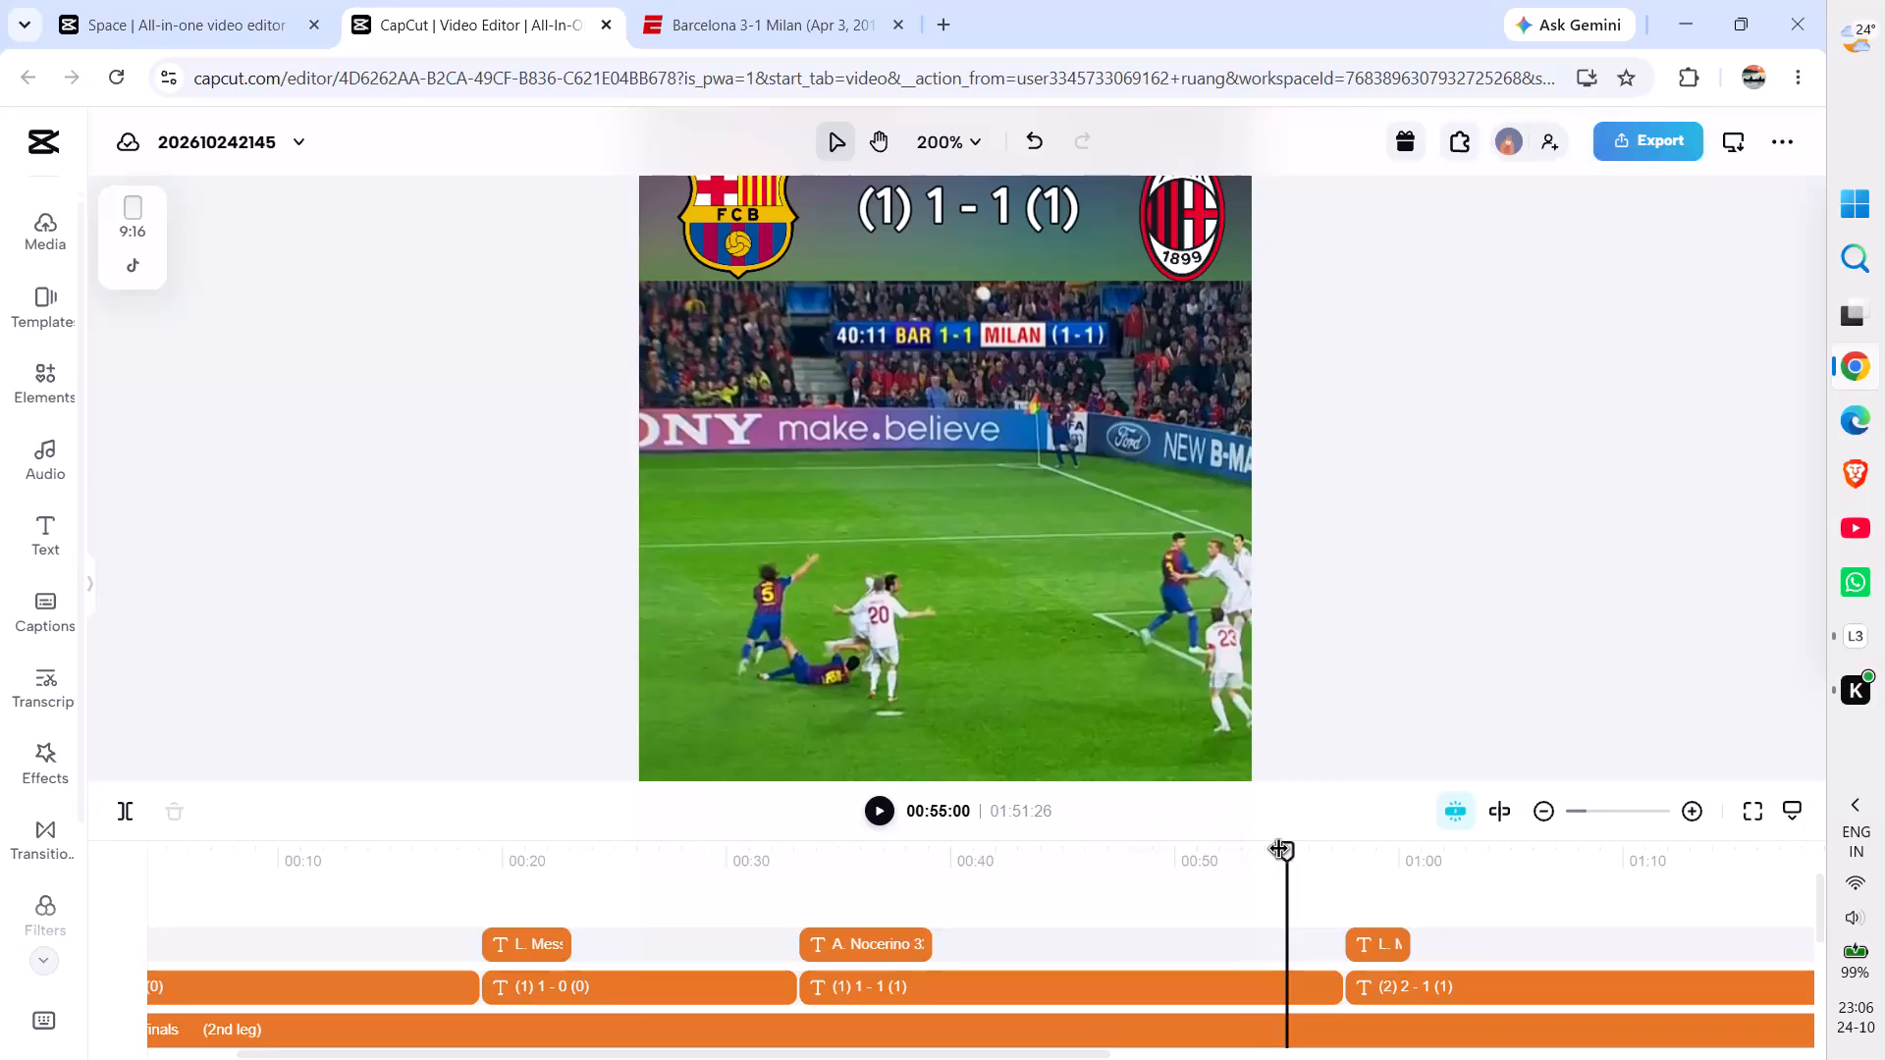
Play through Barcelona's second goal and extend the "L. Messi 41' (P)" caption to 01:02:19, where the penalty replay ends.
{"action": "key", "text": "space"}
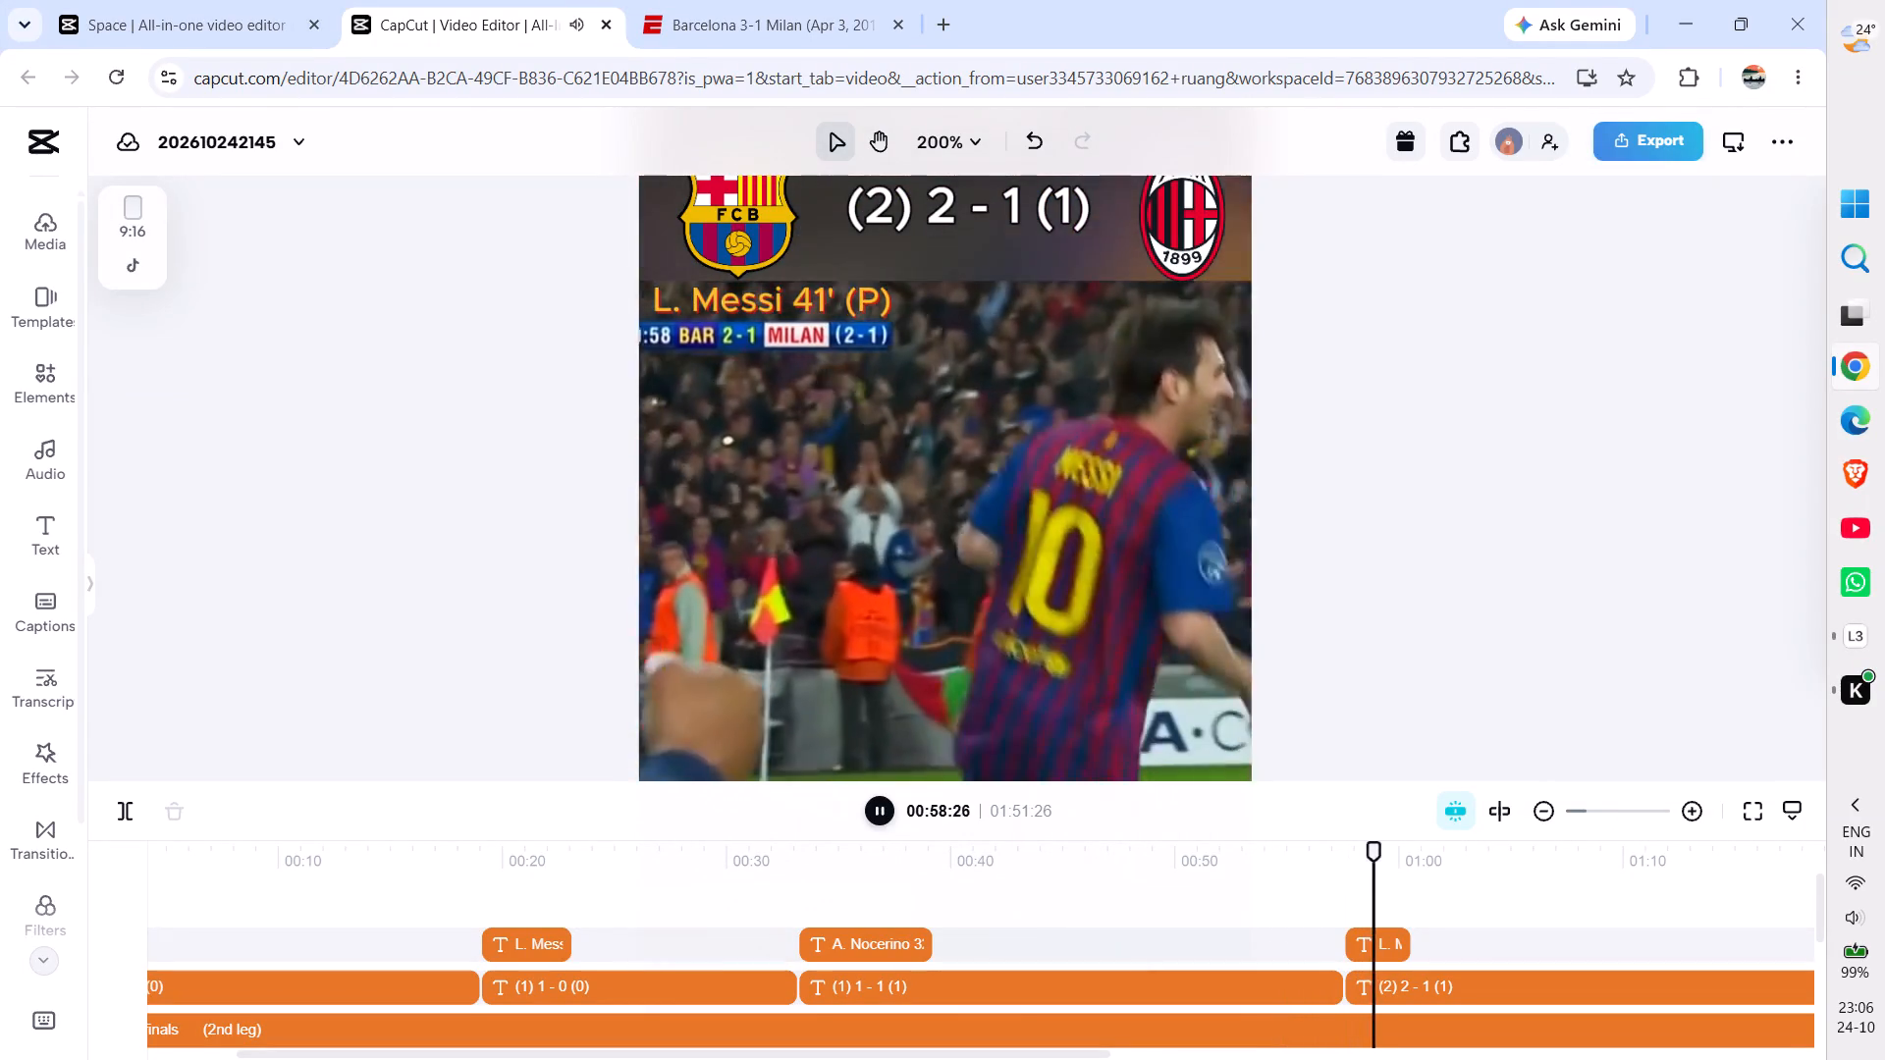
{"action": "key", "text": "space"}
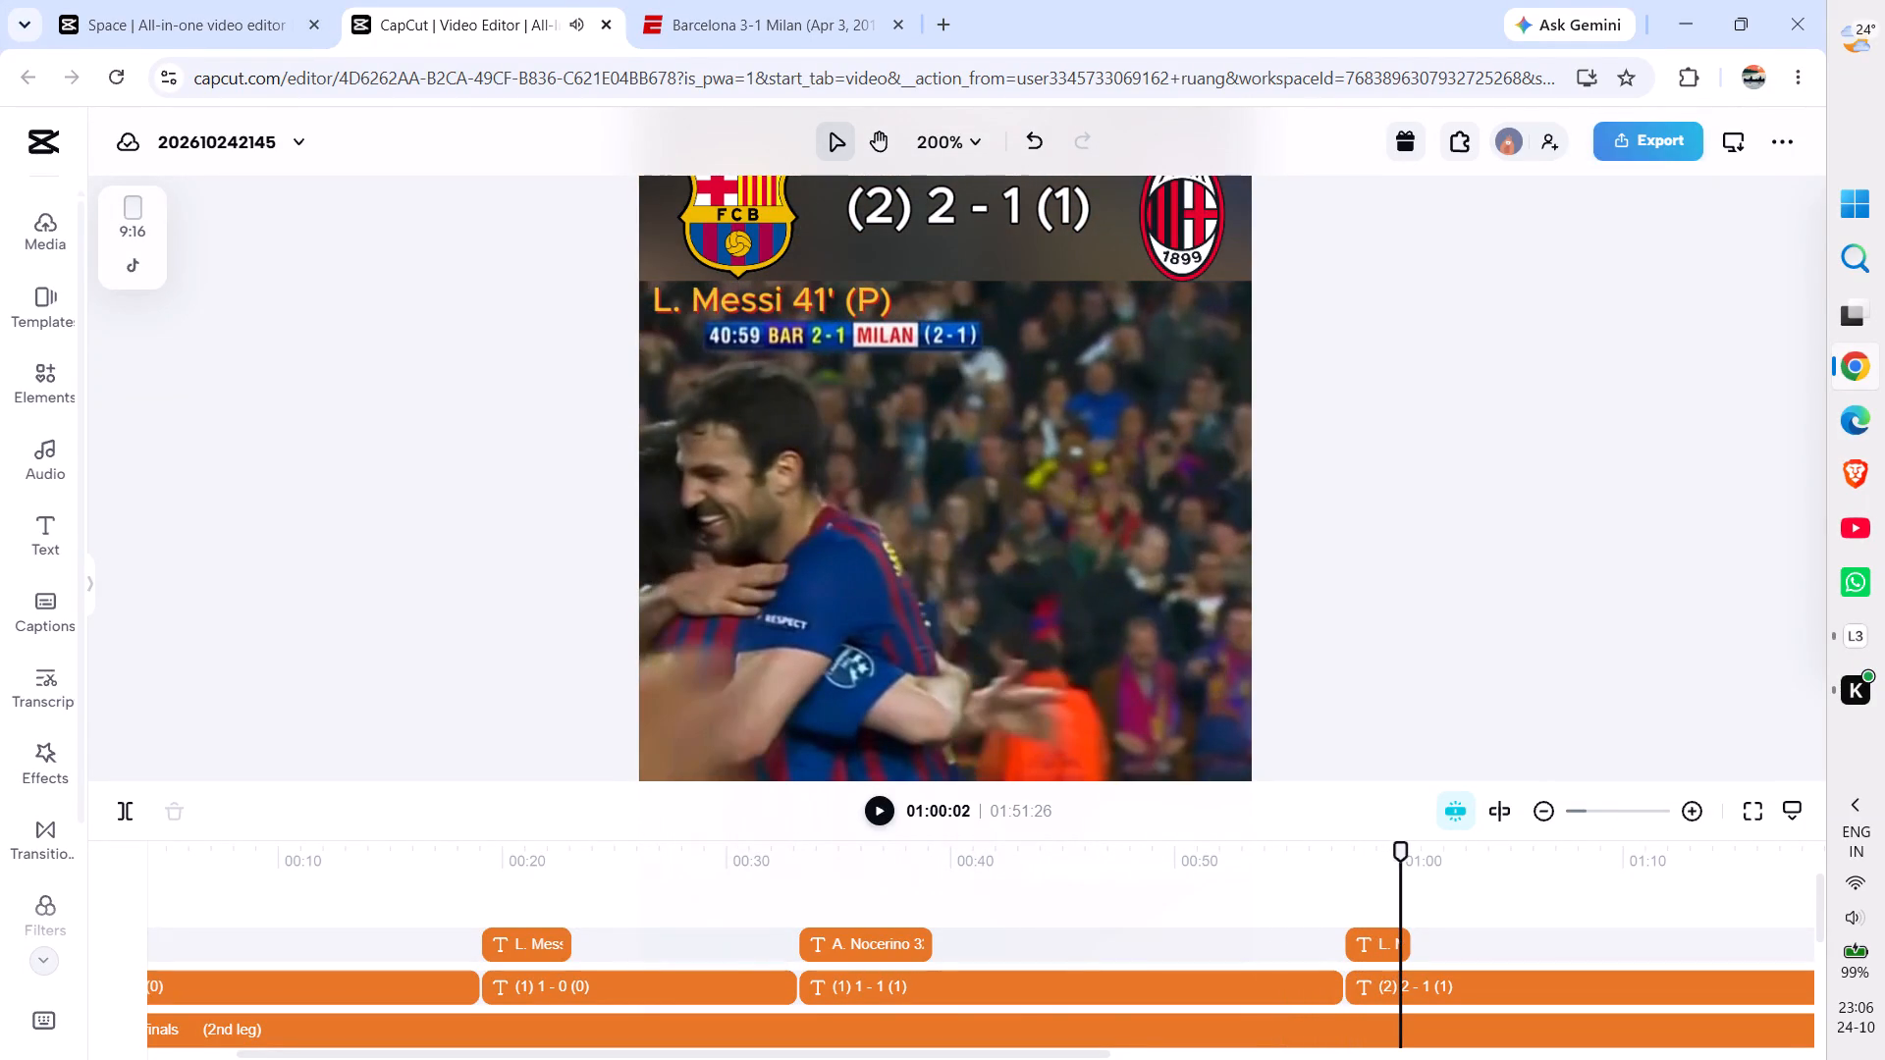
{"action": "scroll", "coordinate": [1287, 926], "scroll_direction": "left", "scroll_amount": 4}
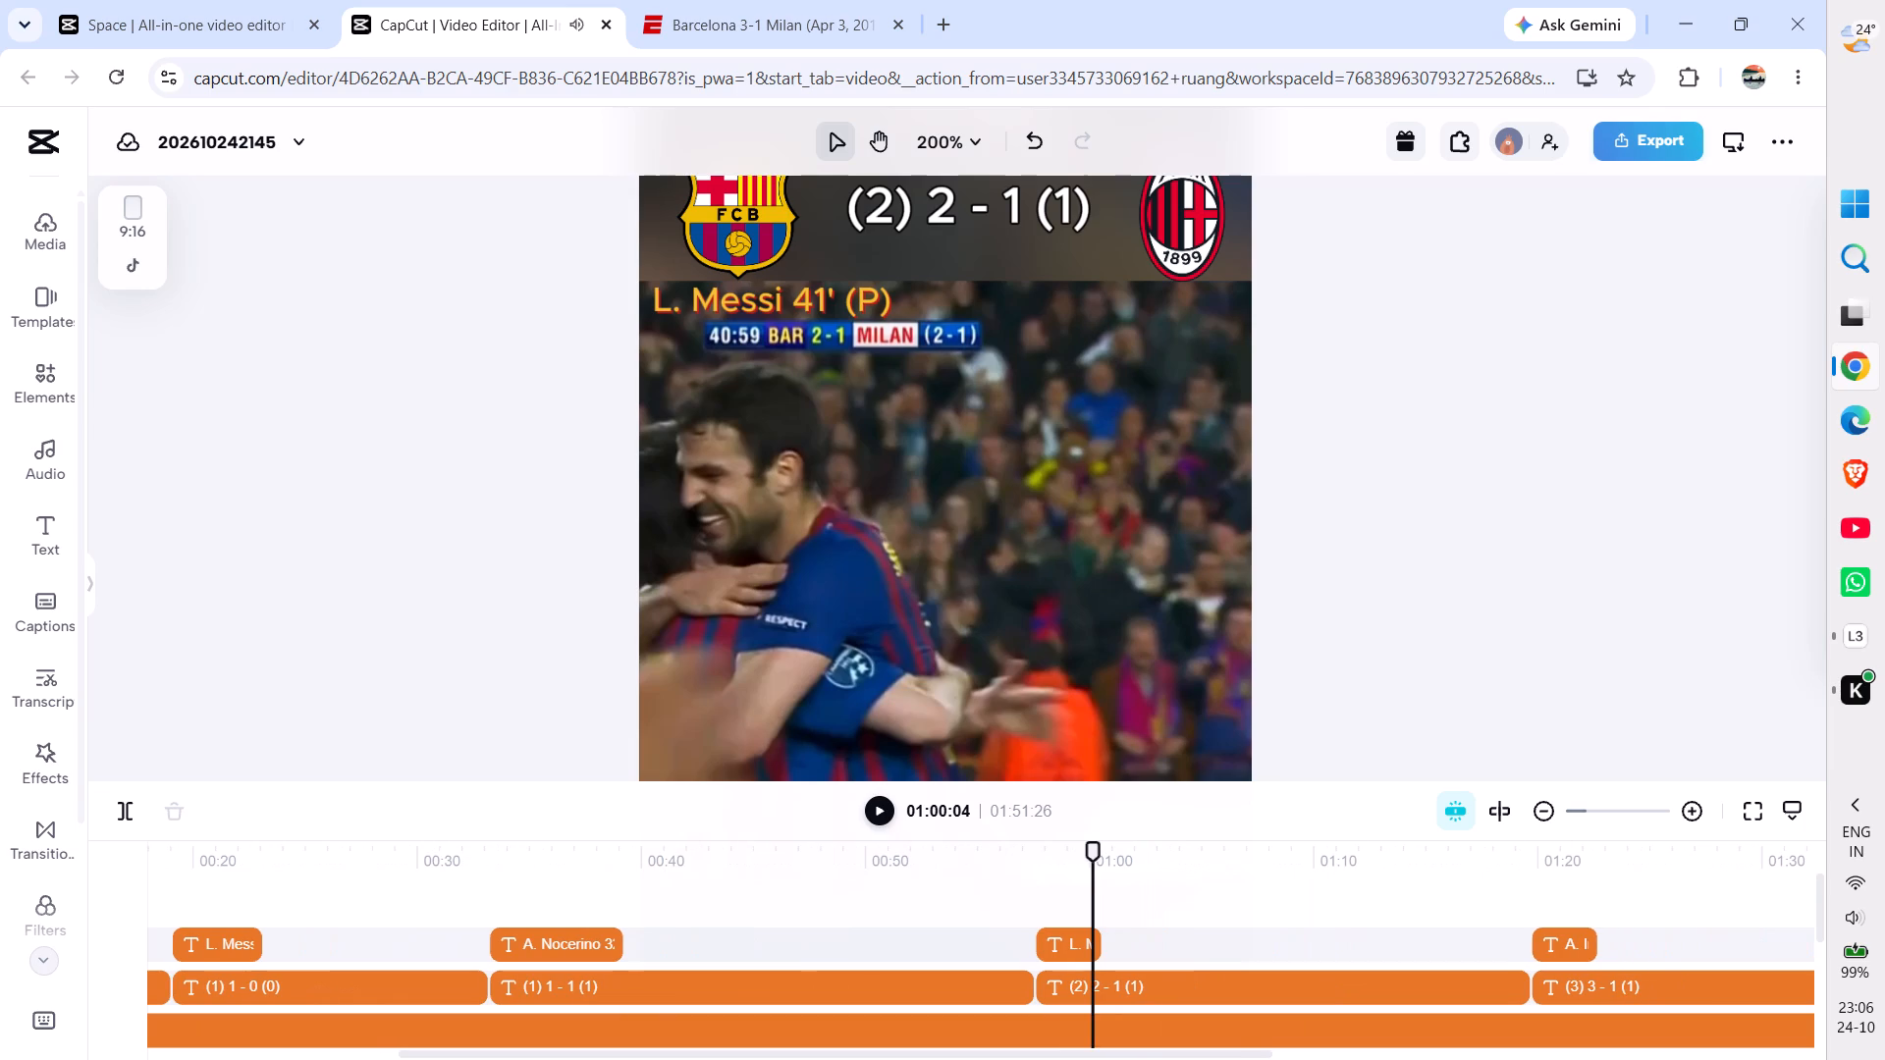
{"action": "key", "text": "space"}
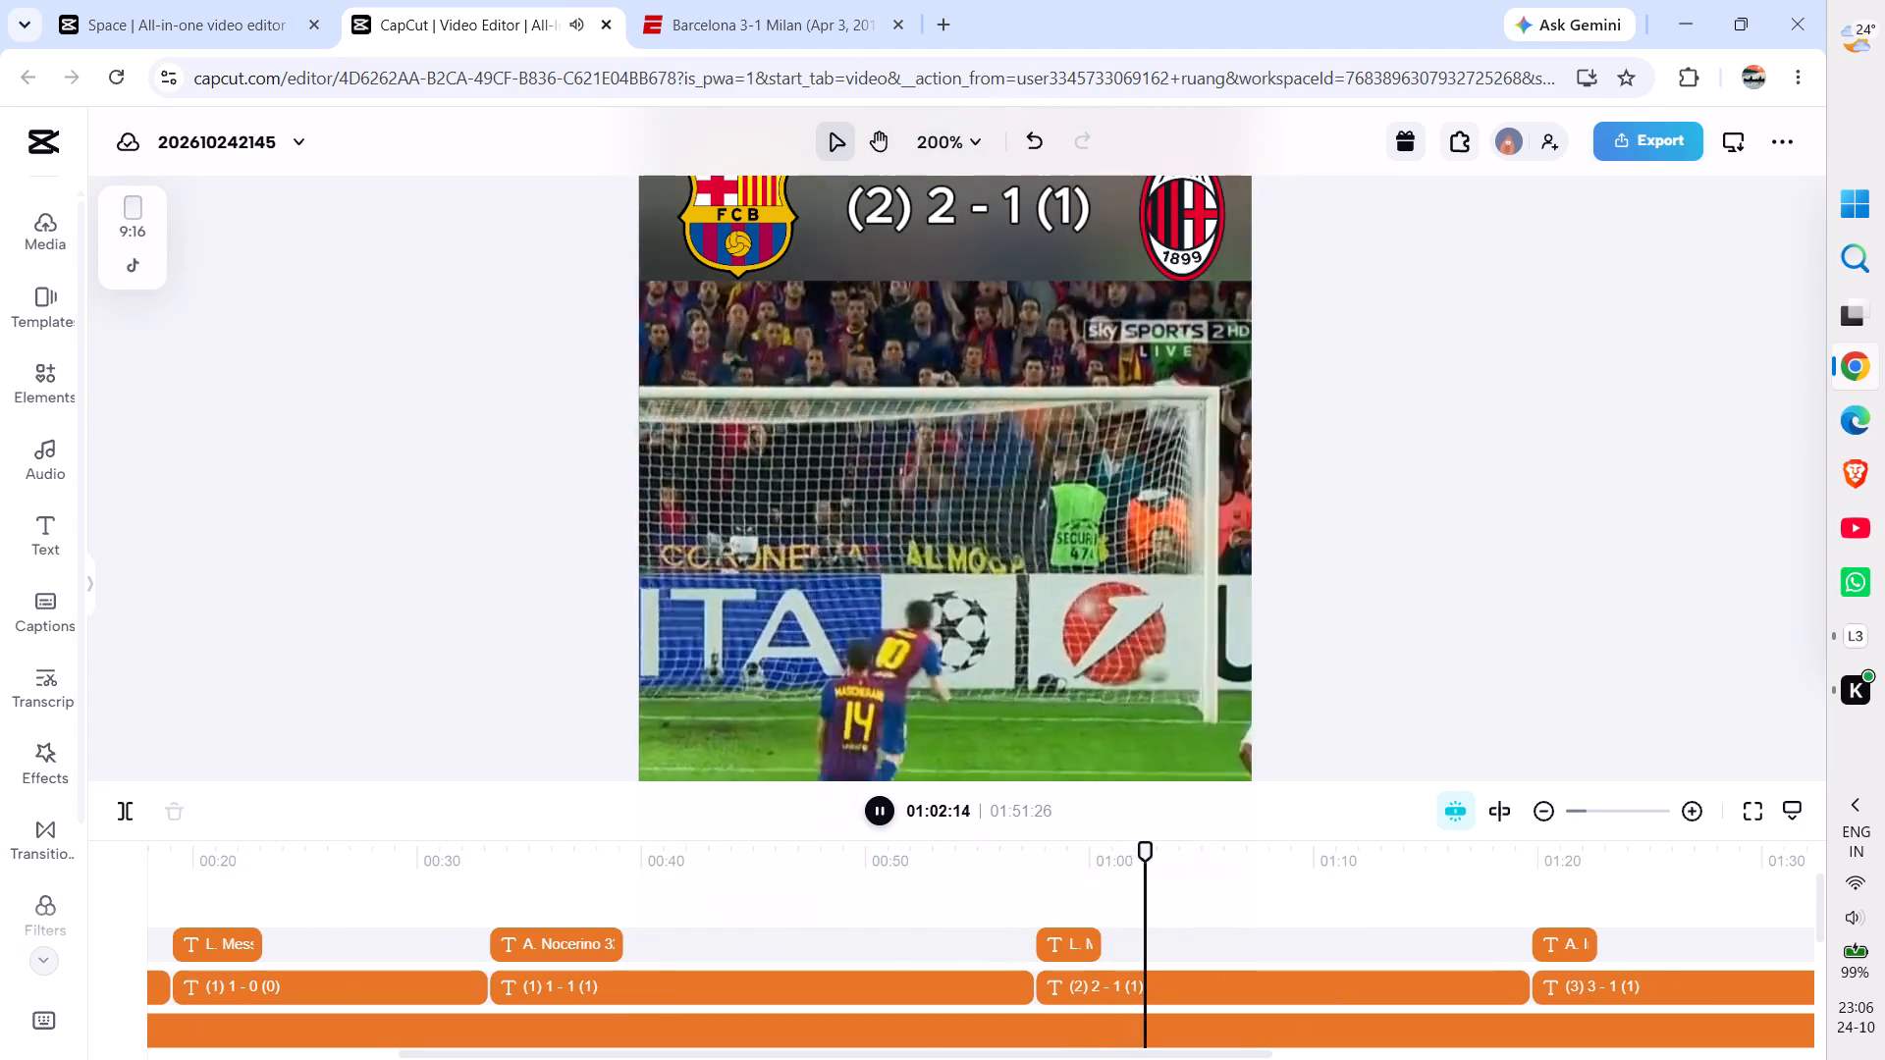
{"action": "key", "text": "space"}
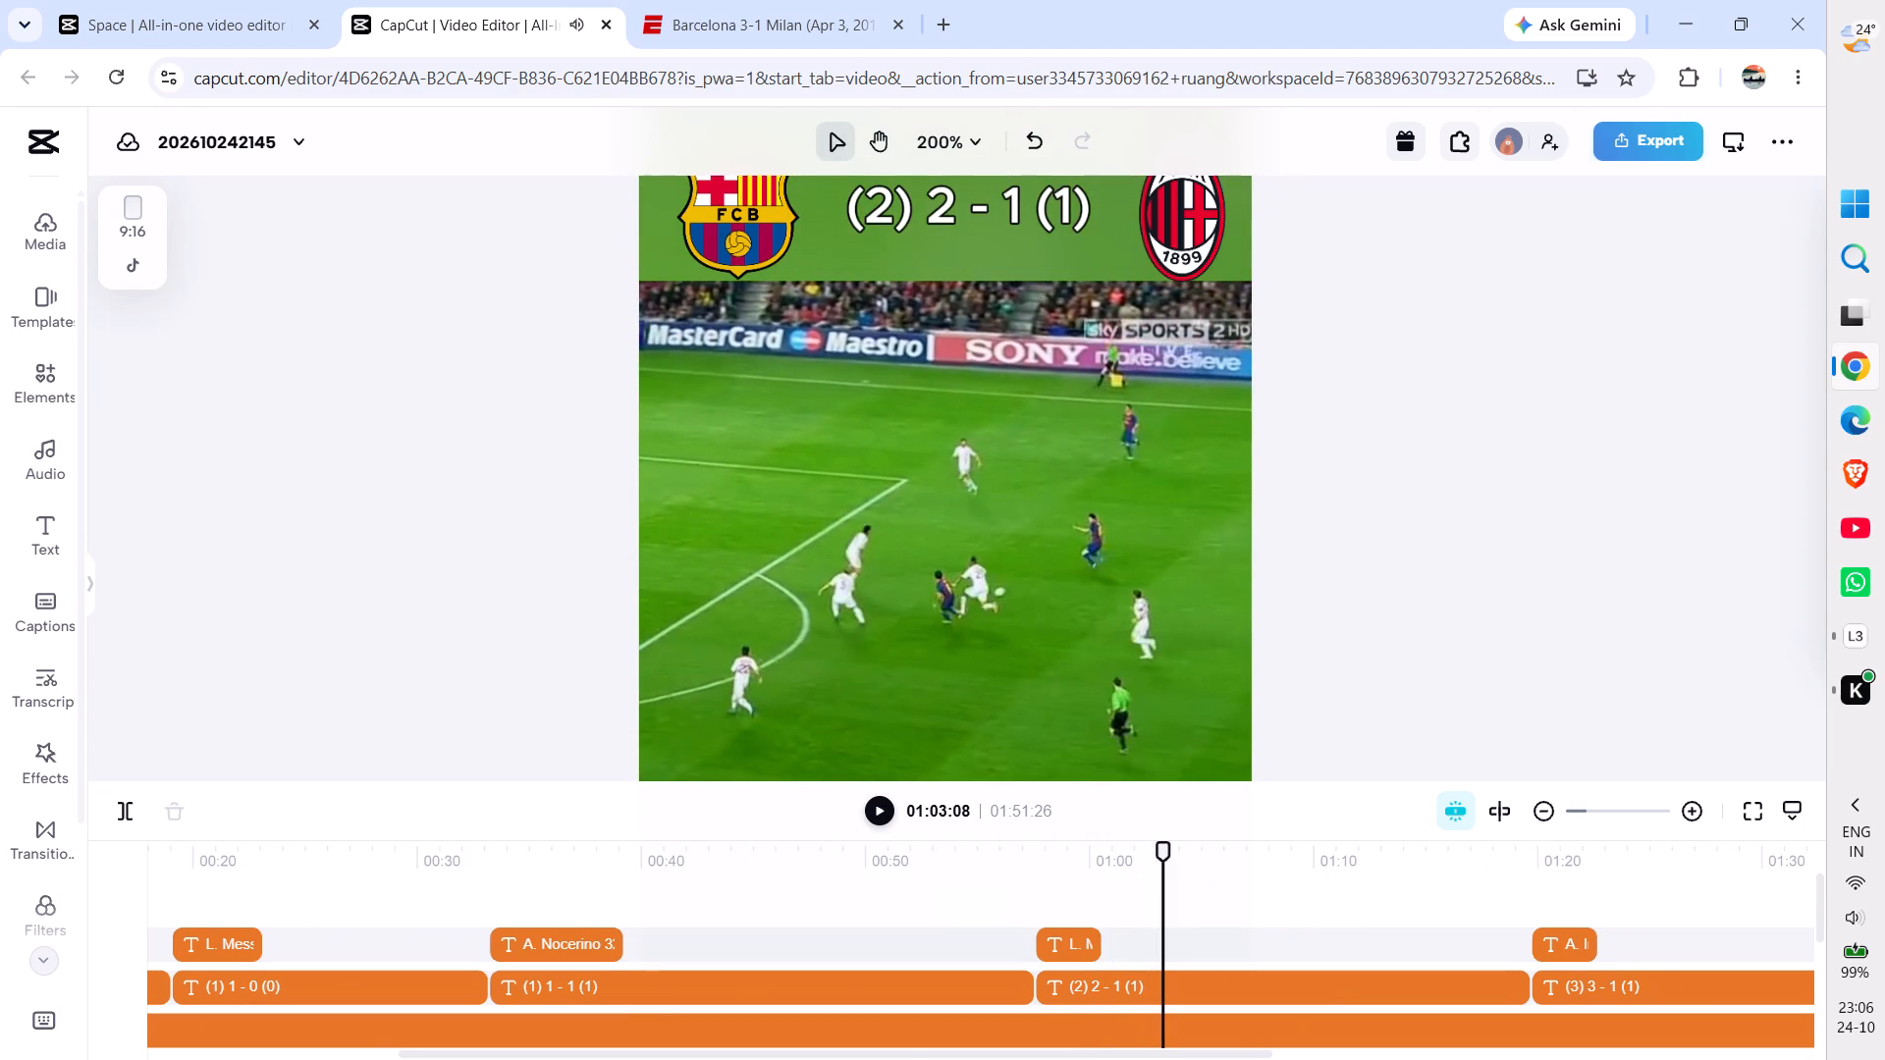
{"action": "left_click_drag", "start_coordinate": [1165, 851], "coordinate": [1156, 849]}
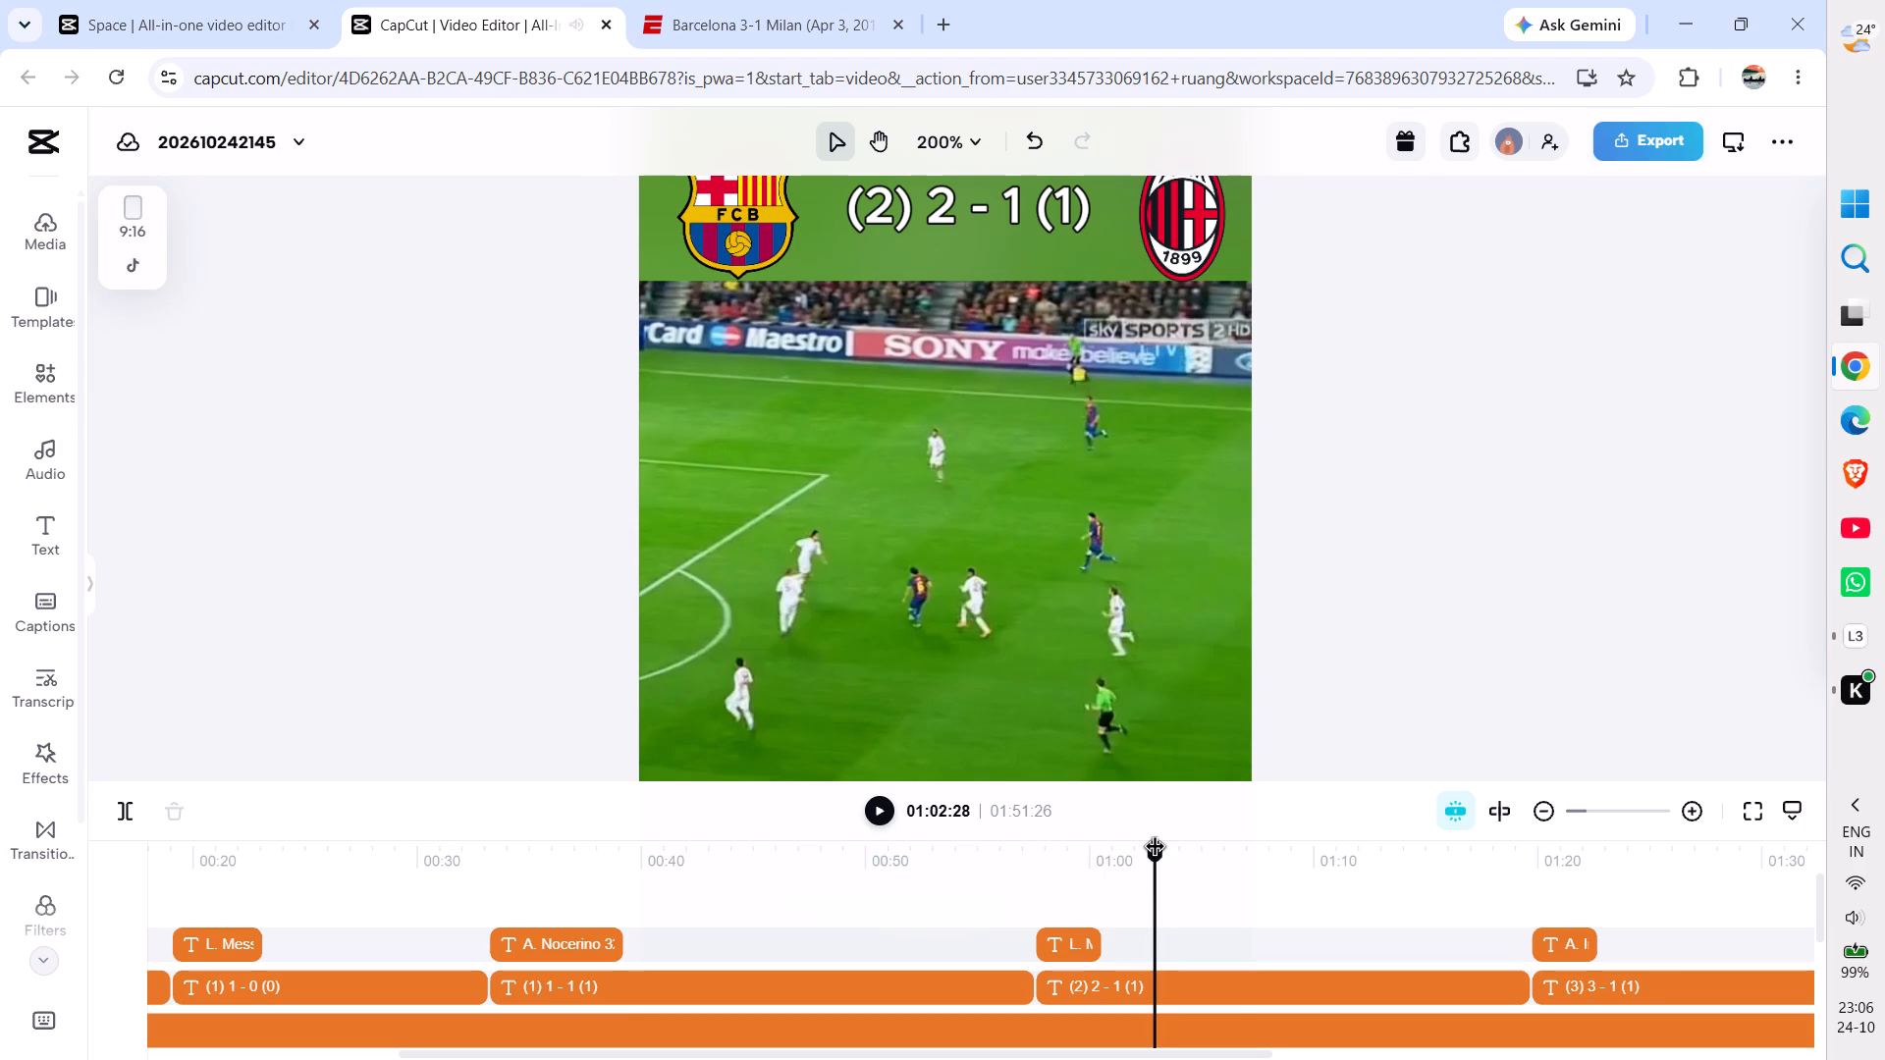
{"action": "left_click_drag", "start_coordinate": [1156, 849], "coordinate": [1149, 849]}
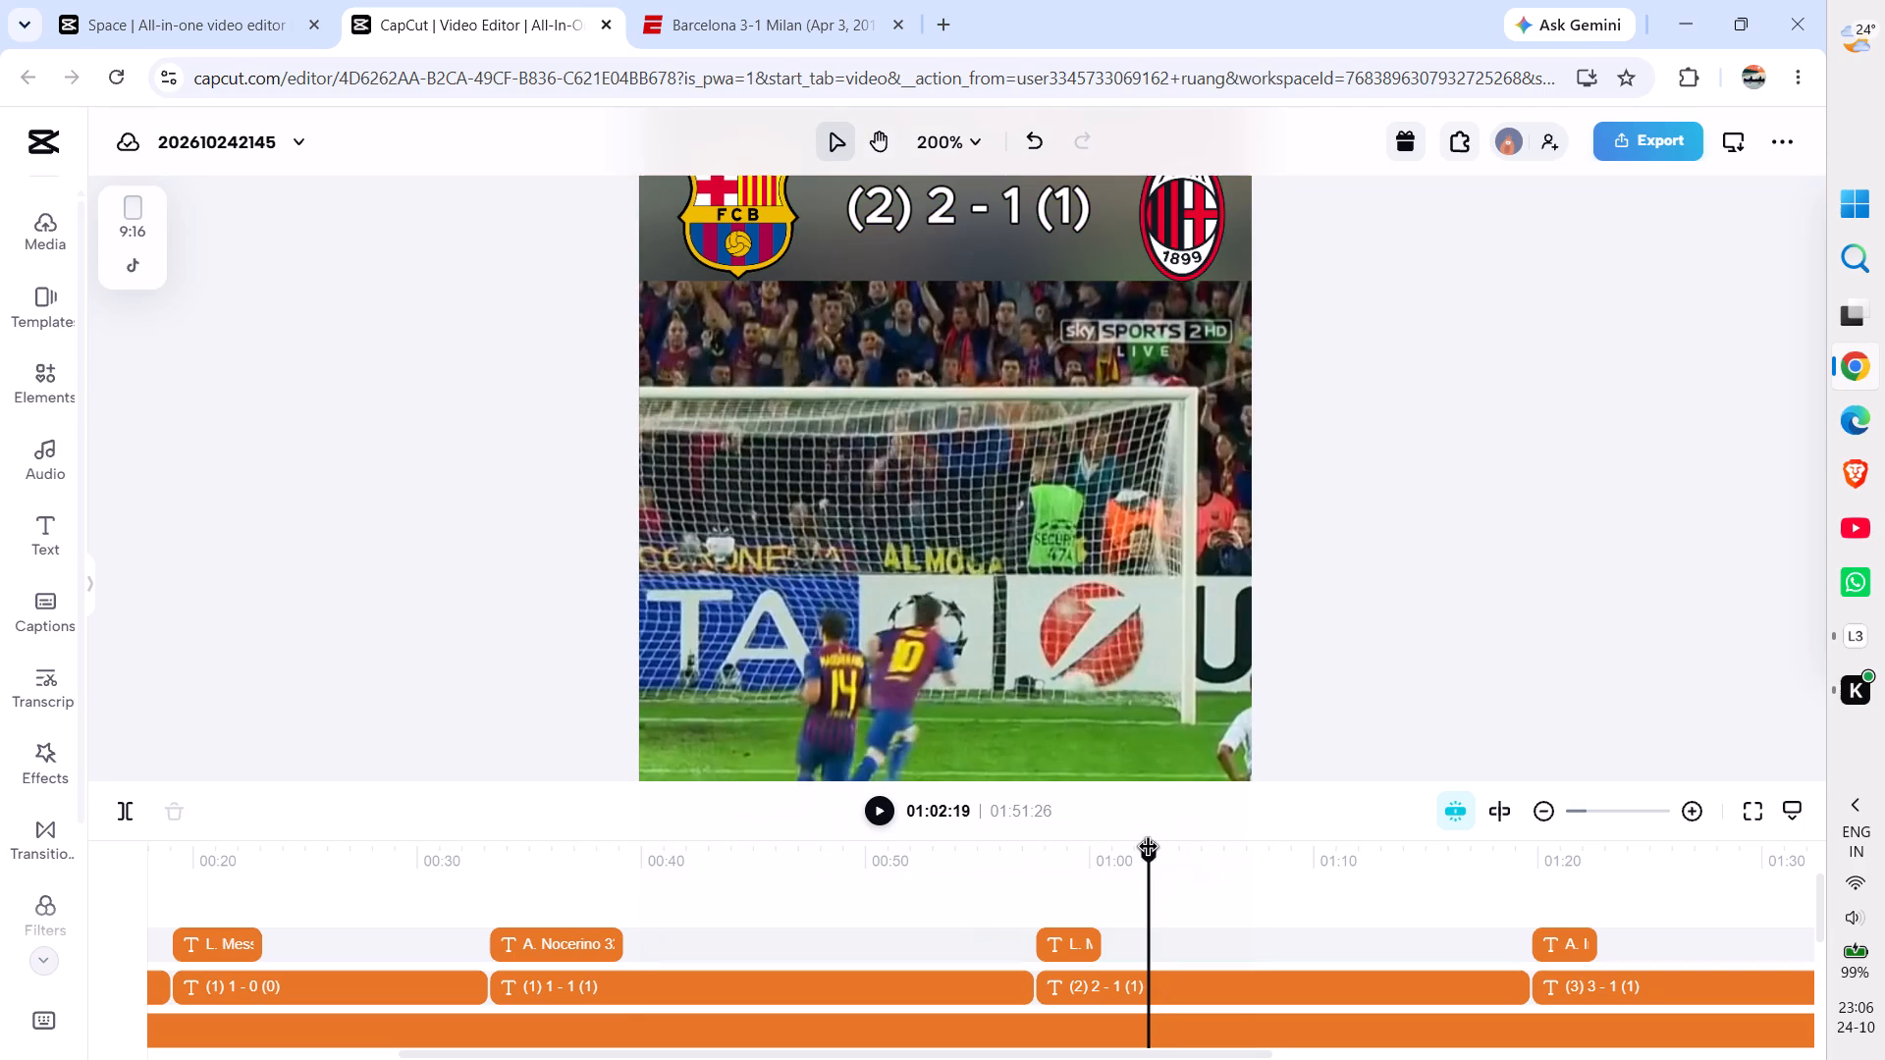
{"action": "left_click_drag", "start_coordinate": [1149, 849], "coordinate": [1150, 849]}
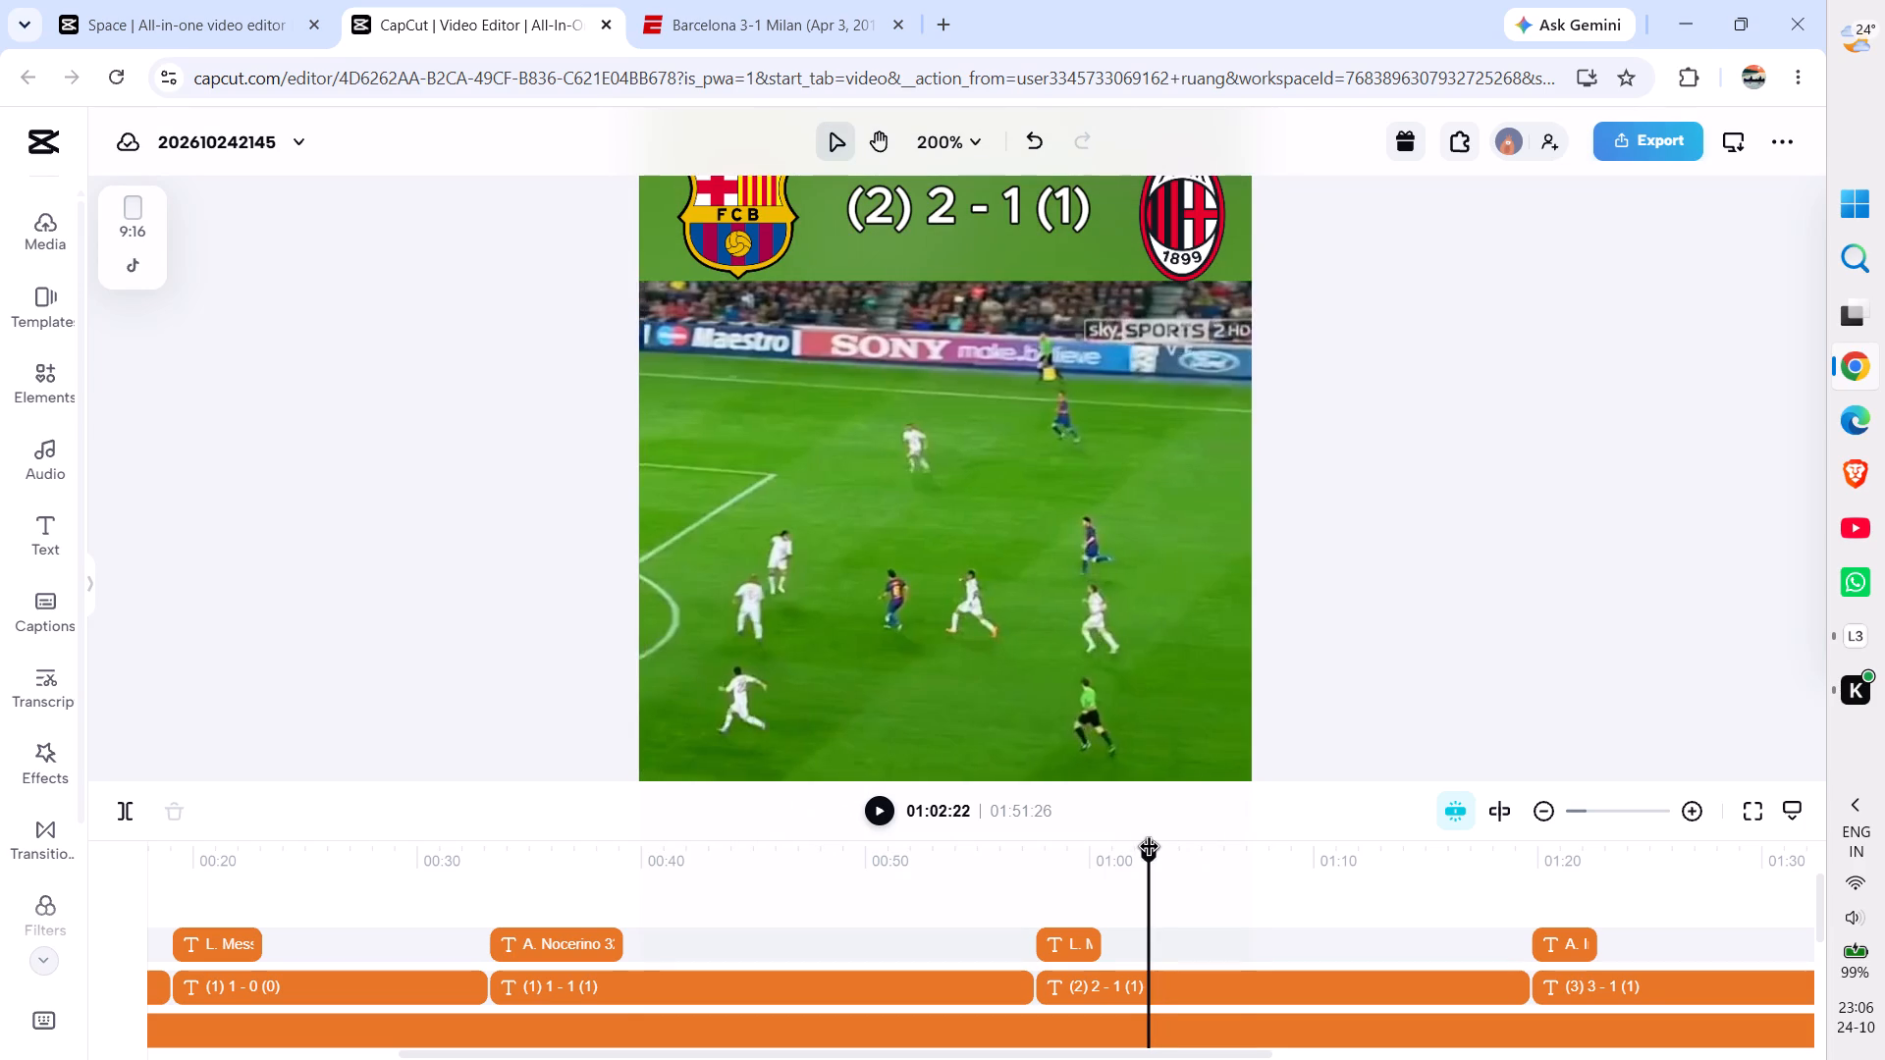
{"action": "left_click_drag", "start_coordinate": [1150, 849], "coordinate": [1149, 849]}
{"action": "left_click", "coordinate": [1071, 931]}
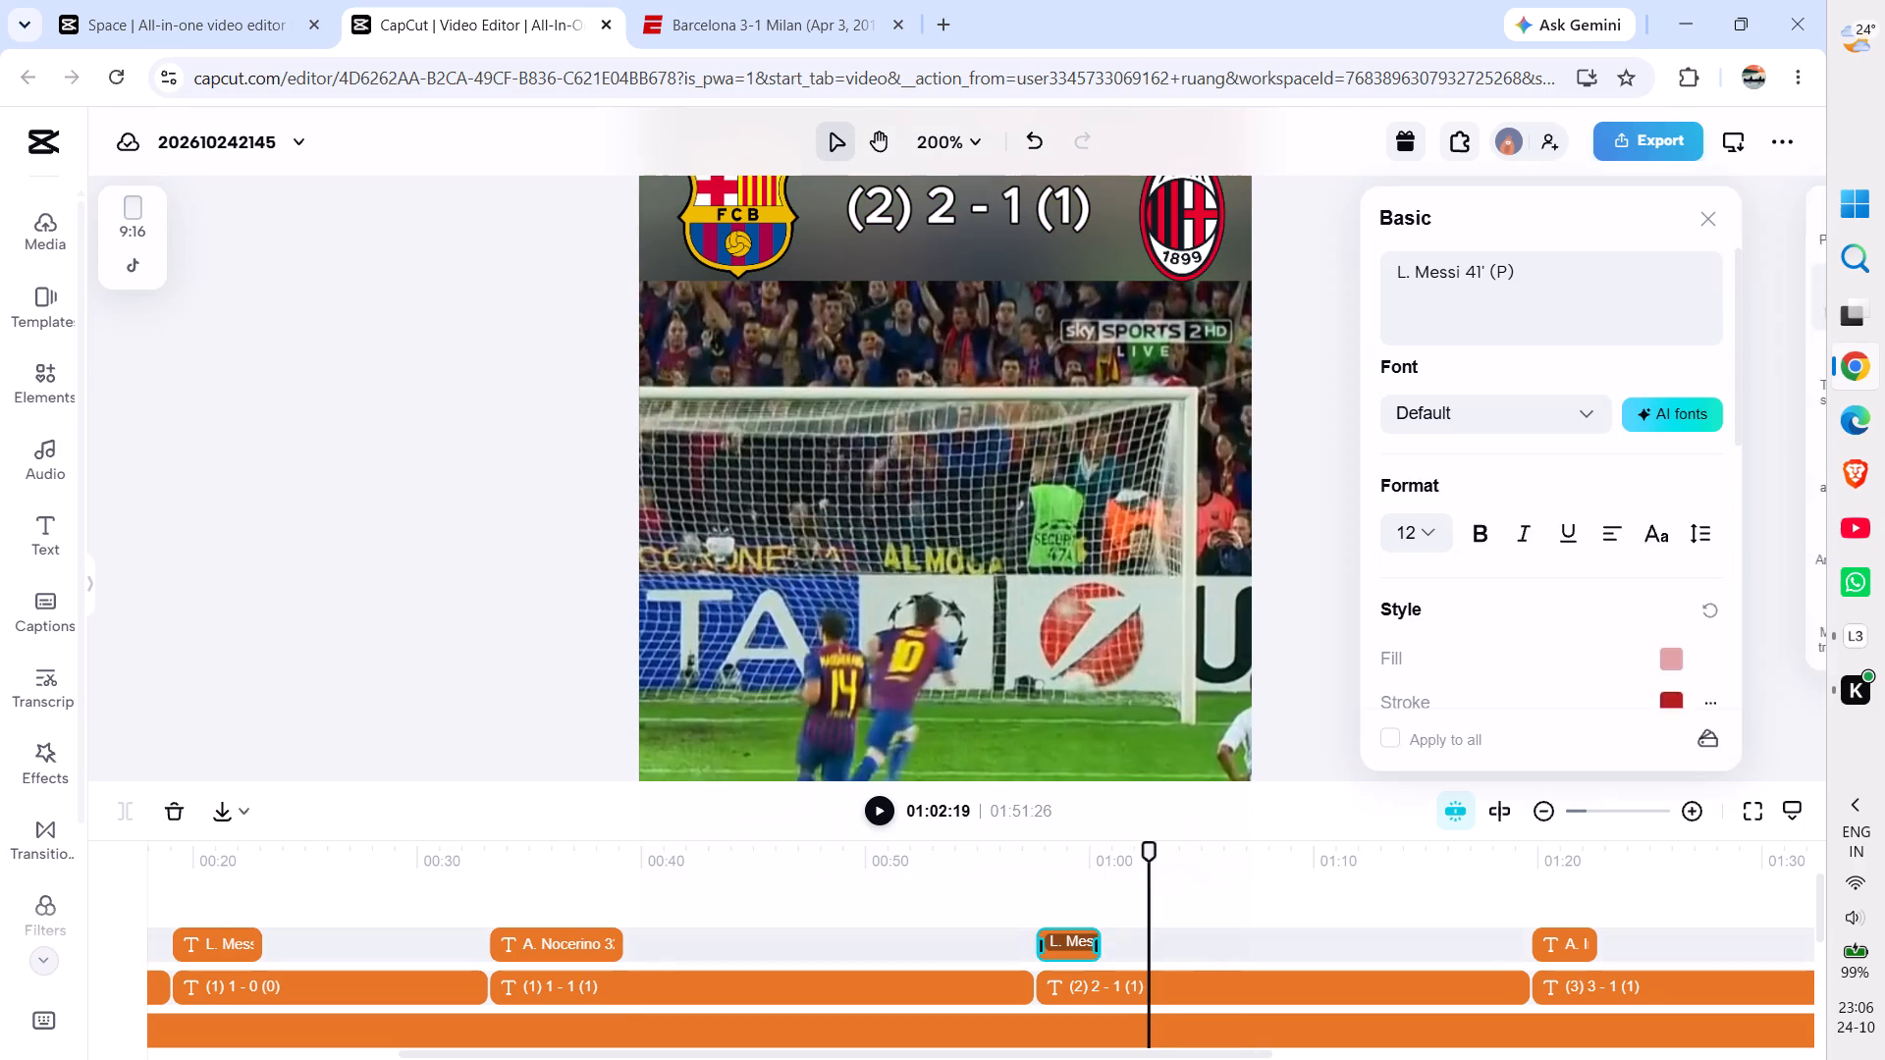
{"action": "left_click_drag", "start_coordinate": [1099, 944], "coordinate": [1151, 955]}
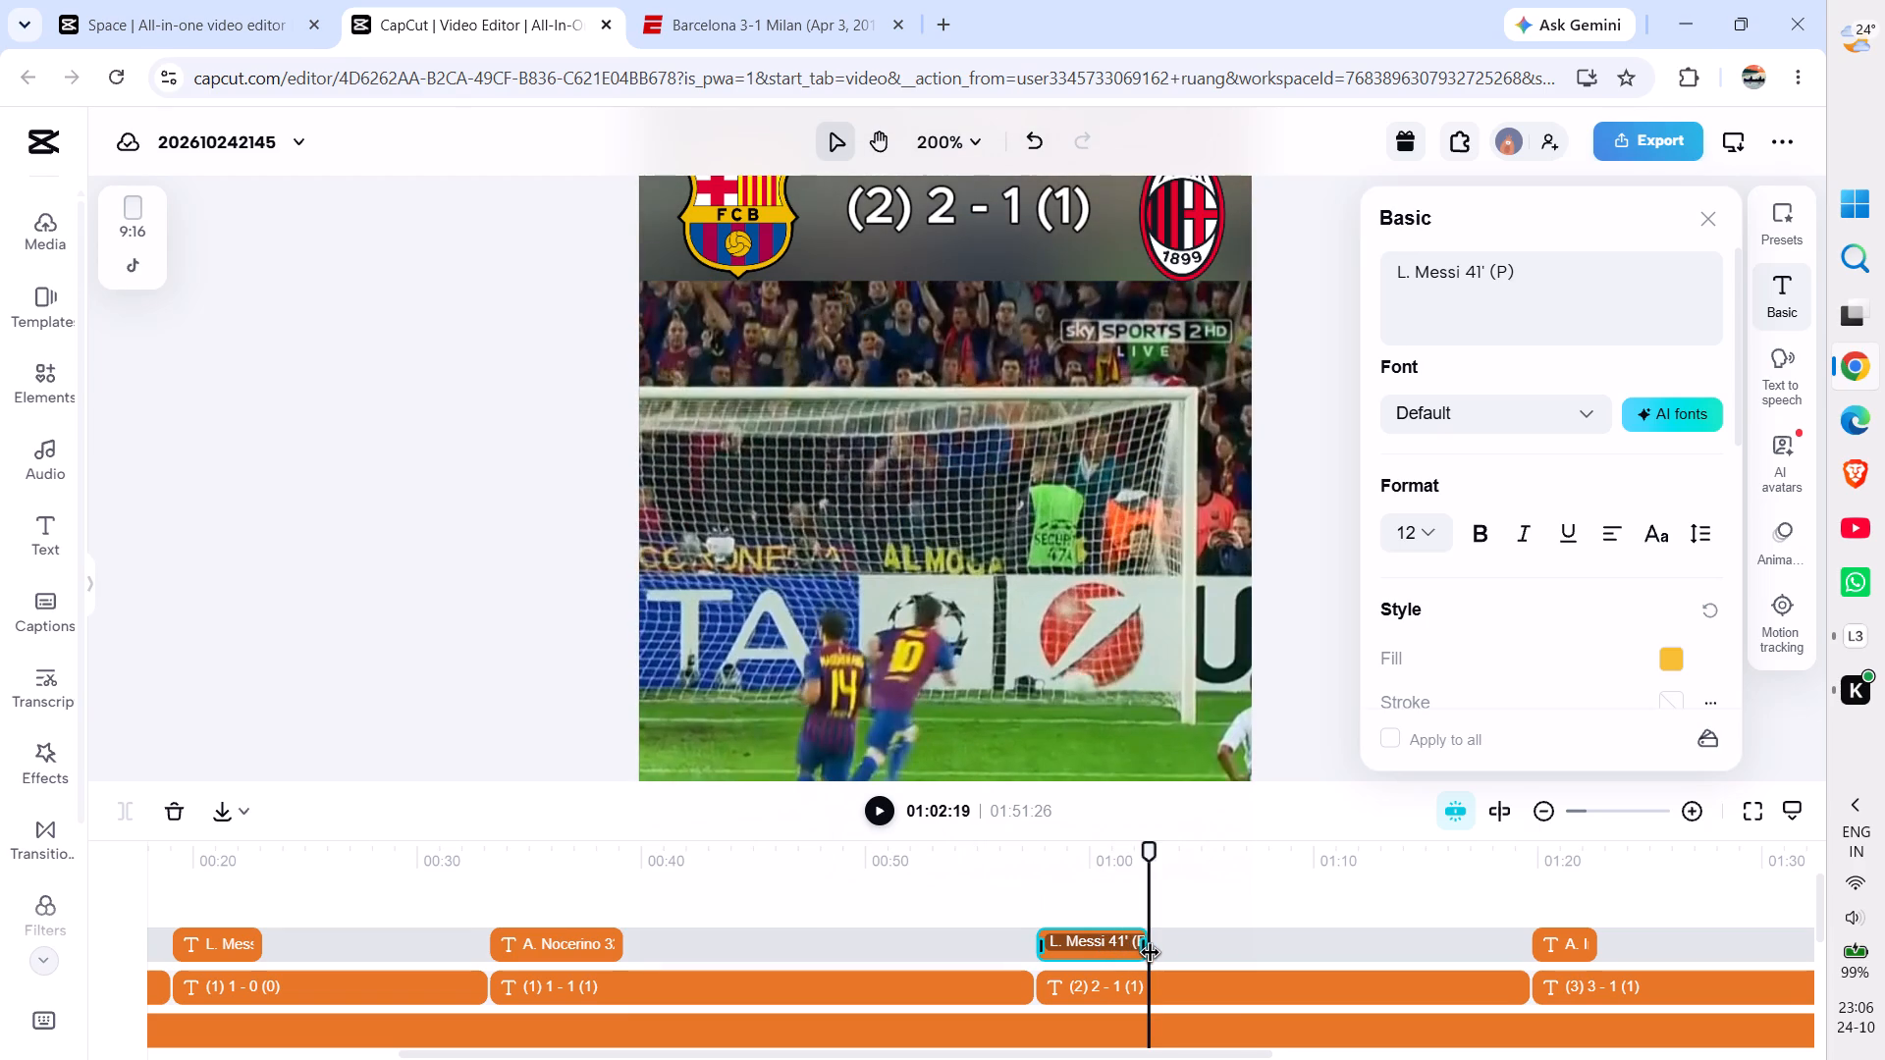
Play through Barcelona's third goal and extend the "A. Iniesta 53'" caption to 01:26:14, at the end of the goal replay.
{"action": "key", "text": "space"}
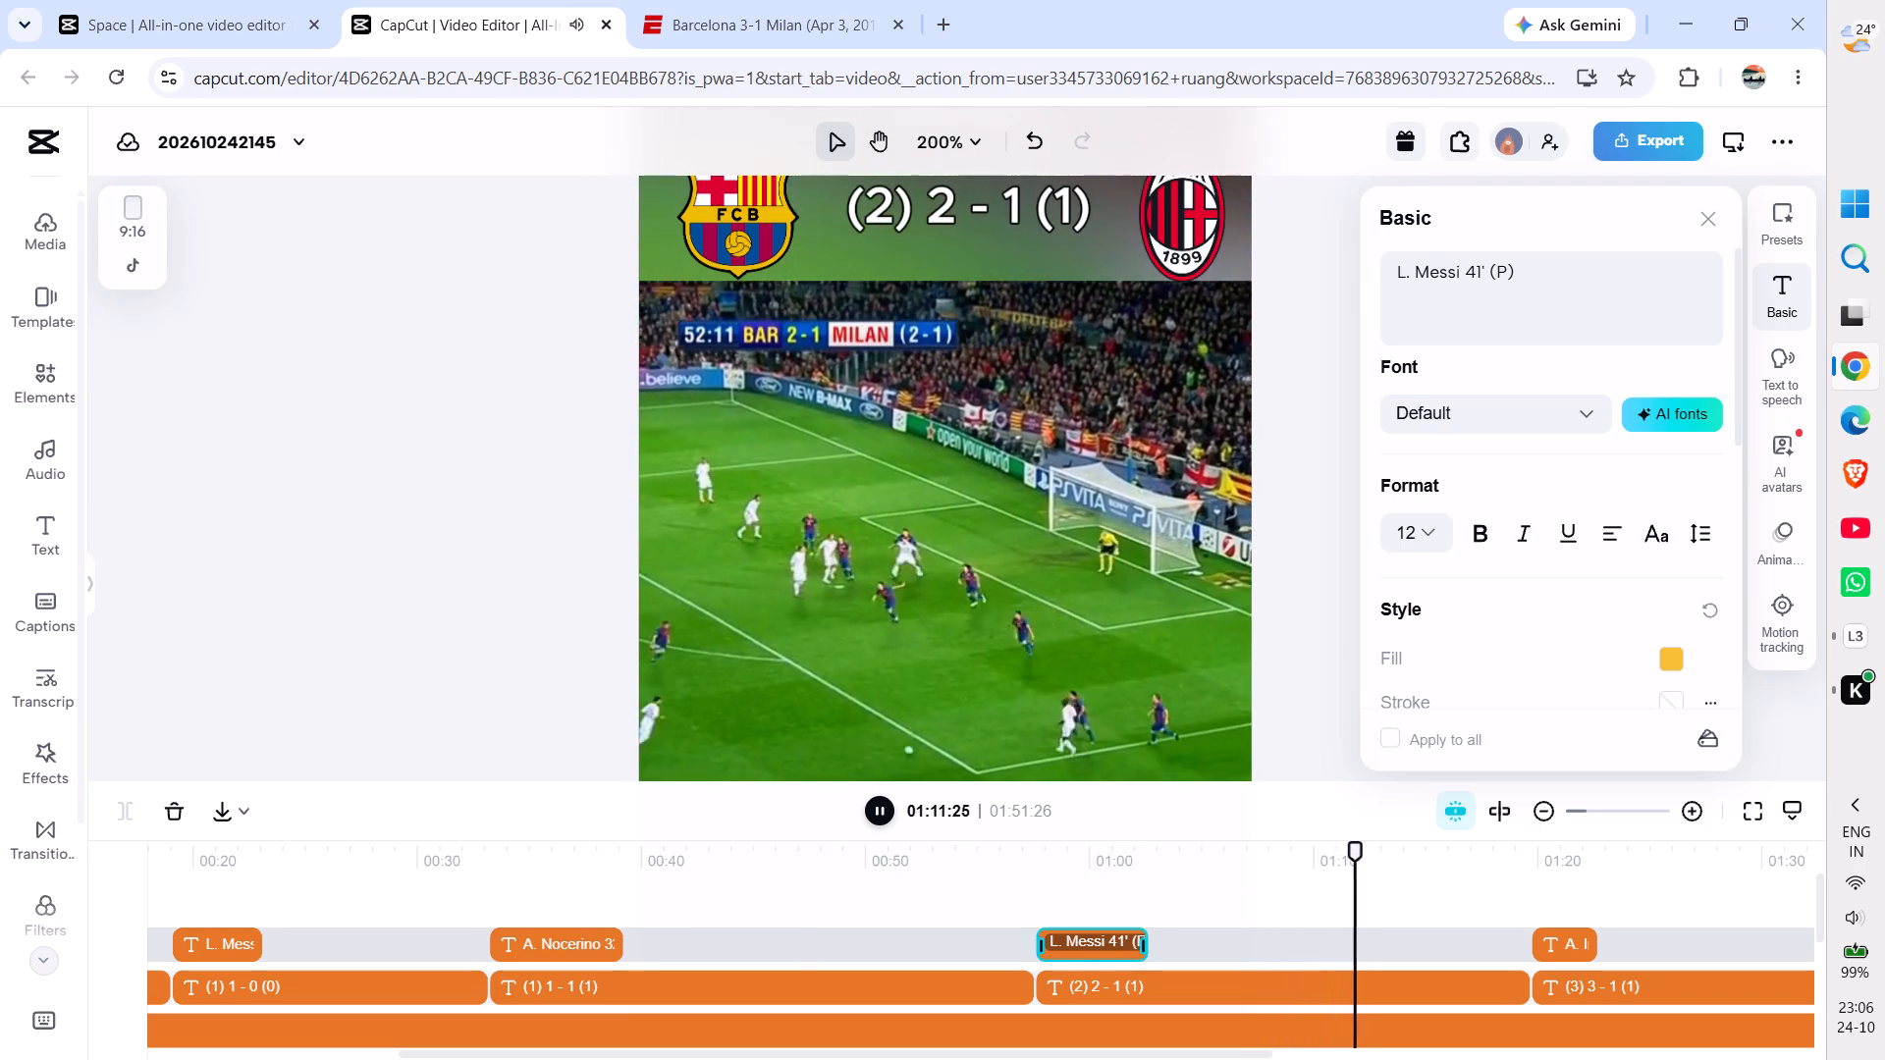
{"action": "left_click", "coordinate": [1325, 566]}
{"action": "scroll", "coordinate": [1303, 909], "scroll_direction": "left", "scroll_amount": 4}
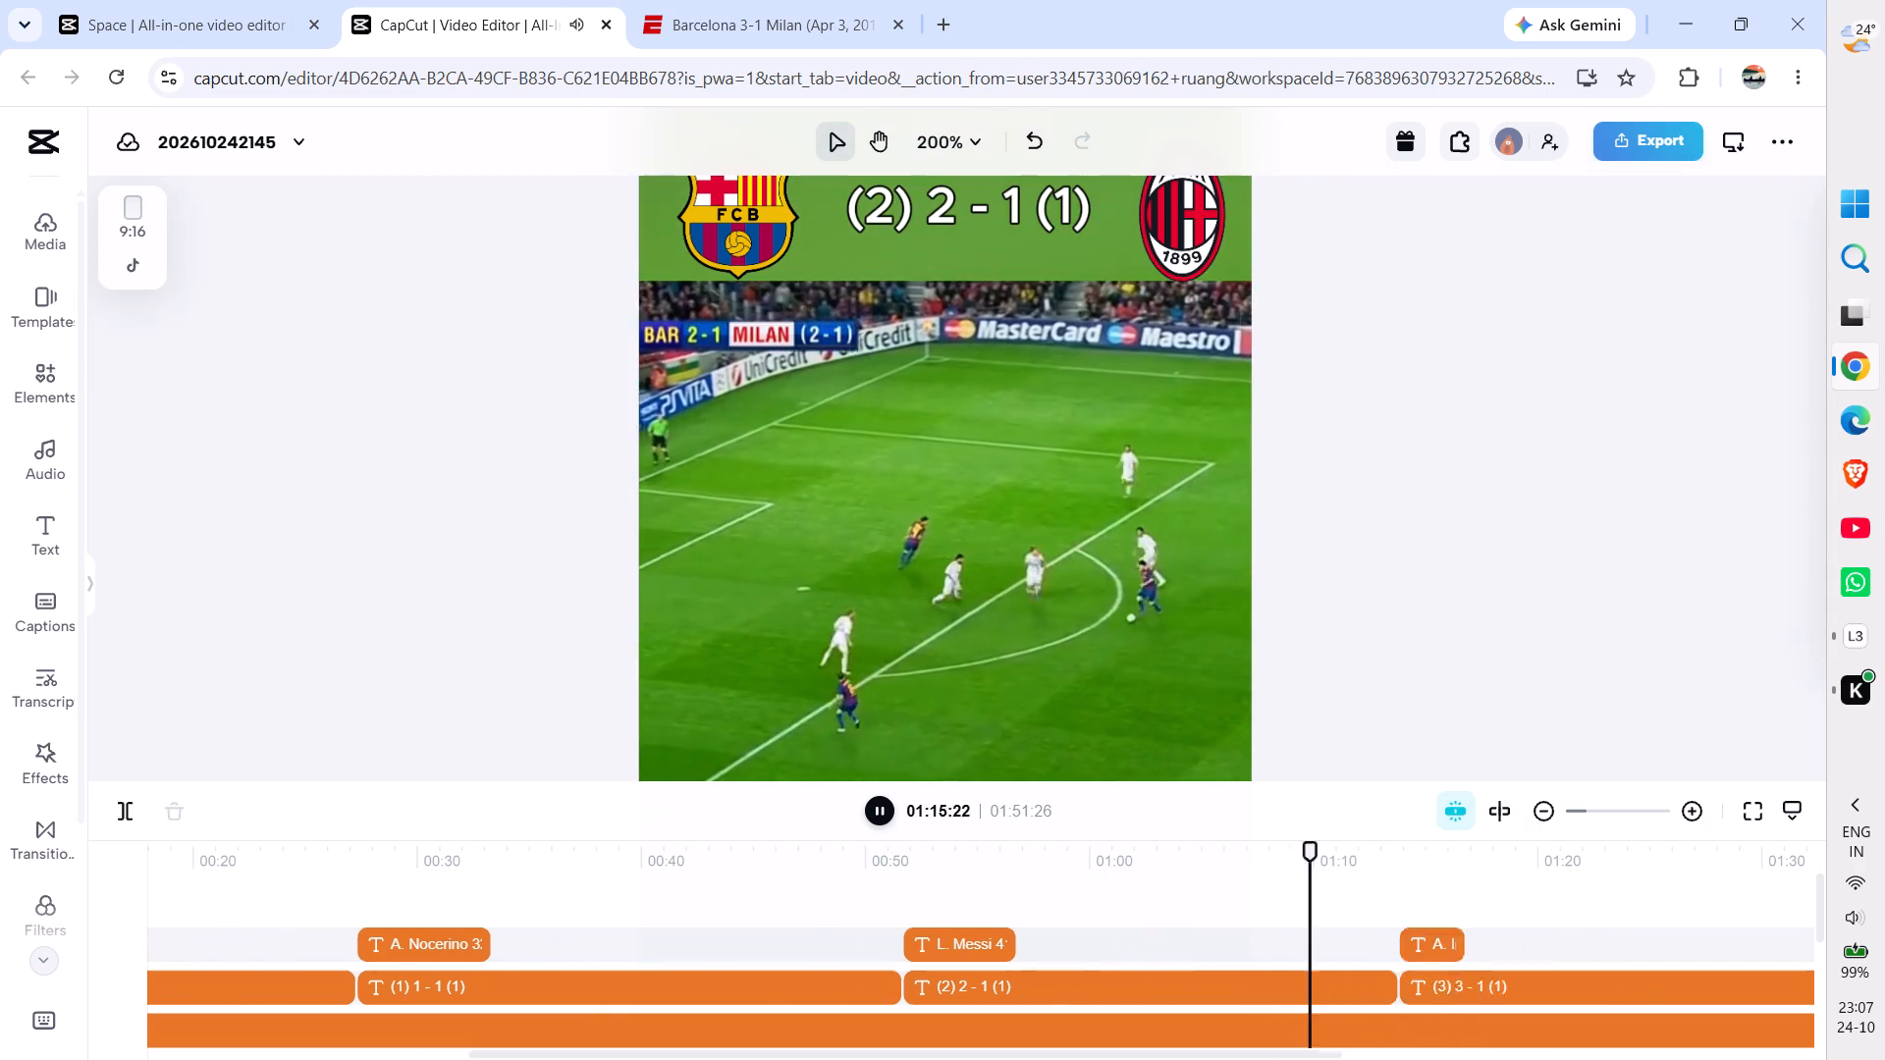
{"action": "scroll", "coordinate": [1303, 909], "scroll_direction": "left", "scroll_amount": 2}
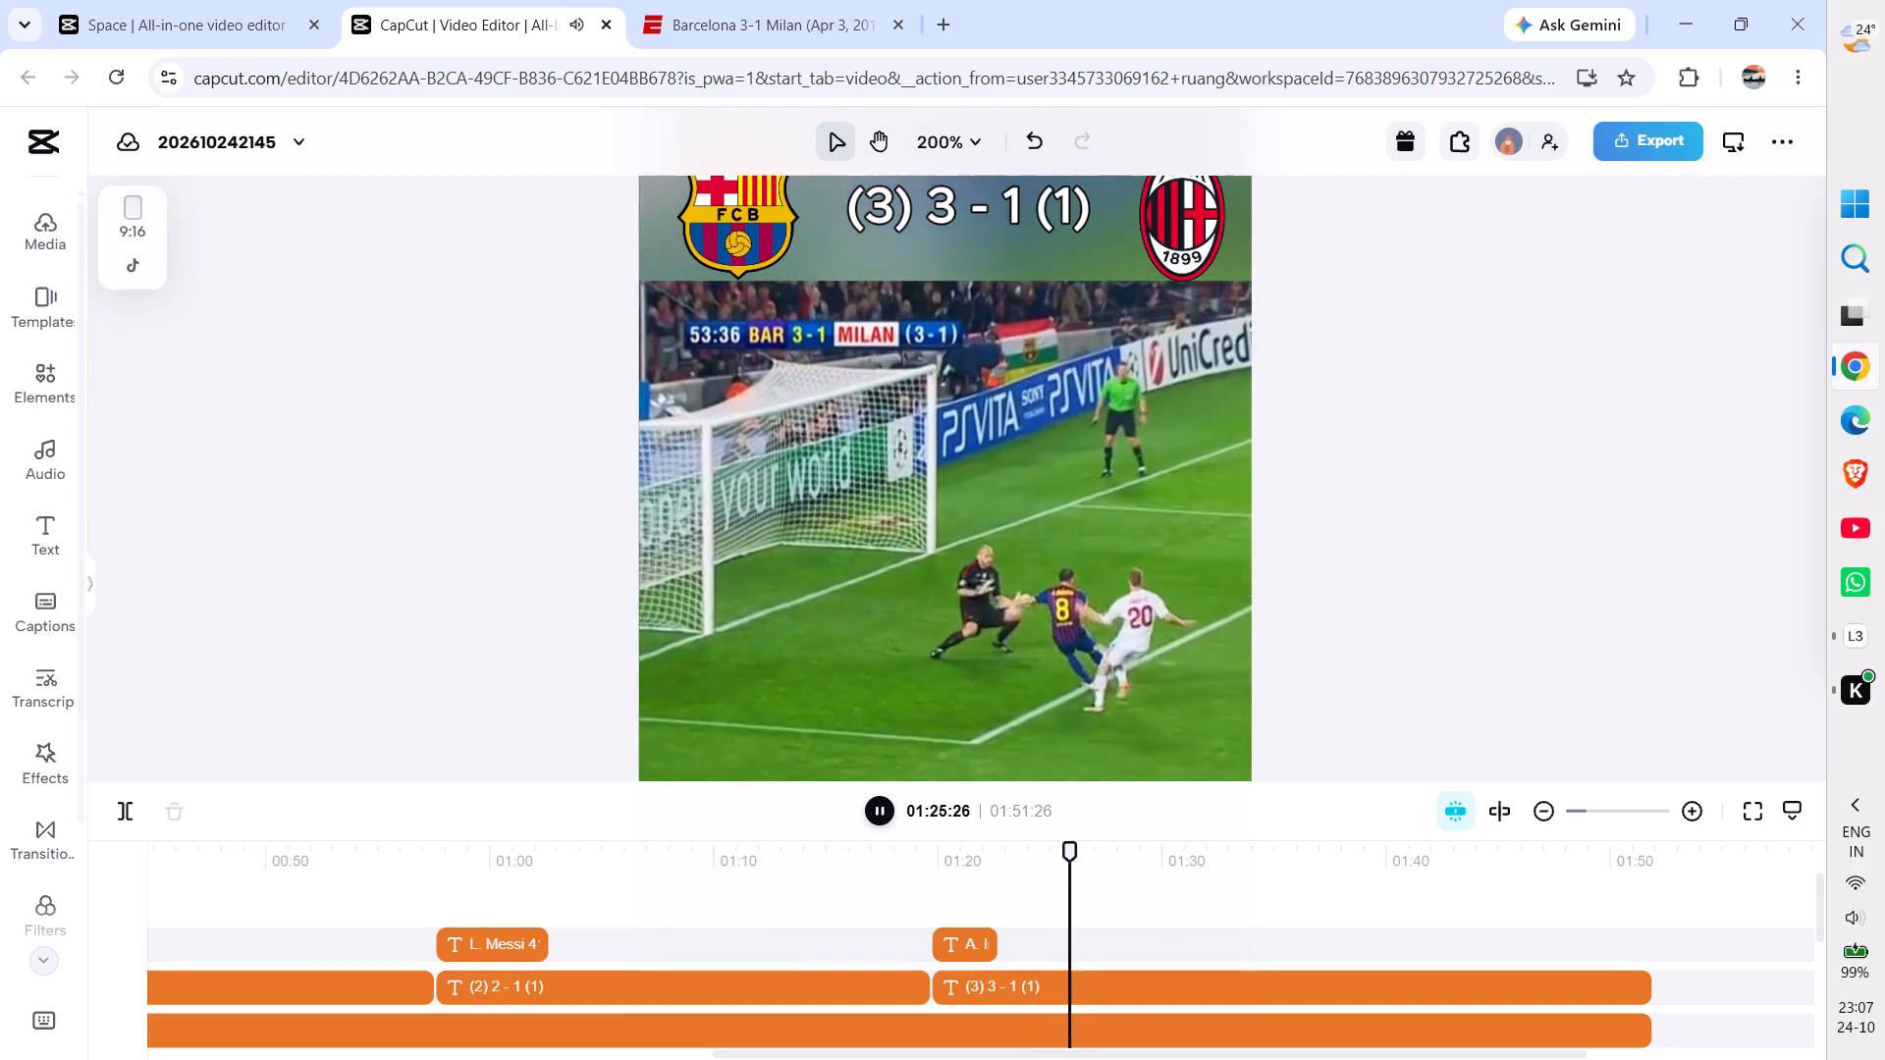
{"action": "key", "text": "space"}
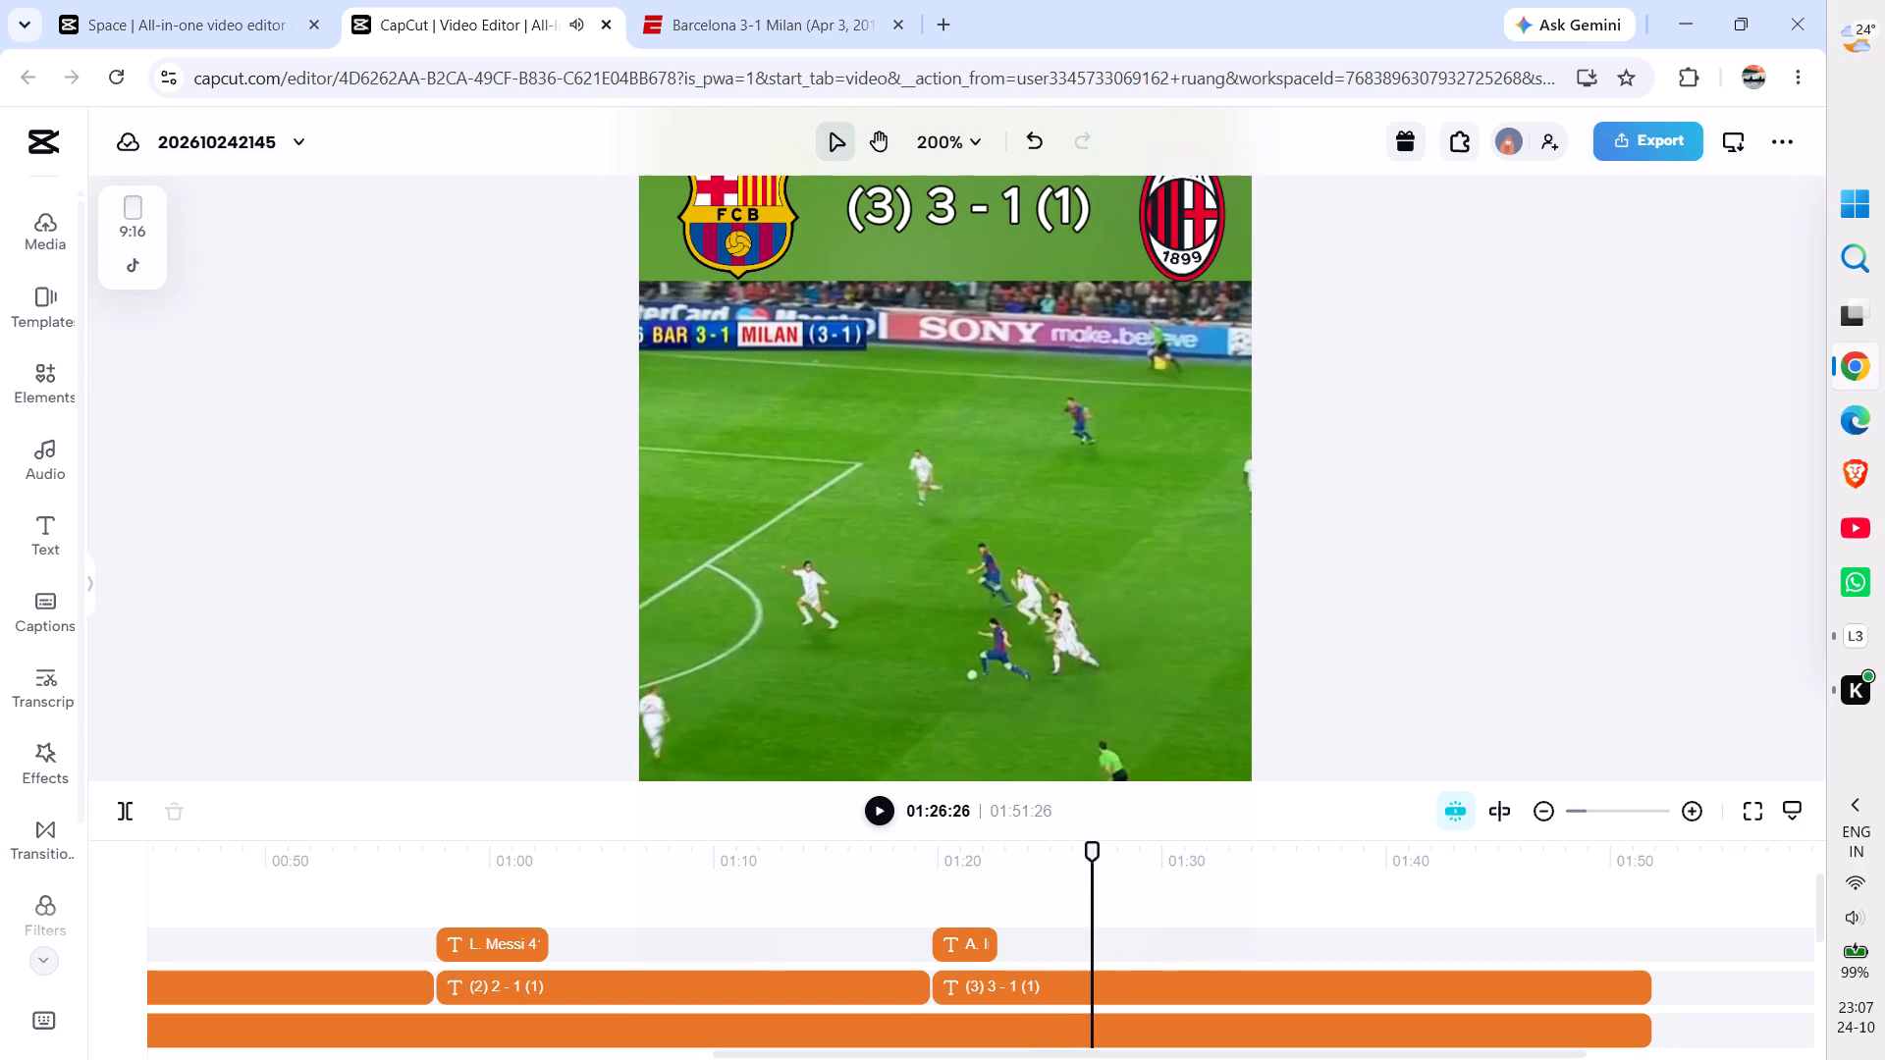
{"action": "left_click_drag", "start_coordinate": [1096, 851], "coordinate": [1086, 852]}
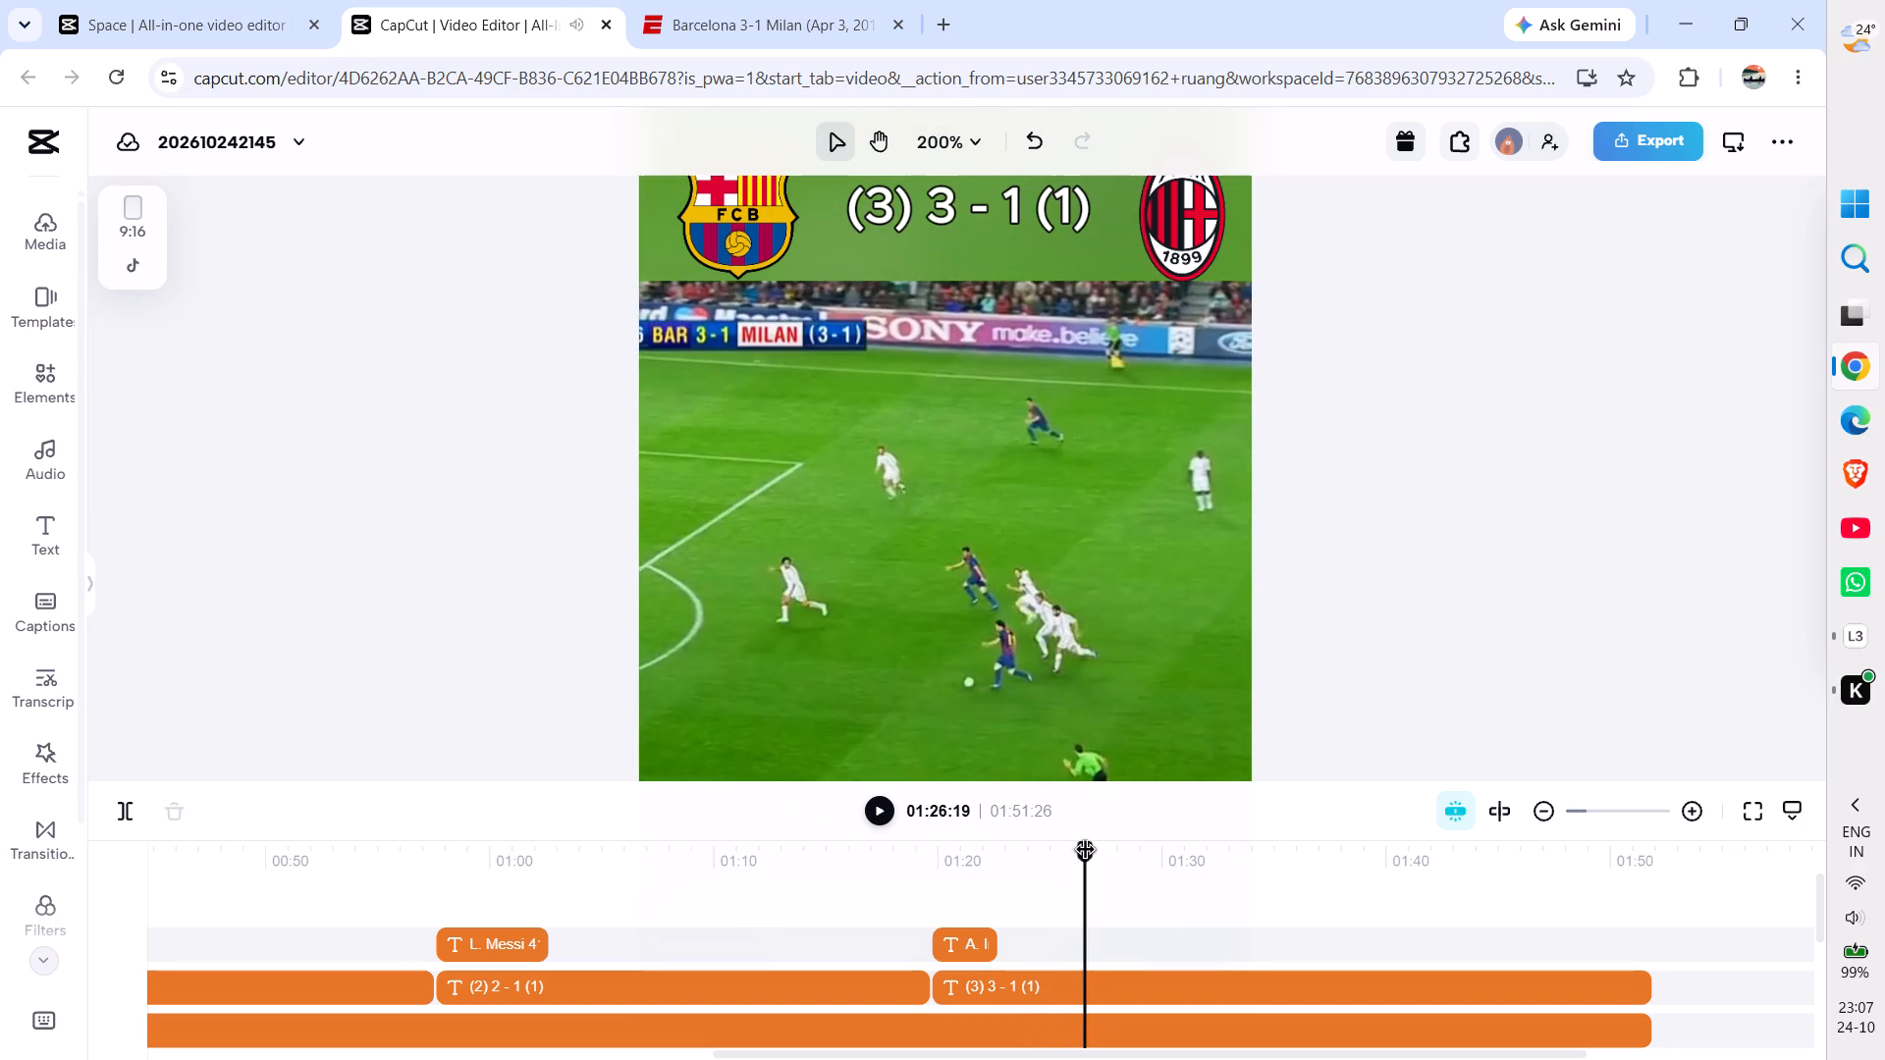
{"action": "left_click_drag", "start_coordinate": [1086, 852], "coordinate": [1087, 852]}
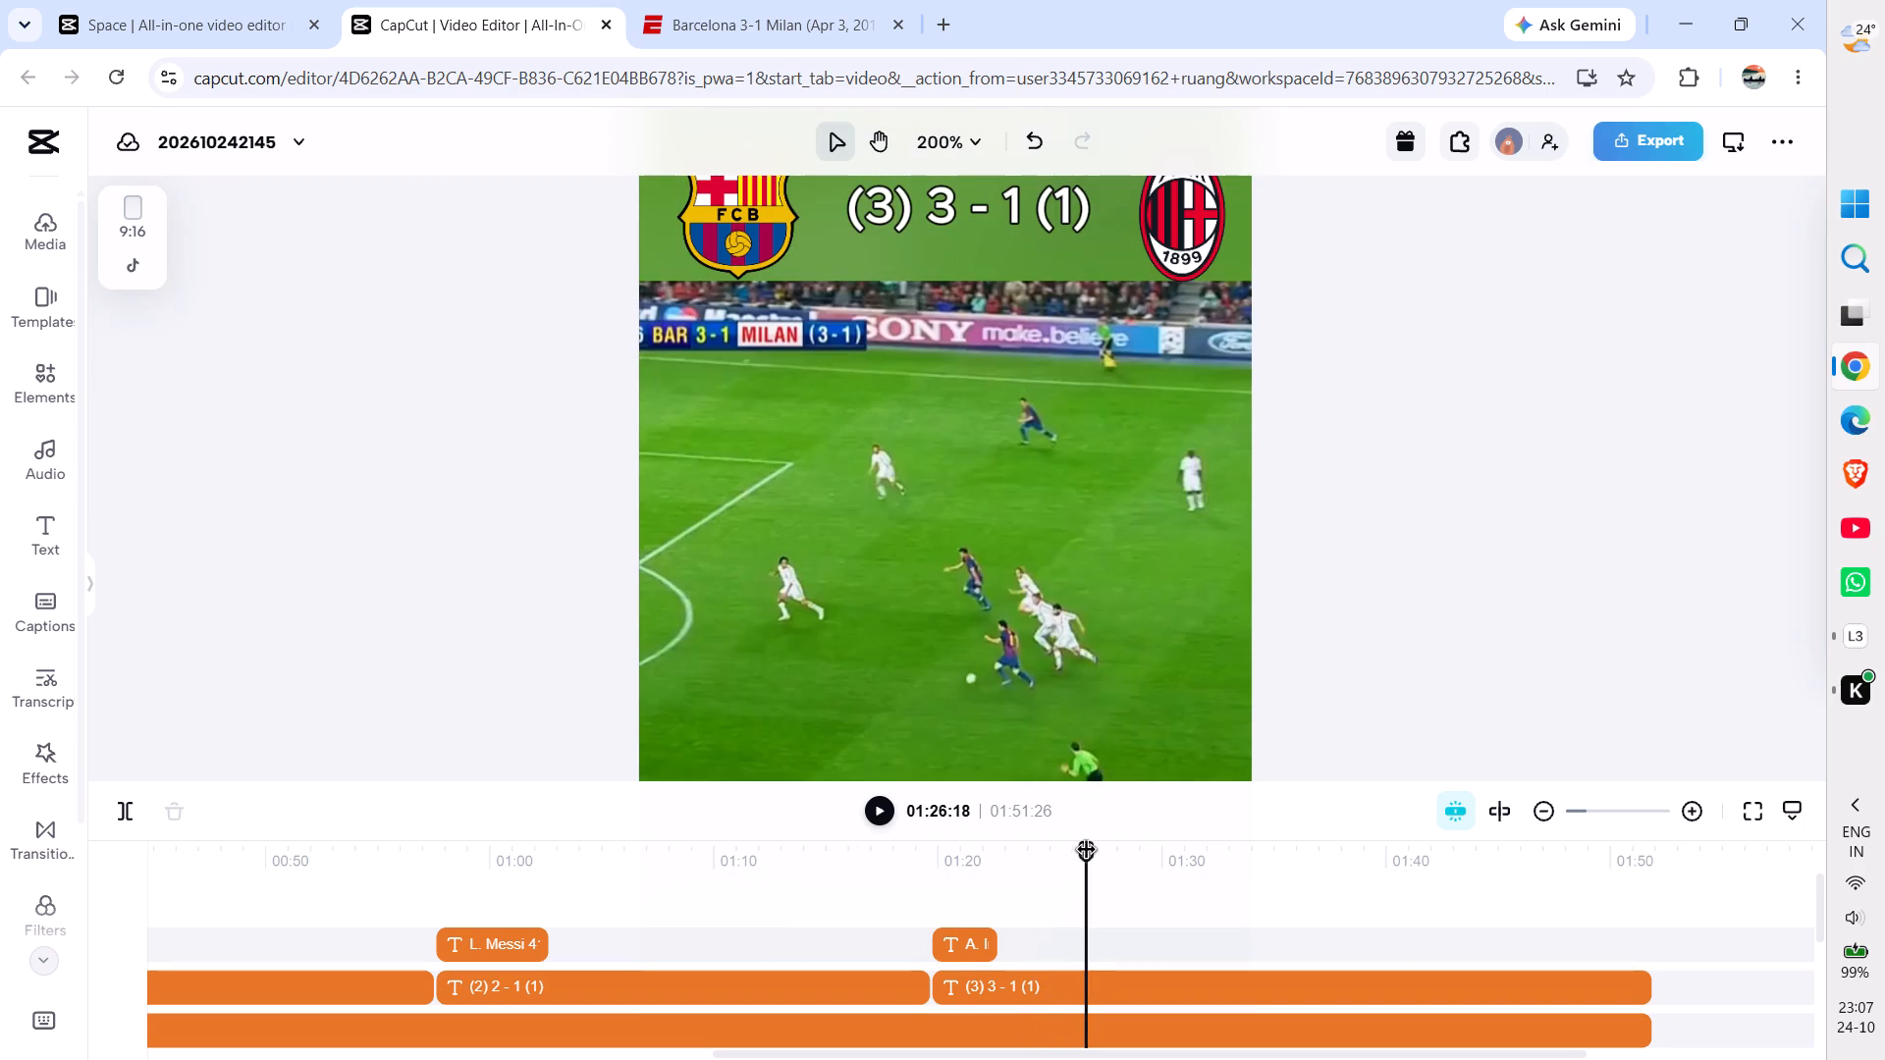
{"action": "left_click_drag", "start_coordinate": [1087, 852], "coordinate": [1076, 855]}
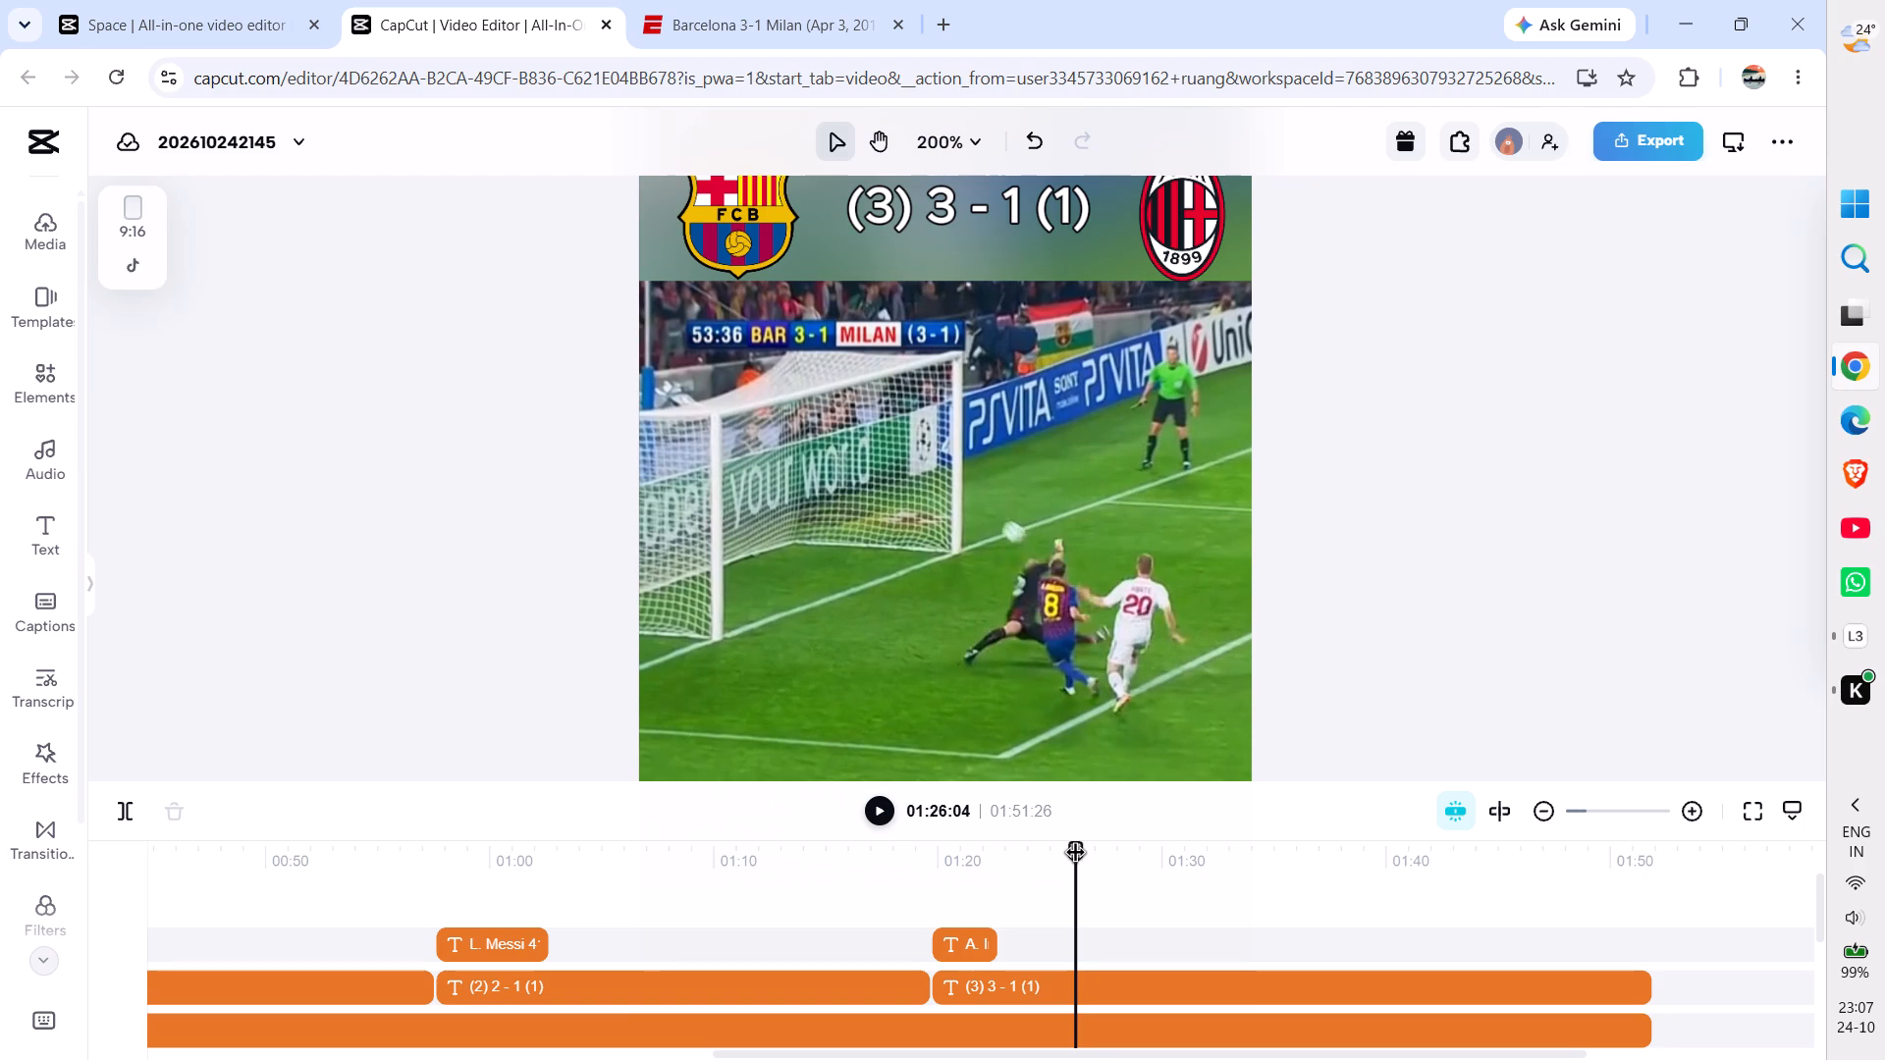
{"action": "key", "text": "ctrl+equal"}
{"action": "key", "text": "ctrl+equal"}
{"action": "key", "text": "ctrl+equal"}
{"action": "key", "text": "ctrl+equal"}
{"action": "key", "text": "ctrl+equal"}
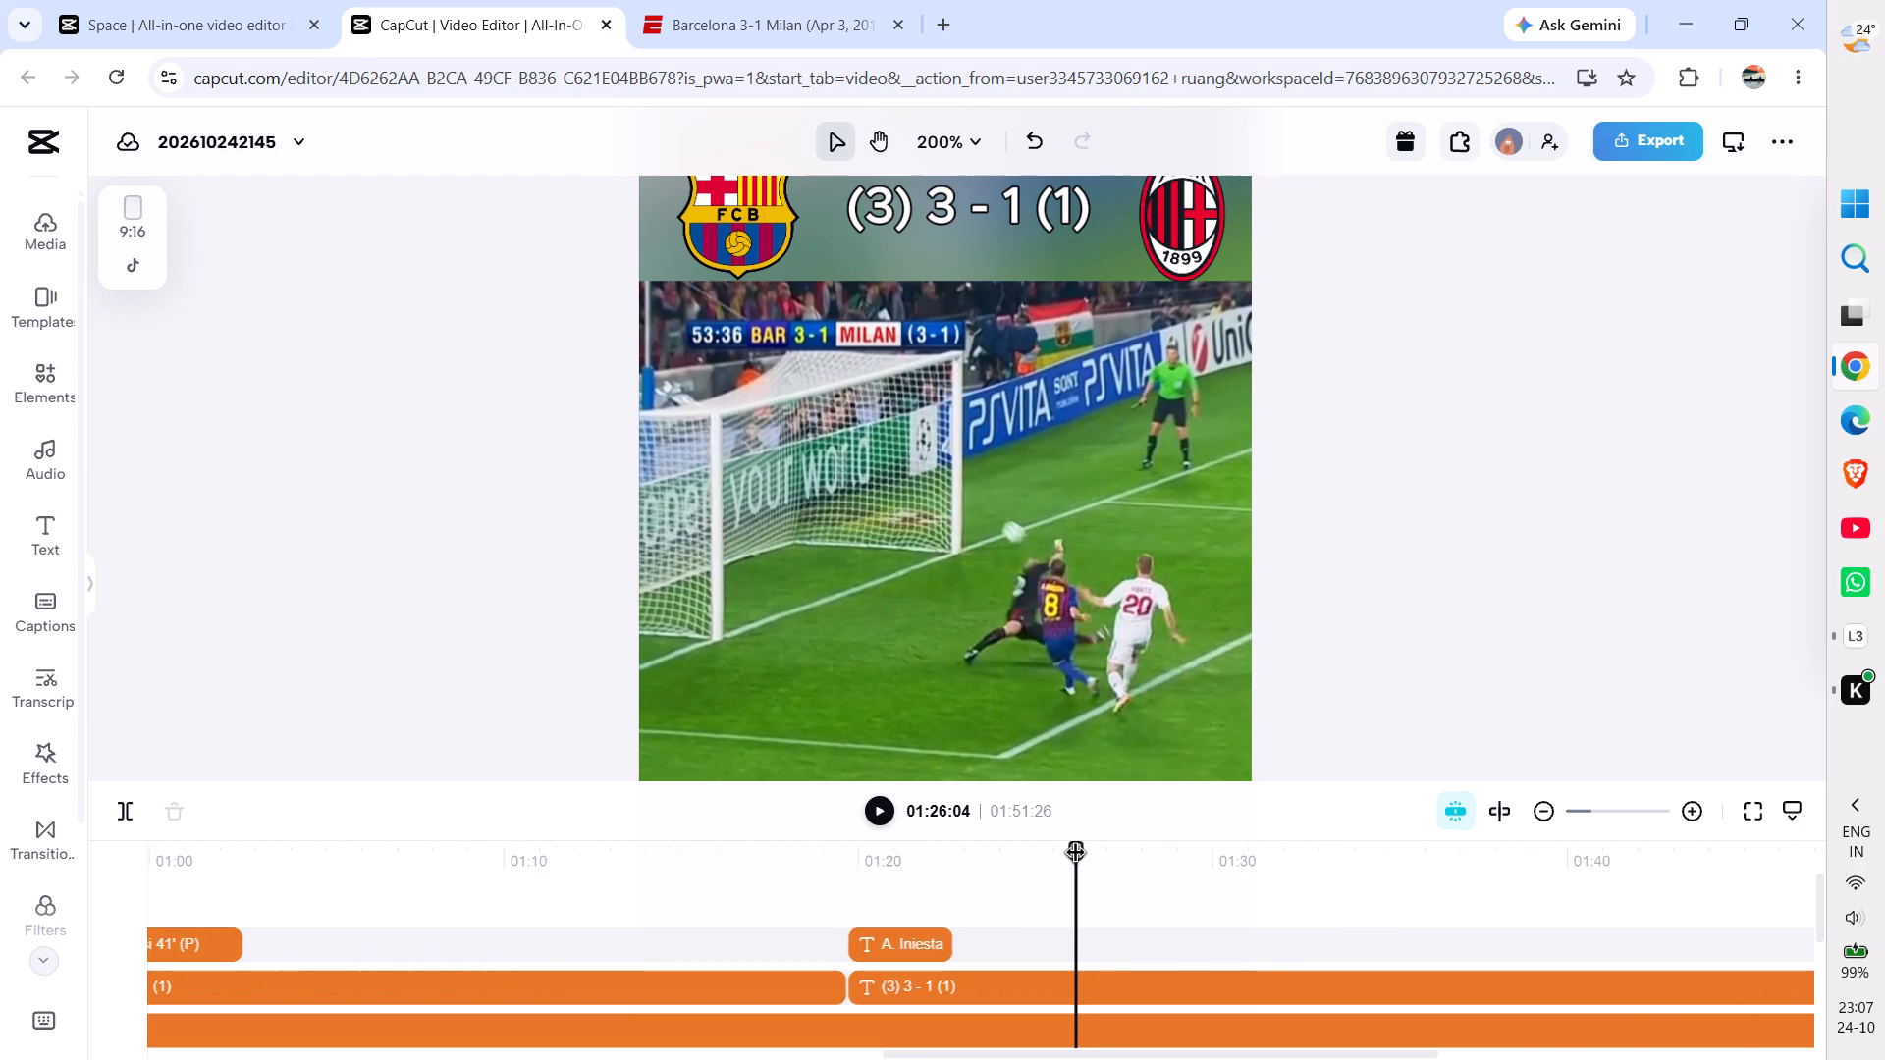
{"action": "key", "text": "ctrl+equal"}
{"action": "key", "text": "ctrl+equal"}
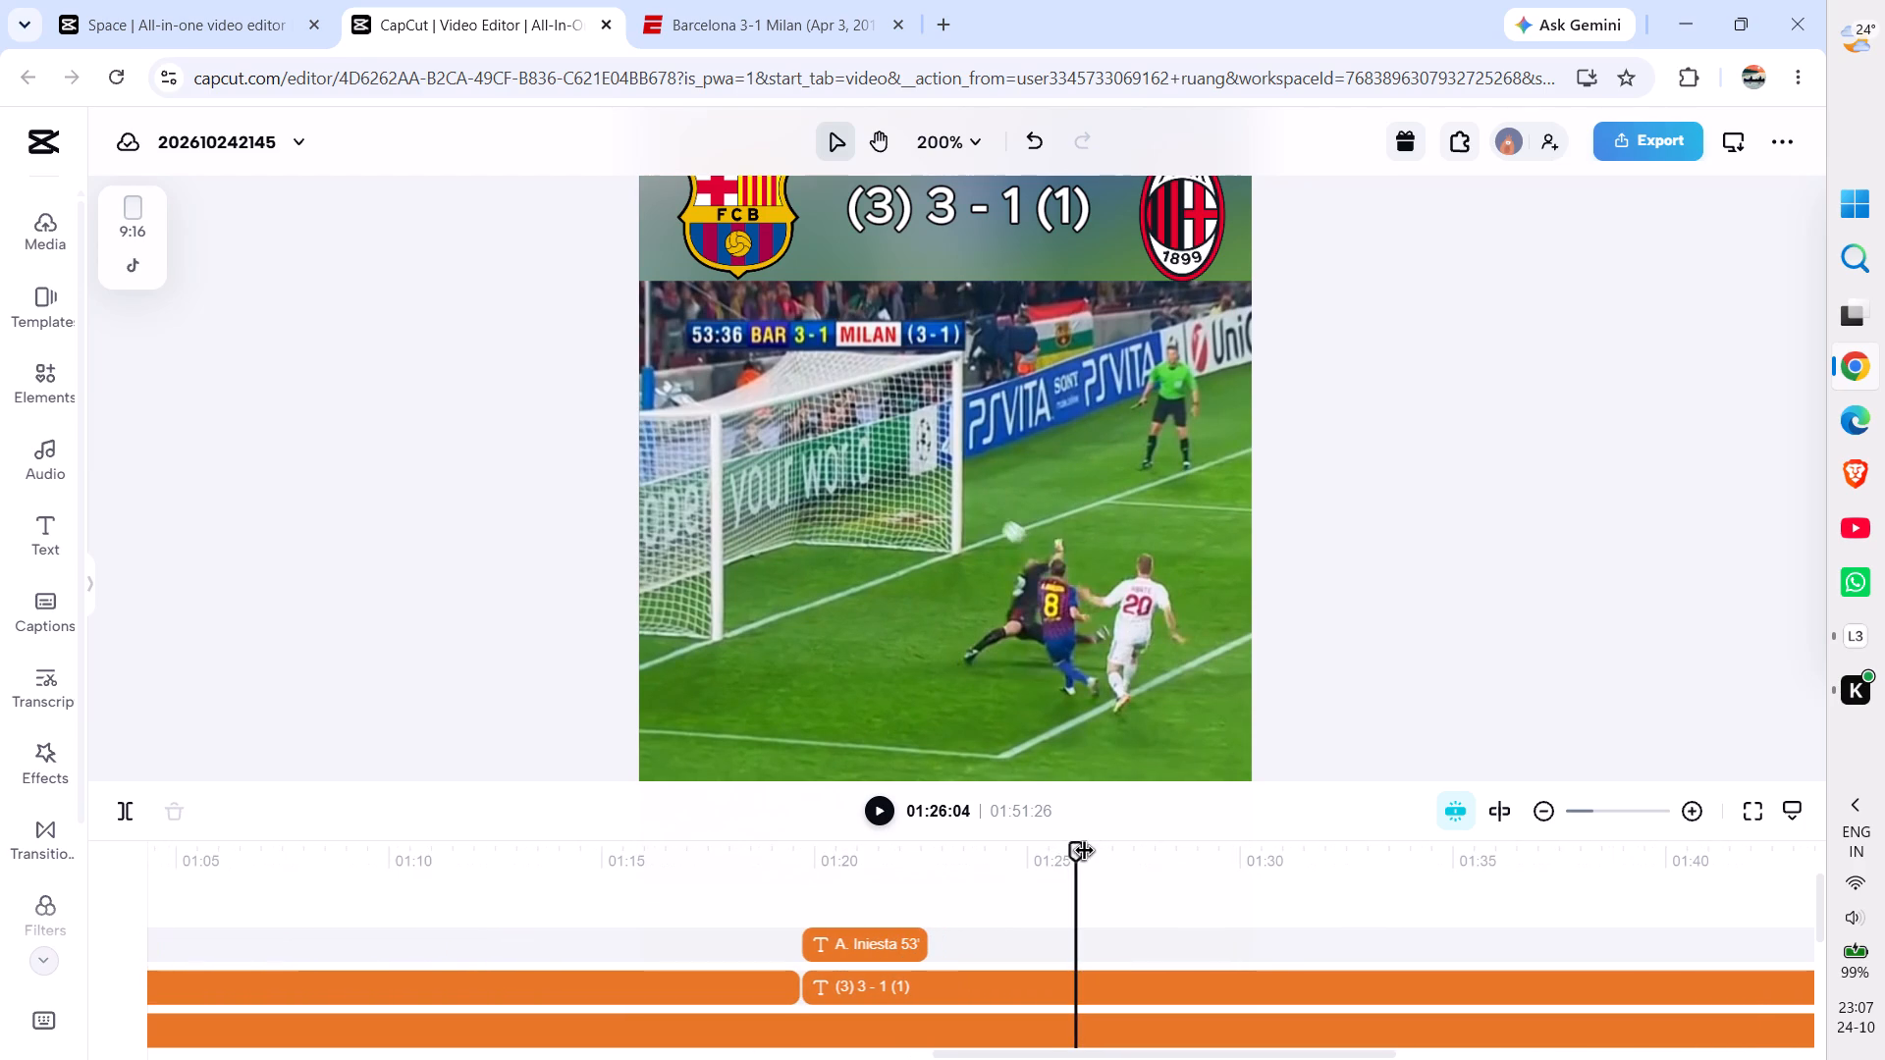
{"action": "left_click_drag", "start_coordinate": [1076, 858], "coordinate": [1077, 858]}
{"action": "left_click_drag", "start_coordinate": [1077, 858], "coordinate": [1087, 859]}
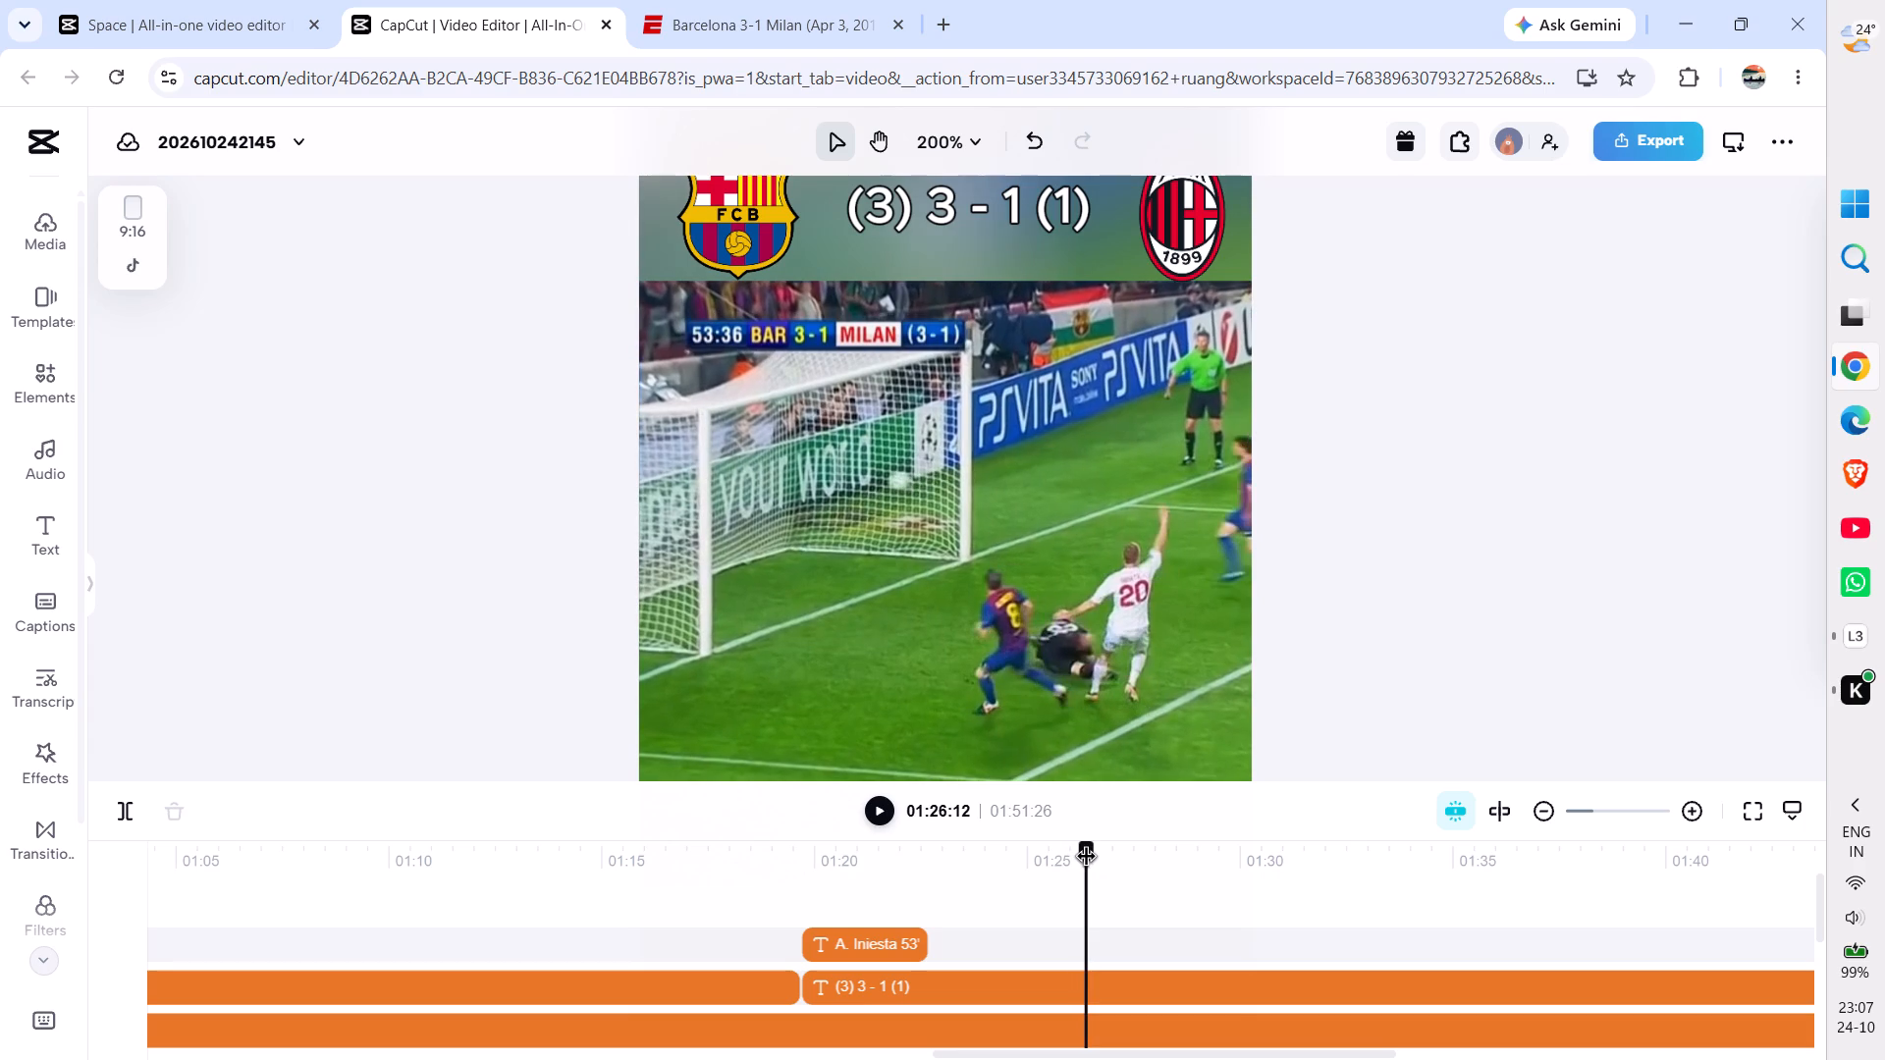
{"action": "left_click_drag", "start_coordinate": [1087, 859], "coordinate": [1092, 859]}
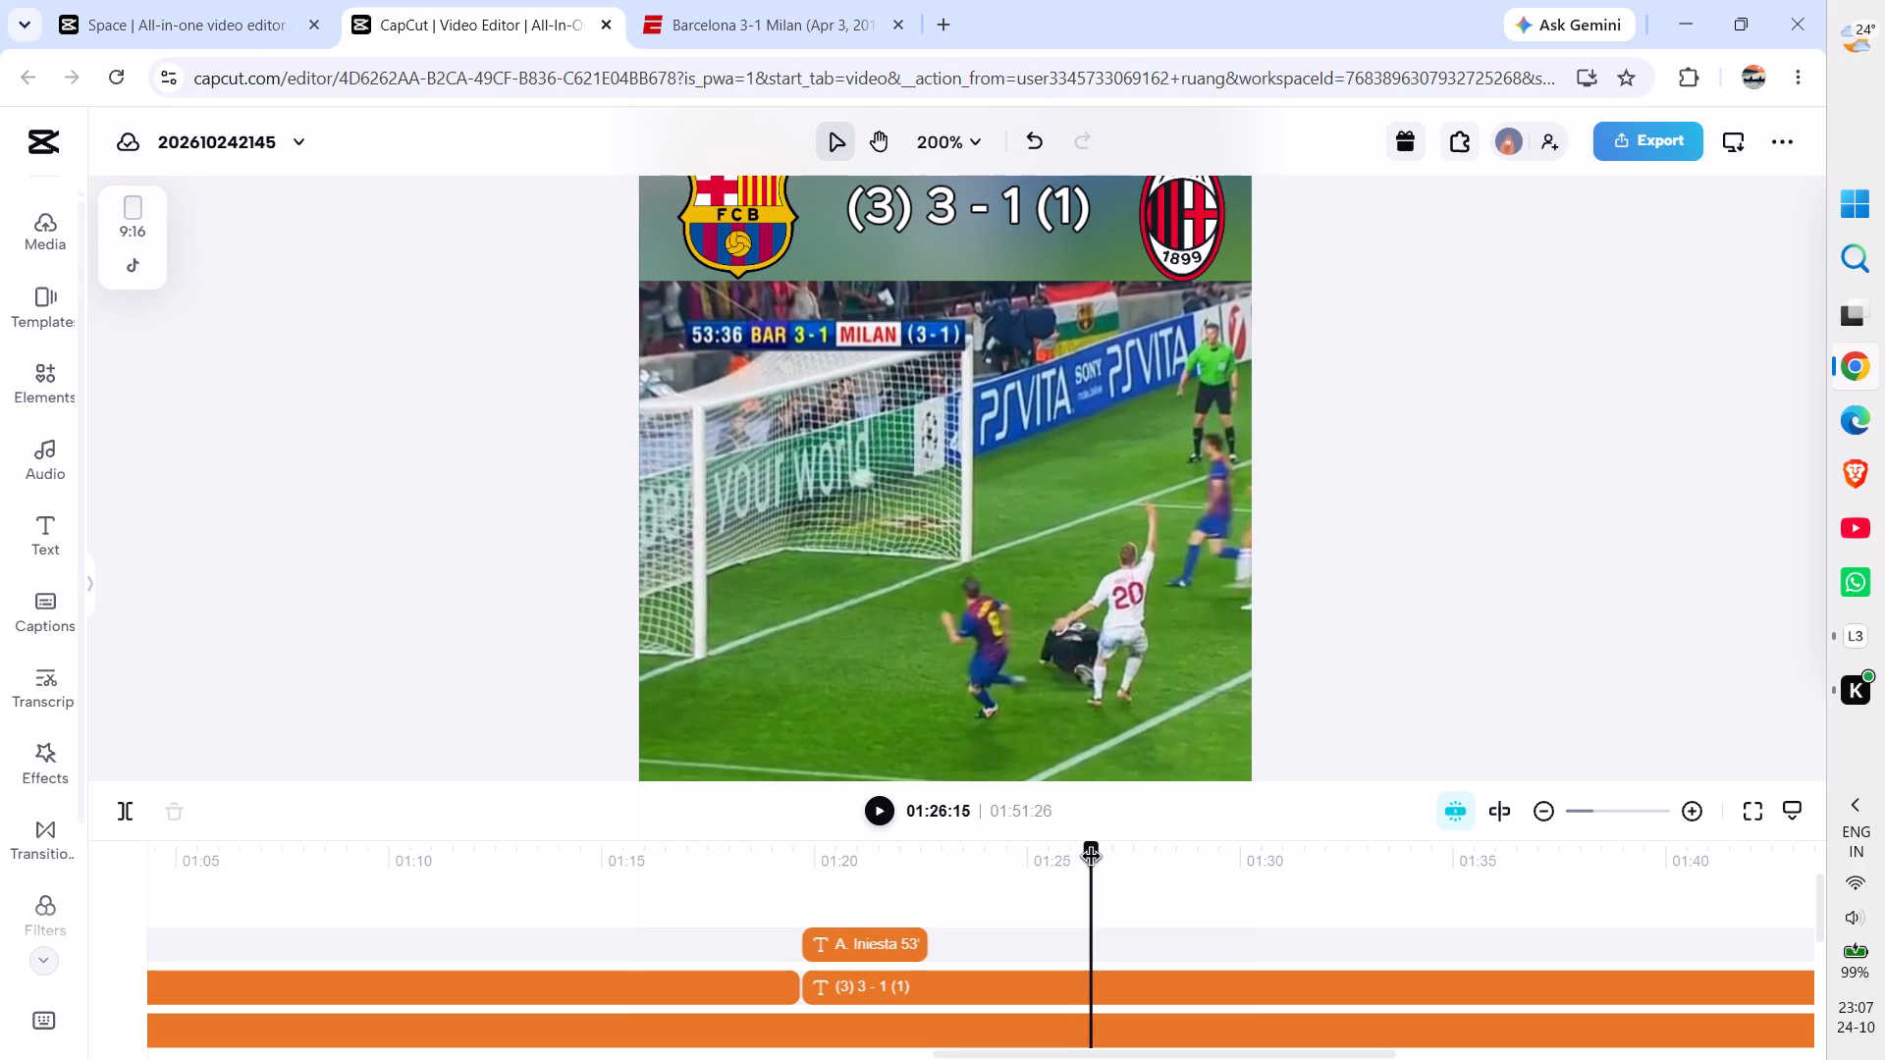
{"action": "left_click_drag", "start_coordinate": [1092, 859], "coordinate": [1091, 860]}
{"action": "left_click_drag", "start_coordinate": [1091, 860], "coordinate": [1091, 862]}
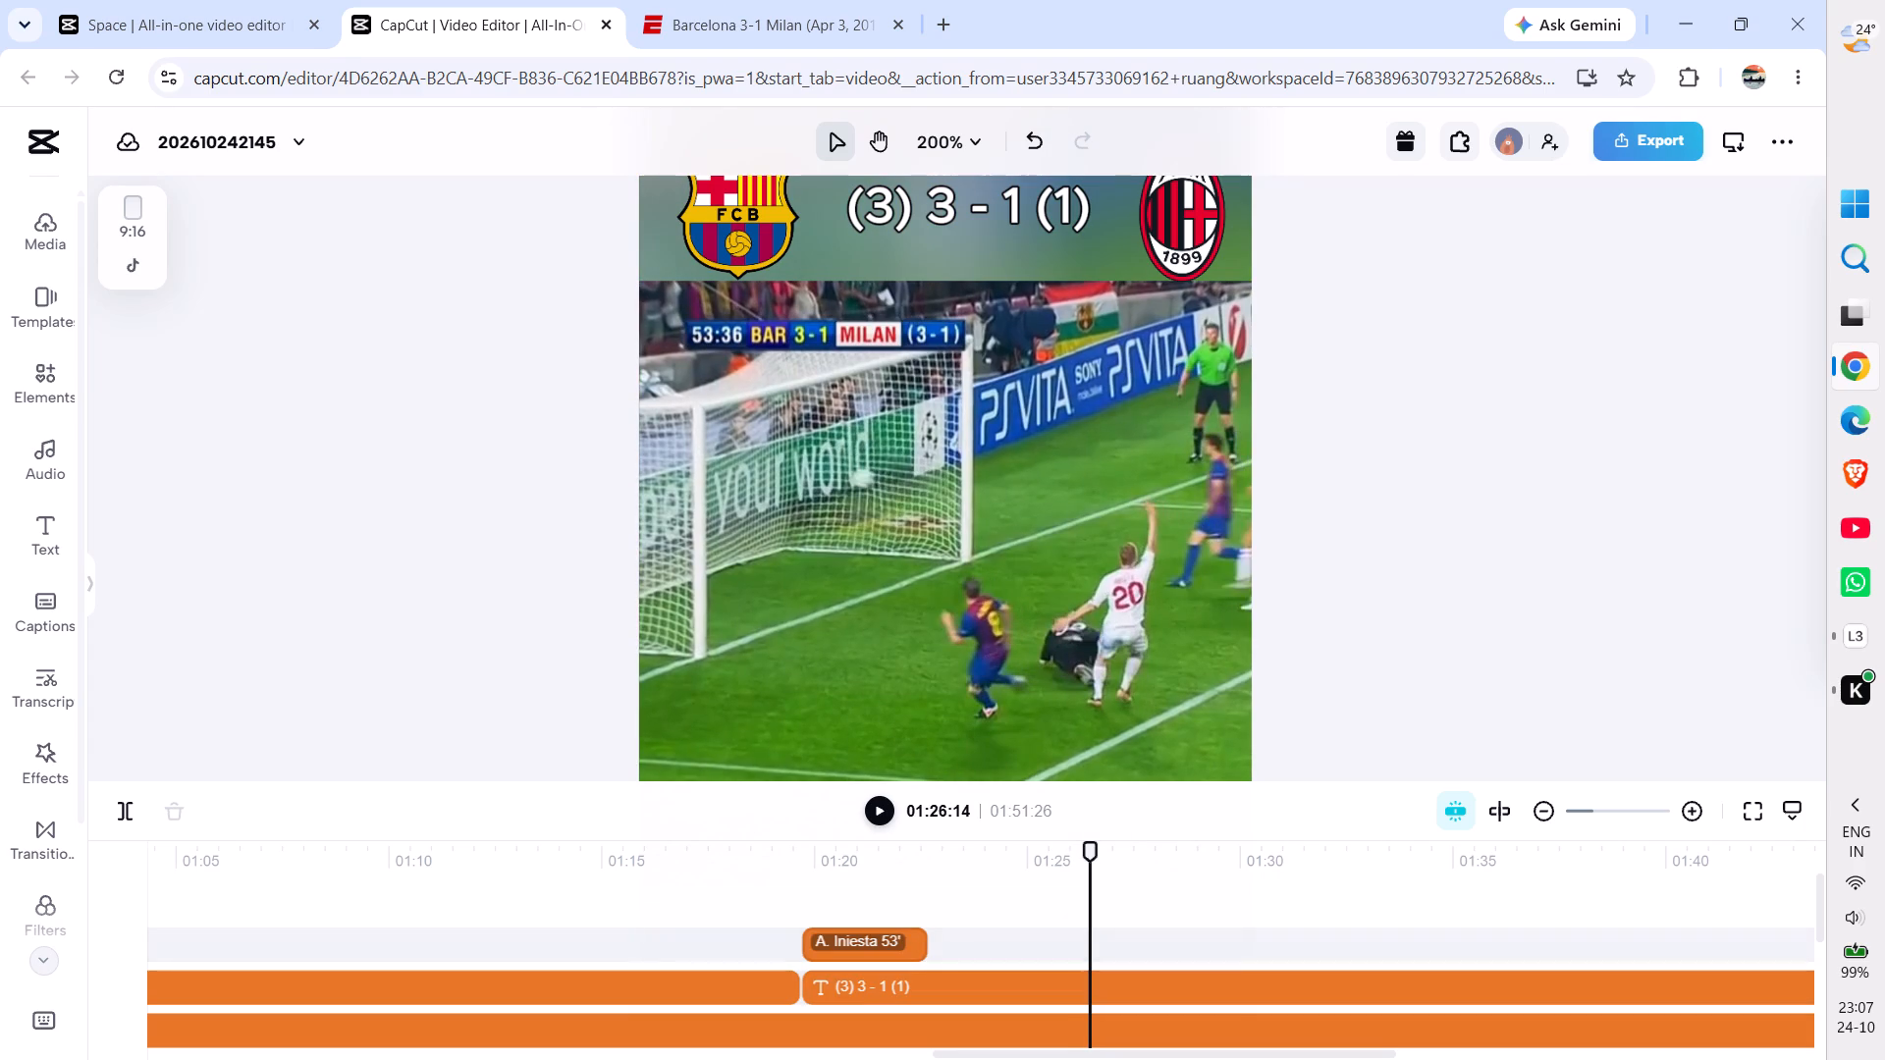
{"action": "left_click", "coordinate": [872, 939]}
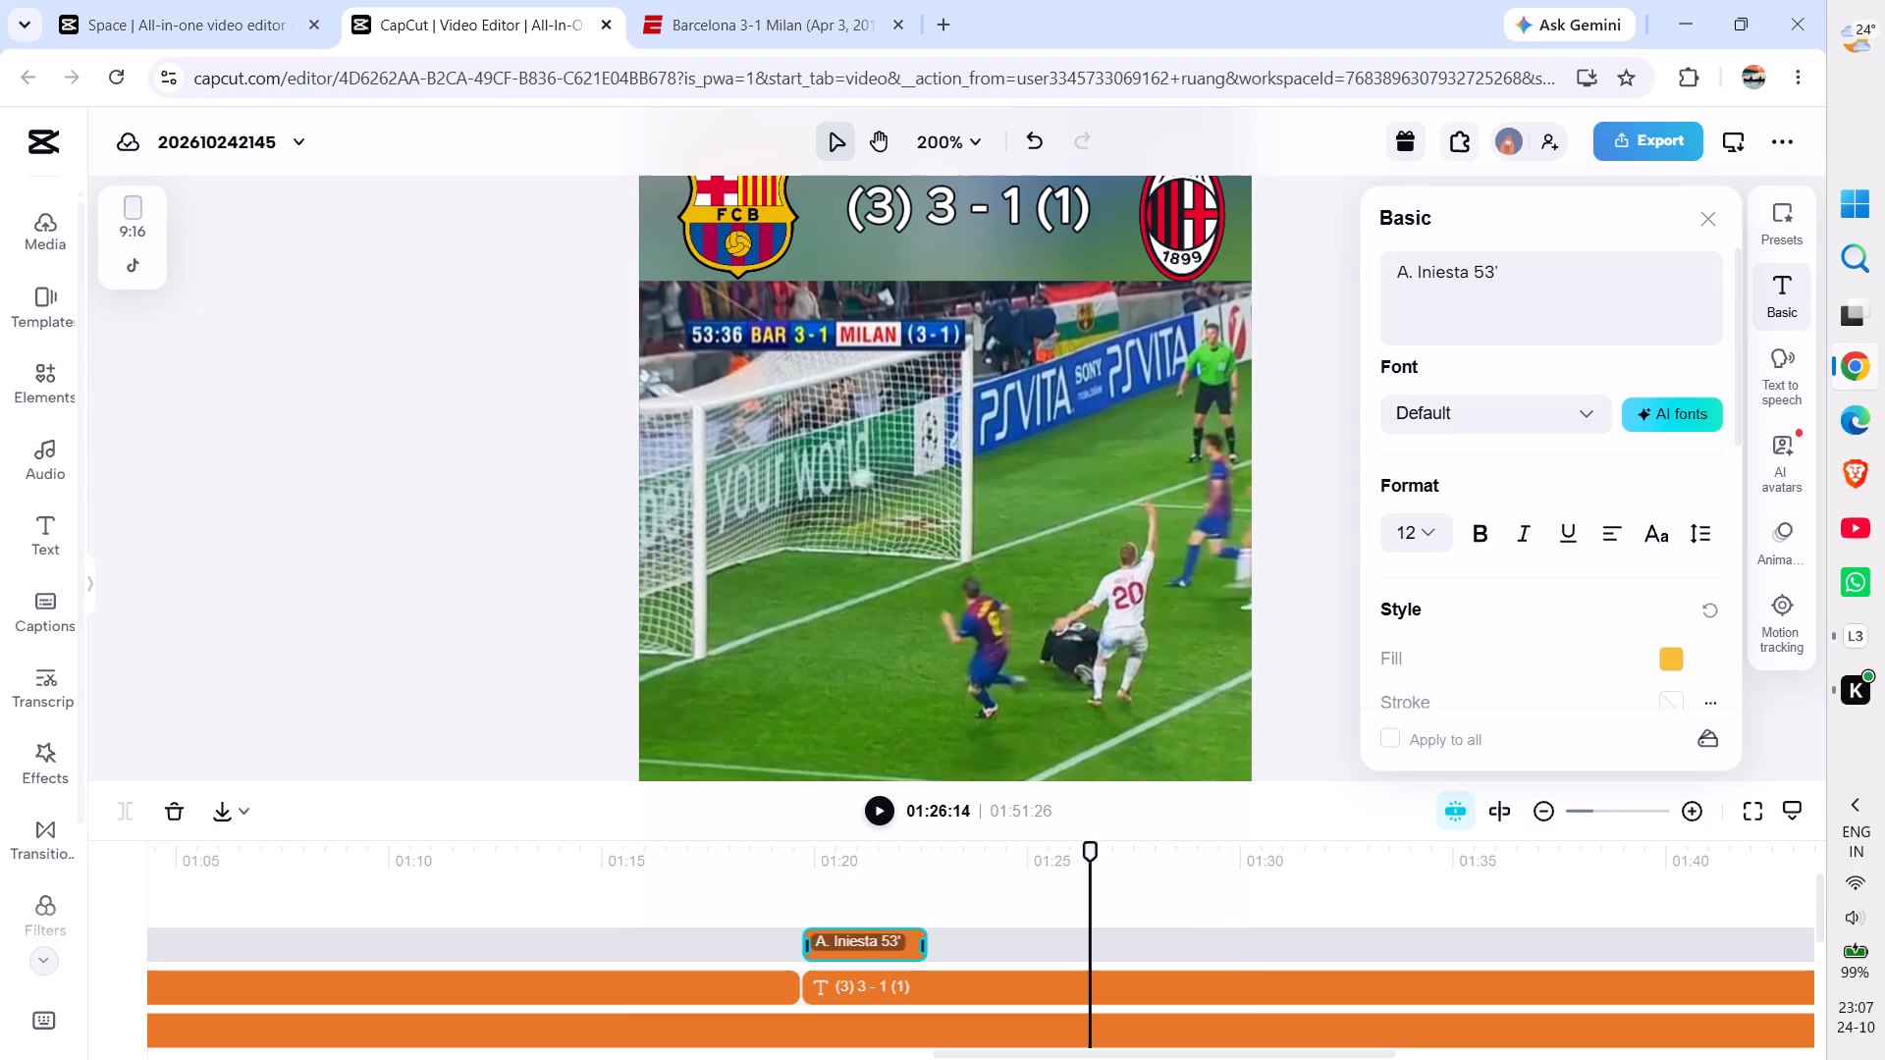
{"action": "left_click", "coordinate": [920, 939]}
{"action": "left_click_drag", "start_coordinate": [925, 941], "coordinate": [1090, 943]}
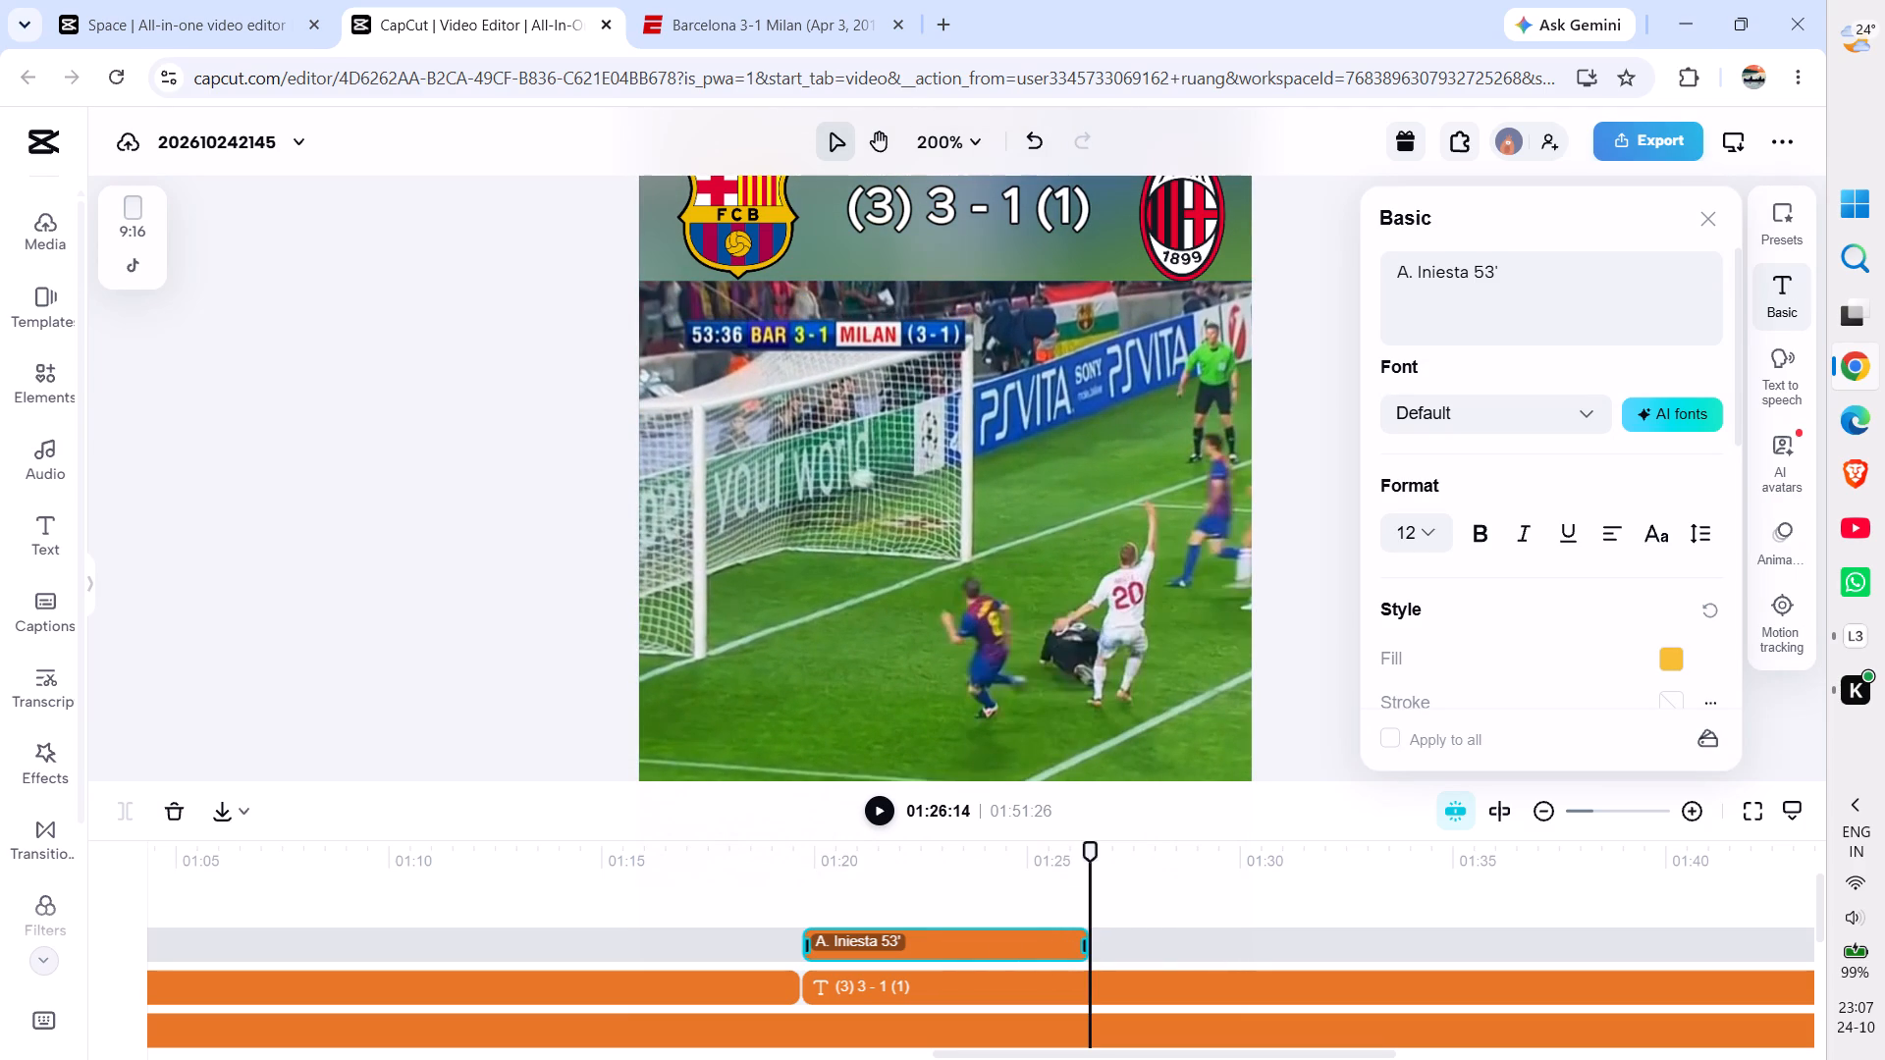
{"action": "left_click", "coordinate": [1294, 664]}
Play the footage after the third goal up to 01:39:15 to check for further scoring moments.
{"action": "key", "text": "space"}
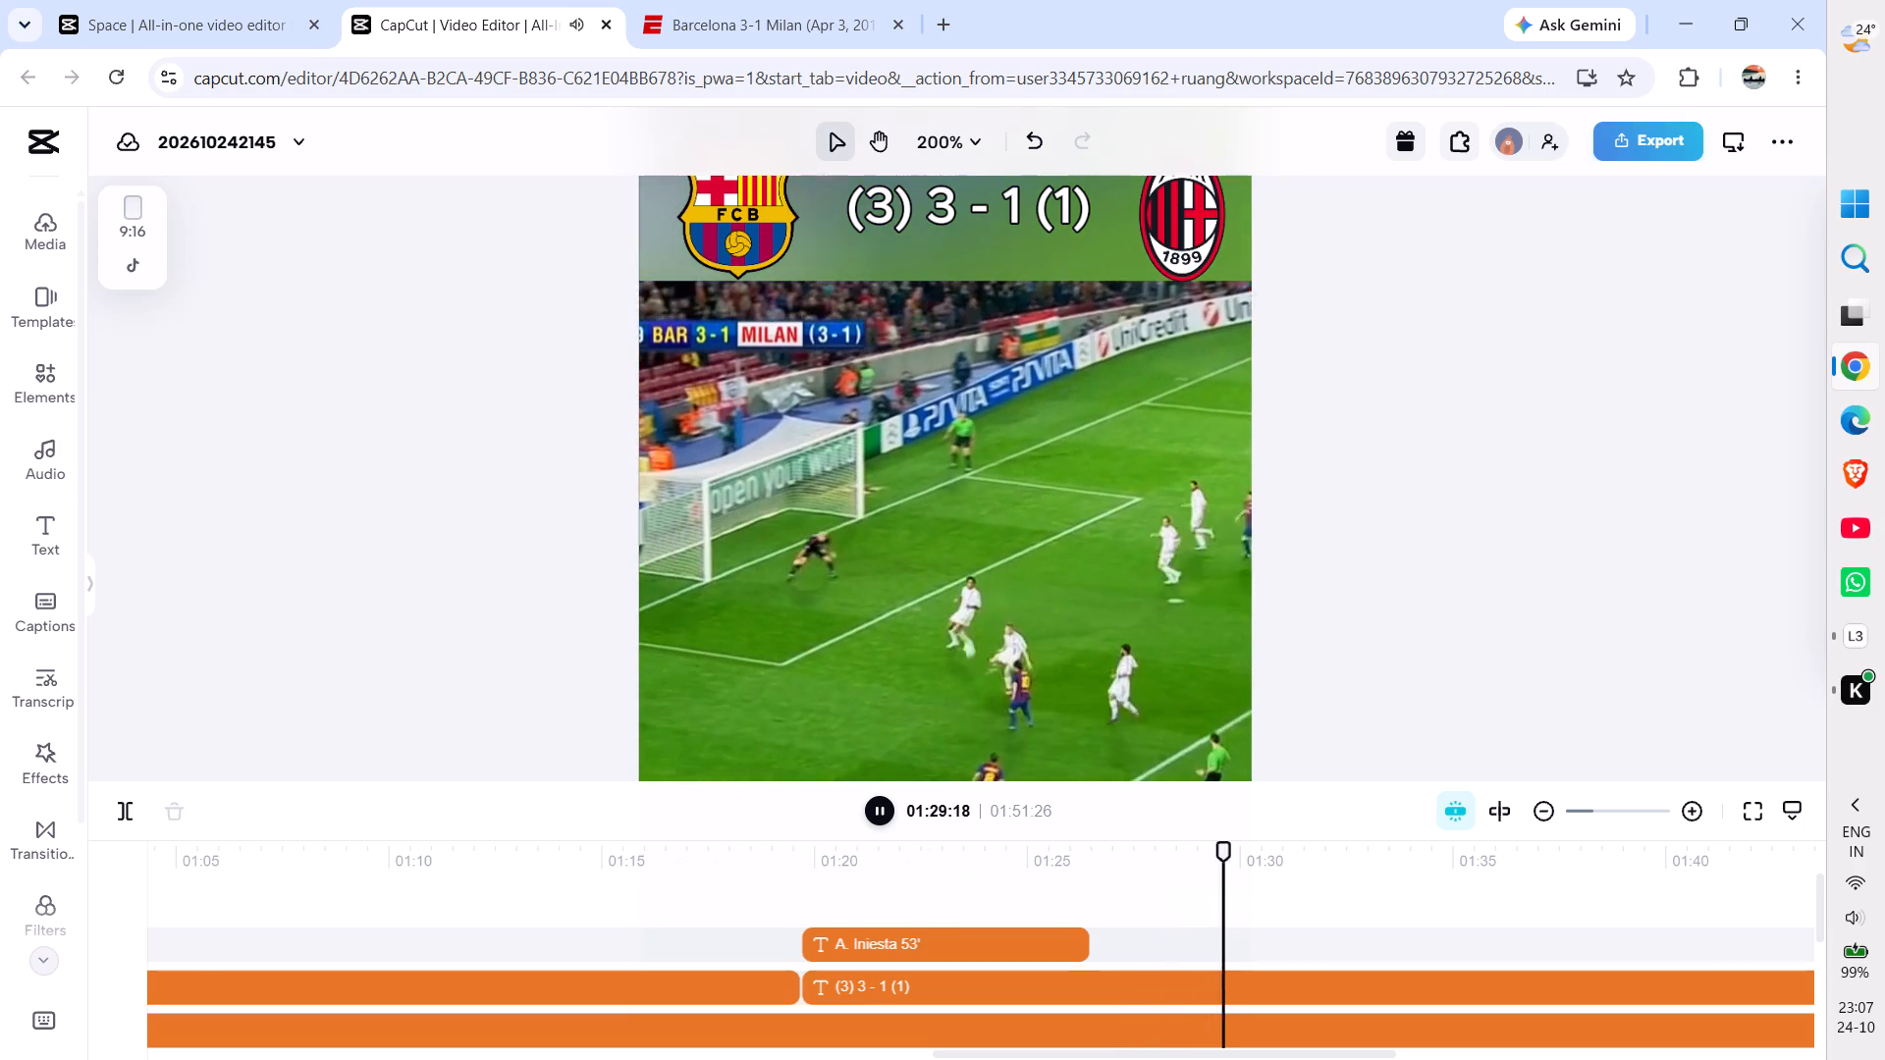
{"action": "key", "text": "ctrl+minus"}
{"action": "key", "text": "ctrl+minus"}
{"action": "key", "text": "ctrl+minus"}
{"action": "key", "text": "ctrl+minus"}
{"action": "key", "text": "ctrl+minus"}
{"action": "key", "text": "ctrl+minus"}
{"action": "key", "text": "ctrl+minus"}
{"action": "key", "text": "ctrl+minus"}
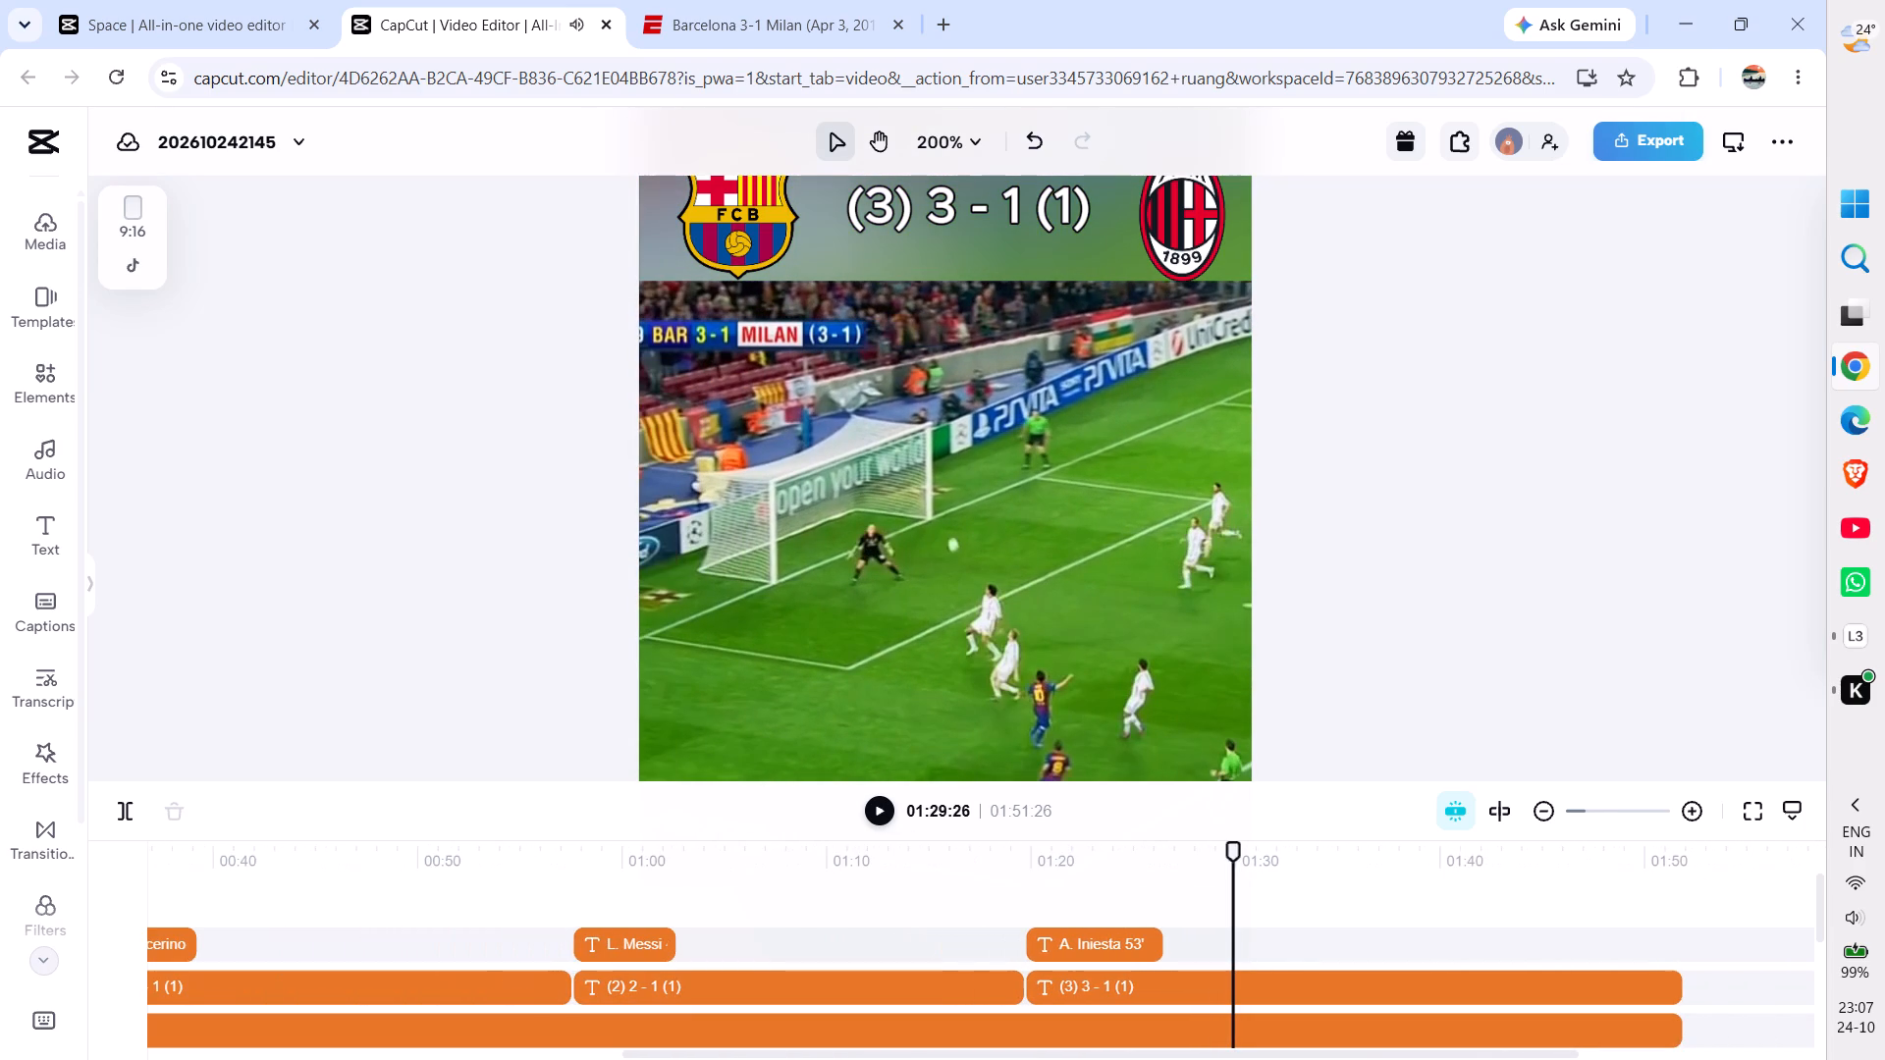
{"action": "key", "text": "space"}
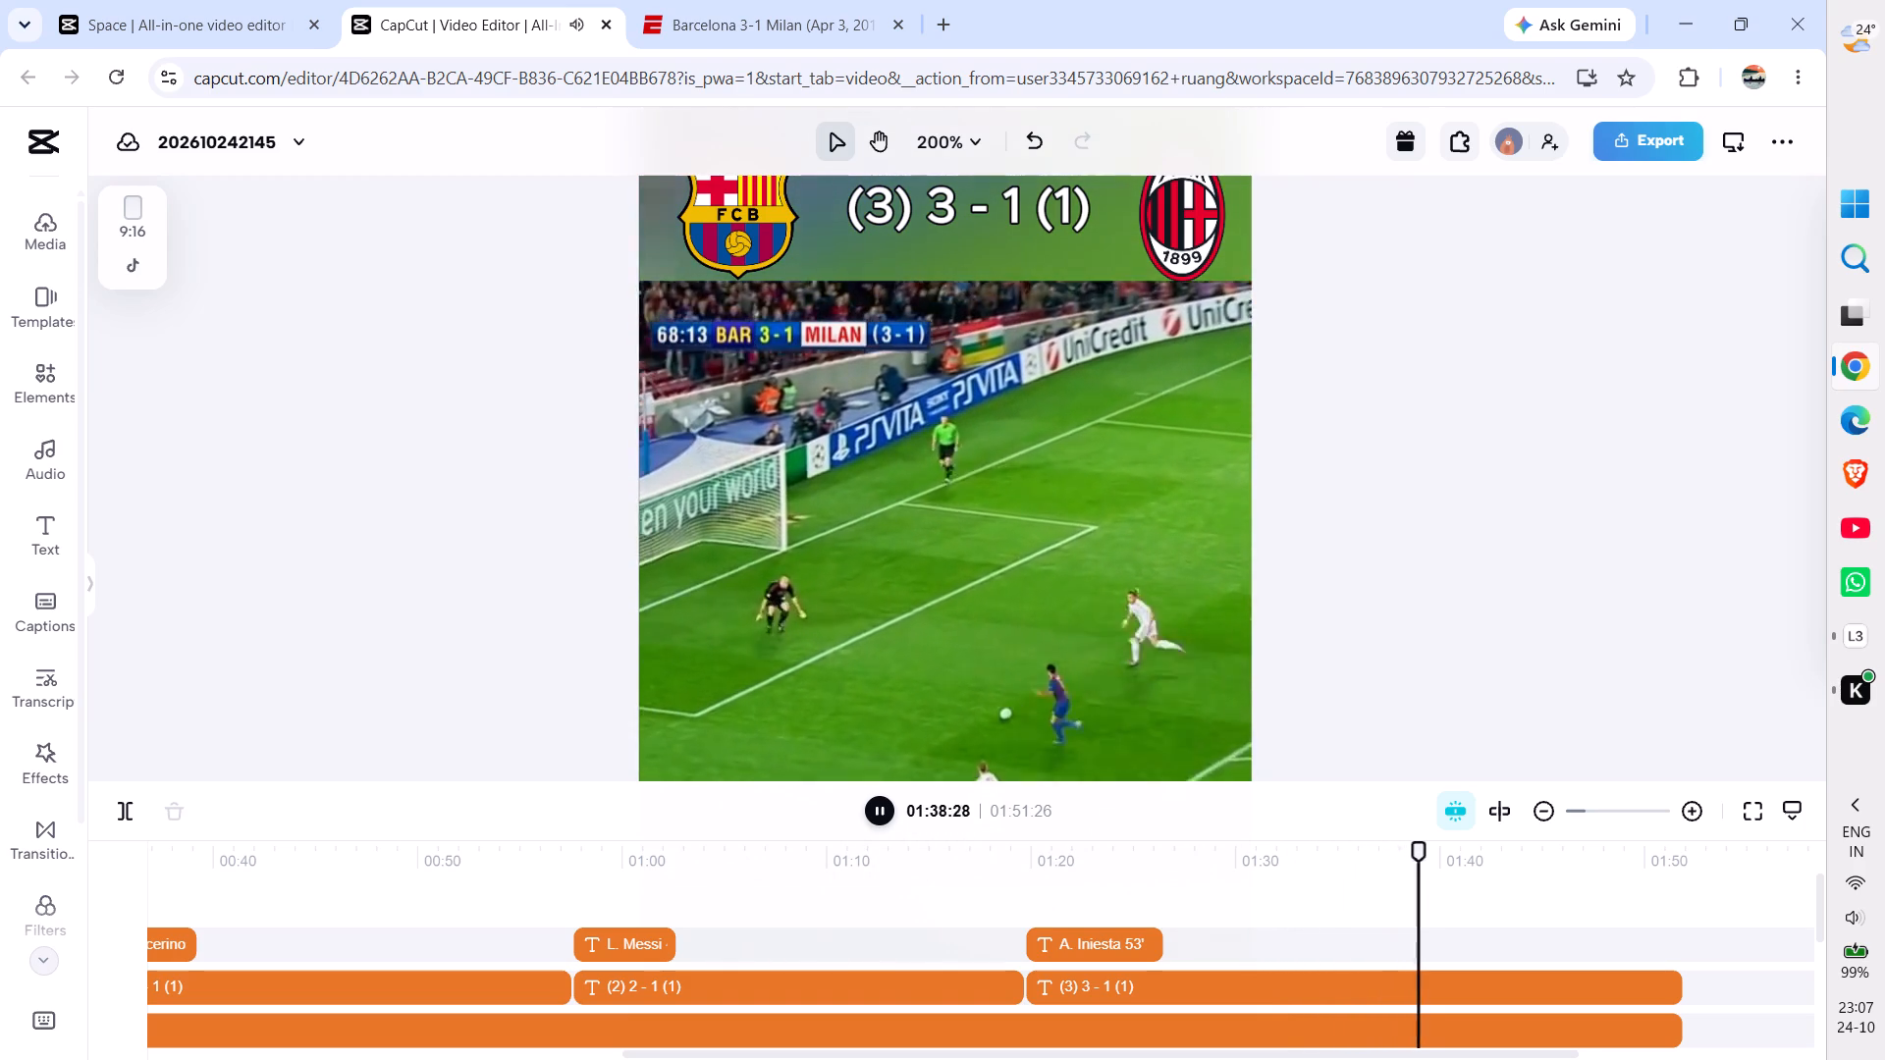
{"action": "key", "text": "ctrl+minus"}
{"action": "key", "text": "ctrl+minus"}
{"action": "key", "text": "ctrl+minus"}
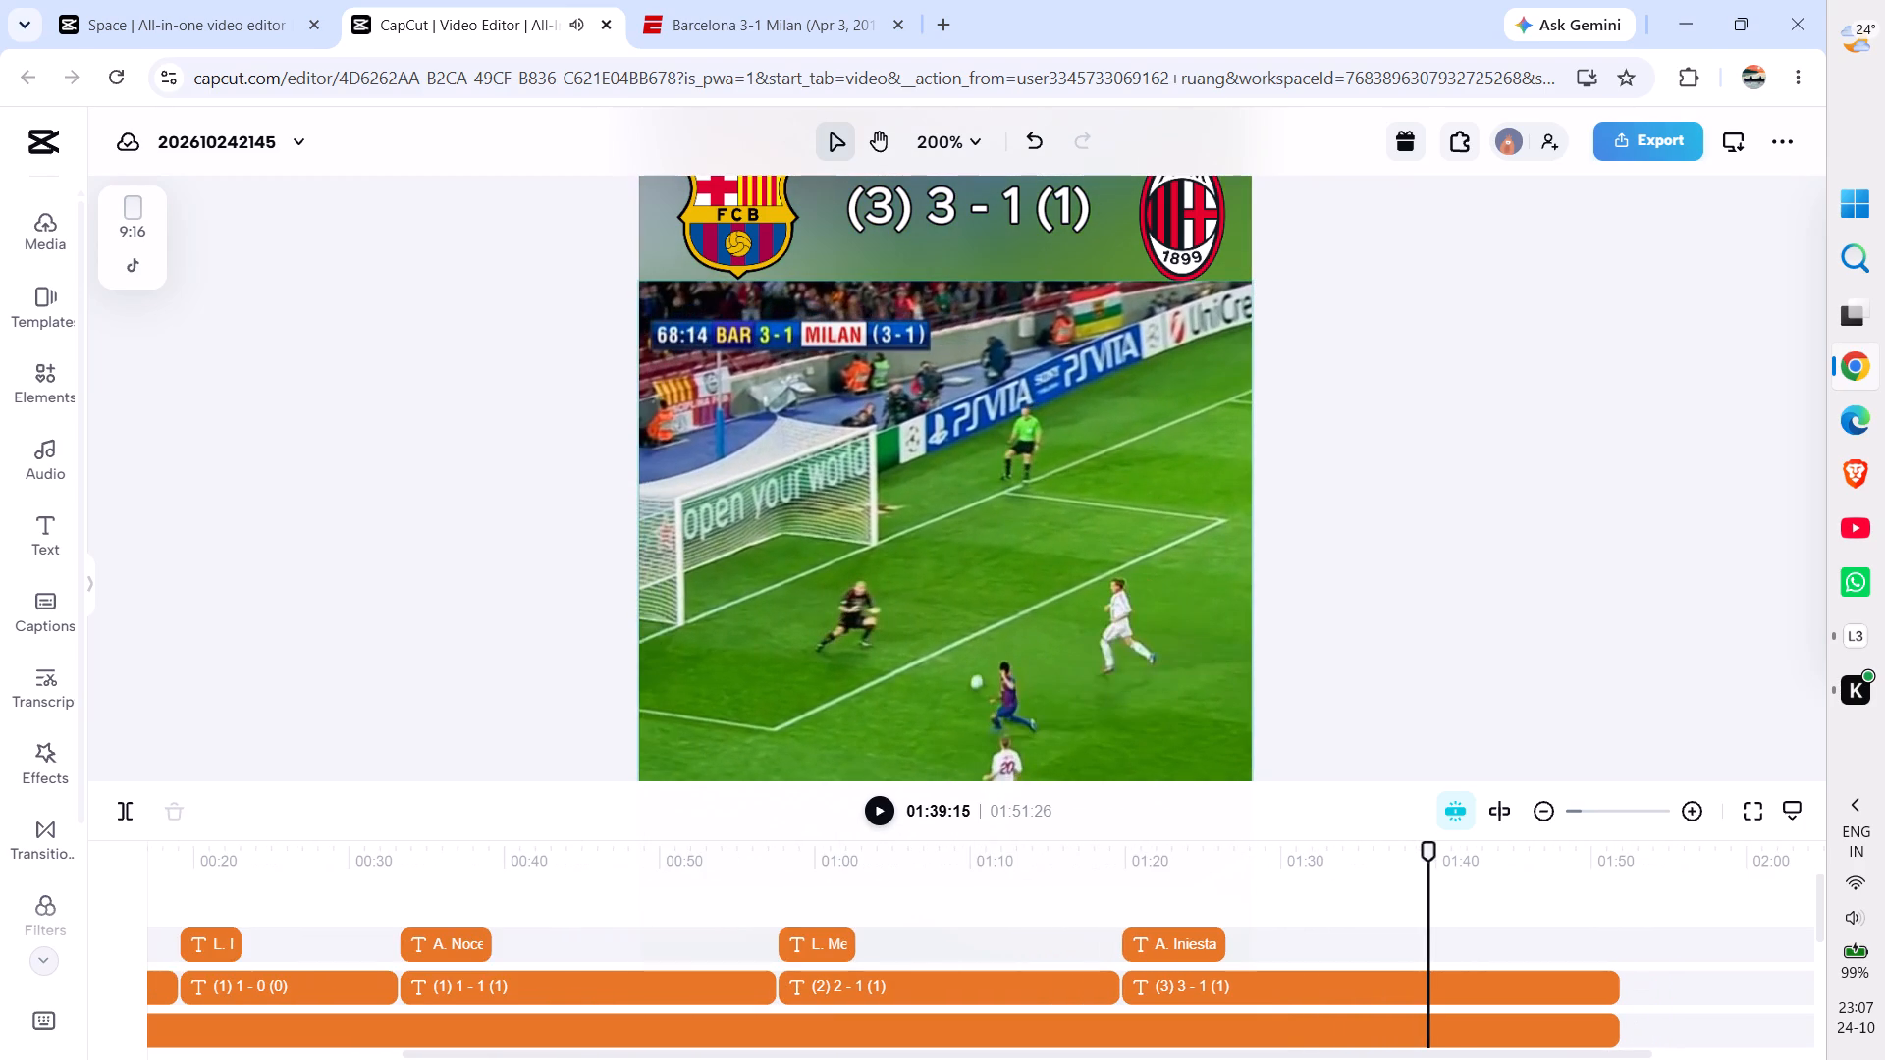
Return the playhead to the start of the video at 00:00:00.
{"action": "scroll", "coordinate": [1015, 910], "scroll_direction": "right", "scroll_amount": 4}
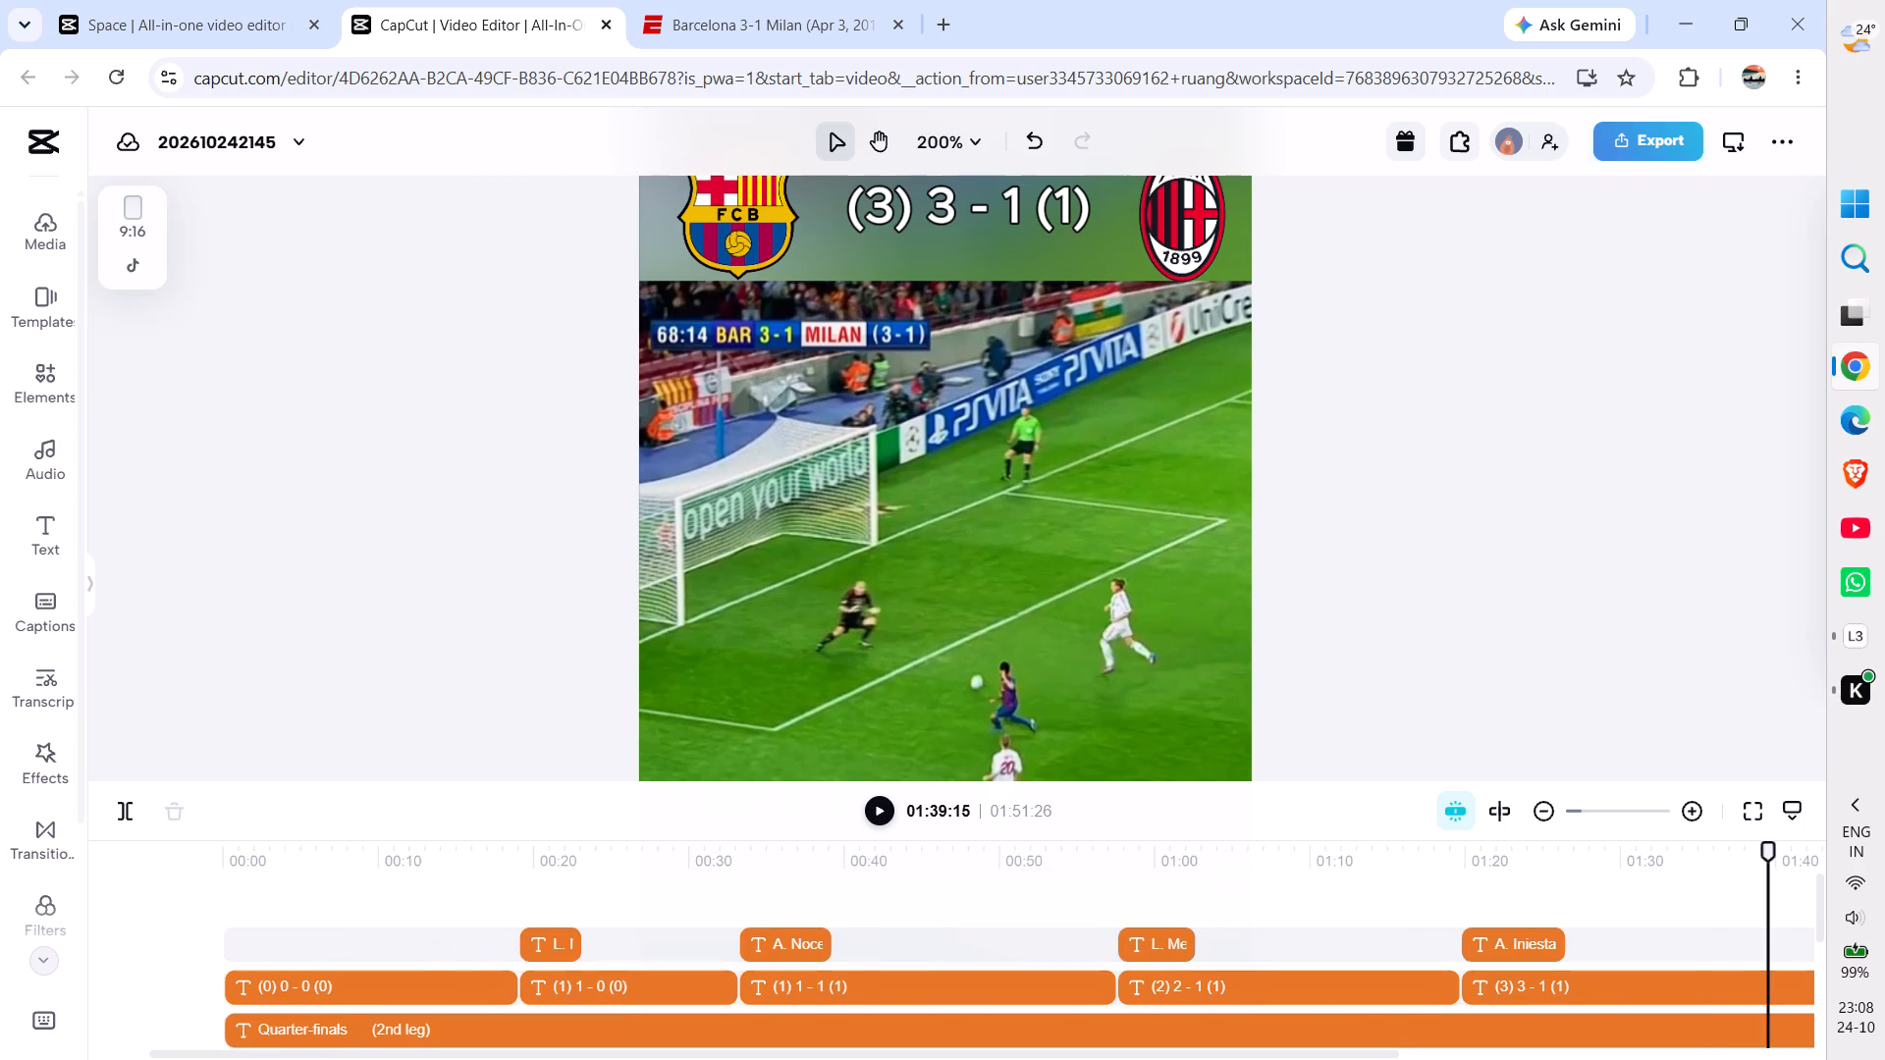
{"action": "left_click", "coordinate": [248, 899]}
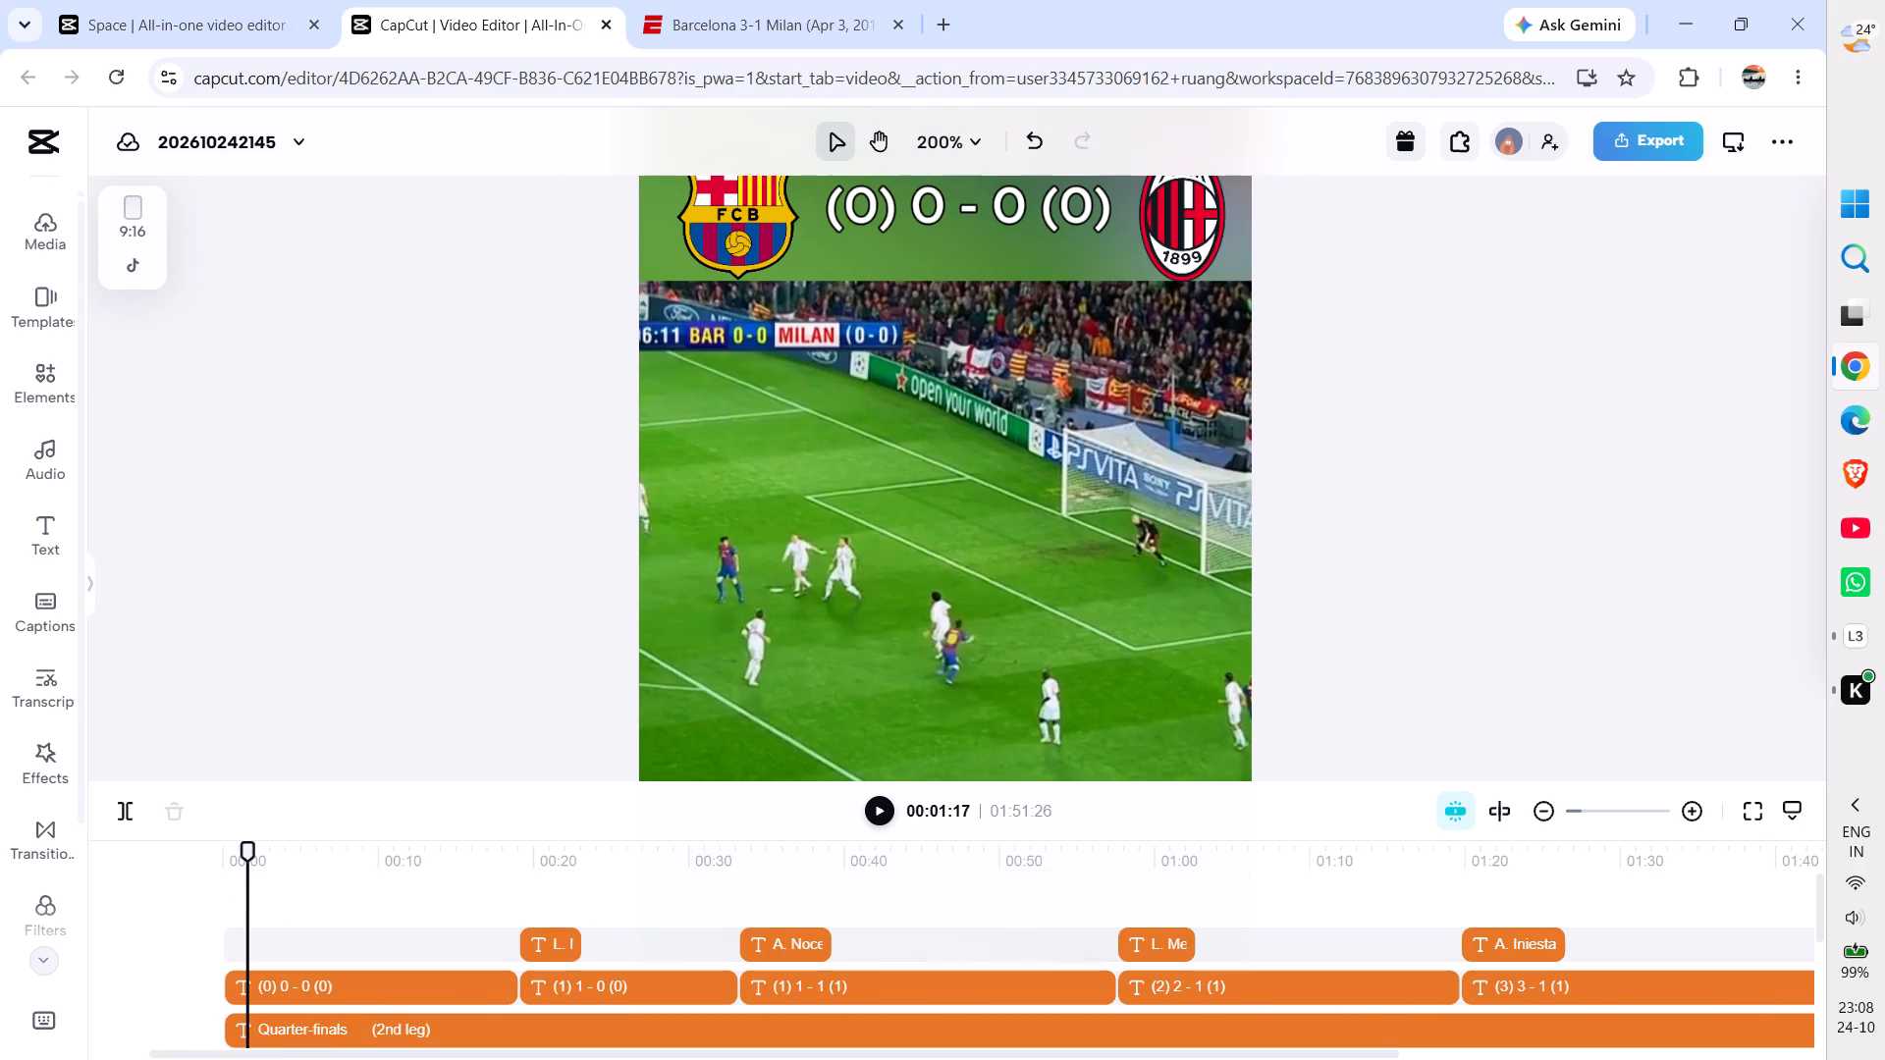
{"action": "left_click_drag", "start_coordinate": [246, 850], "coordinate": [134, 860]}
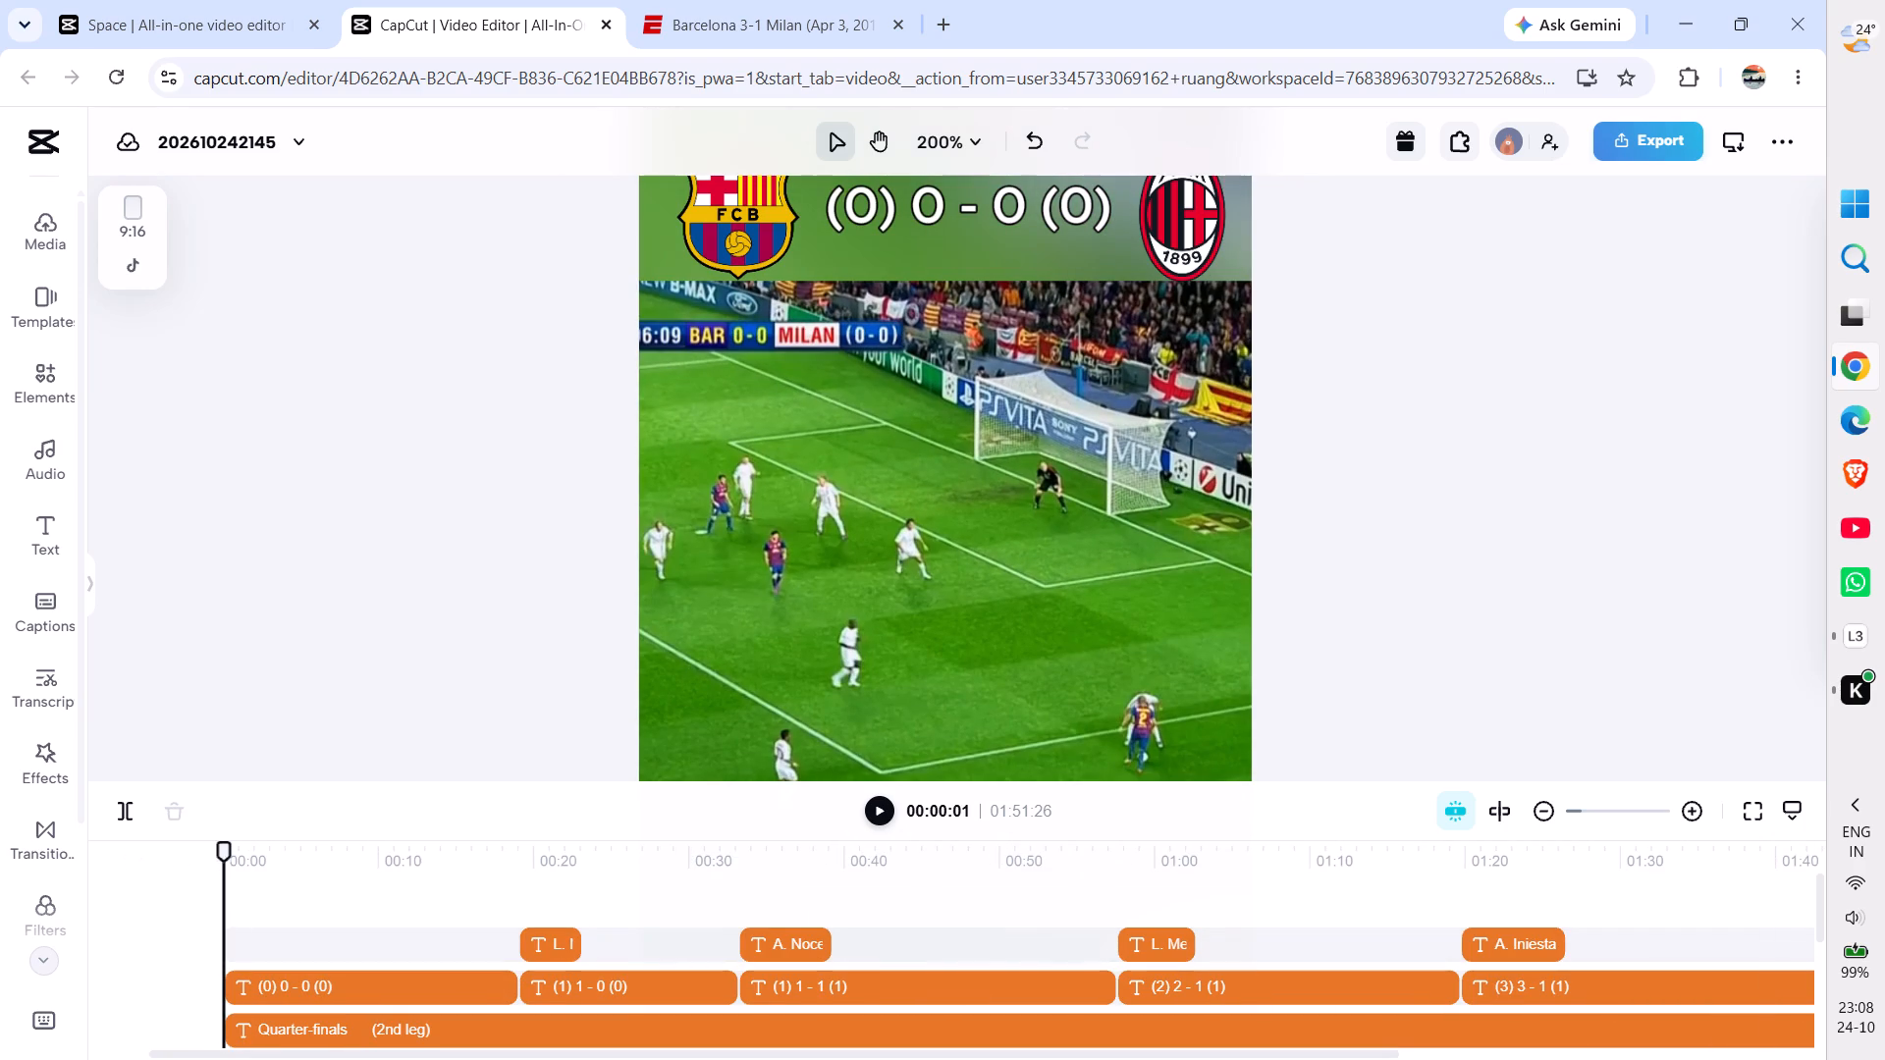
{"action": "key", "text": "ctrl+minus"}
{"action": "key", "text": "ctrl+minus"}
{"action": "key", "text": "ctrl+minus"}
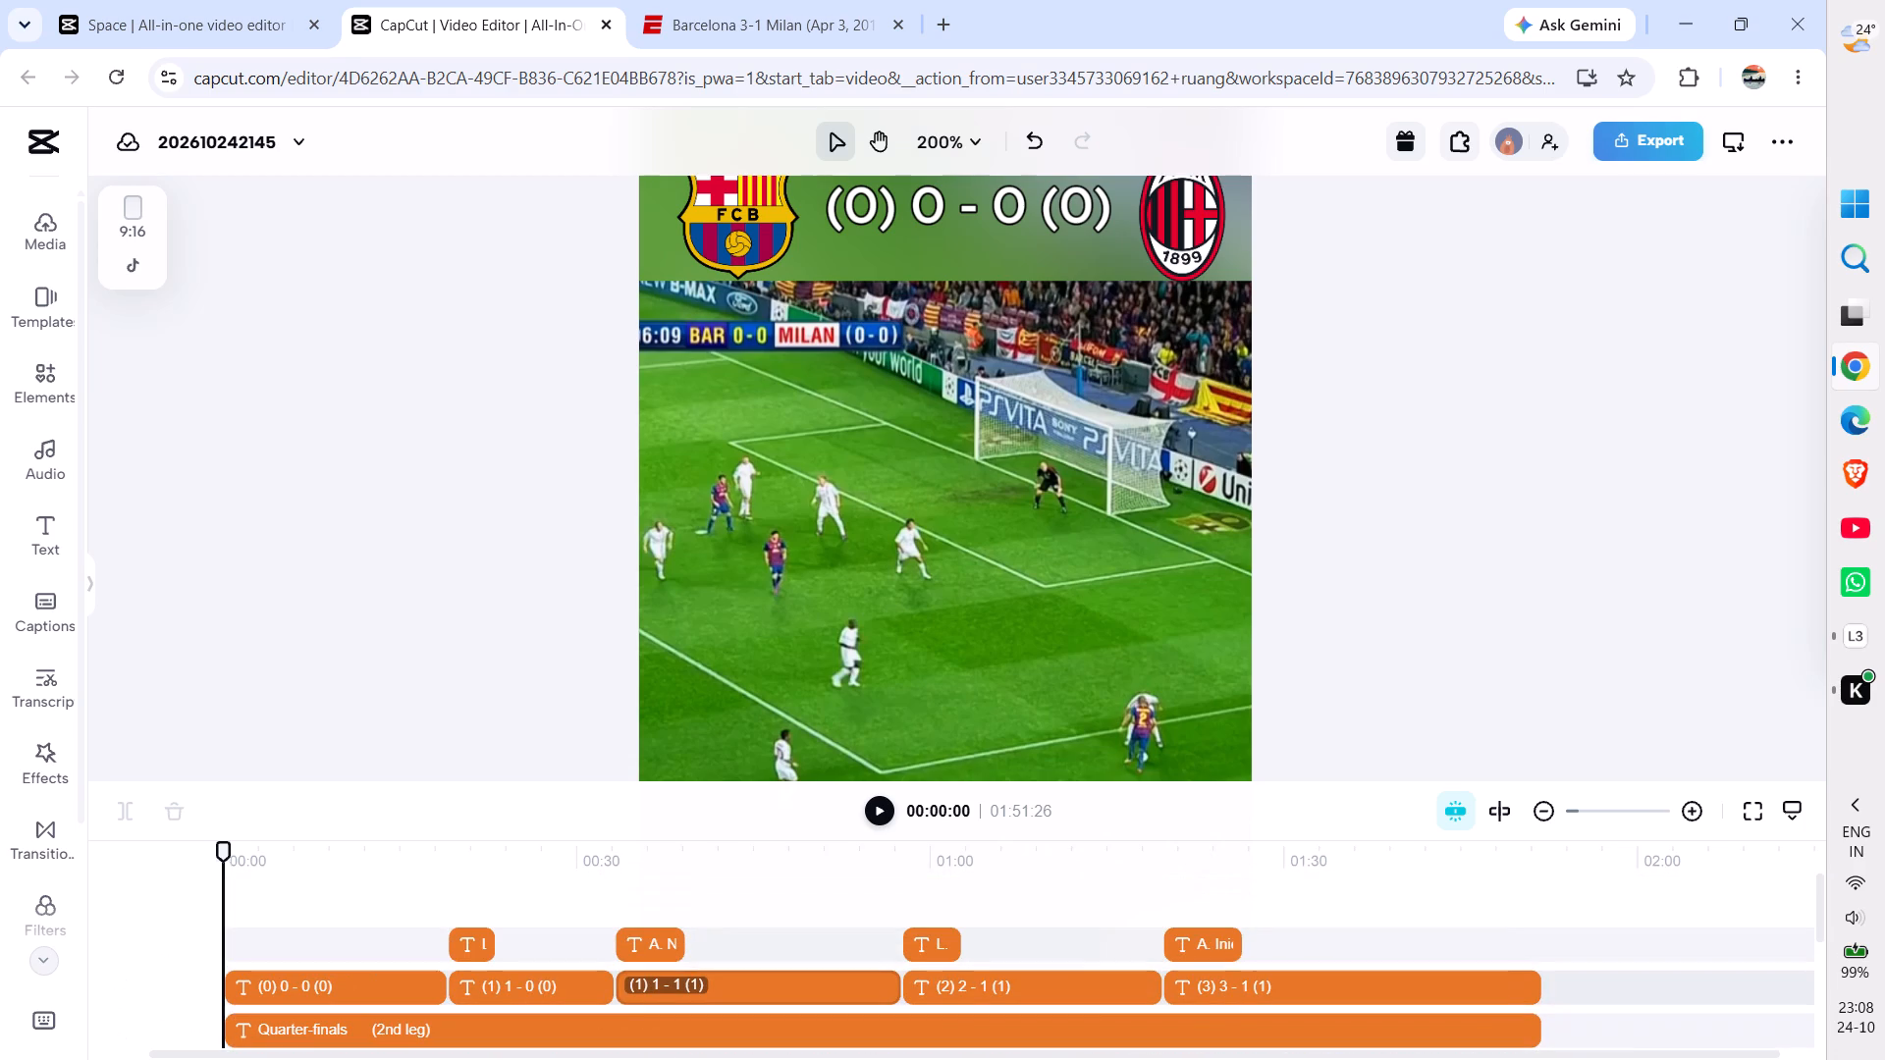
Export the finished video for download under the name "barca vs ac milan" as a 4k, high-quality, 30fps MP4.
{"action": "left_click", "coordinate": [304, 642]}
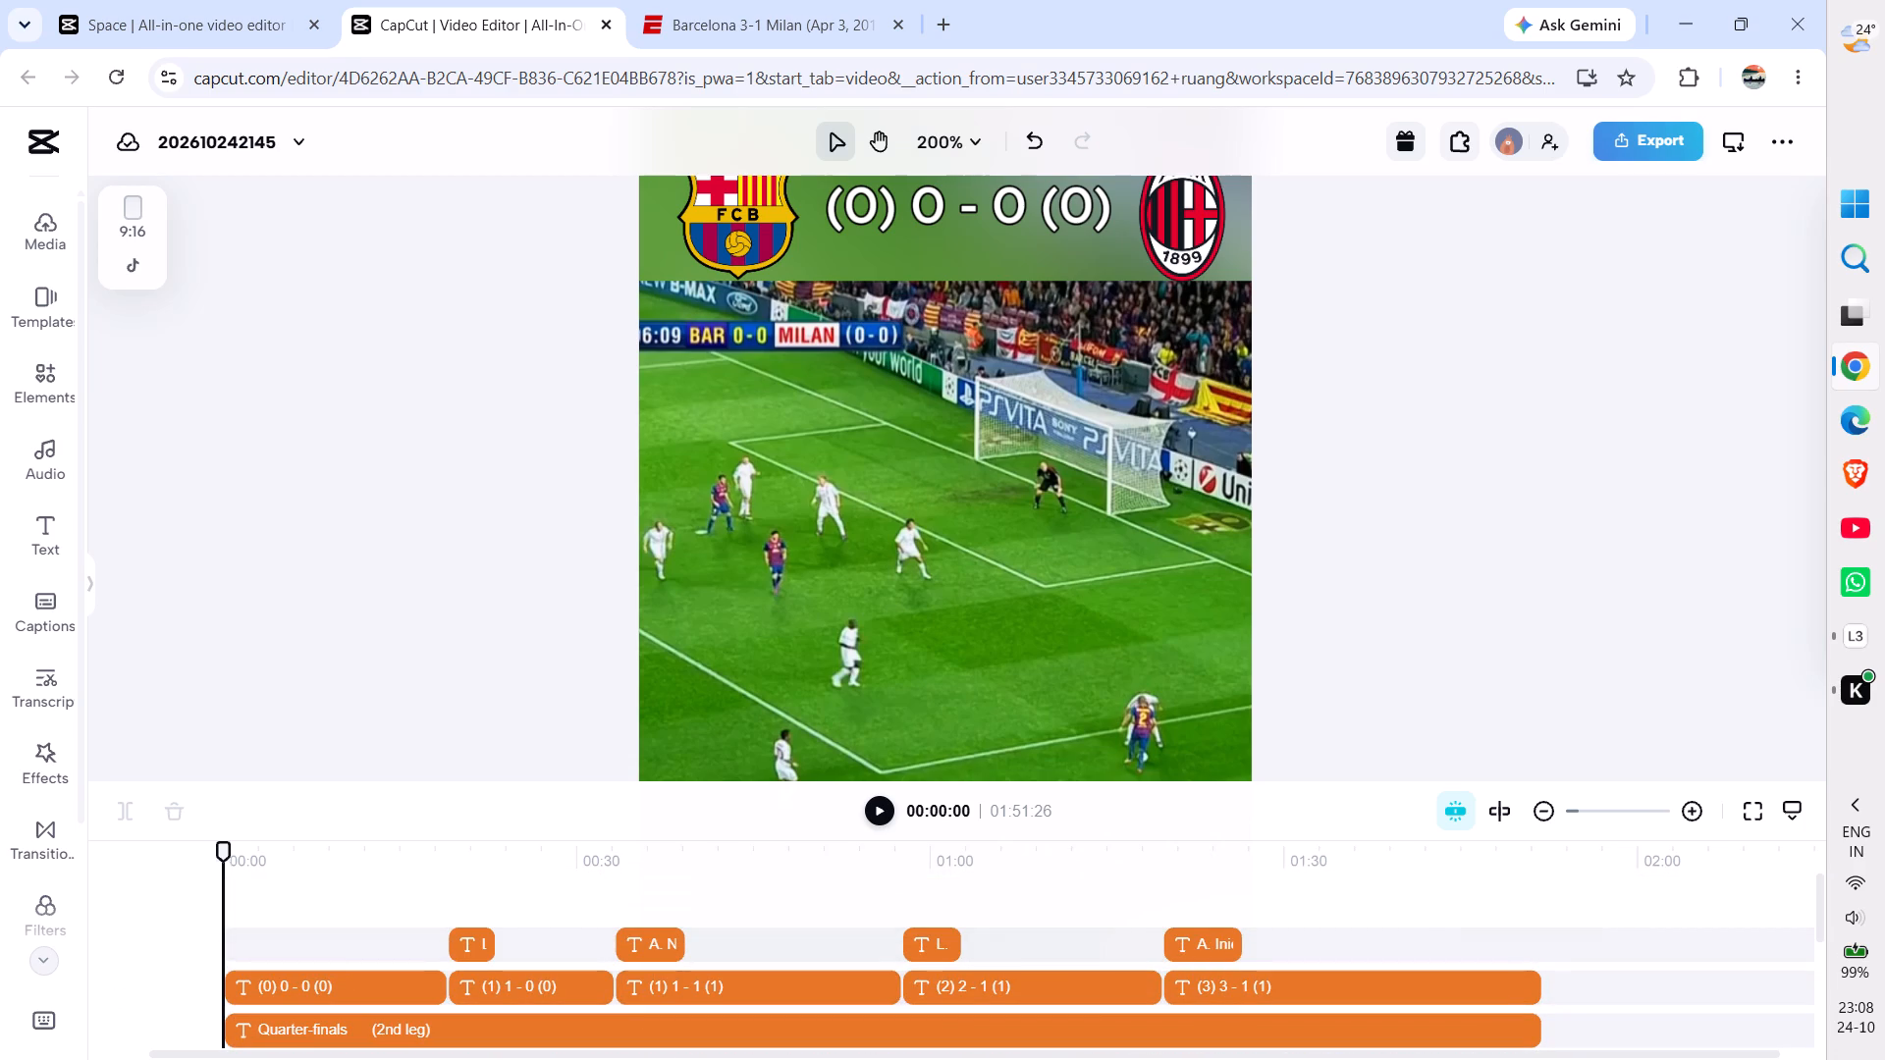
{"action": "key", "text": "shift+f"}
{"action": "left_click", "coordinate": [348, 521]}
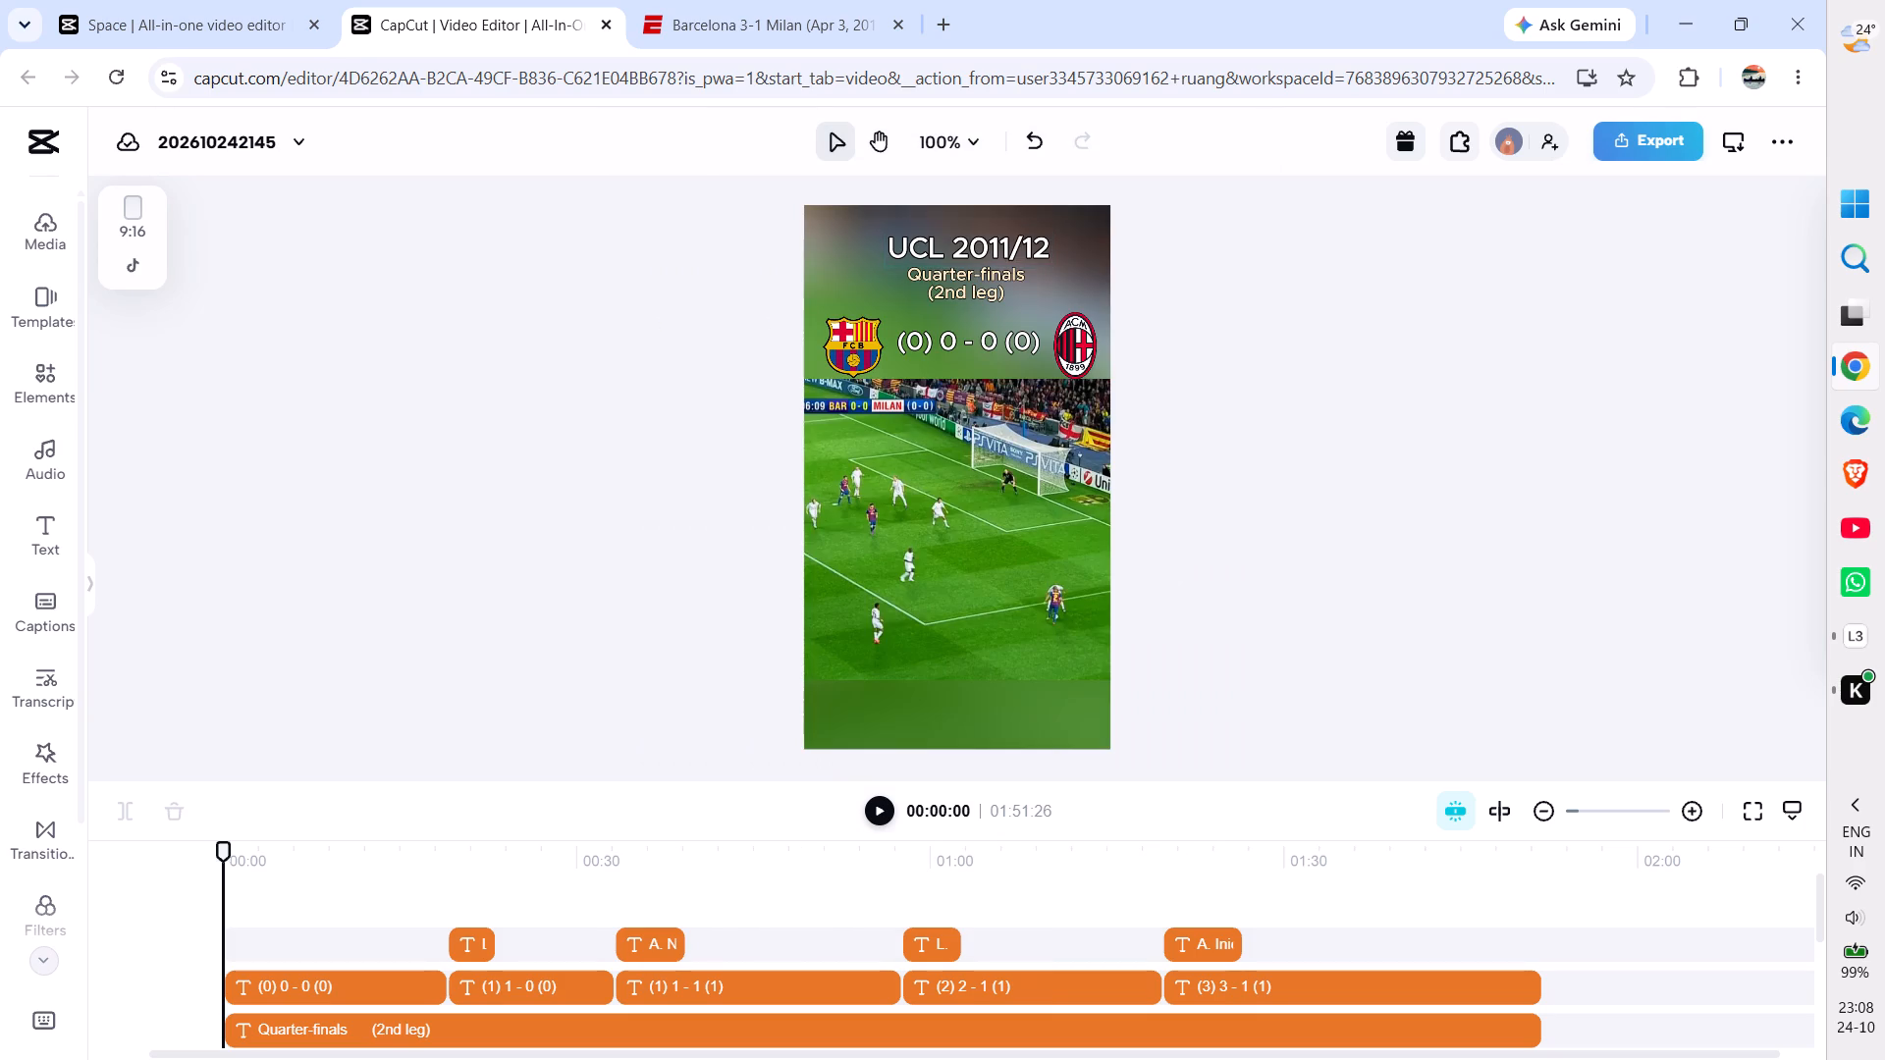
{"action": "left_click", "coordinate": [1631, 147]}
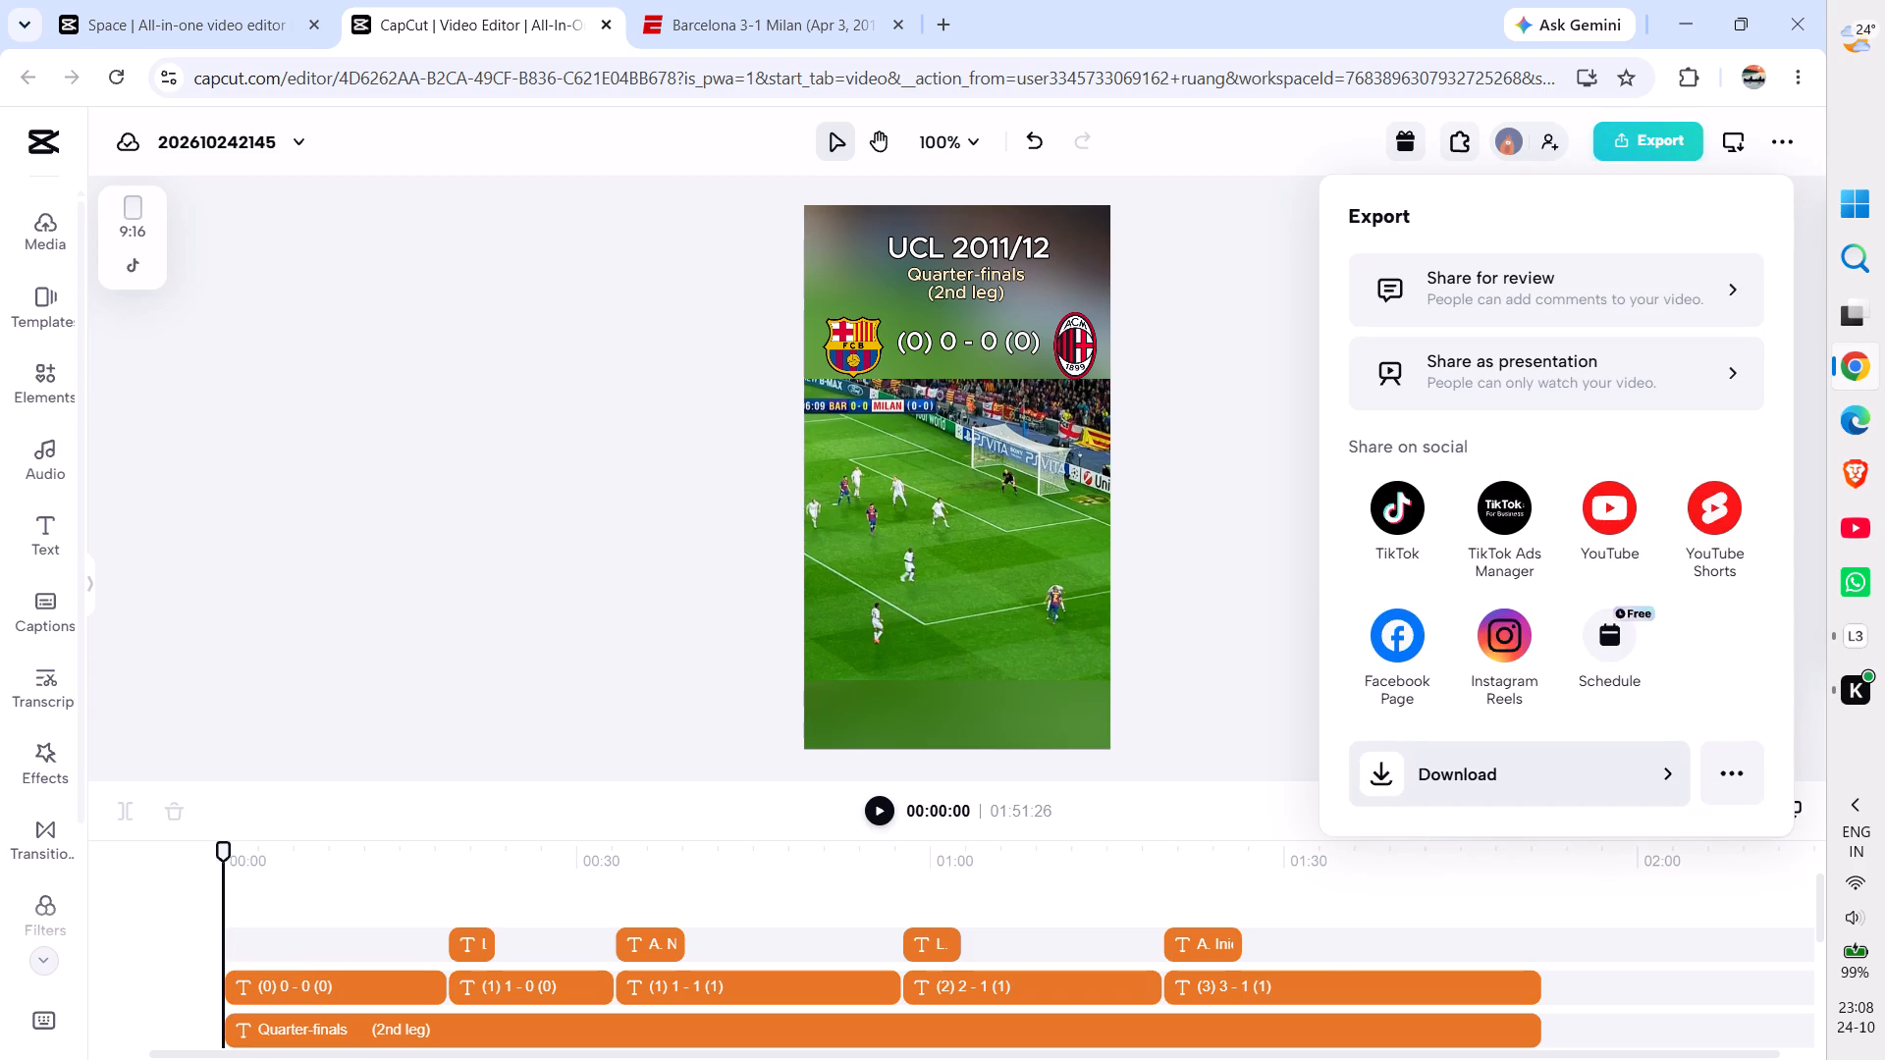
{"action": "left_click", "coordinate": [1561, 784]}
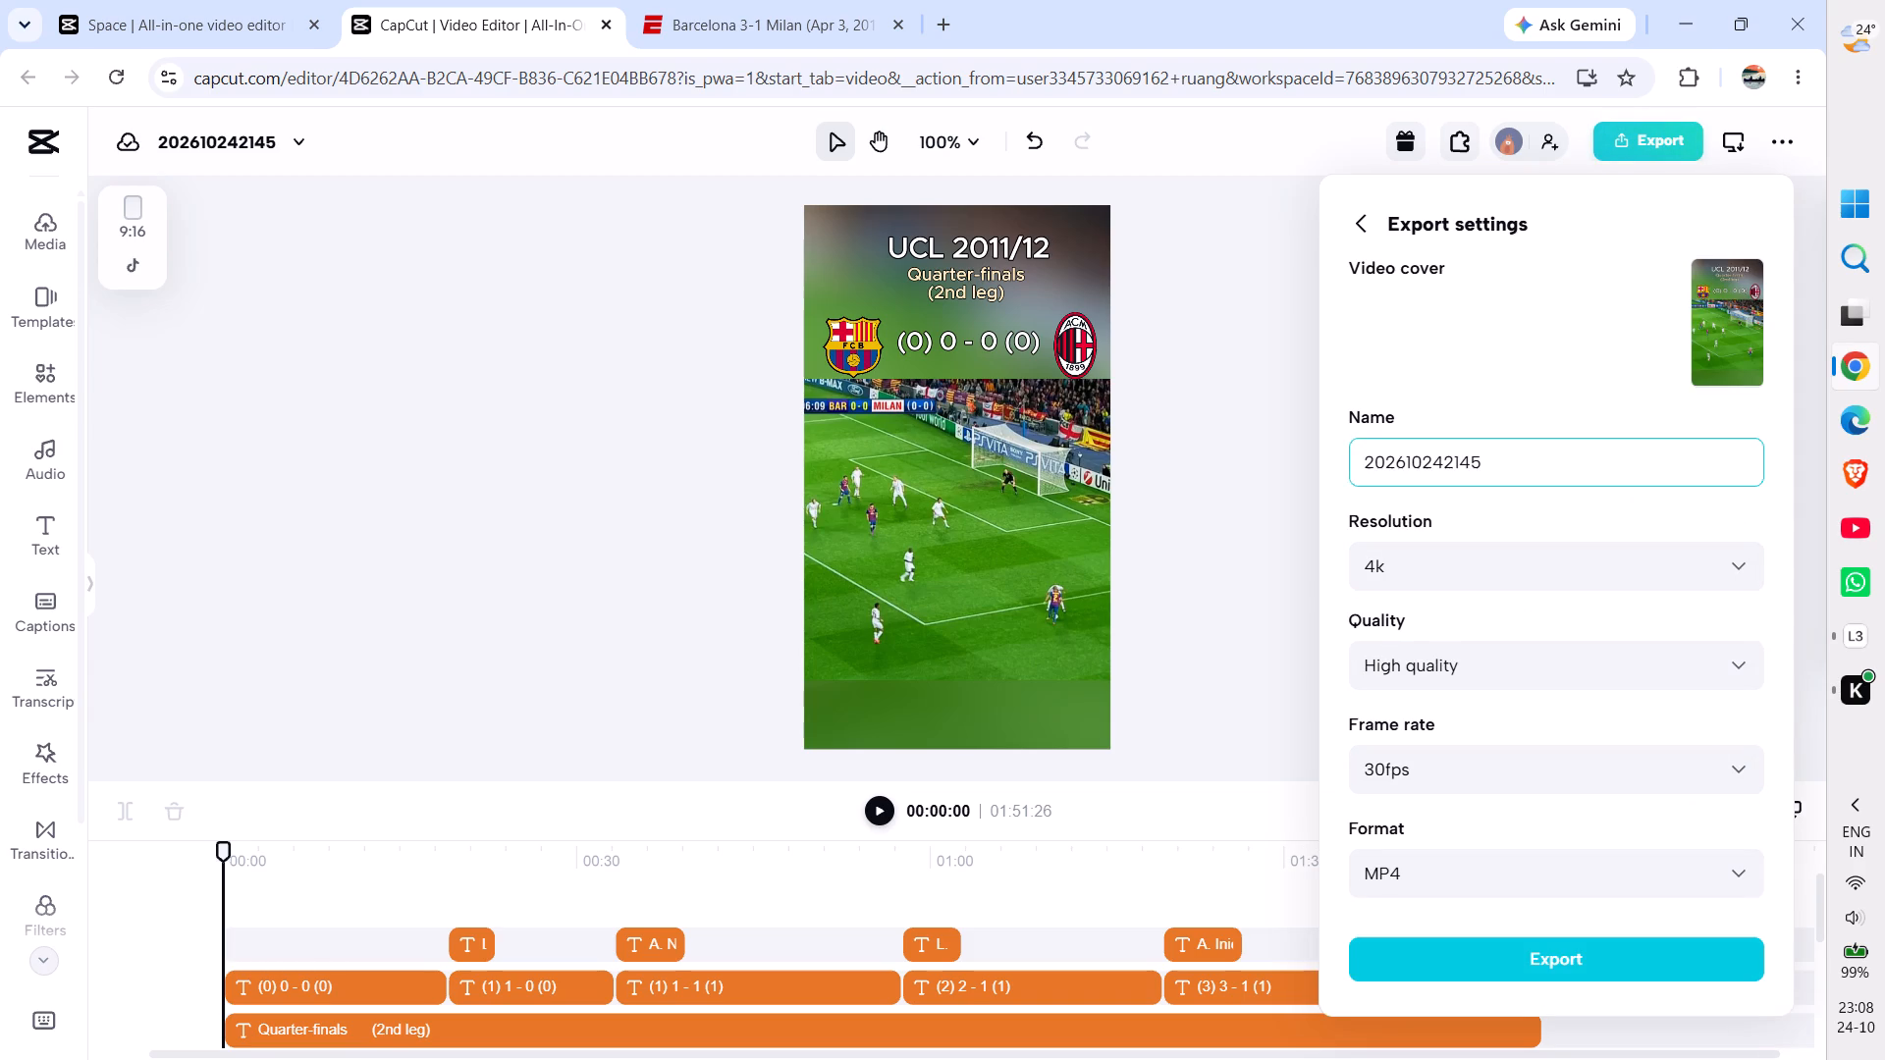
{"action": "left_click", "coordinate": [1531, 461]}
{"action": "key", "text": "BackSpace"}
{"action": "key", "text": "BackSpace"}
{"action": "key", "text": "BackSpace"}
{"action": "key", "text": "BackSpace"}
{"action": "key", "text": "BackSpace"}
{"action": "key", "text": "BackSpace"}
{"action": "key", "text": "BackSpace"}
{"action": "key", "text": "BackSpace"}
{"action": "key", "text": "BackSpace"}
{"action": "key", "text": "BackSpace"}
{"action": "key", "text": "BackSpace"}
{"action": "key", "text": "BackSpace"}
{"action": "key", "text": "BackSpace"}
{"action": "key", "text": "BackSpace"}
{"action": "key", "text": "BackSpace"}
{"action": "key", "text": "BackSpace"}
{"action": "key", "text": "BackSpace"}
{"action": "key", "text": "BackSpace"}
{"action": "key", "text": "BackSpace"}
{"action": "key", "text": "BackSpace"}
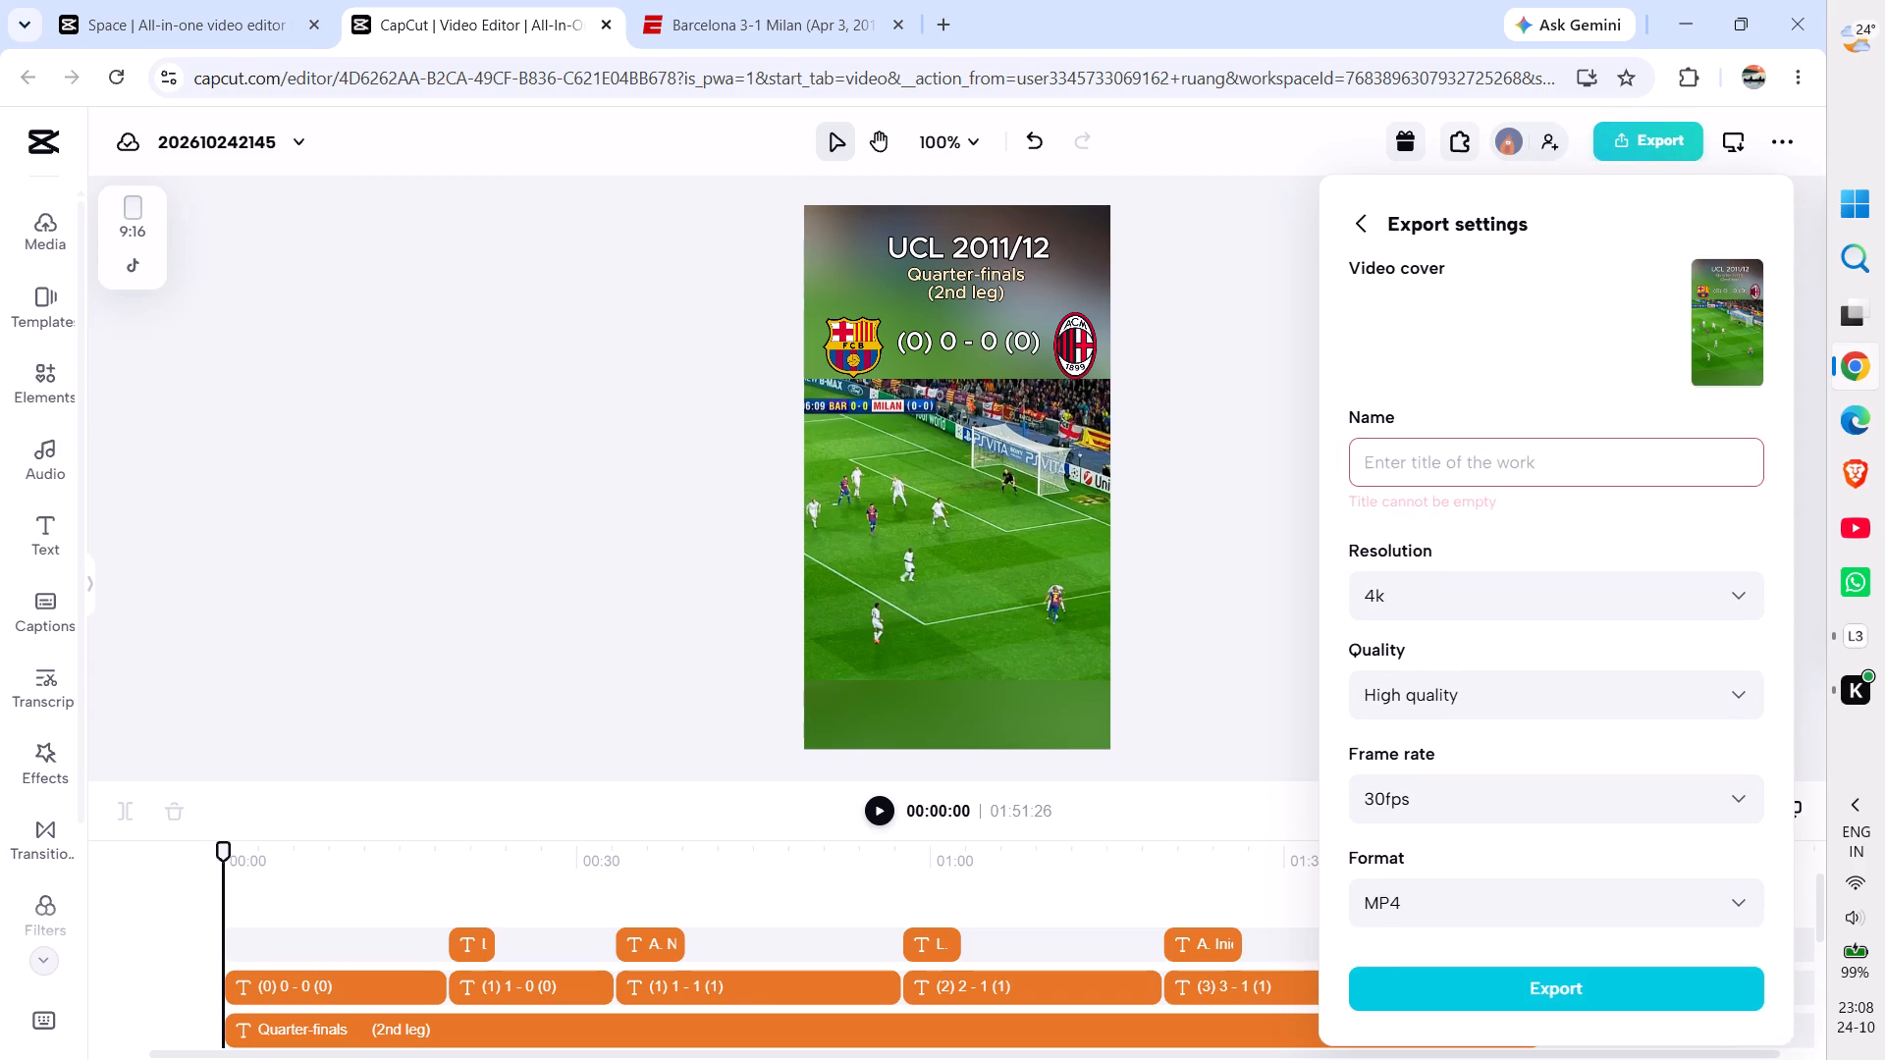
{"action": "type", "text": "barca vs"}
{"action": "key", "text": "space"}
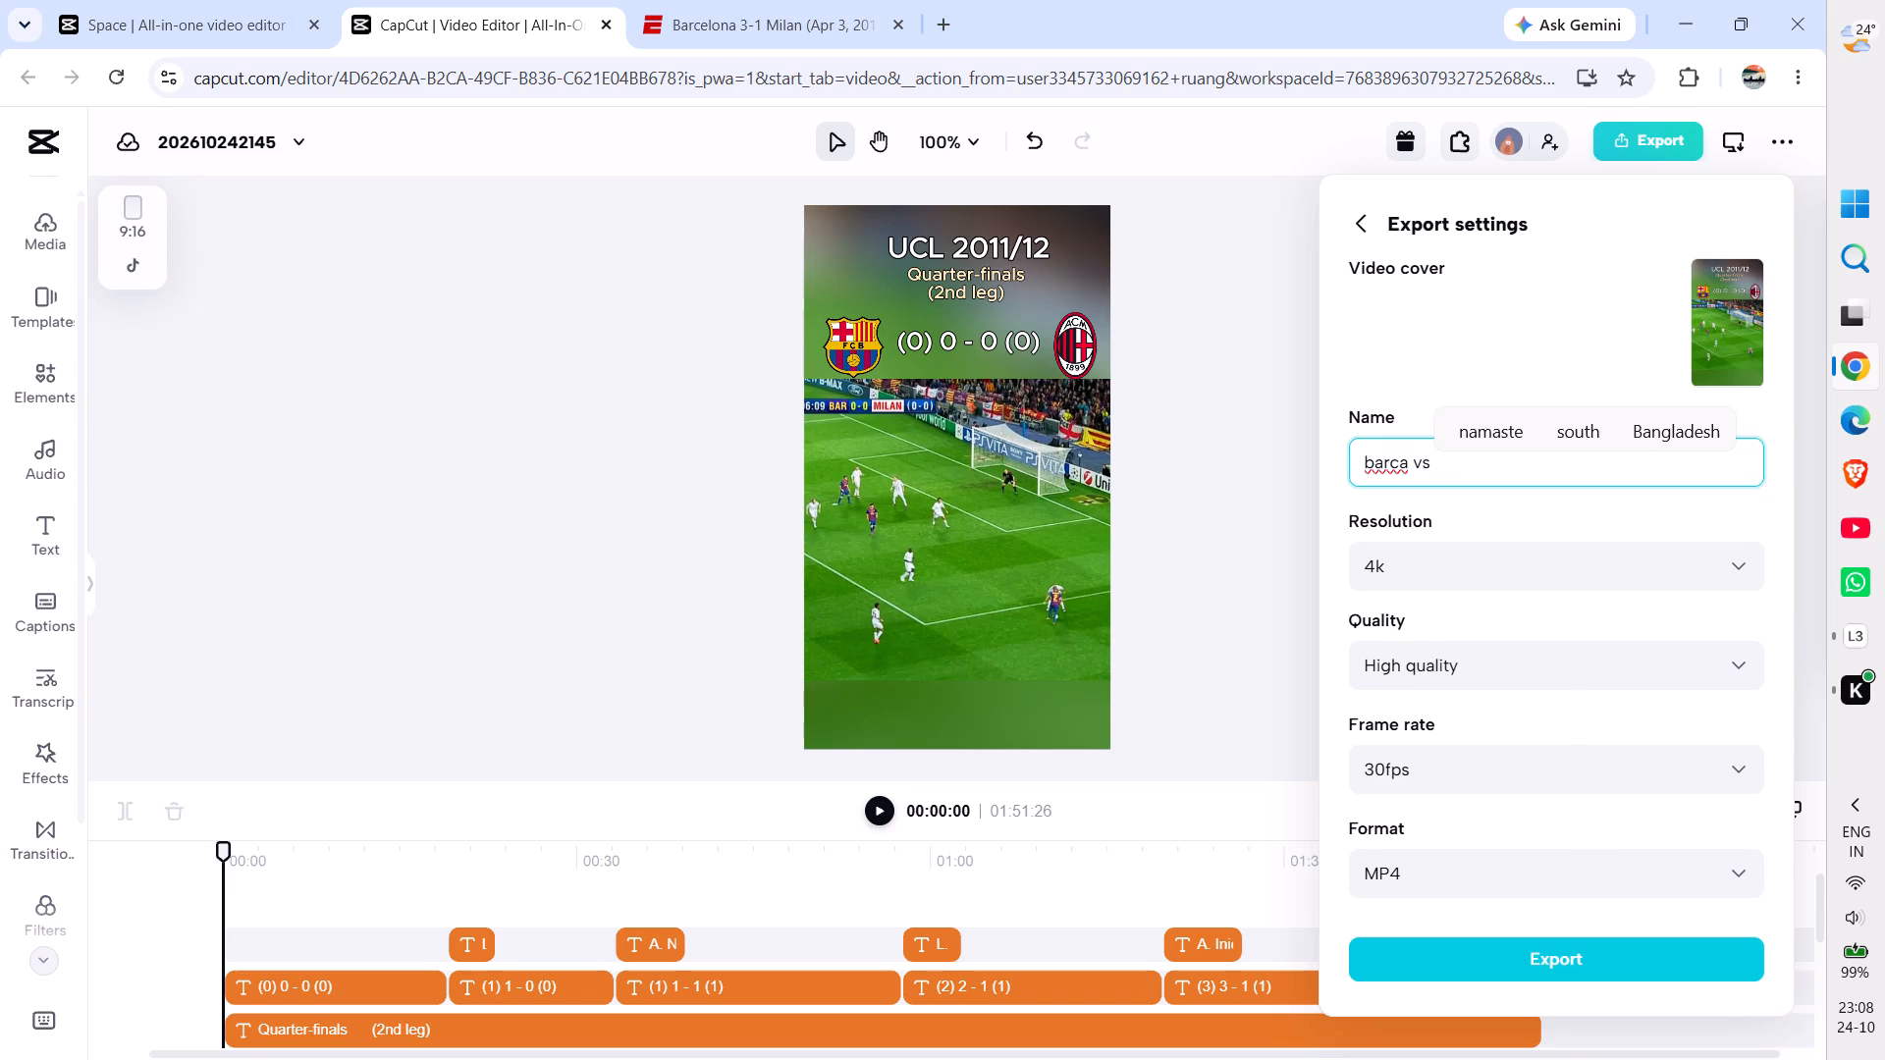
{"action": "key", "text": "a"}
{"action": "type", "text": "c milan"}
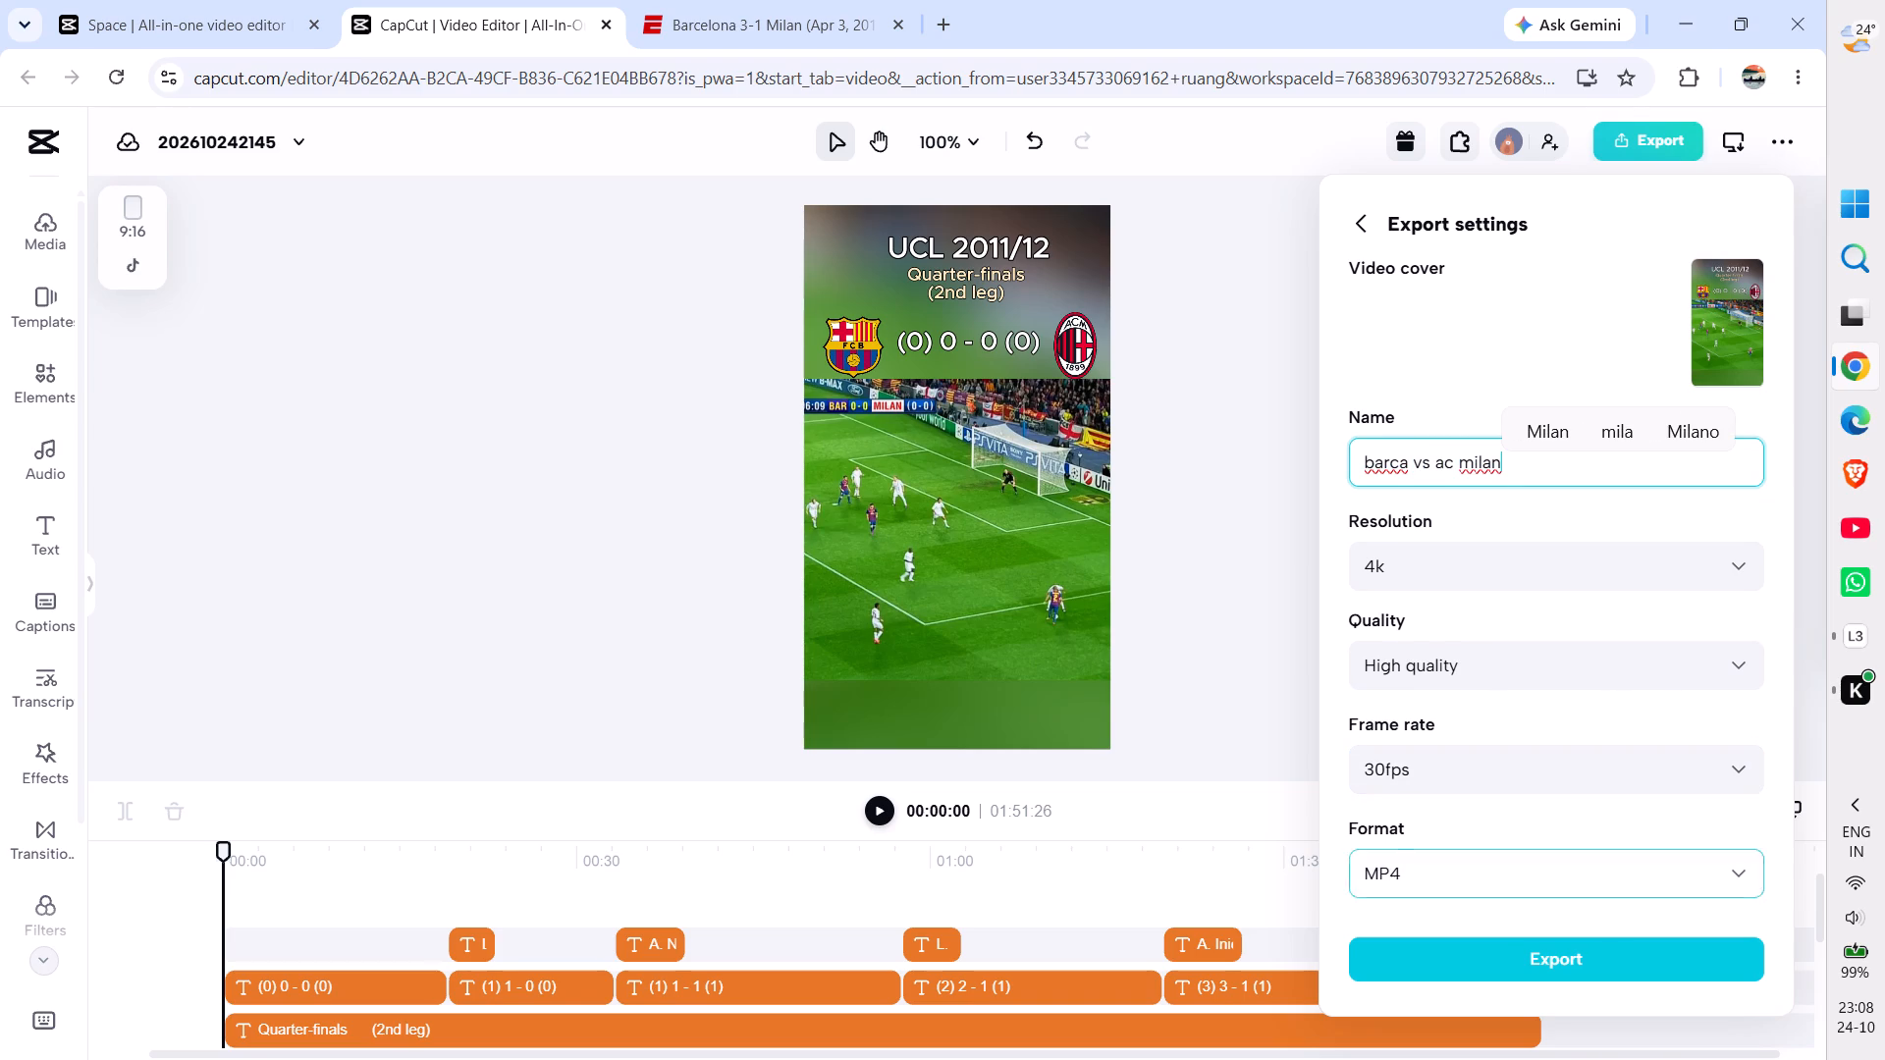
{"action": "left_click", "coordinate": [1490, 951]}
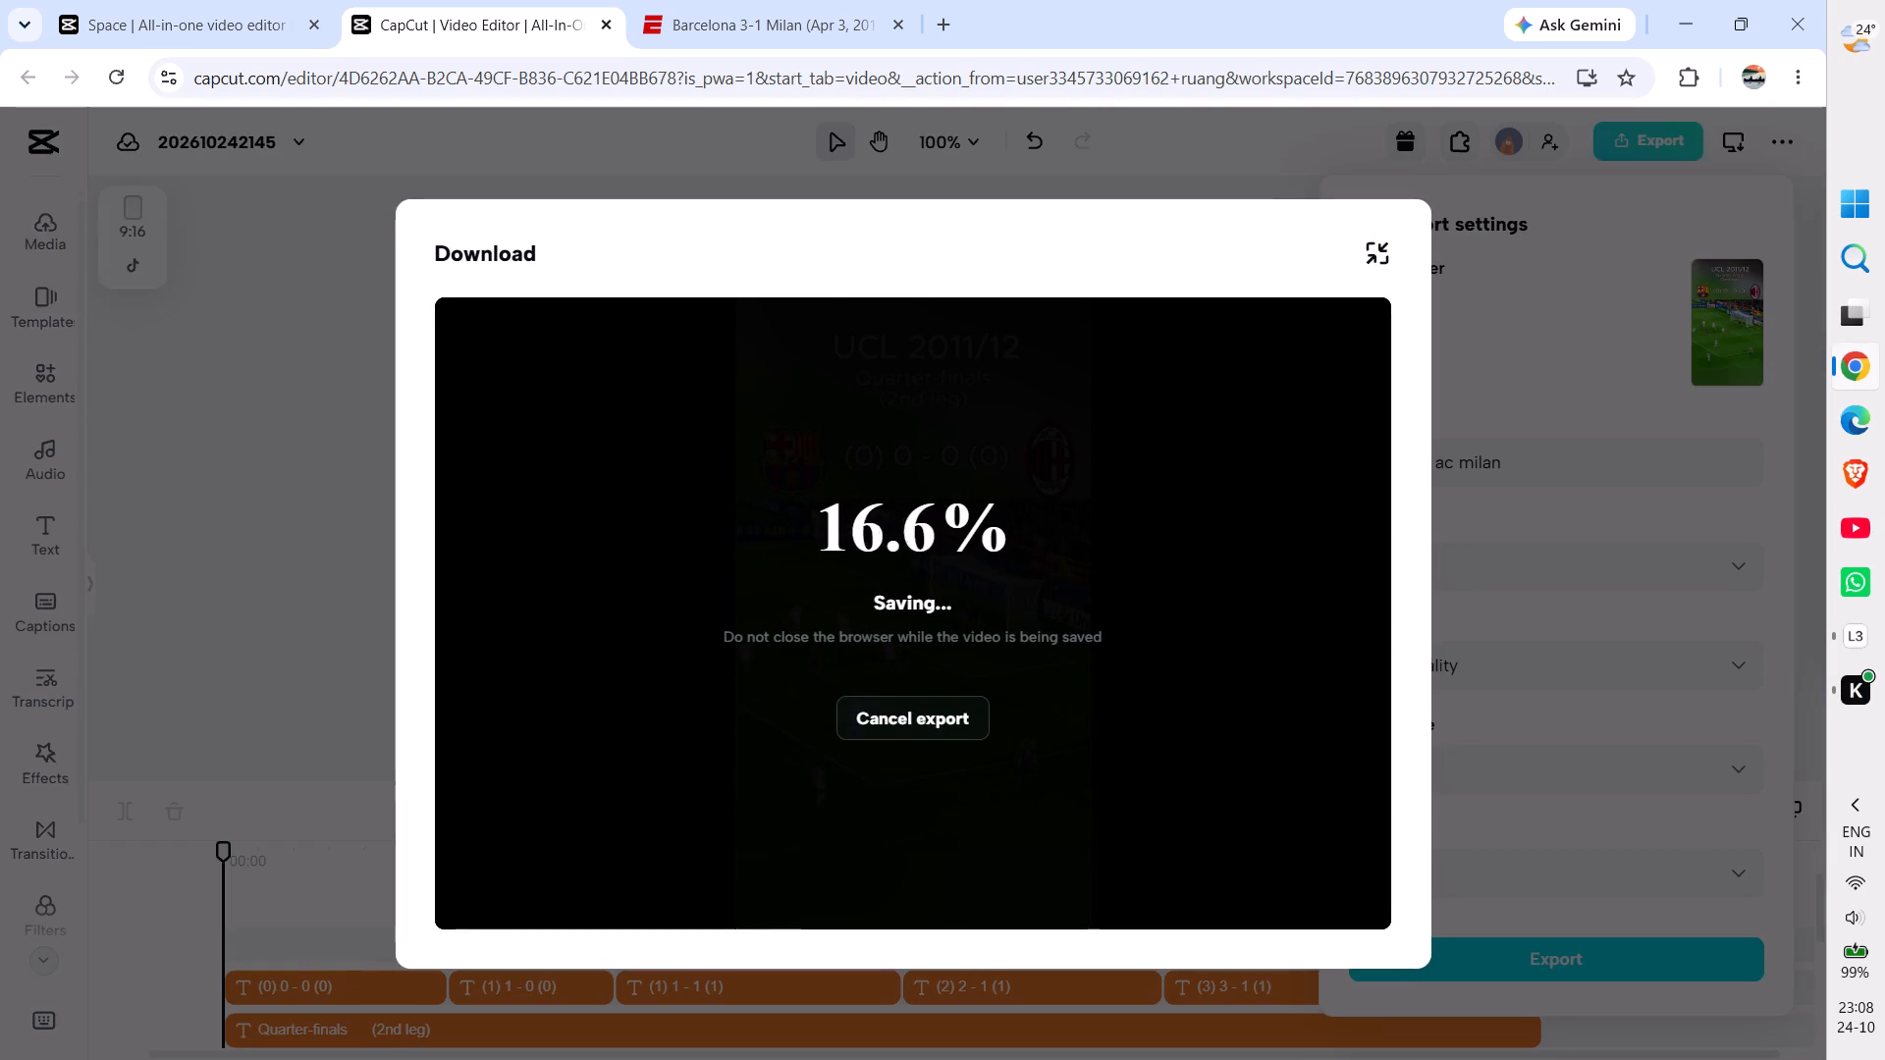